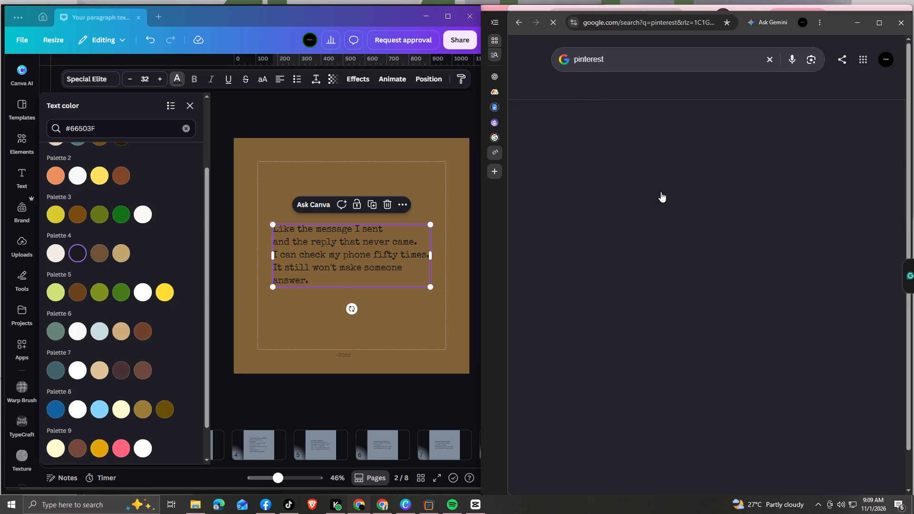
left_click(587, 142)
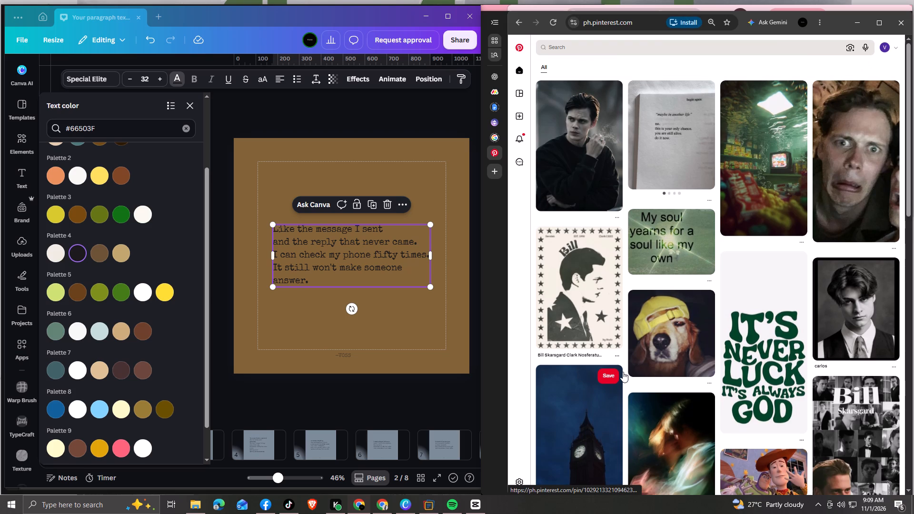
Search Pinterest for "sababa".
scroll(612, 369, "up", 2)
scroll(611, 368, "down", 3)
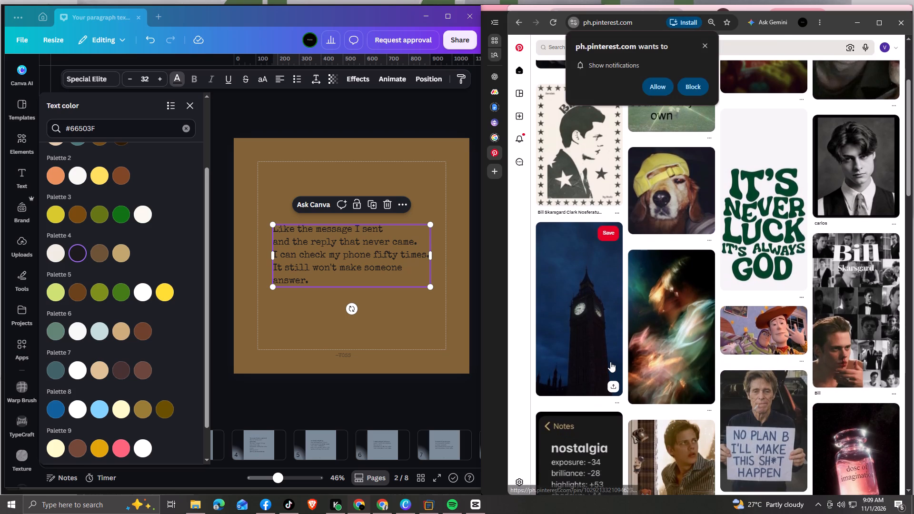
scroll(610, 362, "down", 2)
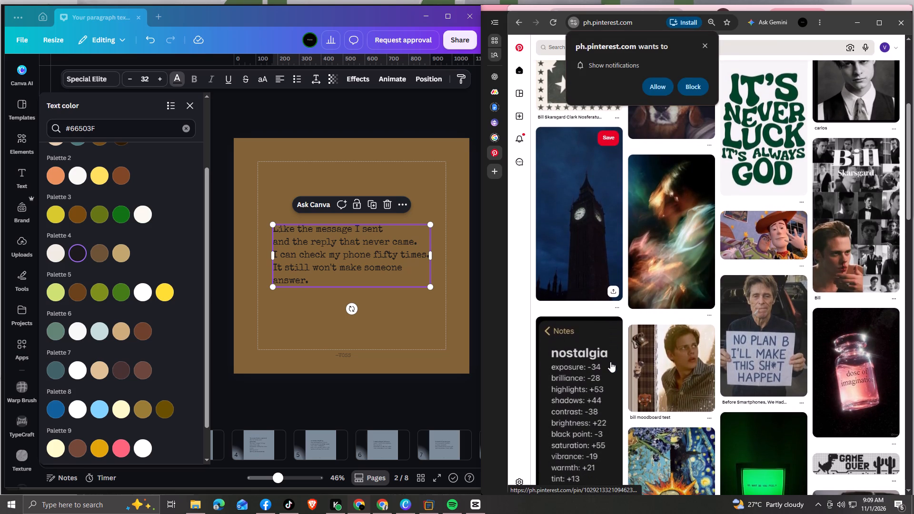
scroll(726, 255, "up", 3)
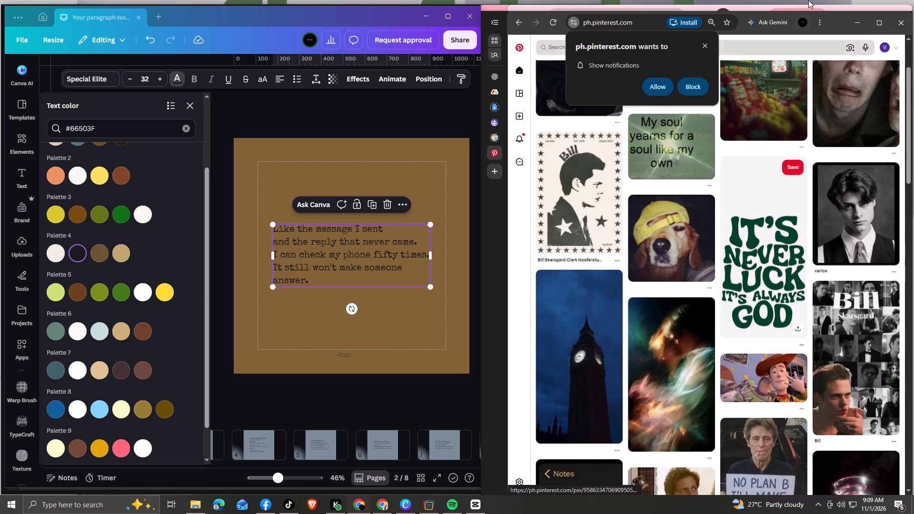
left_click(777, 49)
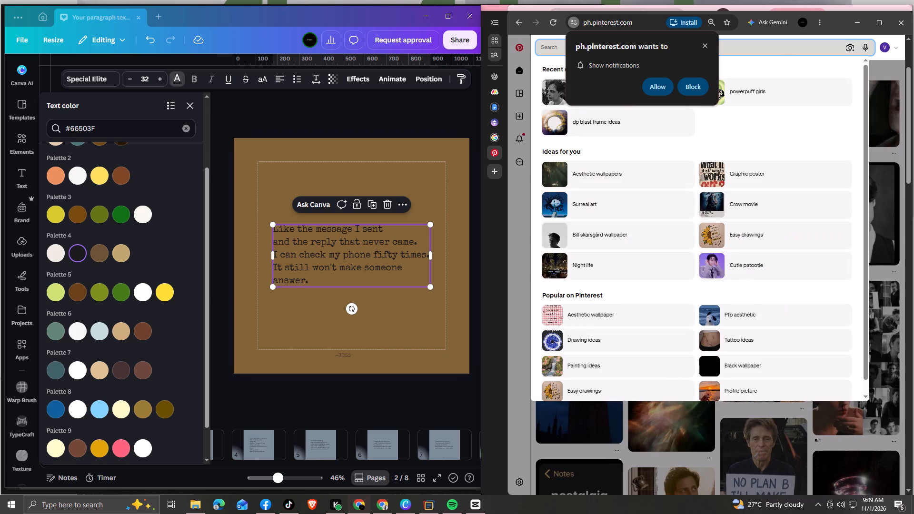
type("sababa")
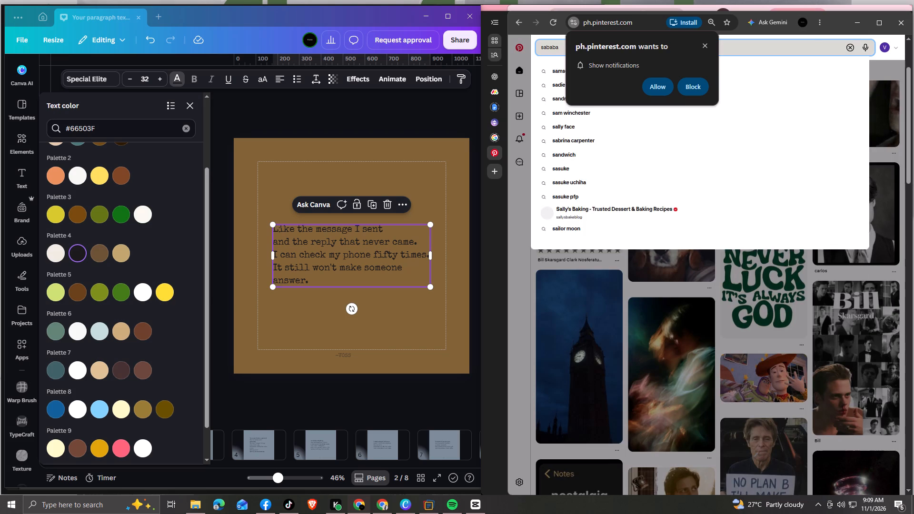
key("Return")
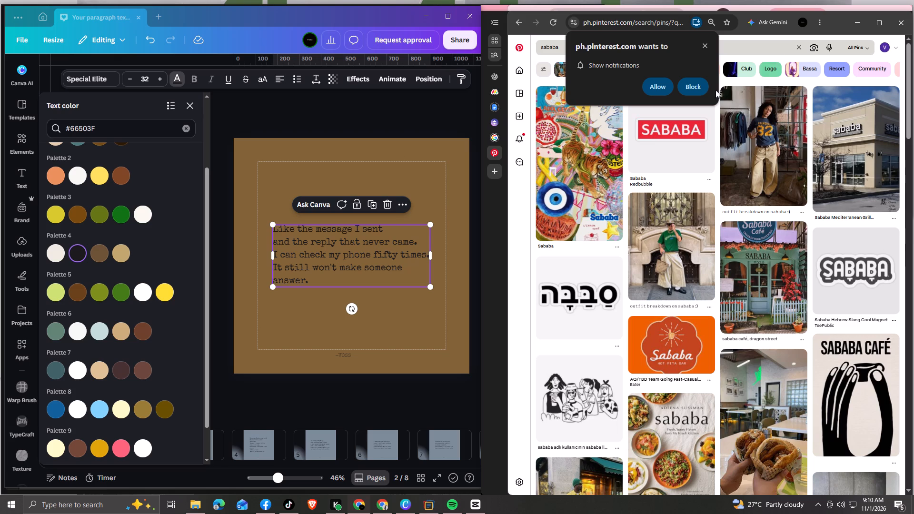
Look through the Pinterest results for "sababa", examining the pins' imagery and lettering styles.
scroll(587, 328, "down", 6)
scroll(631, 322, "down", 1)
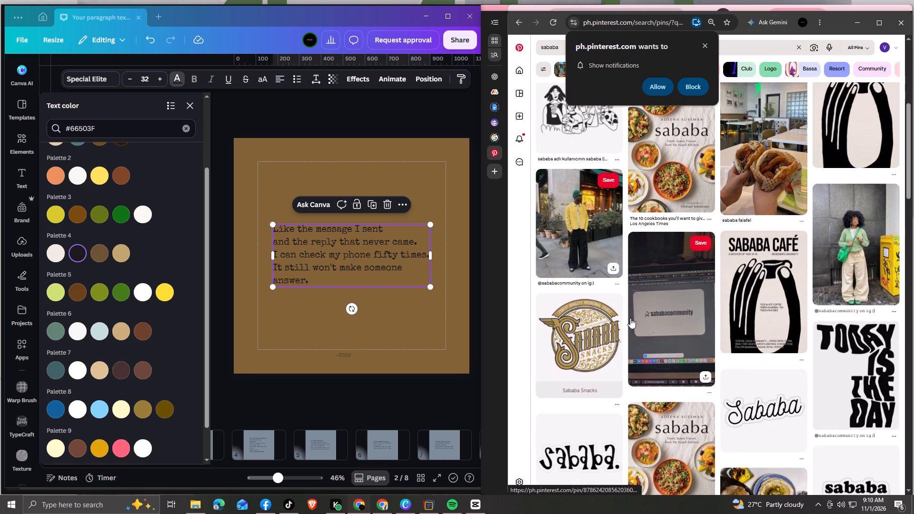
scroll(630, 318, "down", 10)
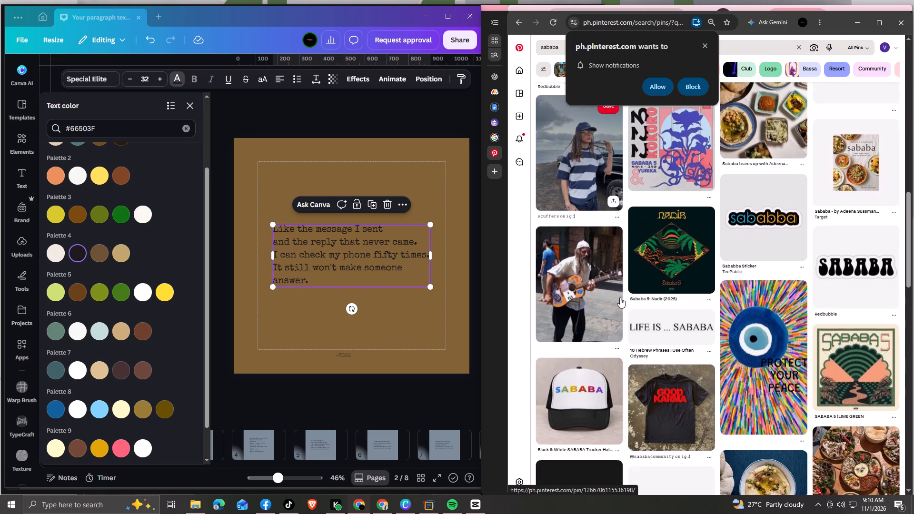
scroll(620, 297, "down", 11)
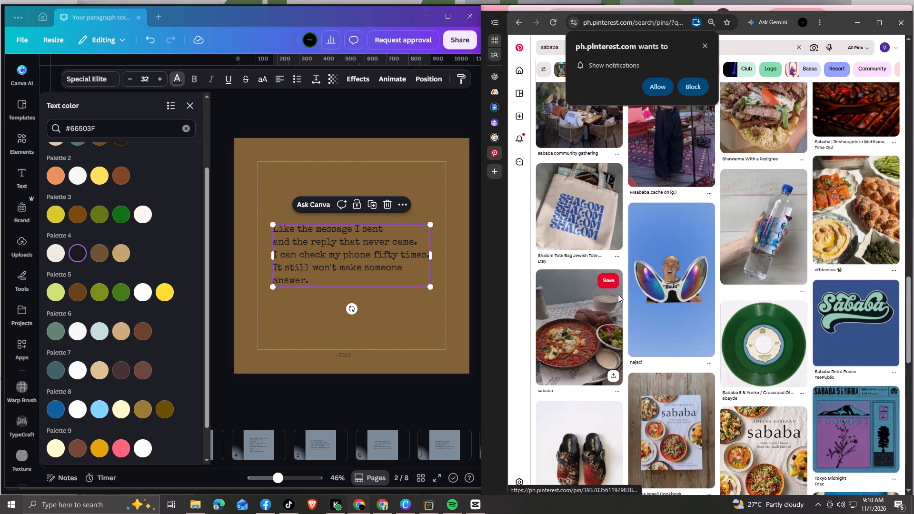
scroll(618, 294, "down", 10)
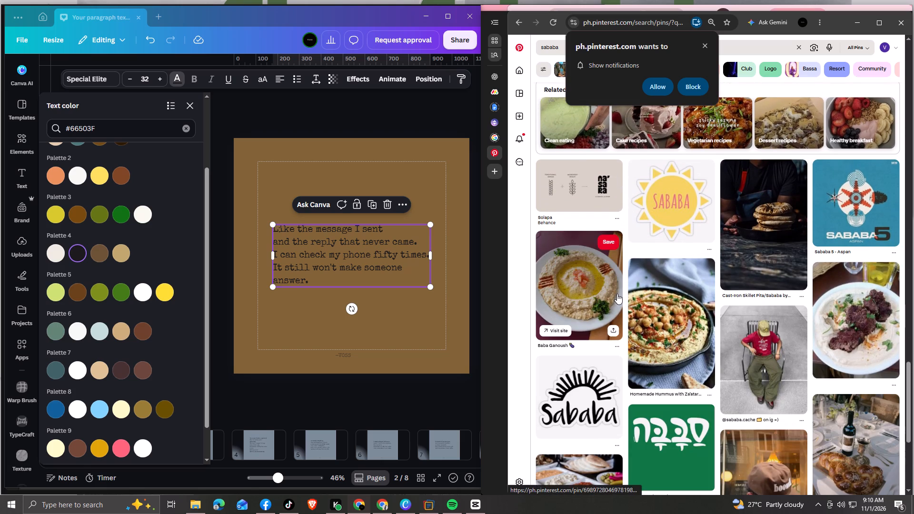
scroll(617, 294, "down", 12)
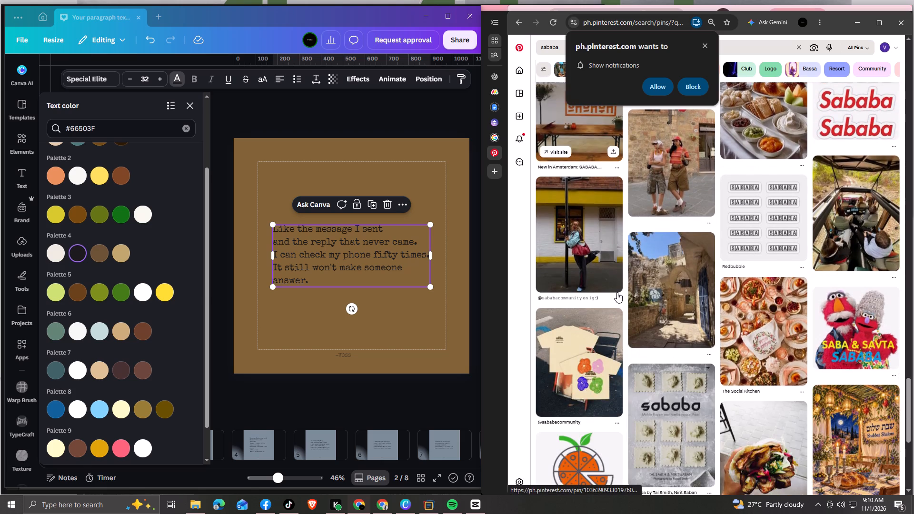
scroll(617, 292, "down", 8)
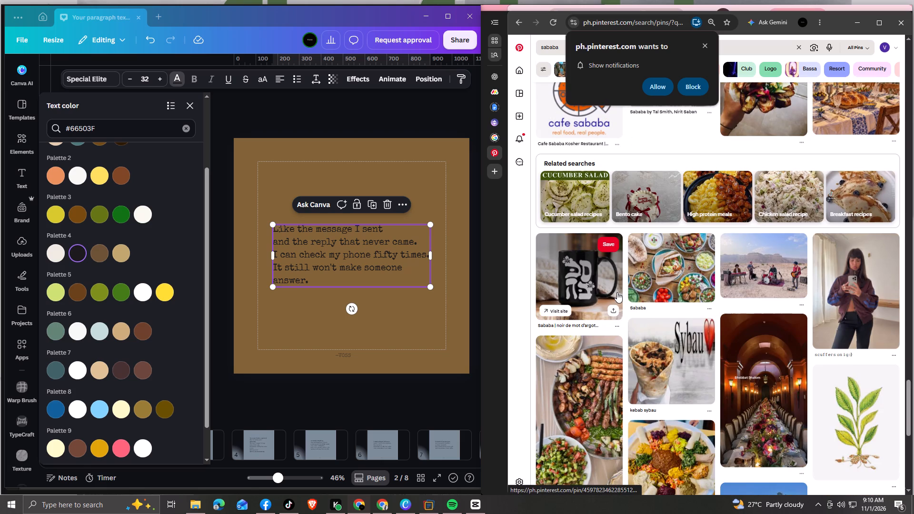
scroll(617, 292, "down", 7)
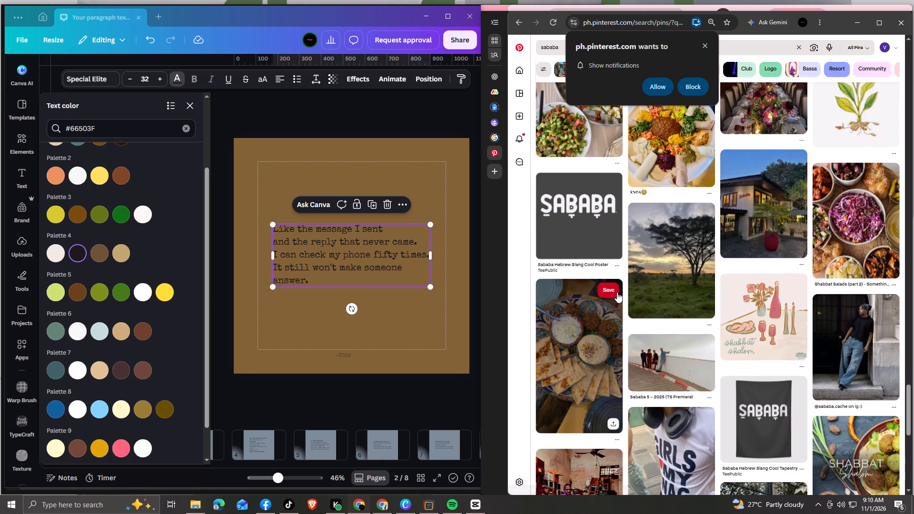
scroll(617, 292, "down", 6)
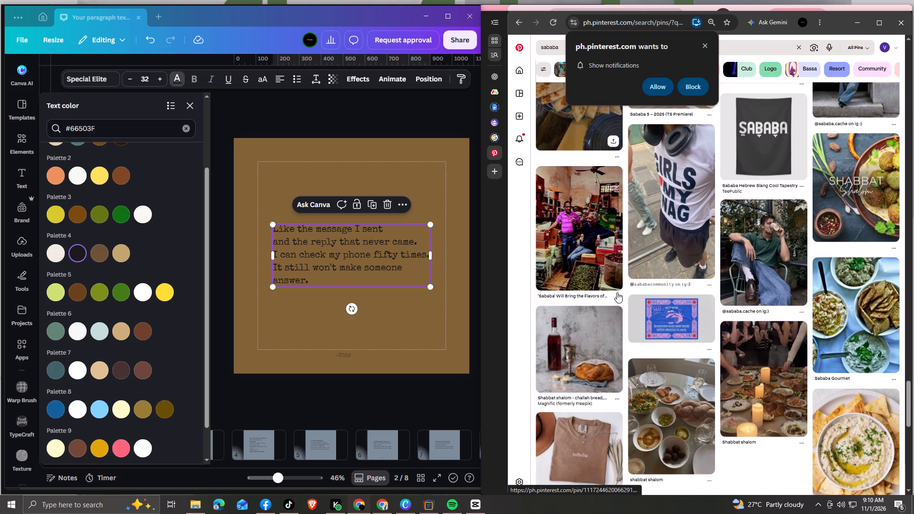
scroll(617, 292, "down", 5)
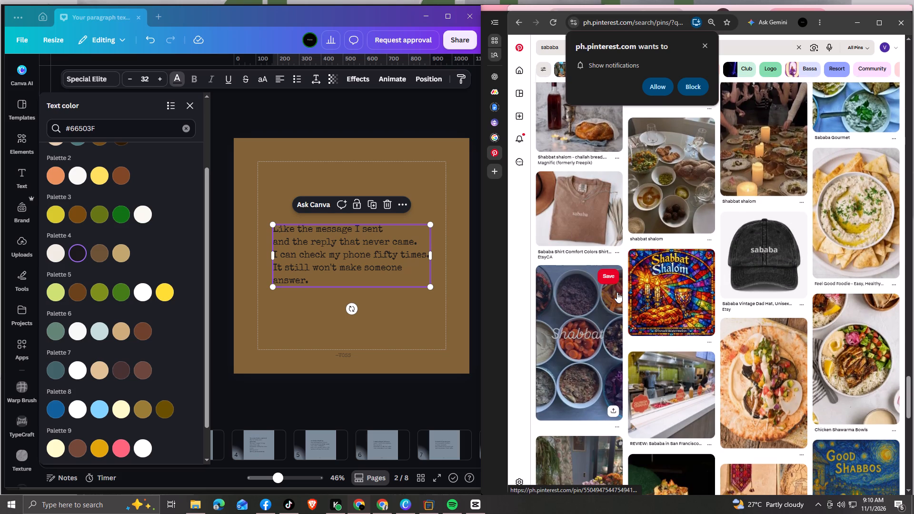
scroll(617, 292, "down", 6)
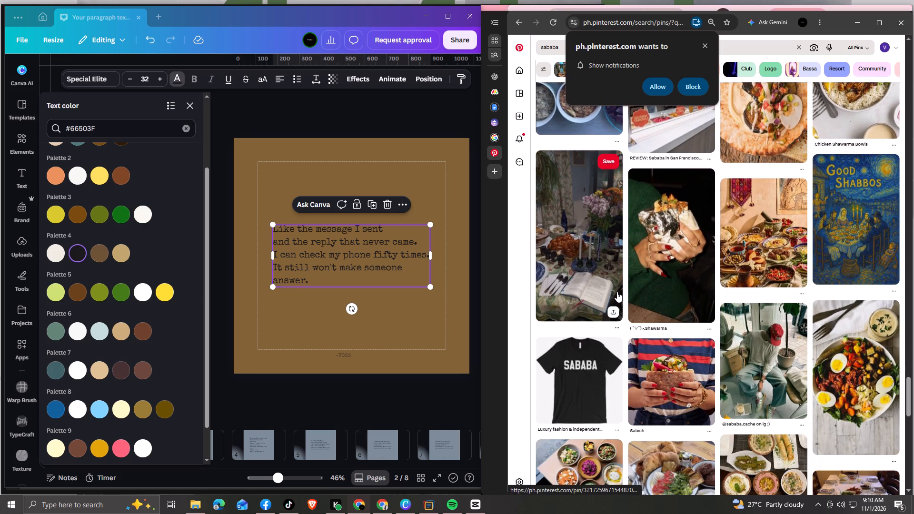
scroll(617, 292, "down", 16)
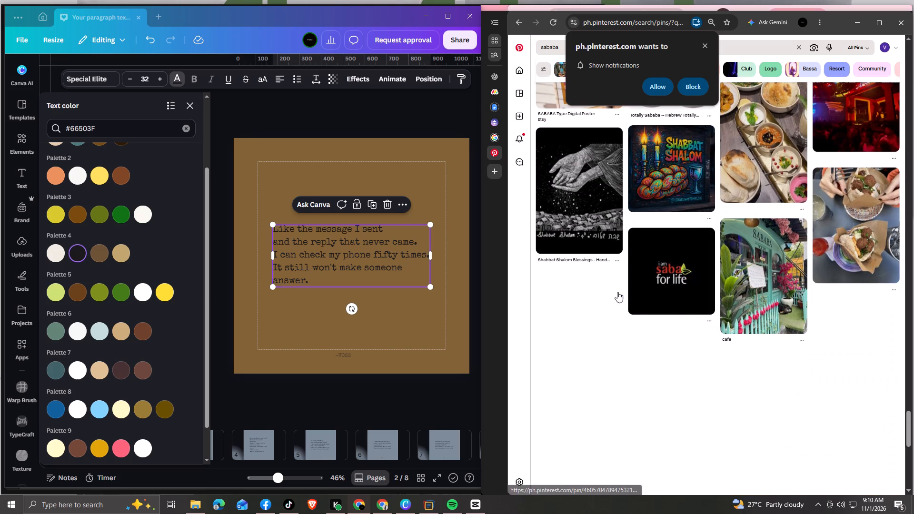
scroll(617, 292, "down", 7)
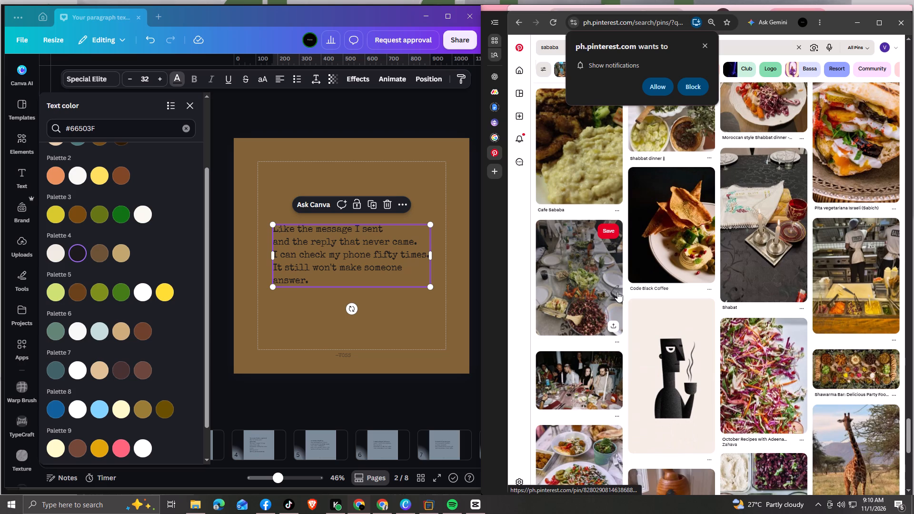
scroll(617, 292, "down", 8)
scroll(617, 292, "up", 5)
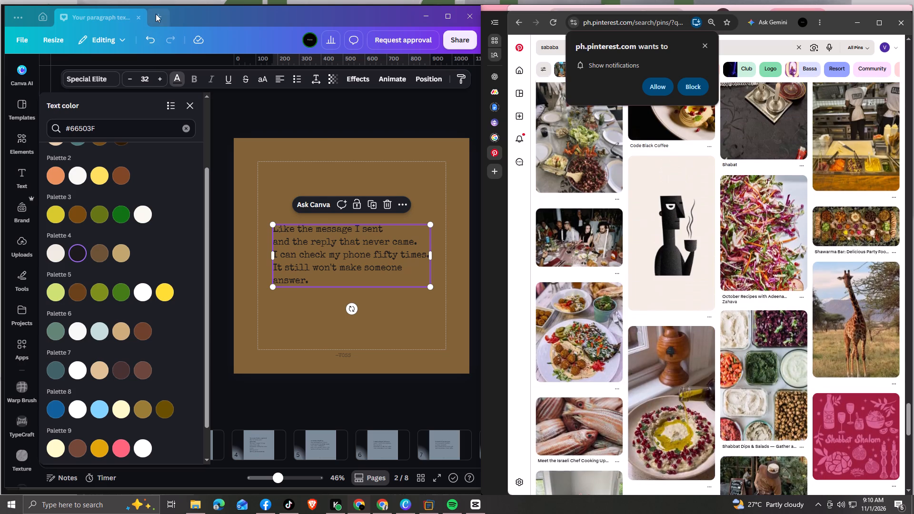
Switch to Canva's home page, expand the recent designs list and look through the earlier designs.
left_click(156, 14)
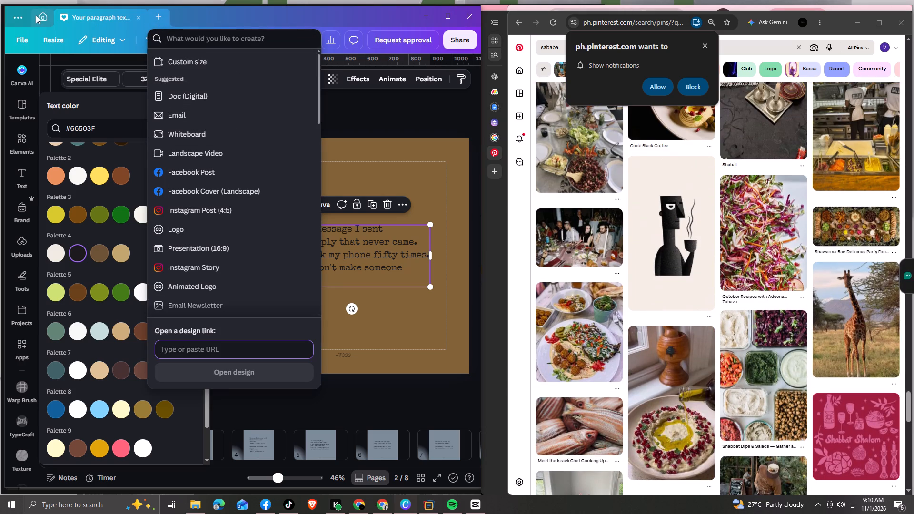
left_click(36, 15)
scroll(99, 280, "down", 3)
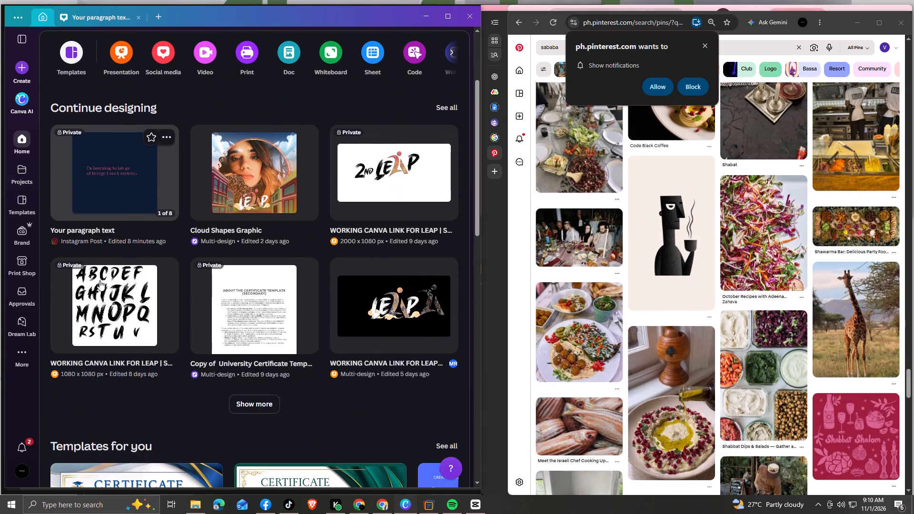
scroll(101, 226, "down", 5)
scroll(129, 208, "up", 2)
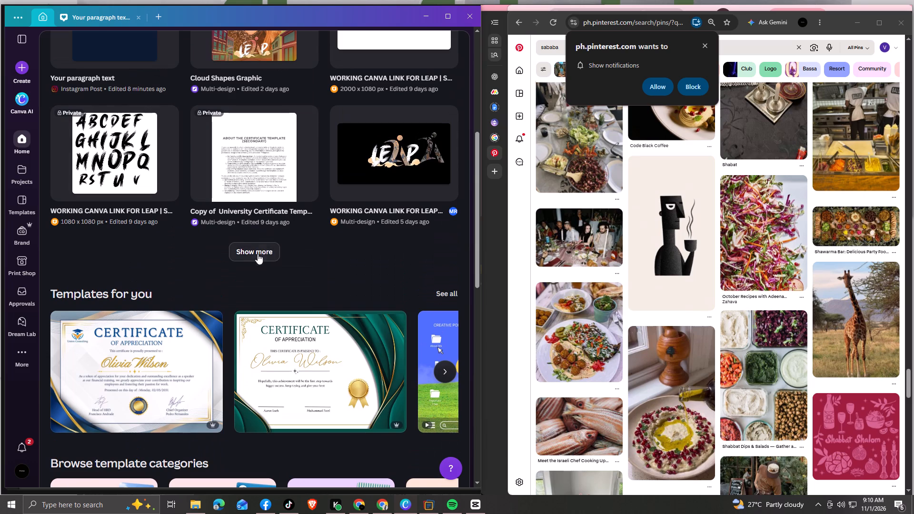
left_click(257, 255)
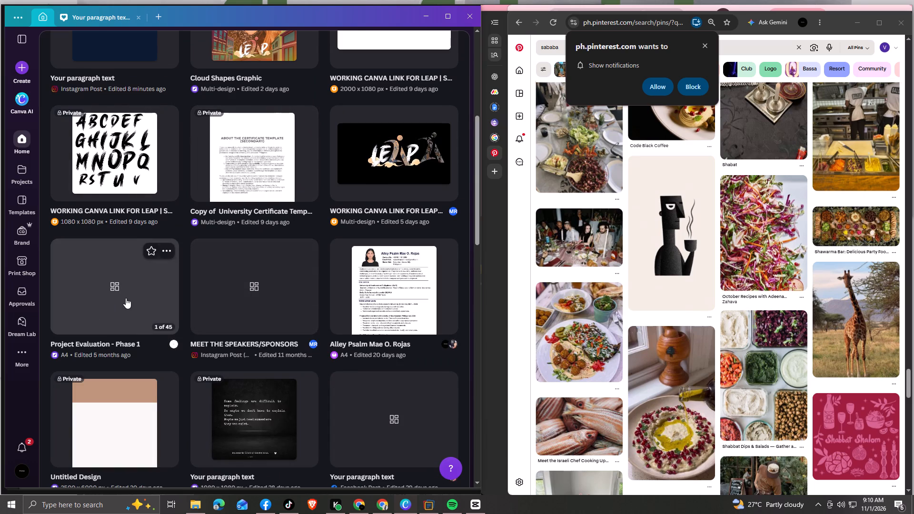
scroll(129, 297, "down", 4)
scroll(129, 289, "up", 7)
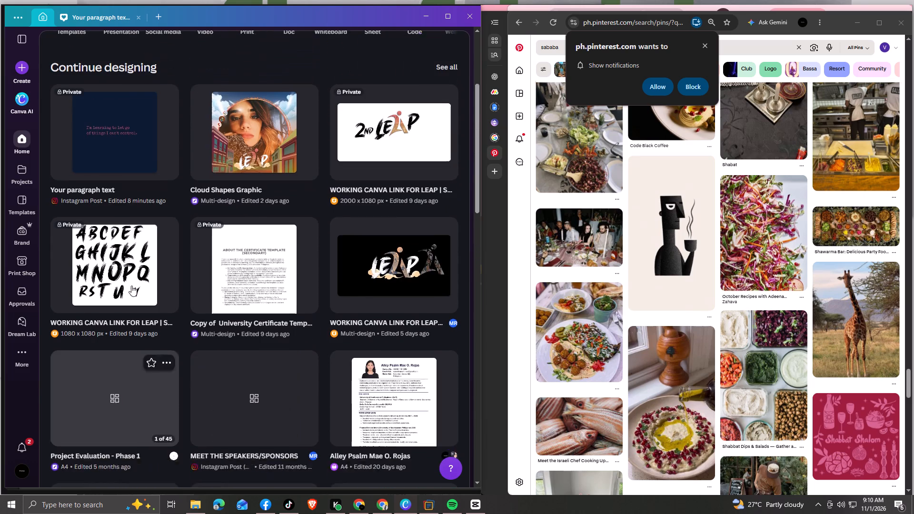
scroll(347, 297, "down", 4)
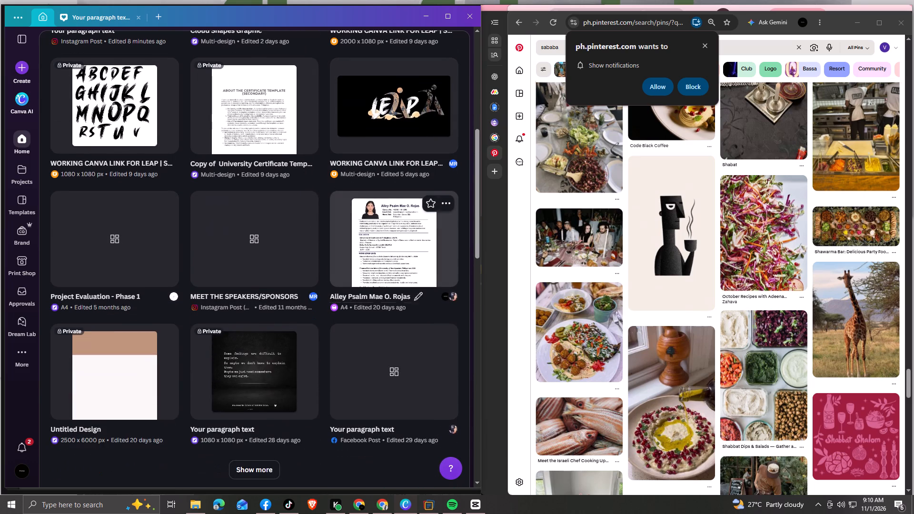
scroll(346, 293, "up", 3)
Move the 2000 x 1080 px "WORKING CANVA LINK FOR LEAP" design to Trash.
left_click(168, 212)
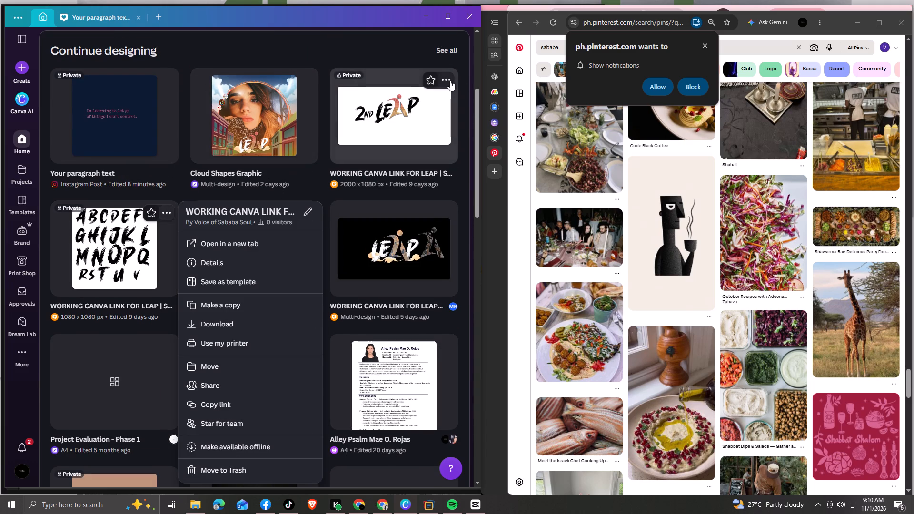
left_click(449, 80)
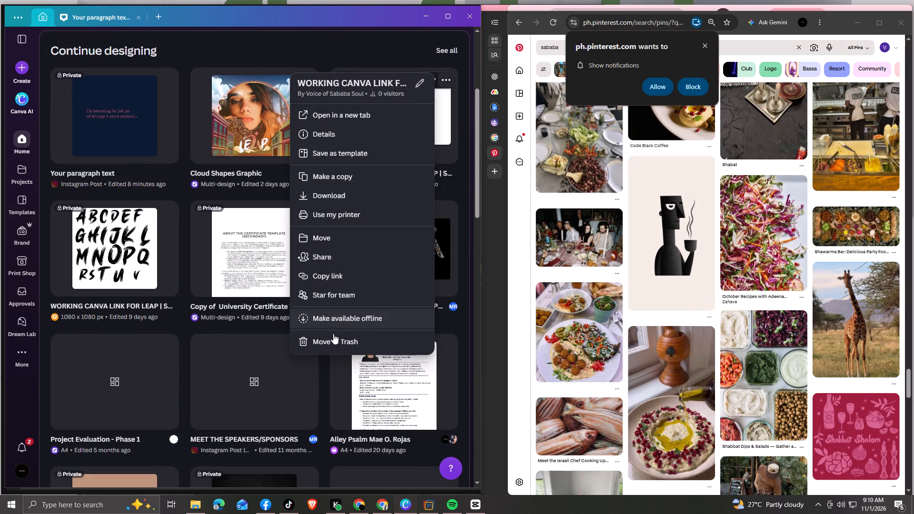
left_click(337, 343)
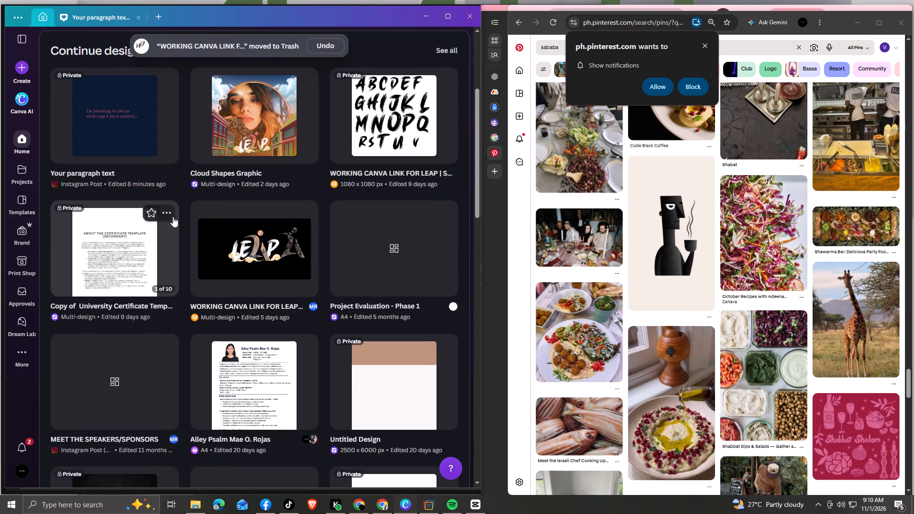
Find and open the three-page Facebook Post design "Your paragraph text" among the expanded recent designs.
scroll(165, 288, "down", 7)
left_click(250, 277)
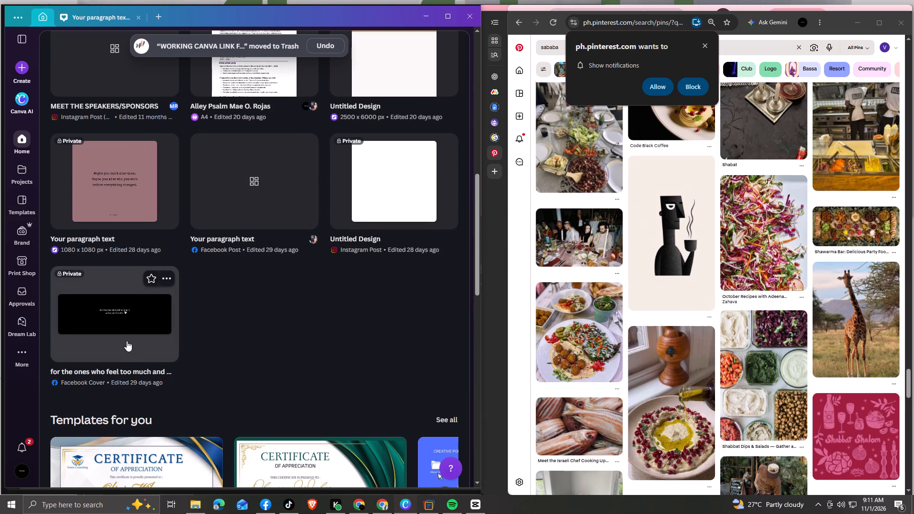
left_click(262, 198)
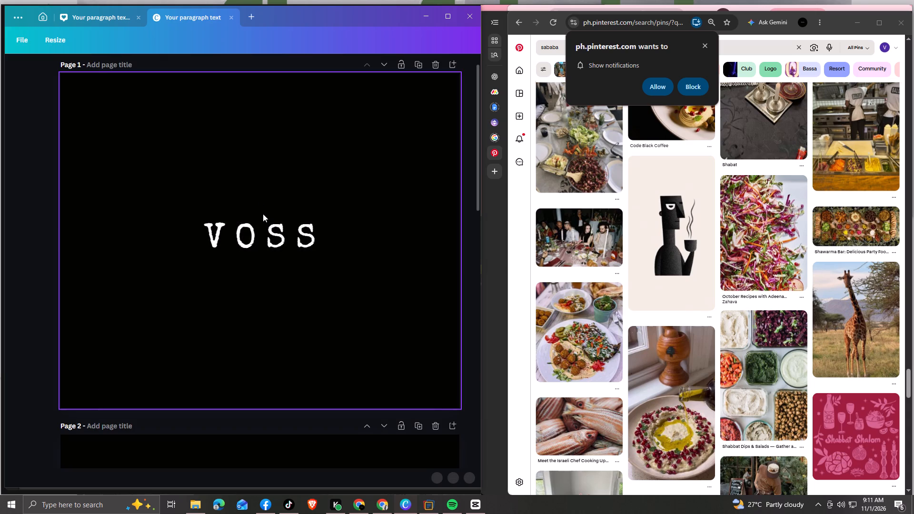
Look through all three pages of the opened Facebook Post design, examining the VOSS wordmarks and the tagline page.
scroll(263, 214, "down", 10)
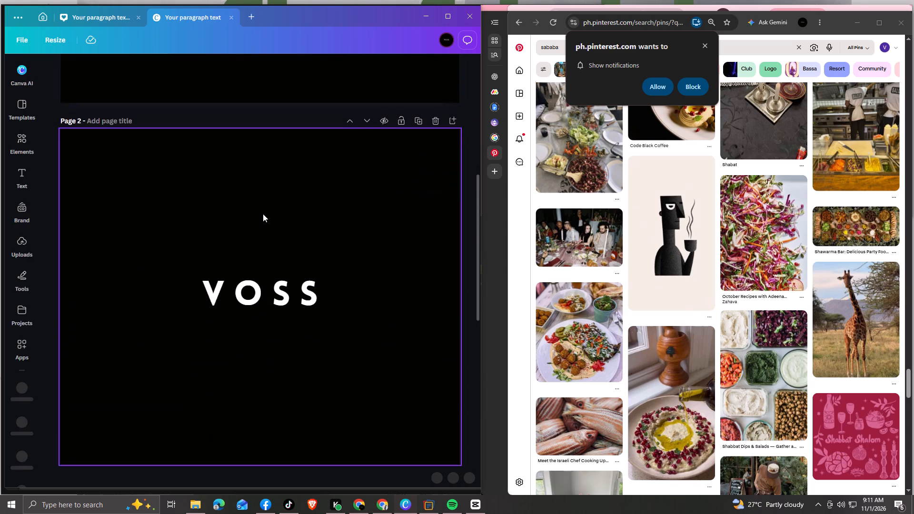
scroll(263, 214, "down", 5)
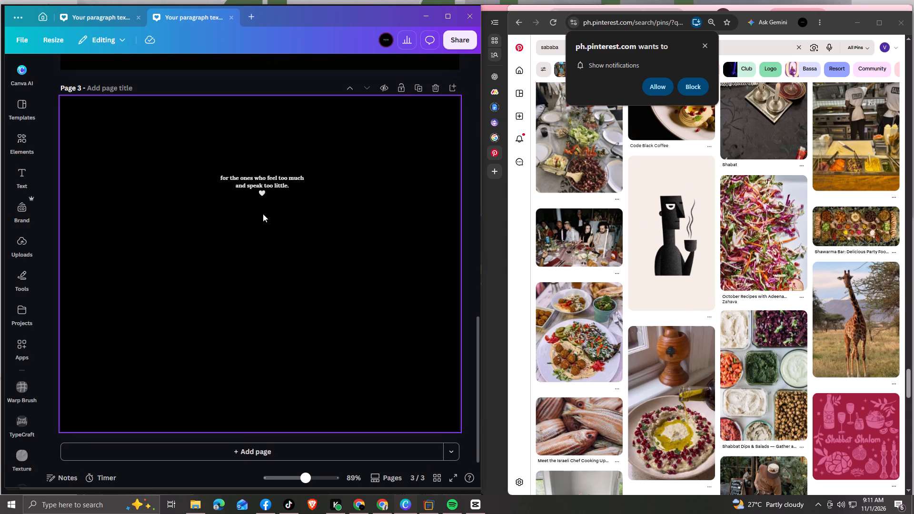
scroll(263, 214, "up", 16)
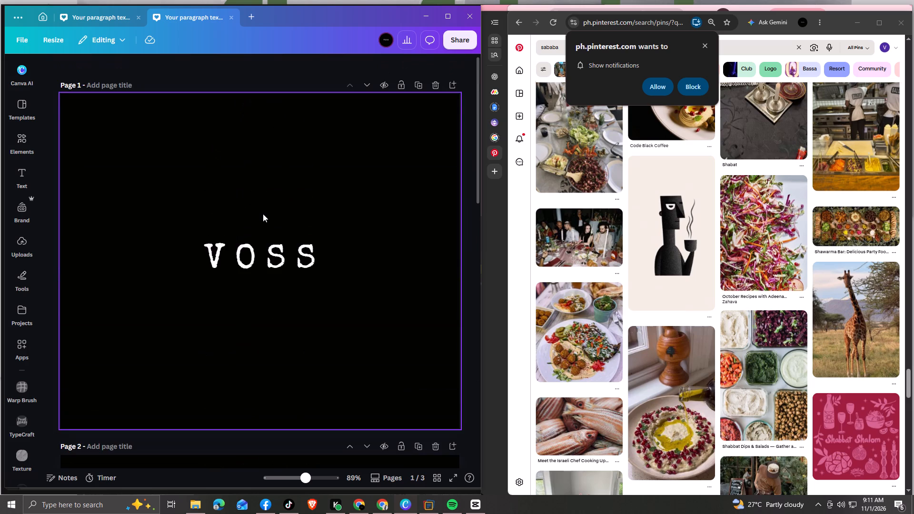
scroll(263, 217, "up", 5)
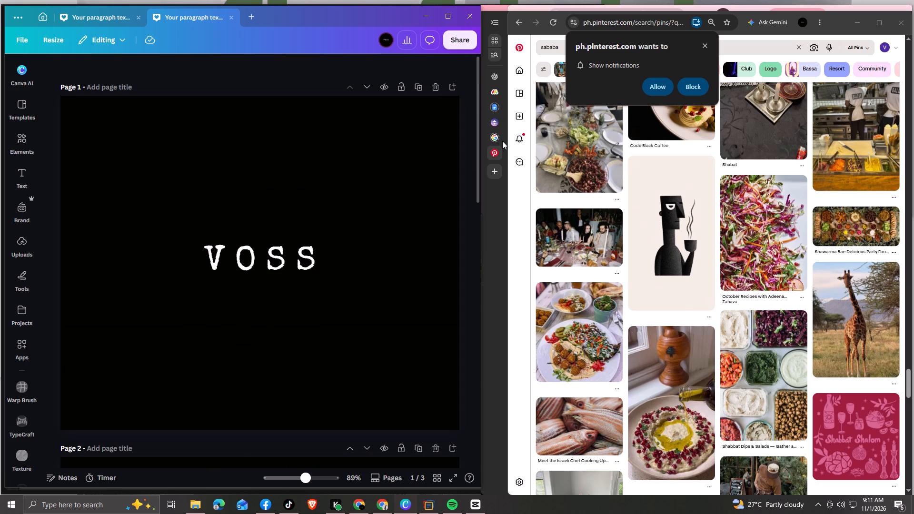
Search Google for "sababa" in a new Chrome tab.
left_click(494, 173)
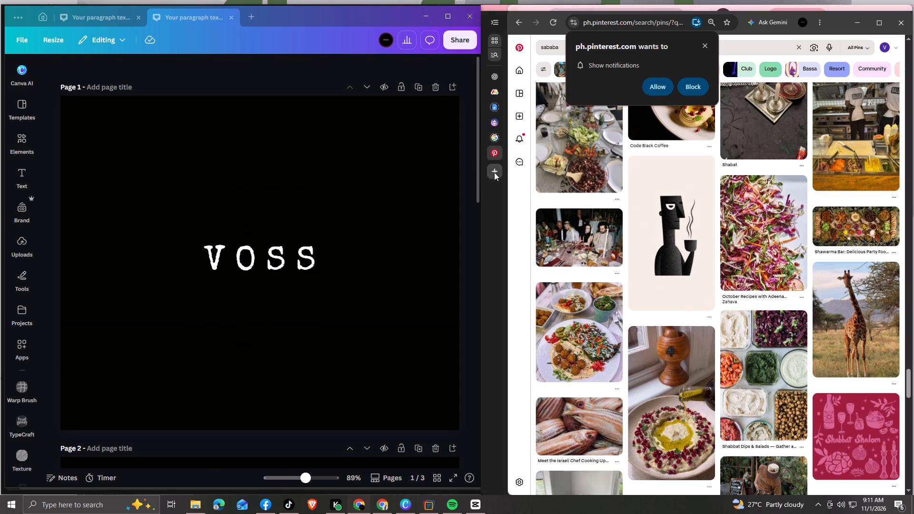
left_click(631, 190)
type("sababa")
key("Return")
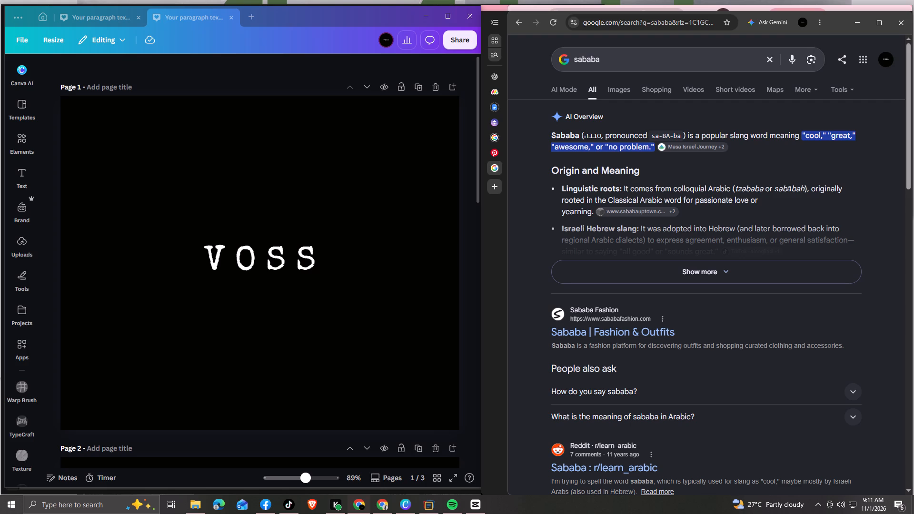
Copy the Hebrew spelling סבבה from the AI Overview in the search results.
left_click_drag(583, 135, 600, 133)
left_click_drag(600, 133, 600, 133)
key("ctrl+c")
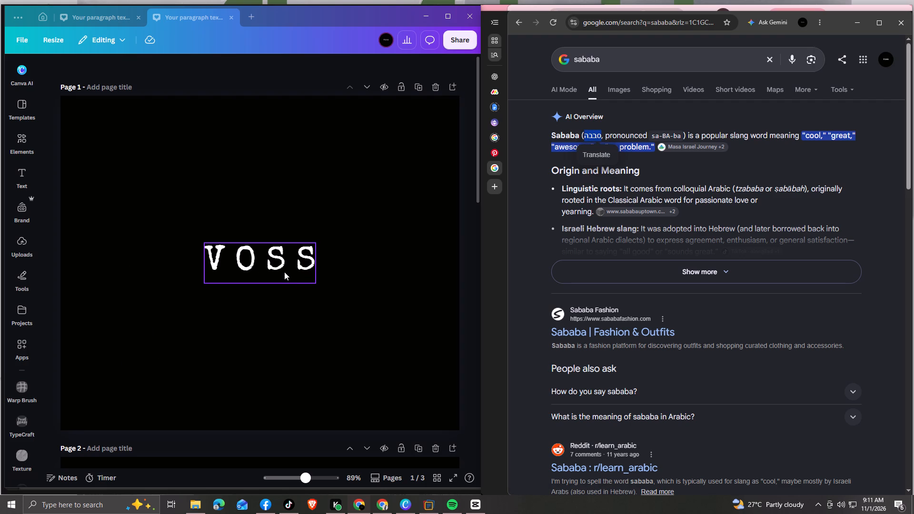
Back in Canva, duplicate page 2 with the sans-serif VOSS wordmark and delete the VOSS text from the copy.
left_click(20, 385)
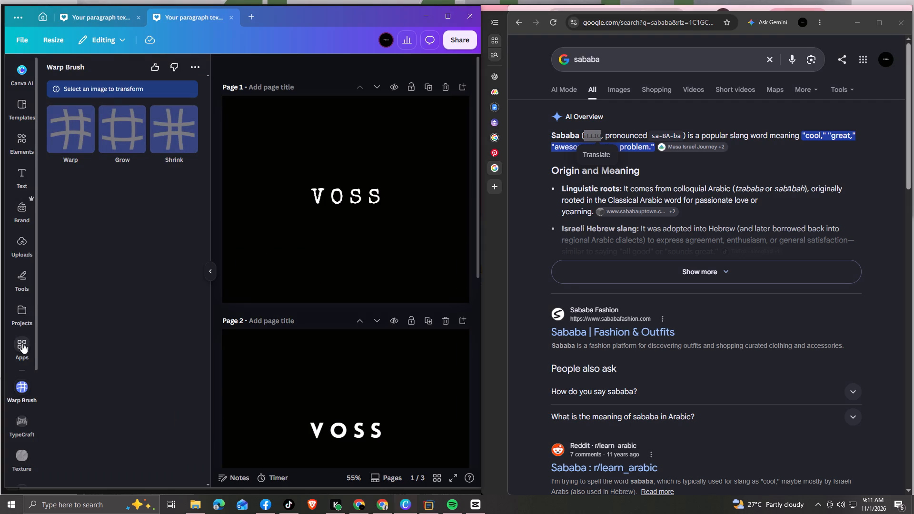
scroll(297, 289, "down", 3)
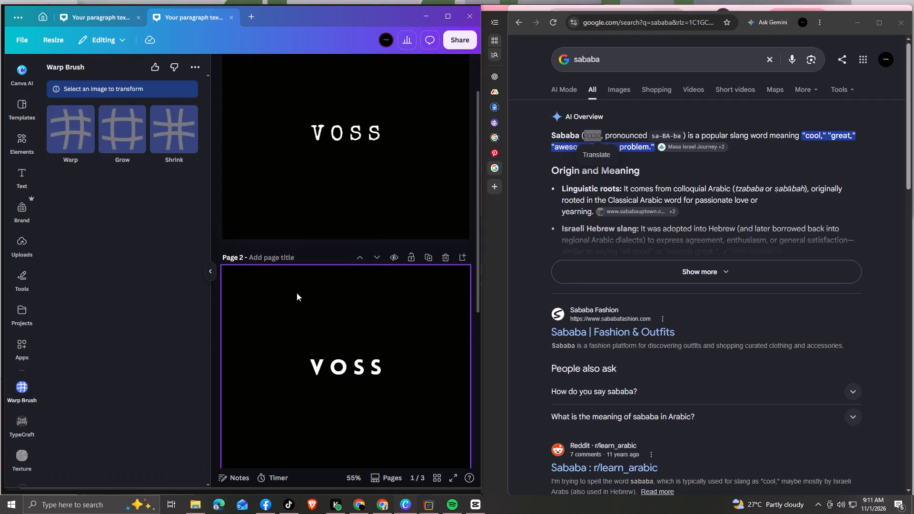
scroll(297, 293, "down", 10)
scroll(322, 330, "up", 2)
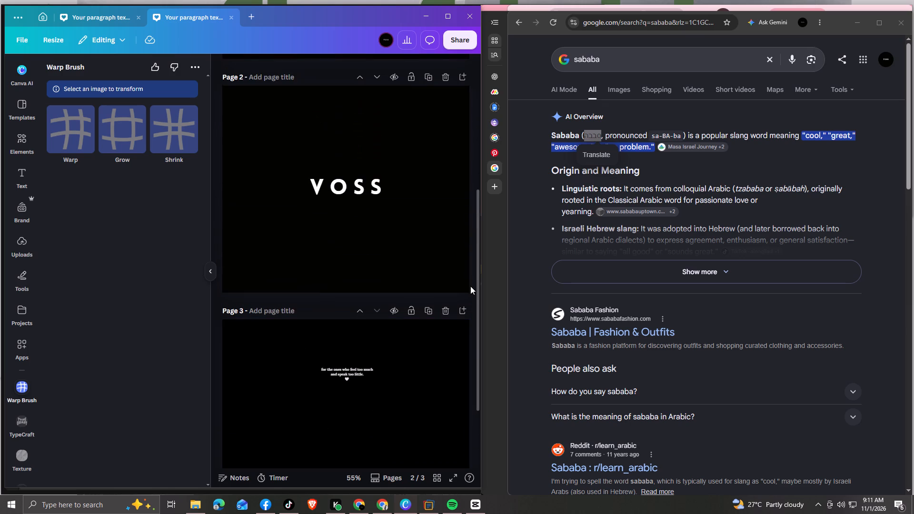
left_click(409, 229)
scroll(418, 202, "up", 2)
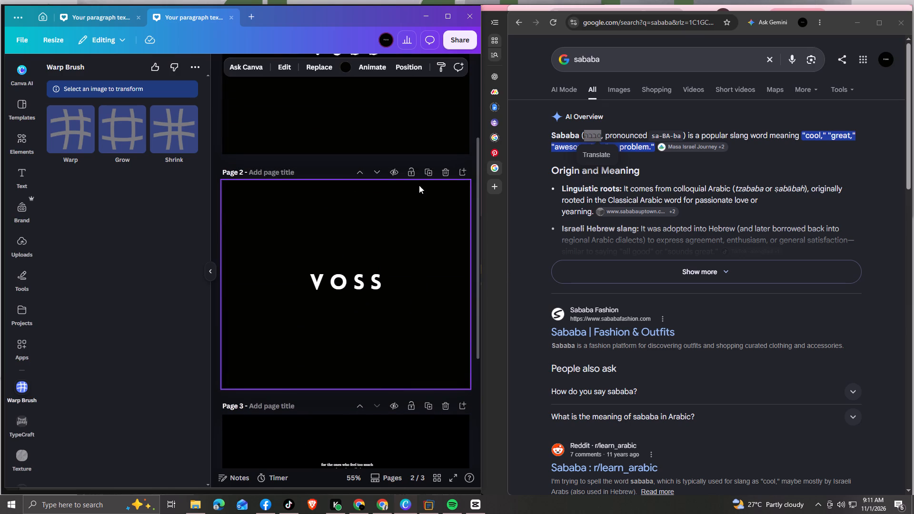
left_click(427, 173)
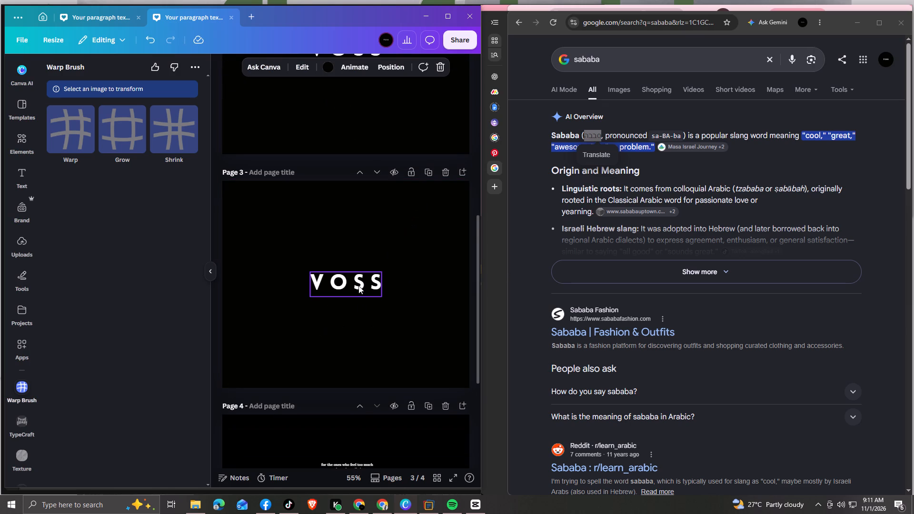
left_click(358, 286)
key("BackSpace")
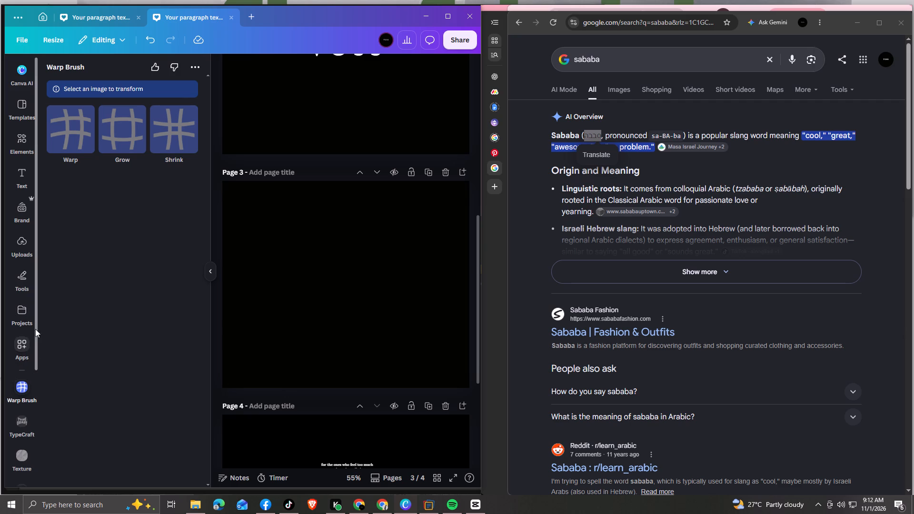
Open the TypeCraft app and replace its sample text with the copied Hebrew word סבבה.
left_click(22, 417)
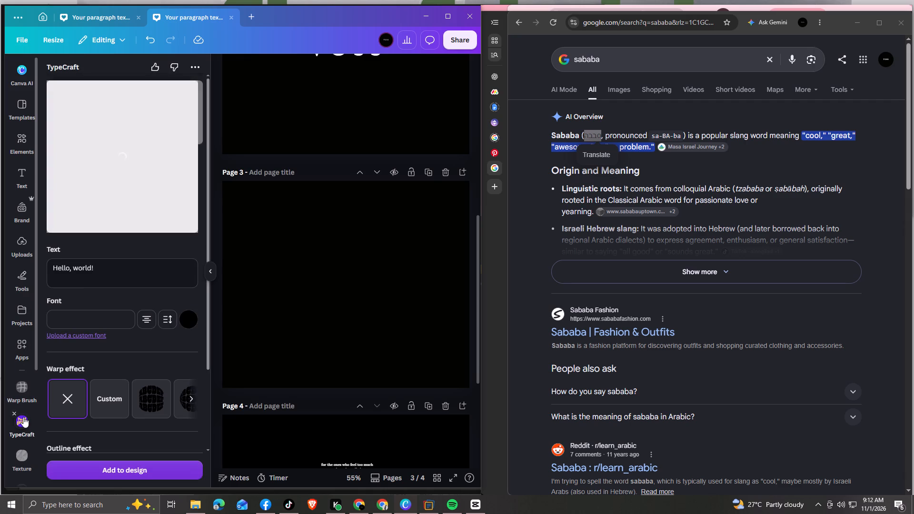
left_click_drag(114, 267, 45, 272)
key("ctrl+v")
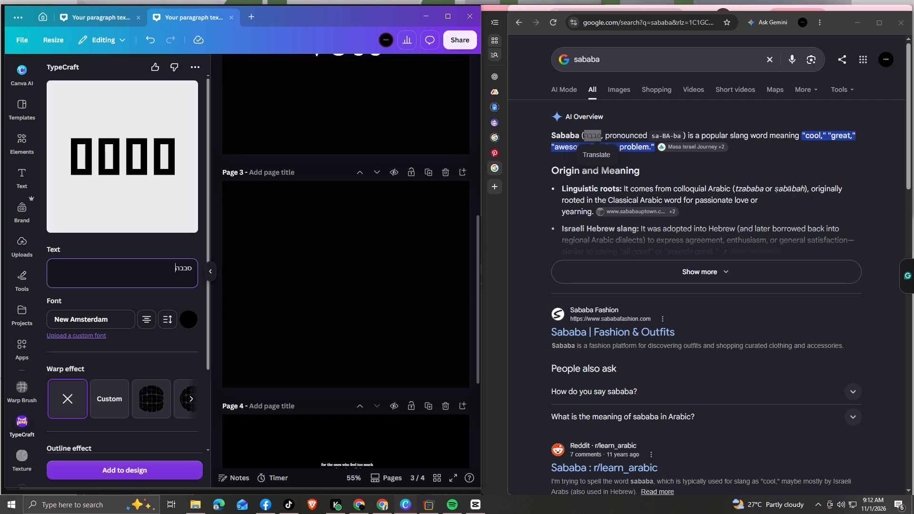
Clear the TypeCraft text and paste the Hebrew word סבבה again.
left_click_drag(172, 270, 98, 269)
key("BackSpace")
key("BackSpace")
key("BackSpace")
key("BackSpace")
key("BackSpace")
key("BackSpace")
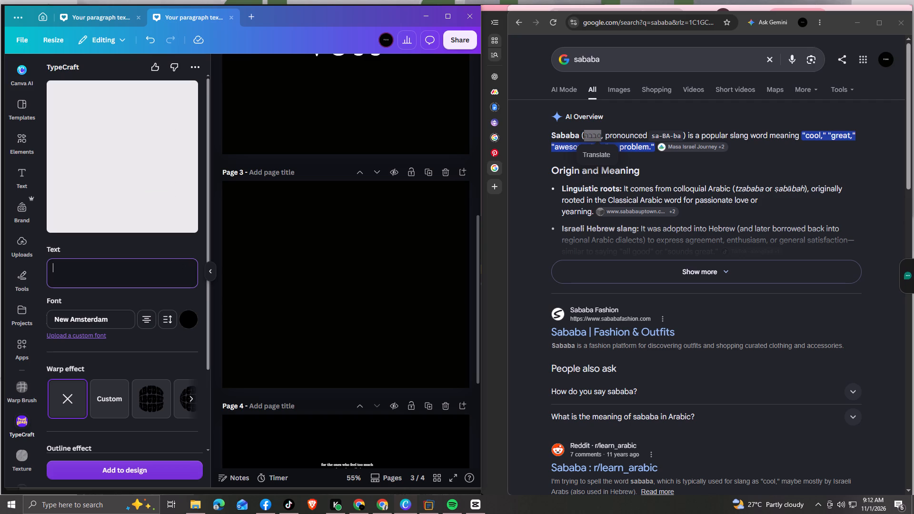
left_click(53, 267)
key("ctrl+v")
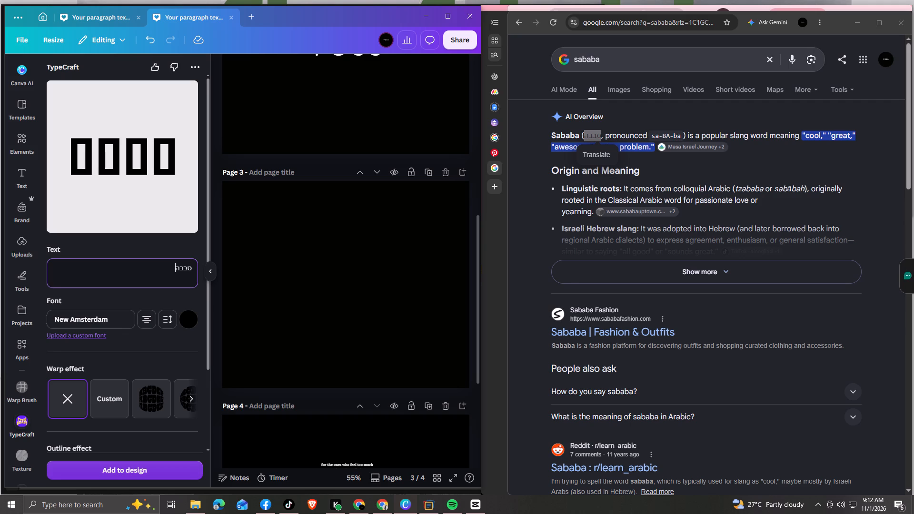
Set the TypeCraft font for the Hebrew word to BEMOS and select the black background of page 3.
left_click(154, 154)
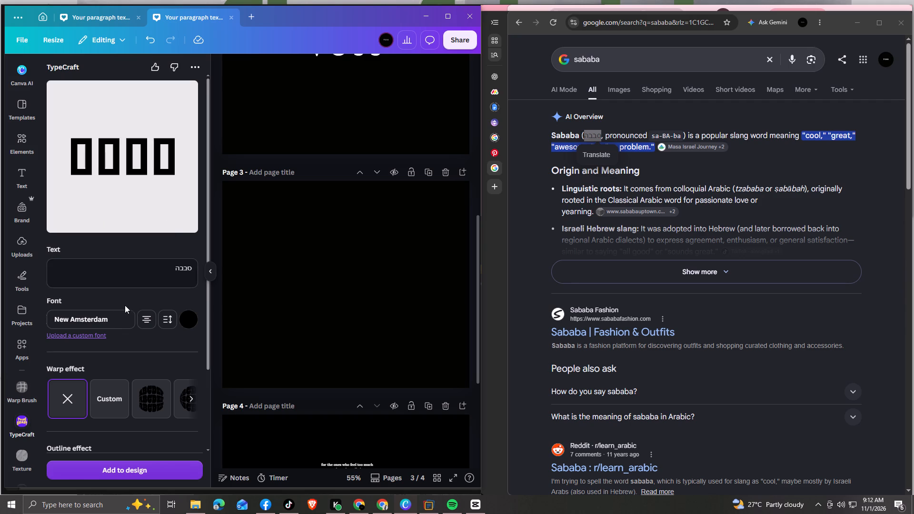
left_click(112, 315)
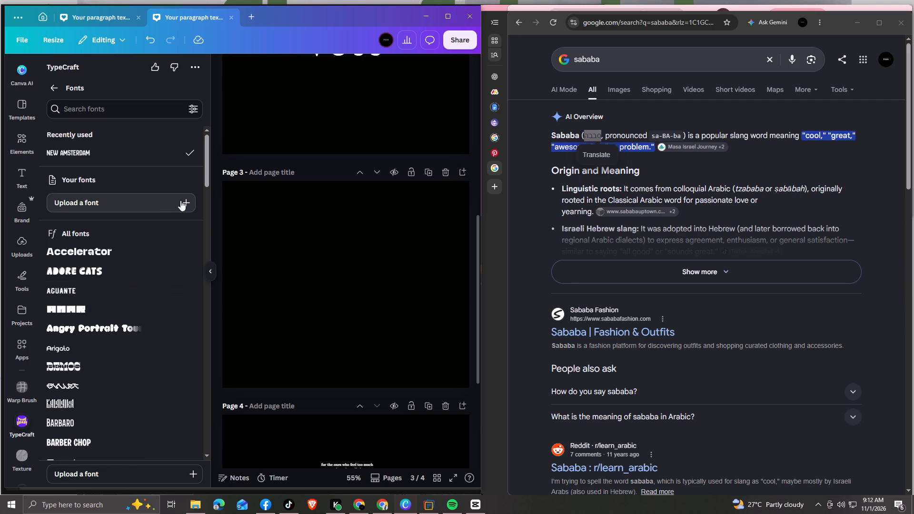
left_click(89, 368)
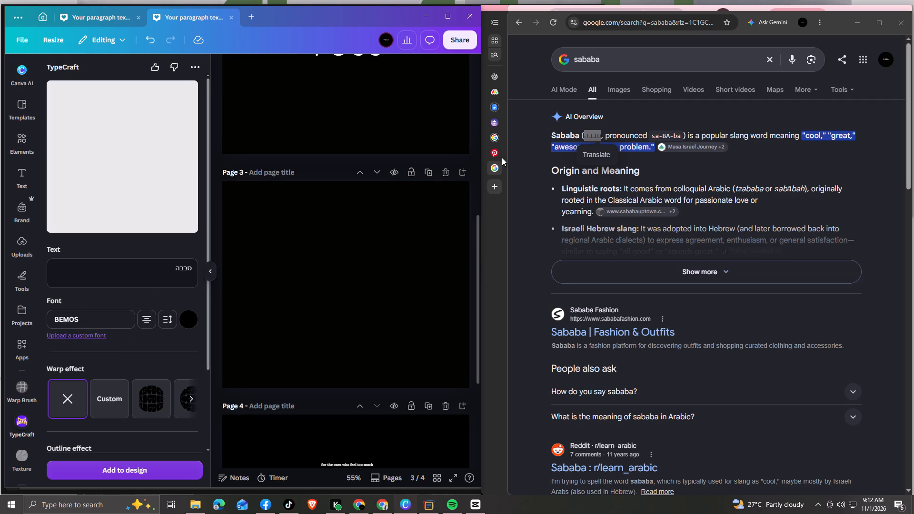
left_click(319, 265)
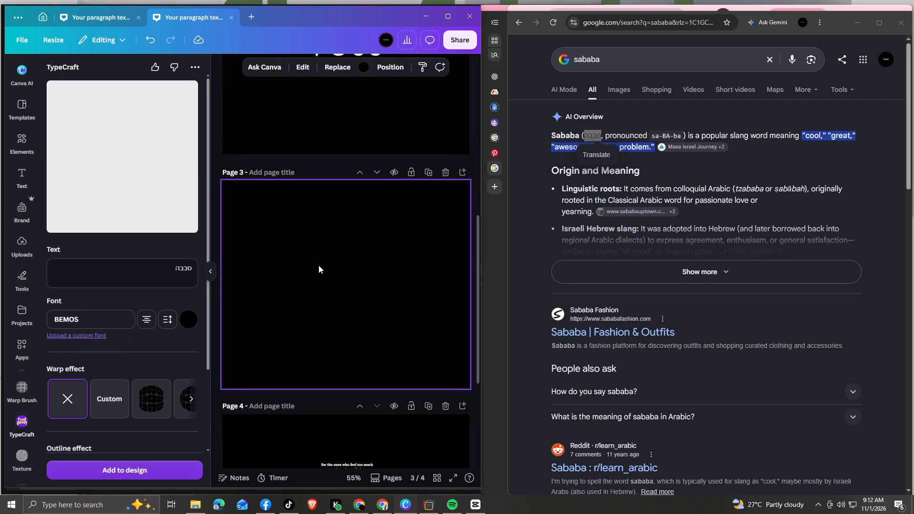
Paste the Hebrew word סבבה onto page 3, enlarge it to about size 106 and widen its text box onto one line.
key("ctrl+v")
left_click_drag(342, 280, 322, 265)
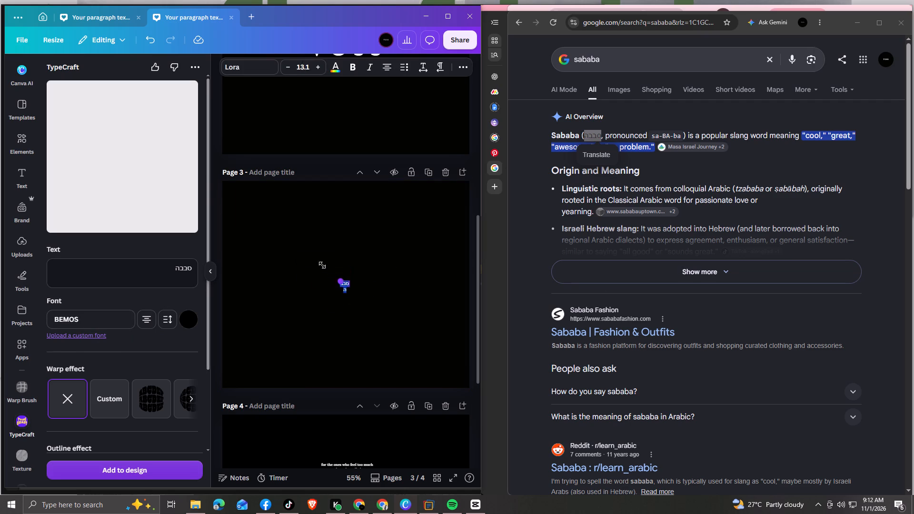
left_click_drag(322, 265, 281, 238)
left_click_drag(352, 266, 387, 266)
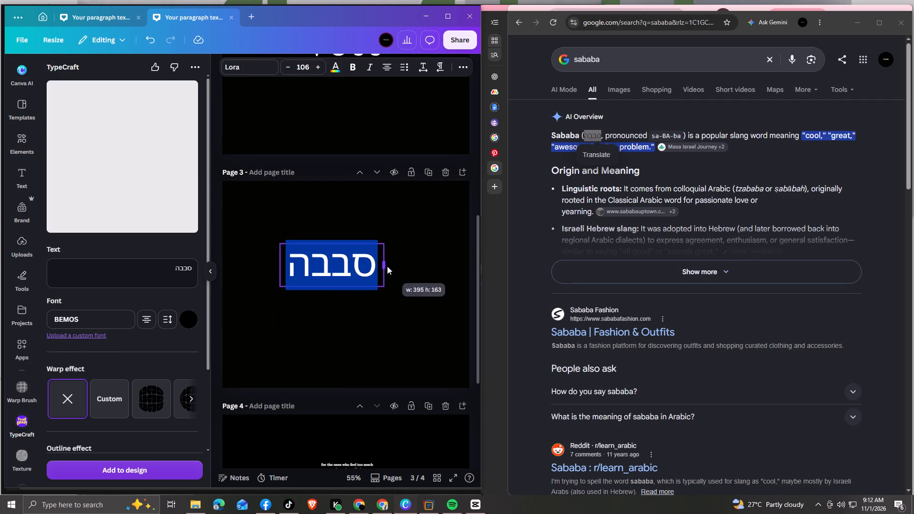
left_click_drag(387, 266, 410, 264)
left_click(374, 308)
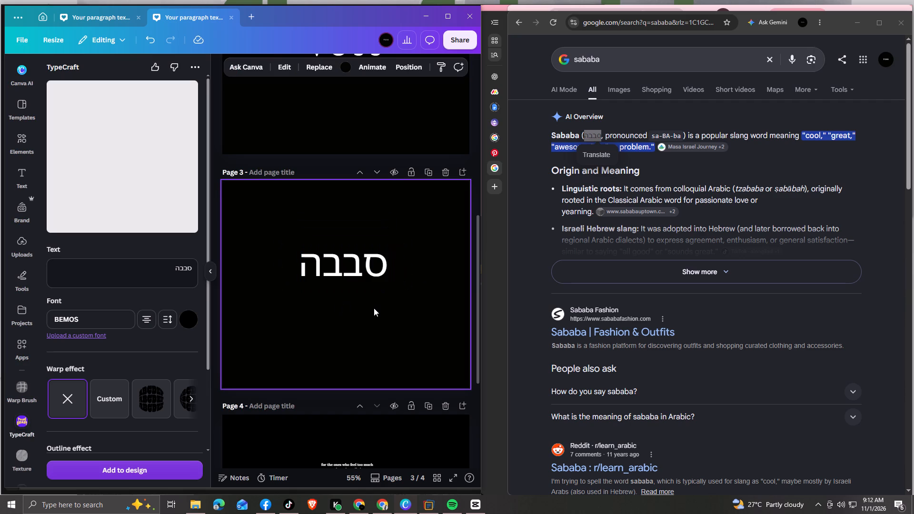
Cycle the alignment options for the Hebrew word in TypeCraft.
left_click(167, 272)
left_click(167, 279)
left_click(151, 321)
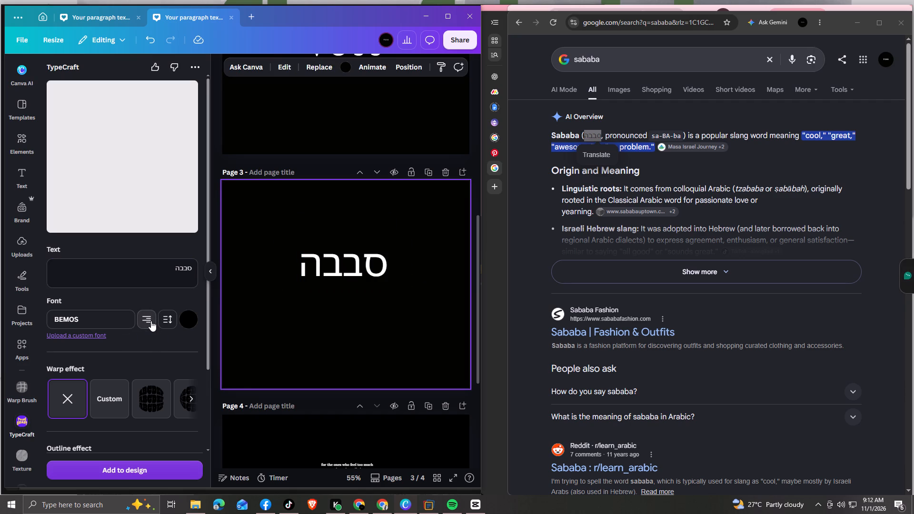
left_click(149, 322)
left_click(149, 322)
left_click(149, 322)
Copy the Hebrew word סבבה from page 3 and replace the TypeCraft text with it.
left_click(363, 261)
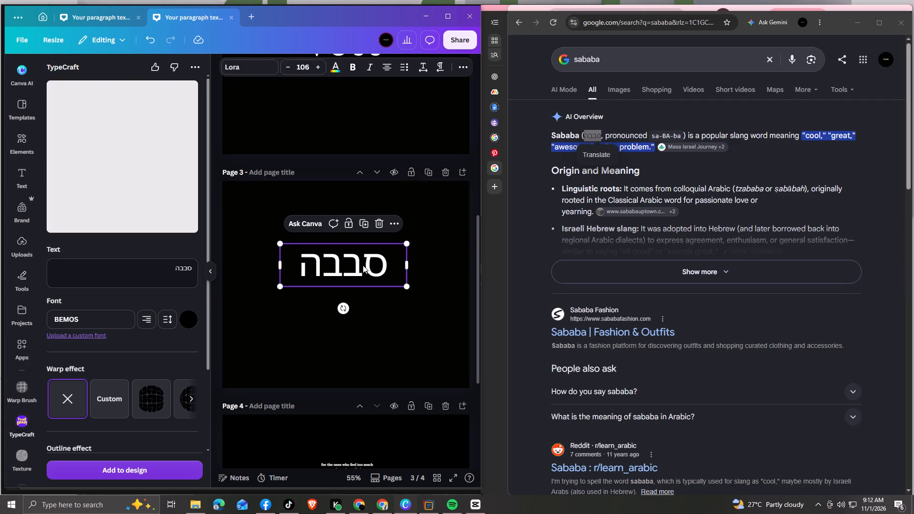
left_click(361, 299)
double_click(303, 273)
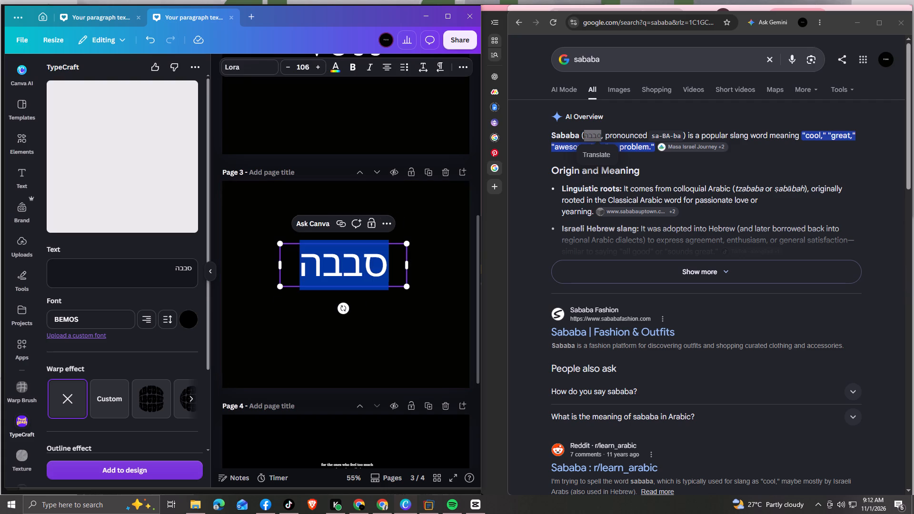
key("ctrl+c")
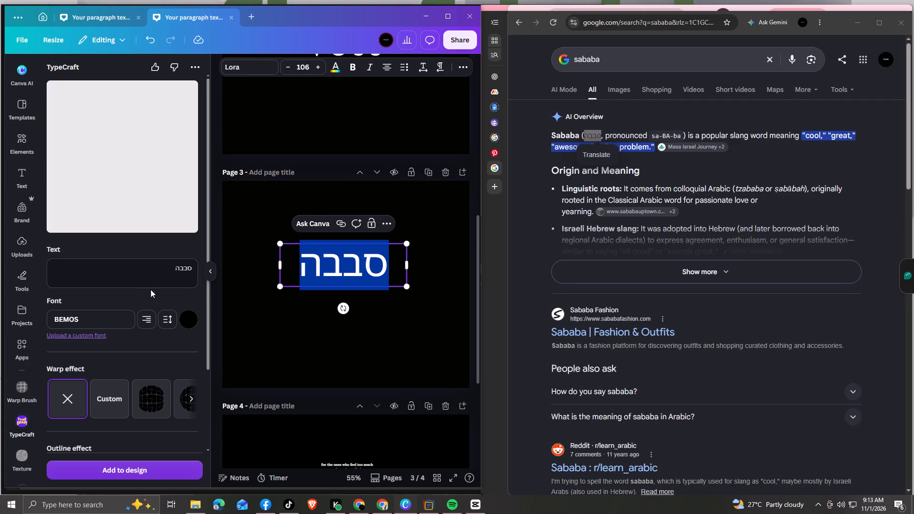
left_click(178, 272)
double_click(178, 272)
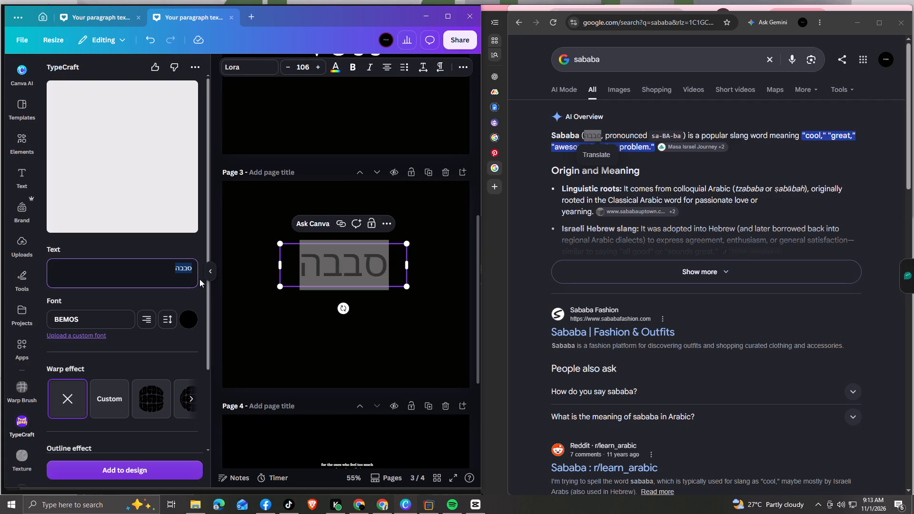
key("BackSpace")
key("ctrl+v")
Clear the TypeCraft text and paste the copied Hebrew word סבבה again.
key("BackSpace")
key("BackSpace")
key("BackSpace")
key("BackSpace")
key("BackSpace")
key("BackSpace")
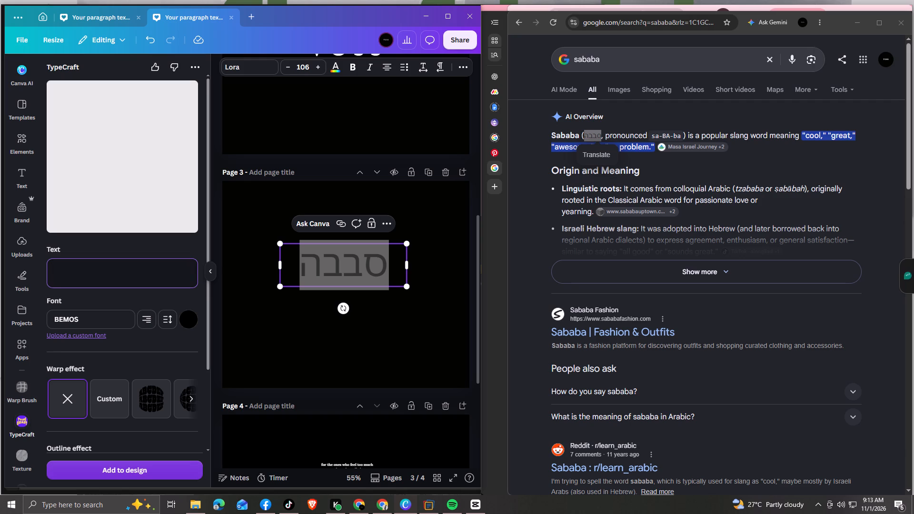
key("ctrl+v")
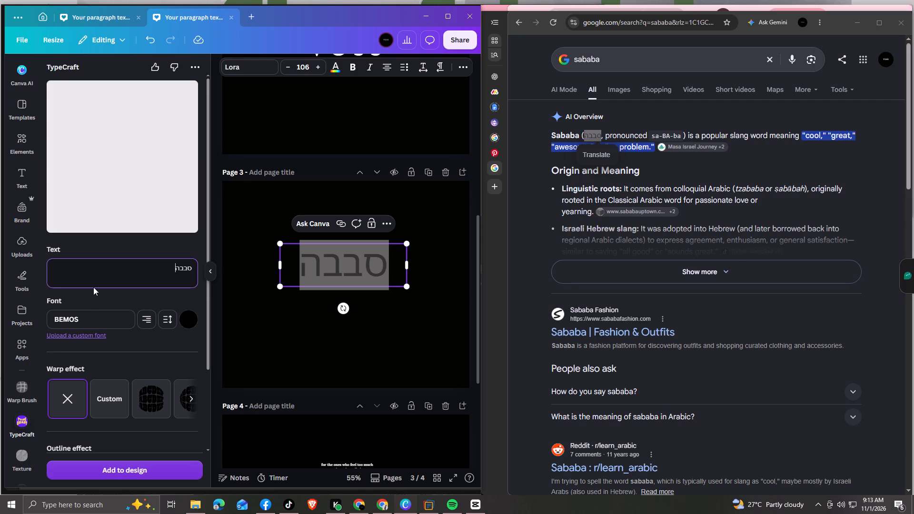
Clear the Hebrew word from the TypeCraft text.
double_click(93, 280)
left_click(94, 280)
key("BackSpace")
key("BackSpace")
key("BackSpace")
key("BackSpace")
key("BackSpace")
key("BackSpace")
In the Google results for sababa, open the Masa Israel Journey article on examples of Sababa in Hebrew.
scroll(653, 246, "down", 3)
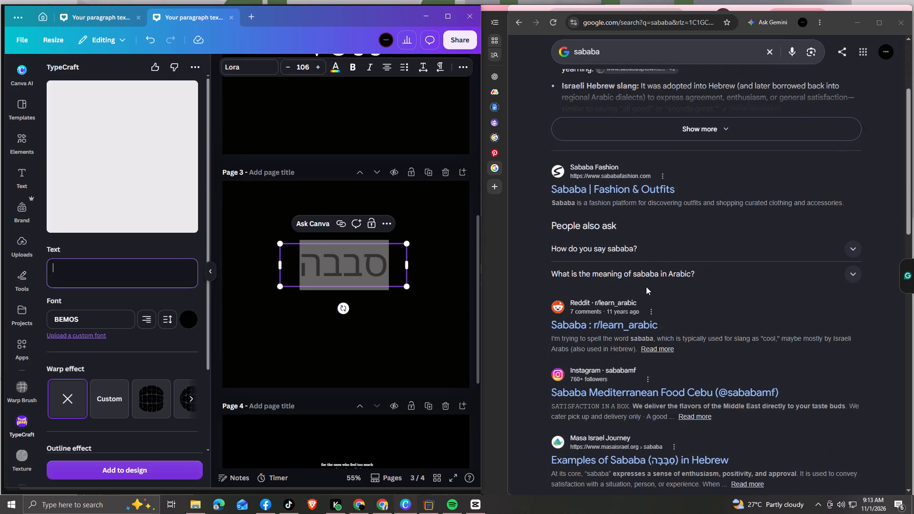
scroll(646, 287, "down", 3)
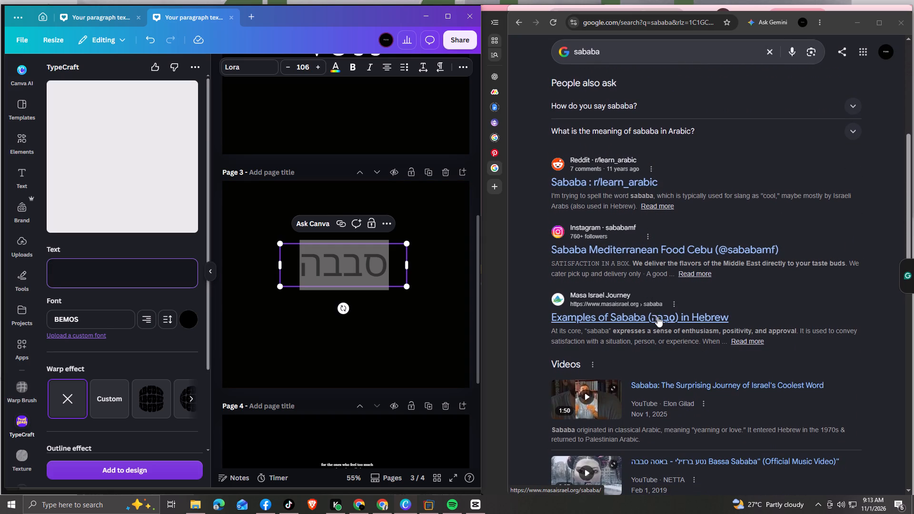
left_click(652, 317)
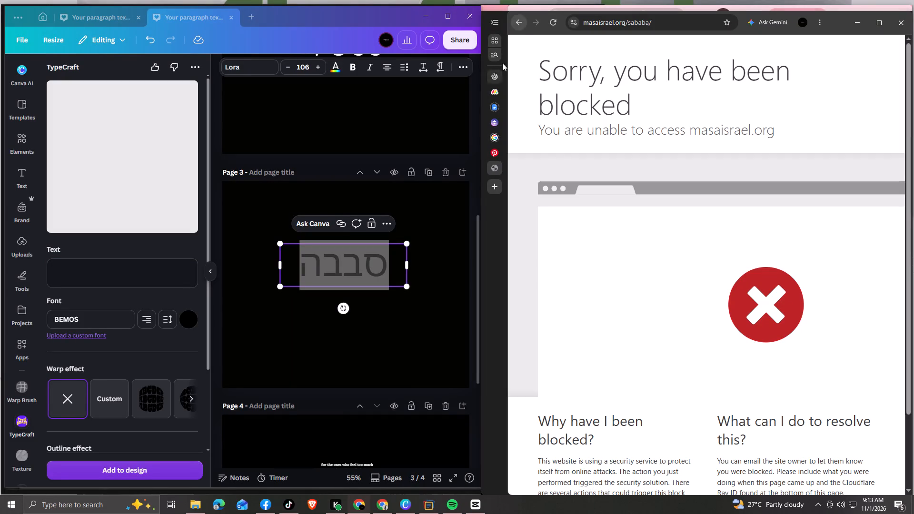
Return to the Google results for sababa and open the Spotify artist page for Sababa 5.
left_click(521, 22)
scroll(709, 221, "down", 5)
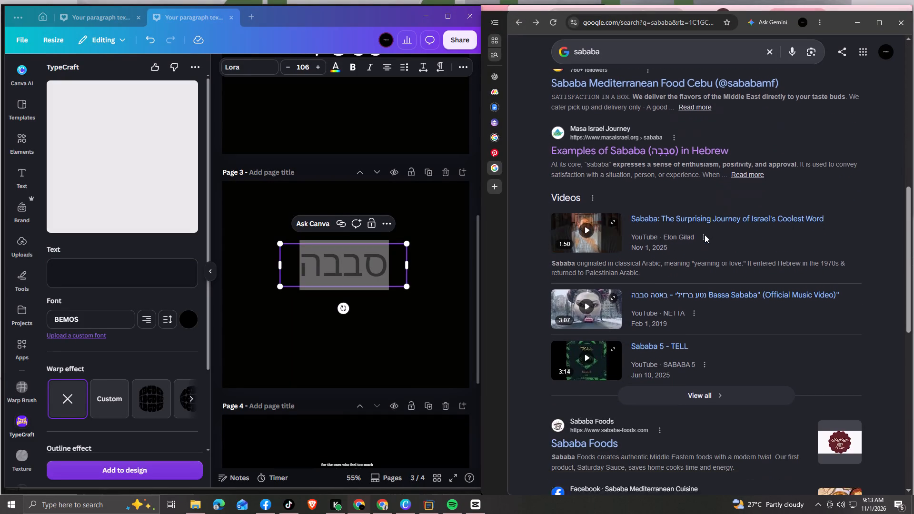
scroll(705, 235, "down", 4)
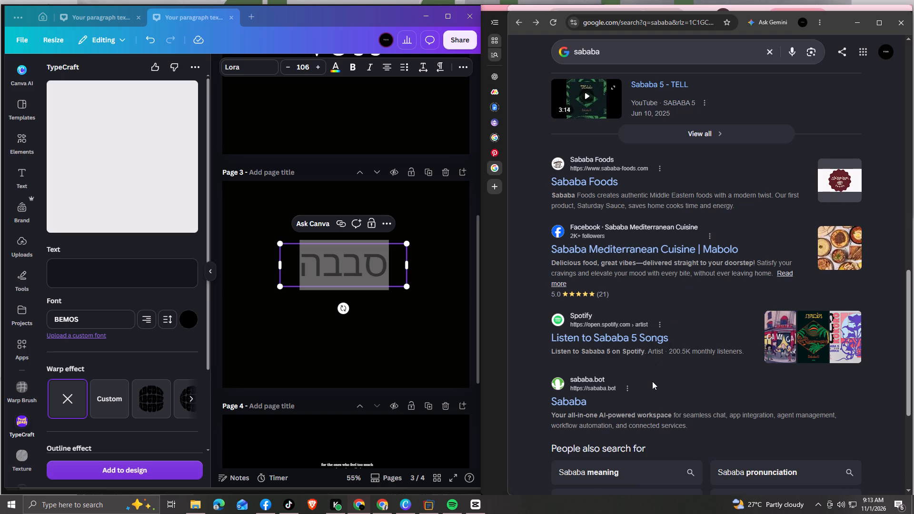
scroll(652, 381, "down", 1)
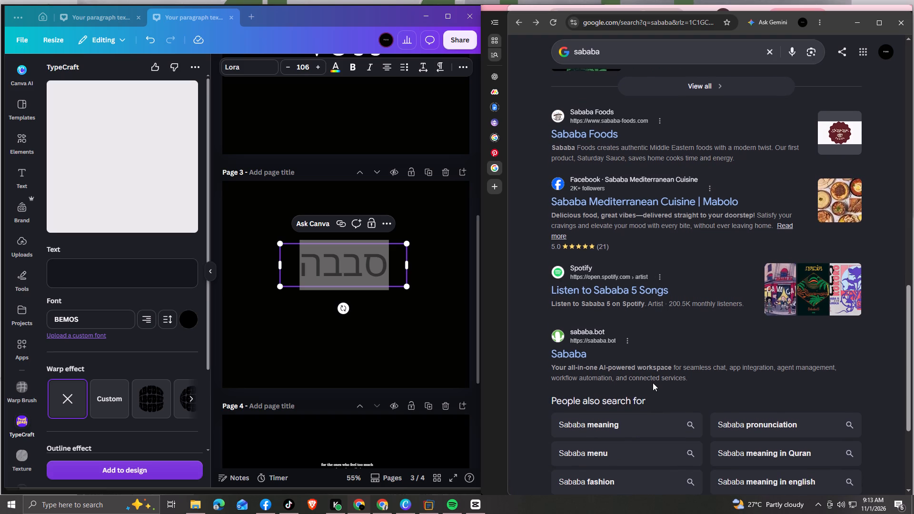
scroll(653, 384, "down", 4)
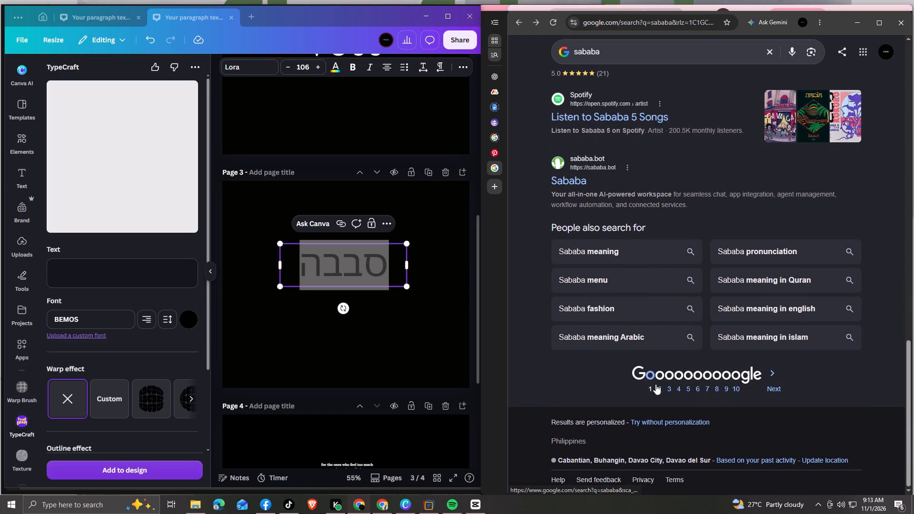
scroll(656, 384, "up", 3)
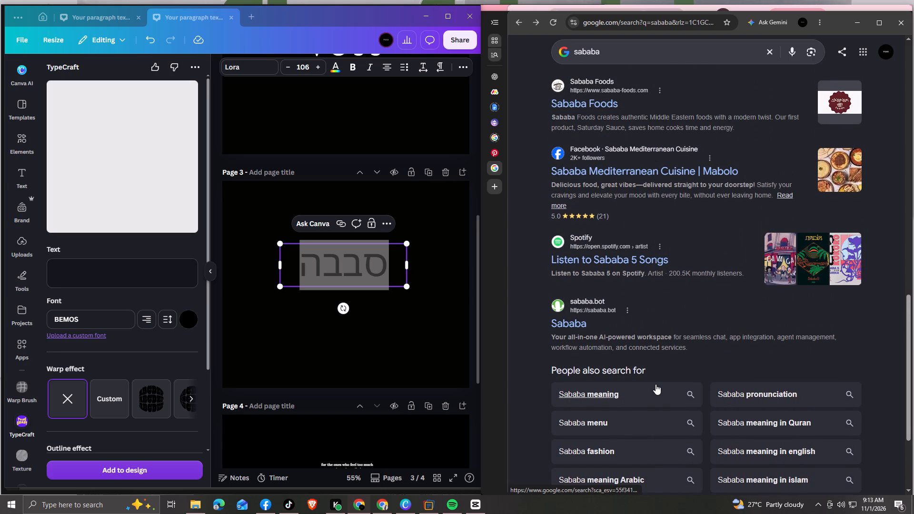
scroll(656, 384, "up", 1)
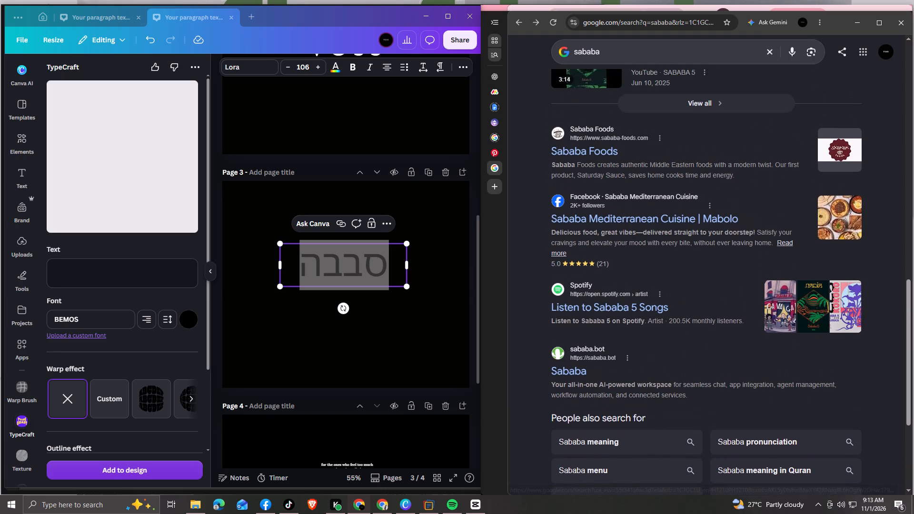
left_click(656, 307)
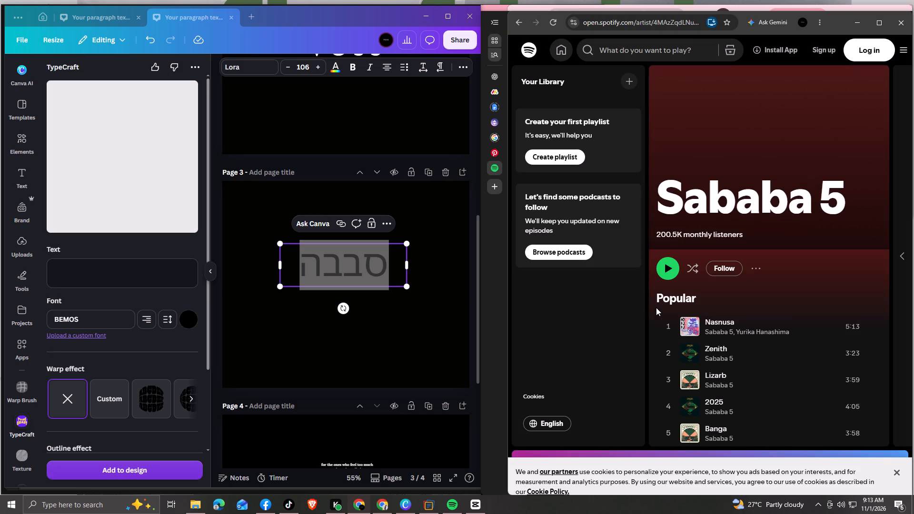
Look through the popular songs and discography on the Sababa 5 artist page.
scroll(715, 320, "down", 3)
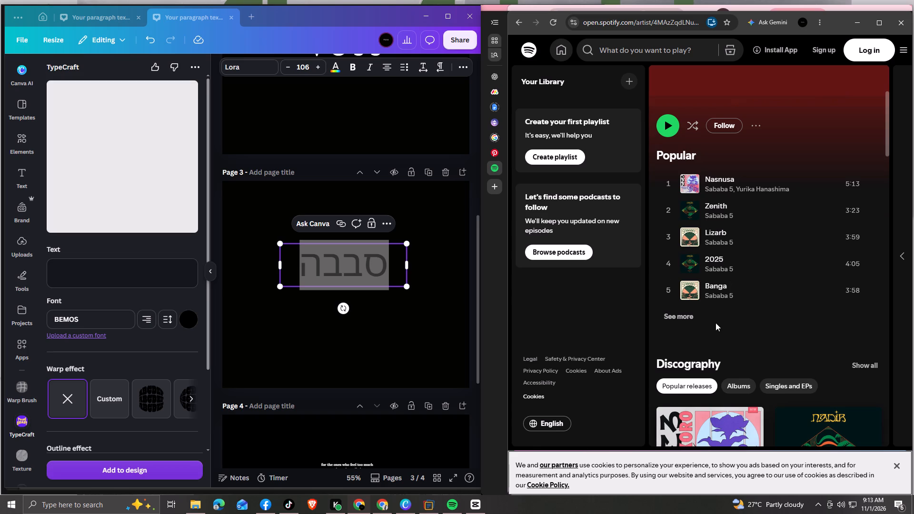
Return from the Sababa 5 Spotify page to the sababa search results and expand the AI Overview to read it.
scroll(715, 323, "up", 3)
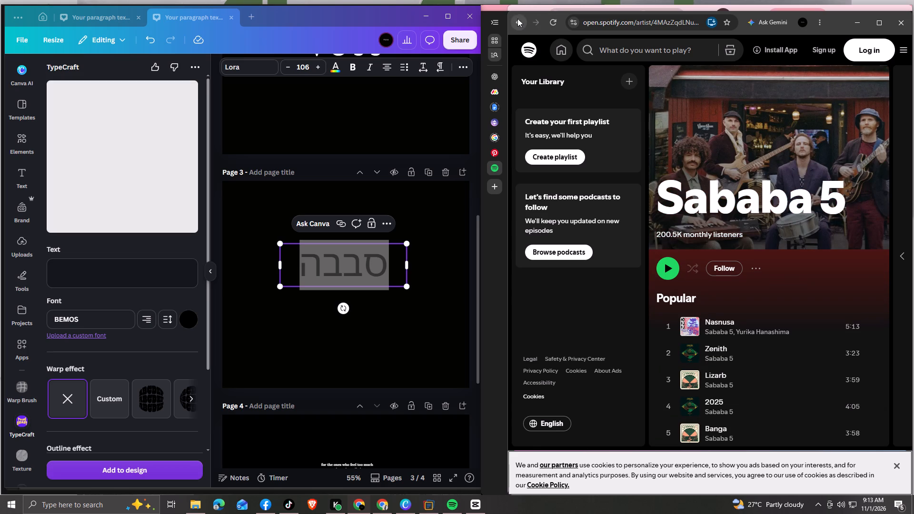
left_click(517, 19)
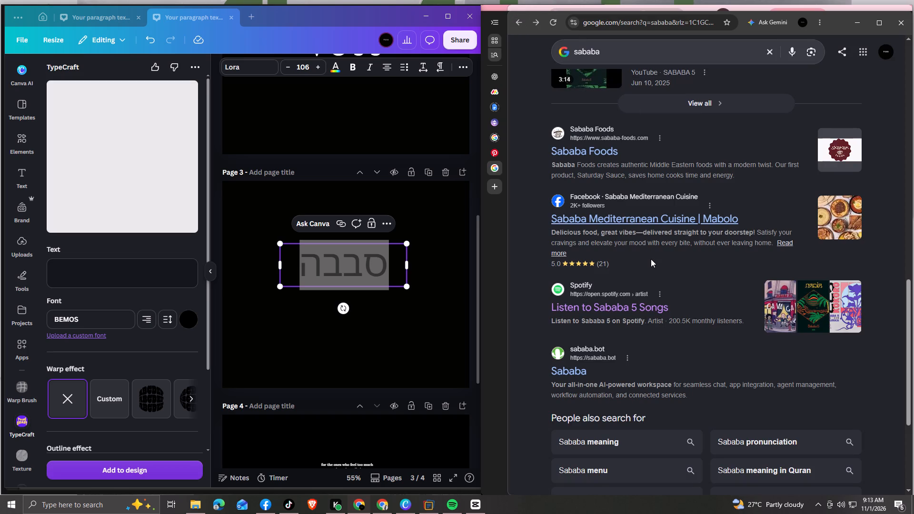
scroll(654, 260, "up", 2)
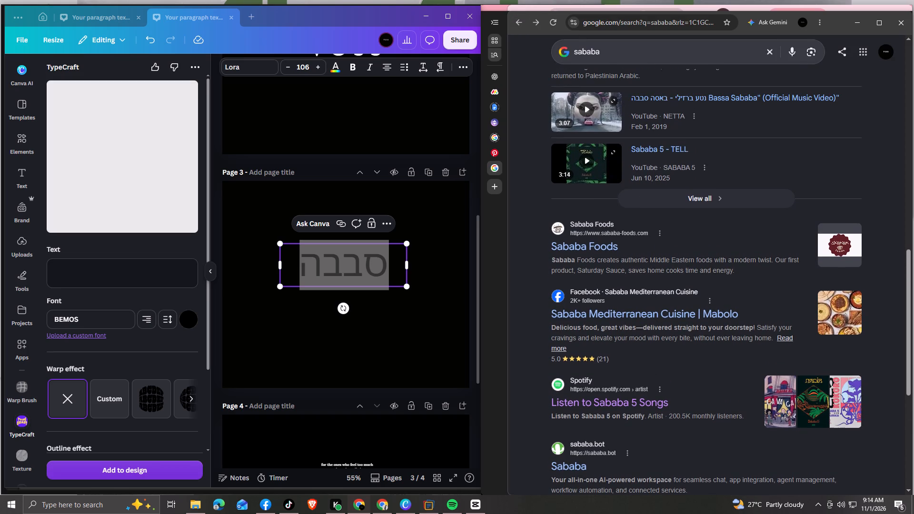
scroll(683, 261, "up", 1)
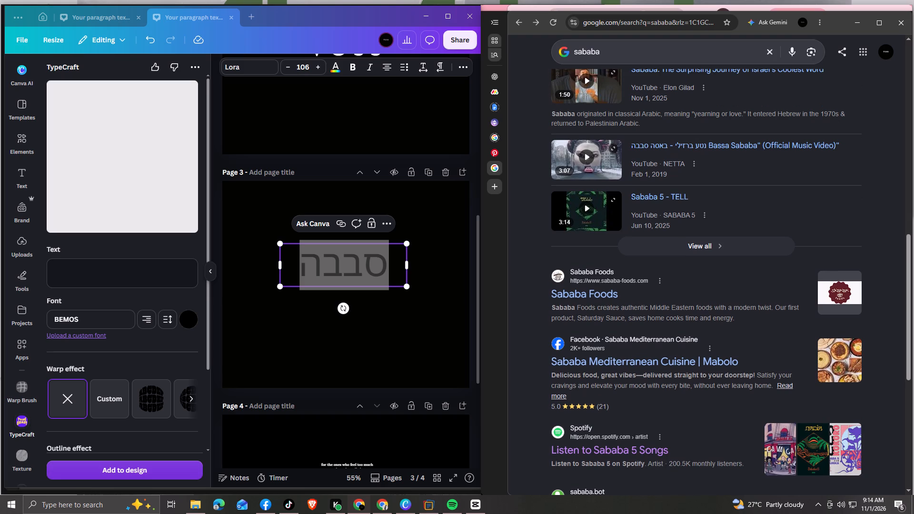
scroll(683, 264, "up", 1)
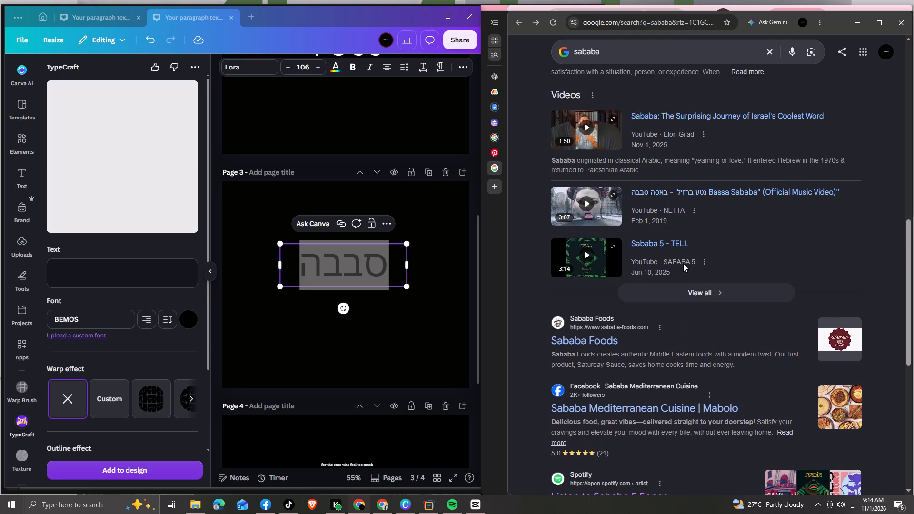
scroll(683, 264, "up", 9)
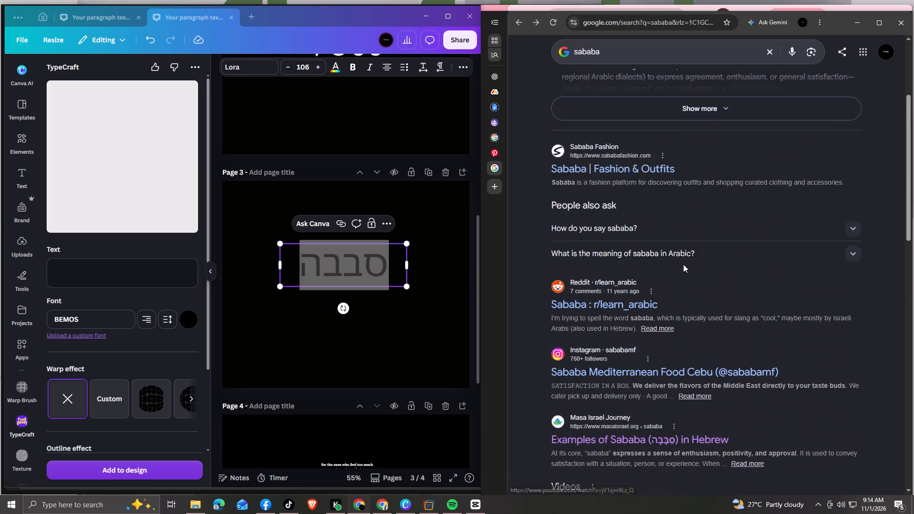
scroll(683, 264, "up", 2)
left_click(694, 246)
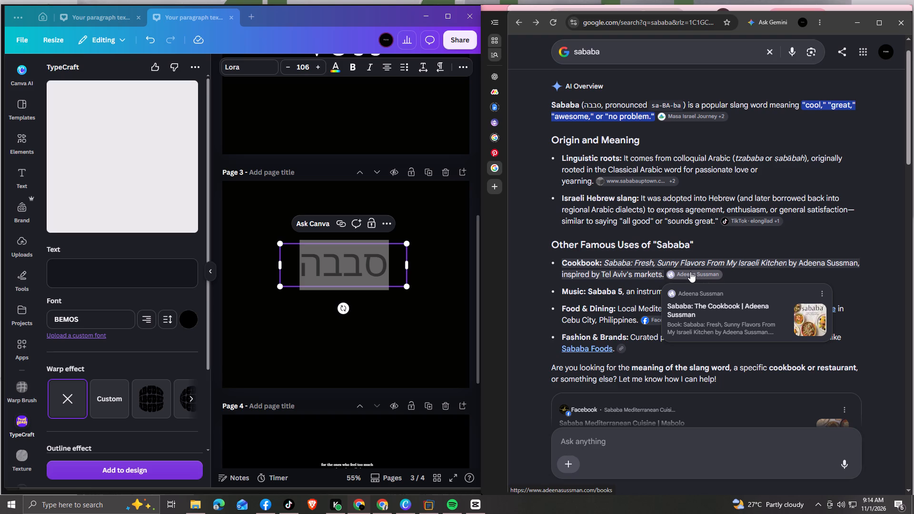
scroll(690, 273, "down", 8)
Back in Canva, enter VOSASO as the TypeCraft text and set its alignment to centred.
left_click(78, 274)
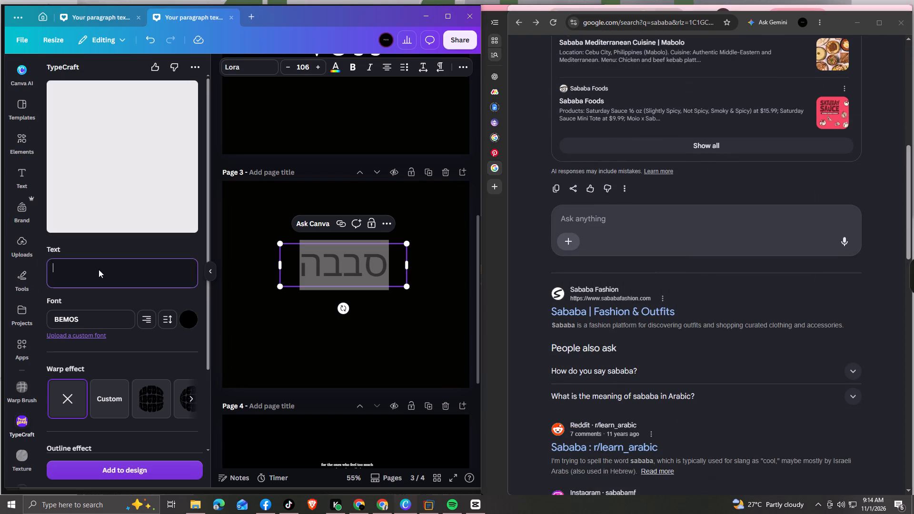
type("VOSAS")
key("o")
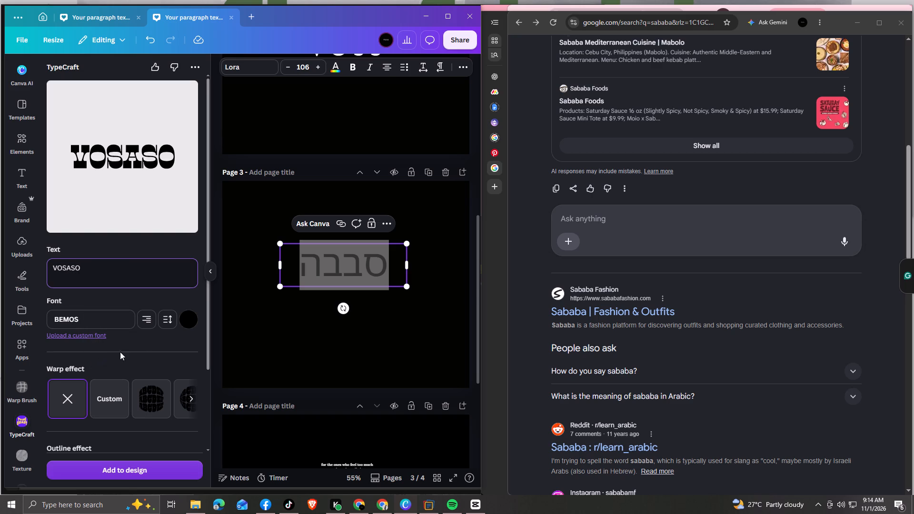
left_click(149, 324)
left_click(149, 324)
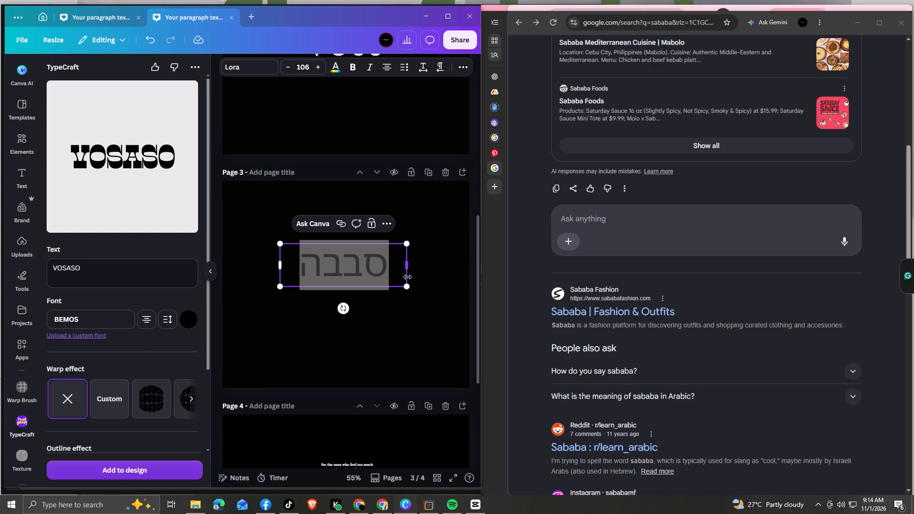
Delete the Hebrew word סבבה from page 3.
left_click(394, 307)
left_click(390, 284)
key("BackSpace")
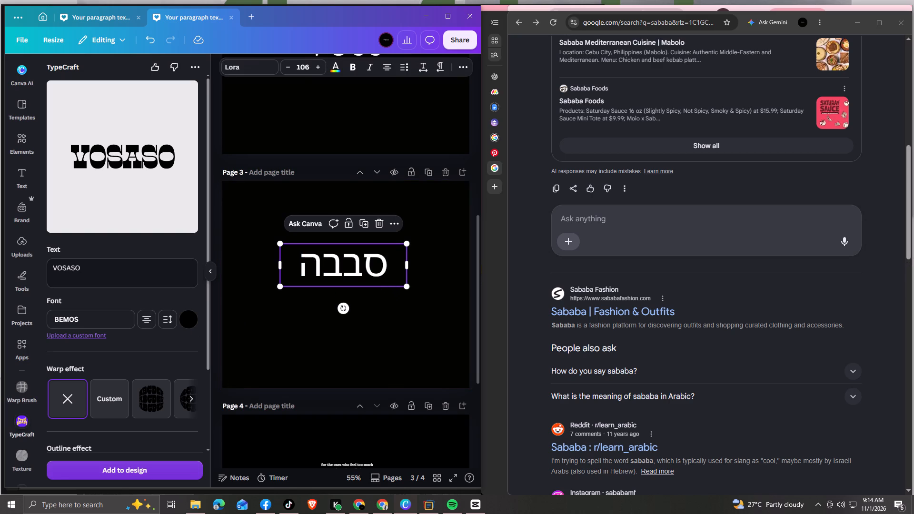
Try the bulge, sphere, rising-slant and falling-slant warp effects on the VOSASO text in TypeCraft.
left_click(164, 403)
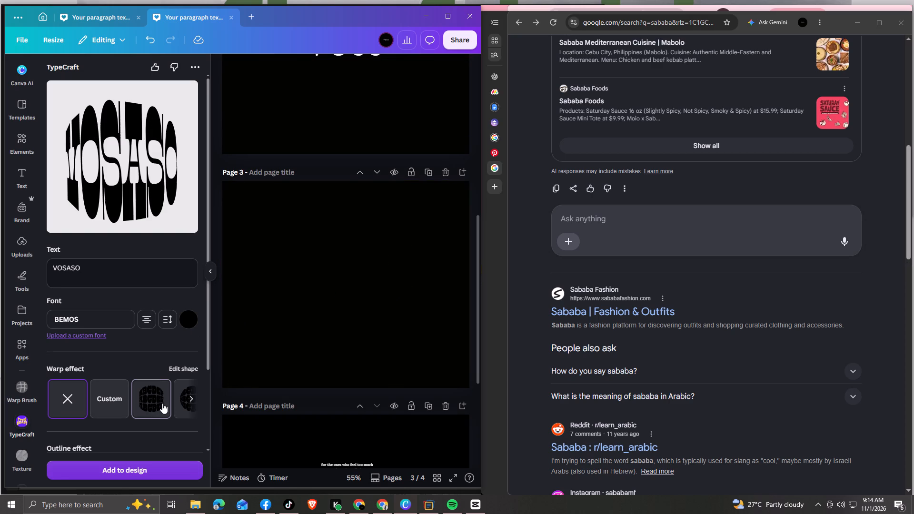
left_click(186, 408)
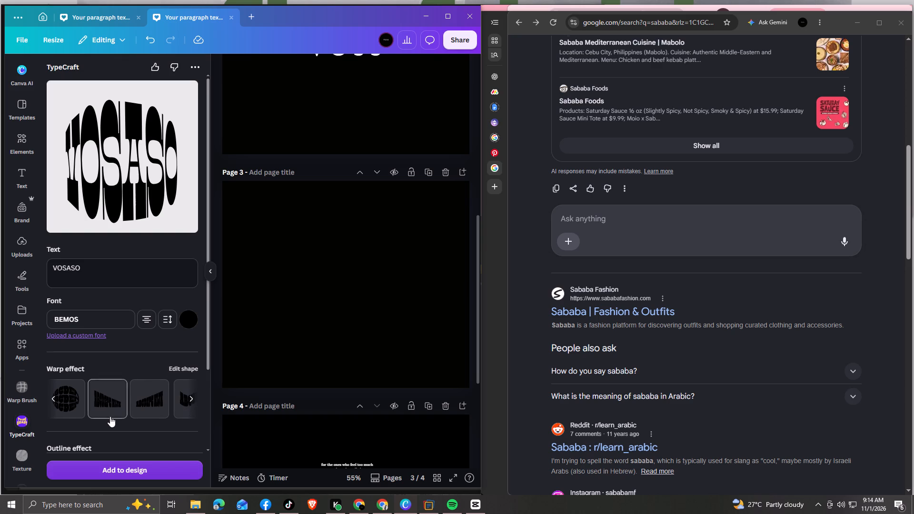
left_click(74, 406)
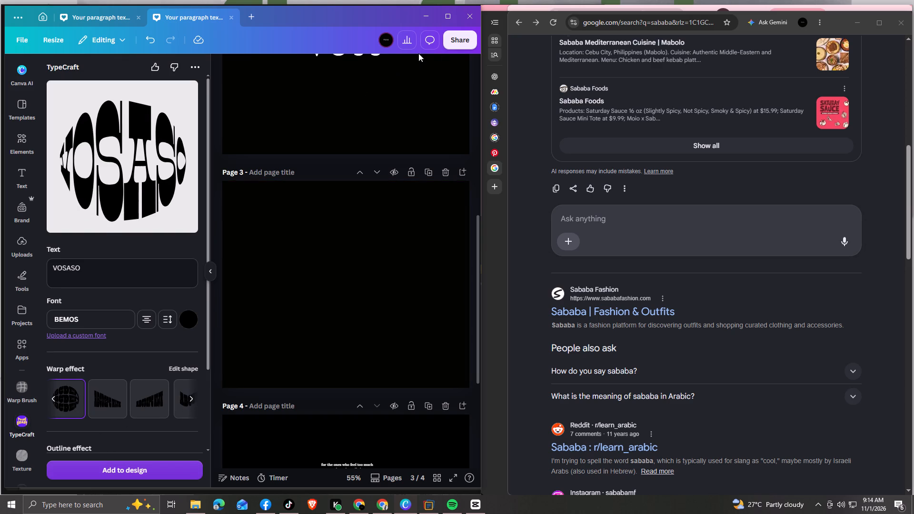
left_click(448, 19)
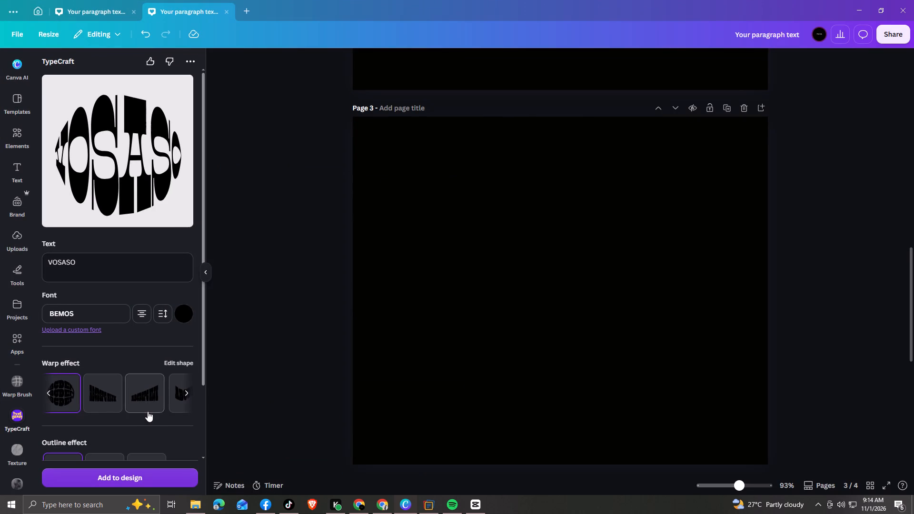
left_click(149, 404)
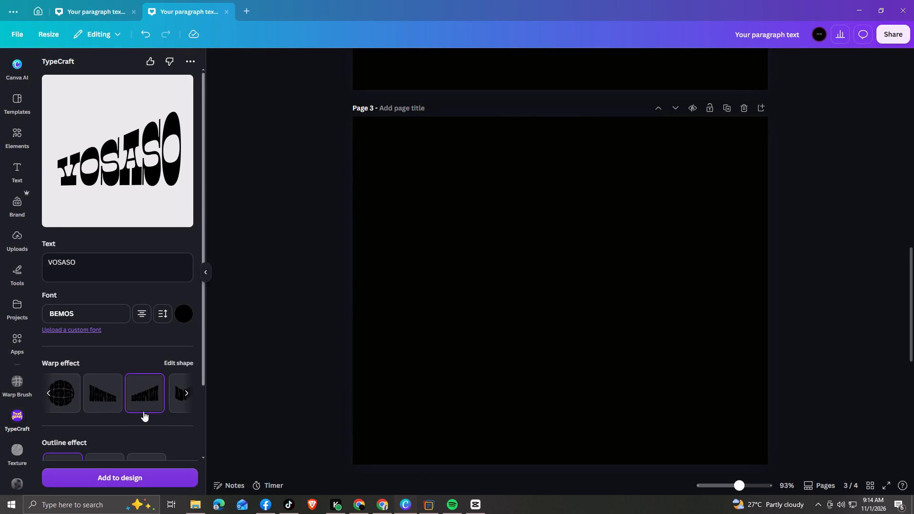
left_click(114, 400)
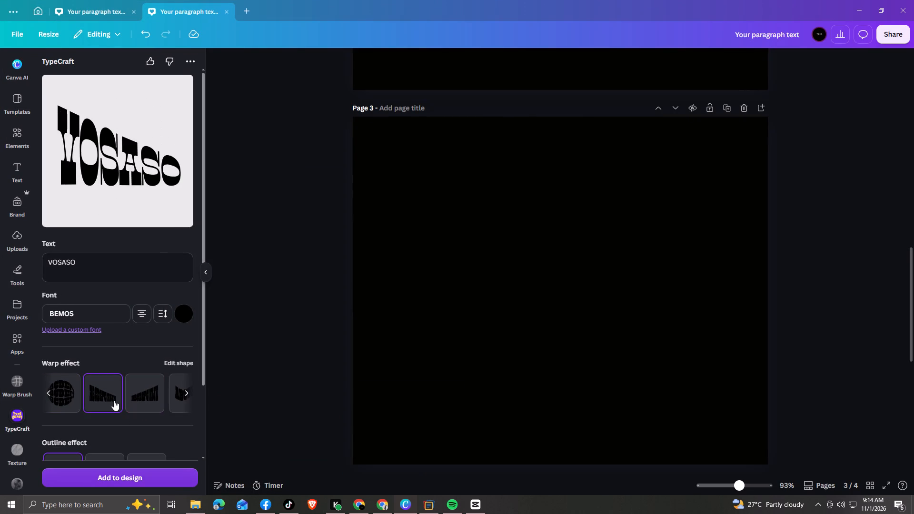
left_click(177, 401)
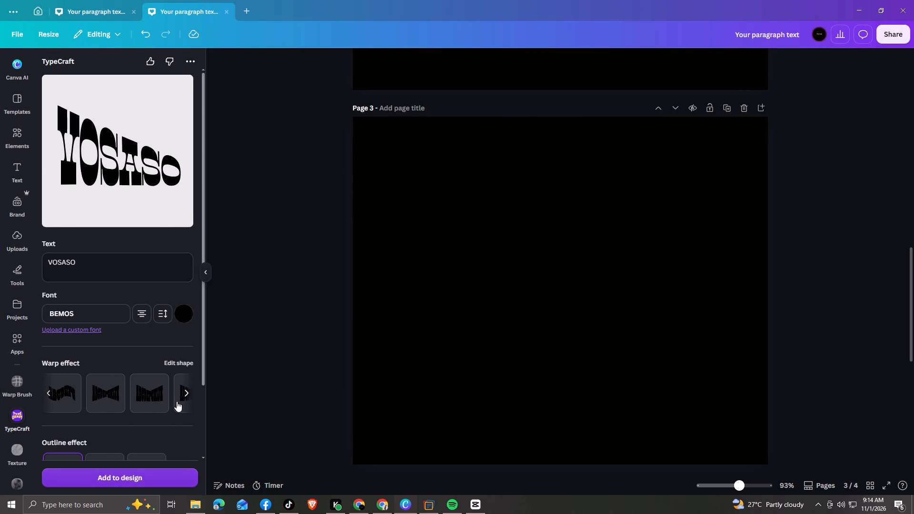
Change the page 3 background from black to the light grey already used in this design.
left_click(598, 311)
left_click(575, 66)
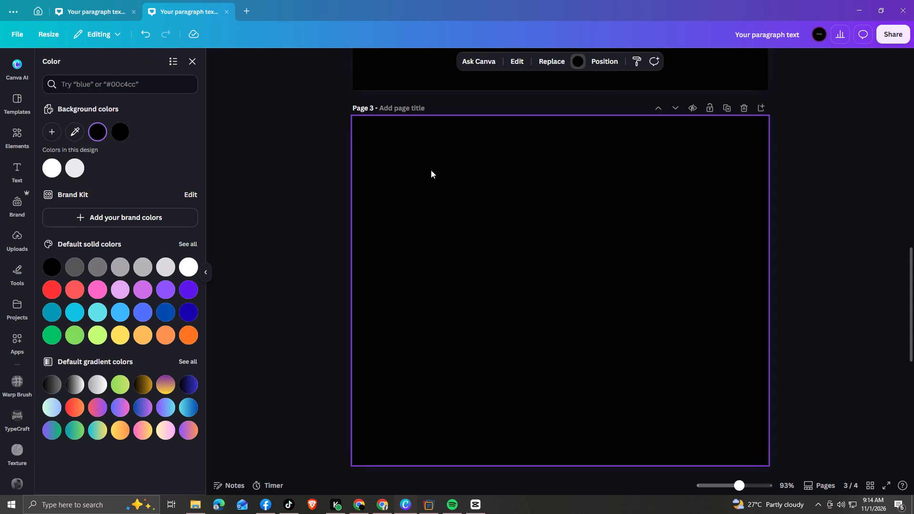
left_click(76, 167)
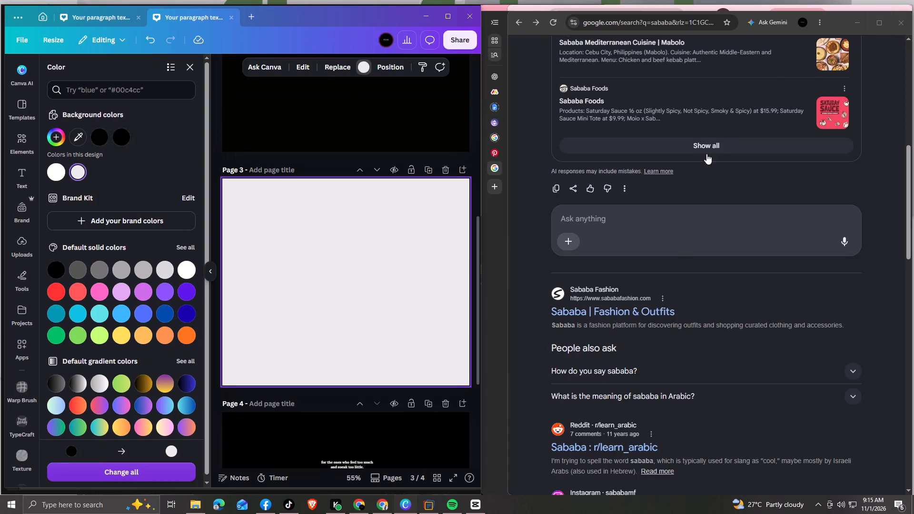
Switch to the open Pinterest page in Chrome and dismiss its notification request.
left_click(876, 164)
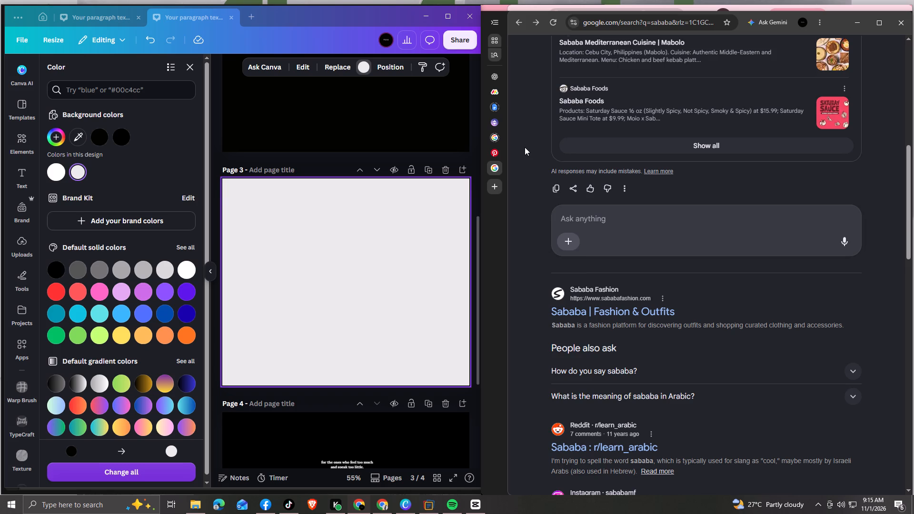
left_click(504, 155)
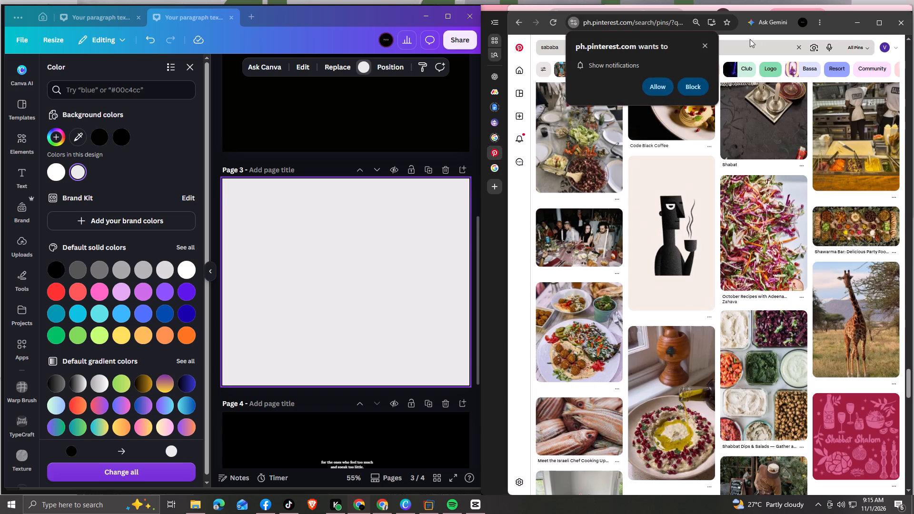
left_click(749, 44)
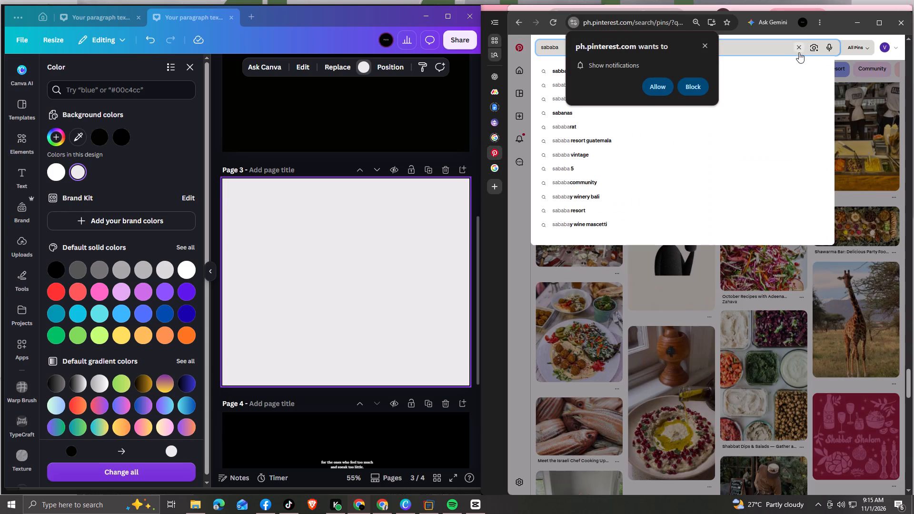
left_click(704, 43)
left_click(705, 44)
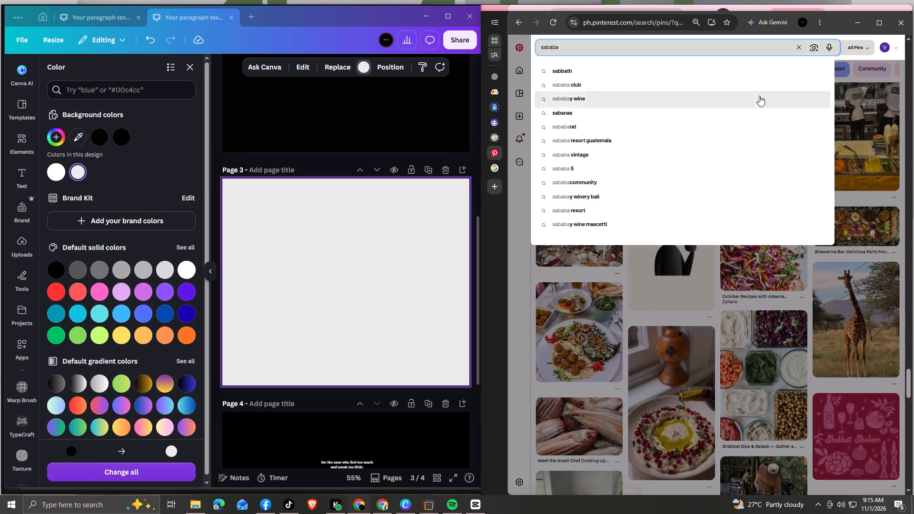
Replace the sababa query on Pinterest with a search for BLACK AND WHITE ANIMATION.
left_click(794, 47)
left_click(765, 49)
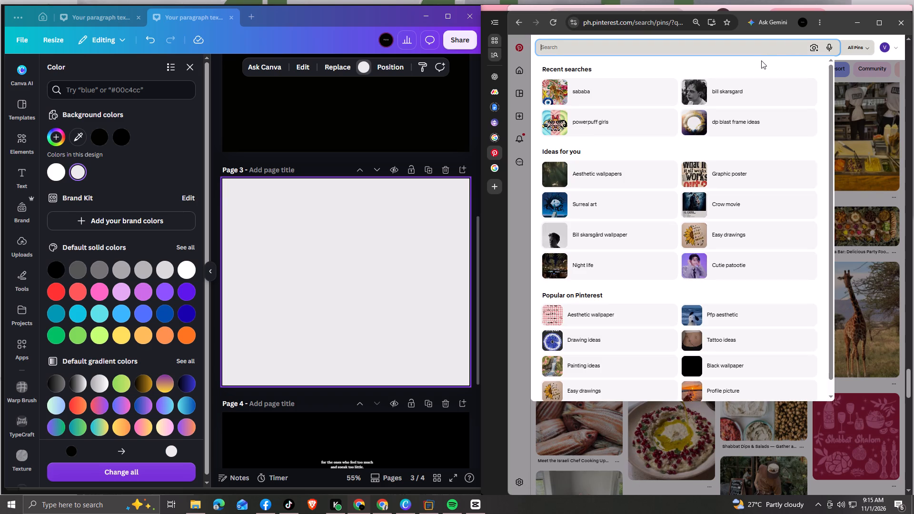
type("BLACK AND")
key("space")
type("WHIUTE")
key("space")
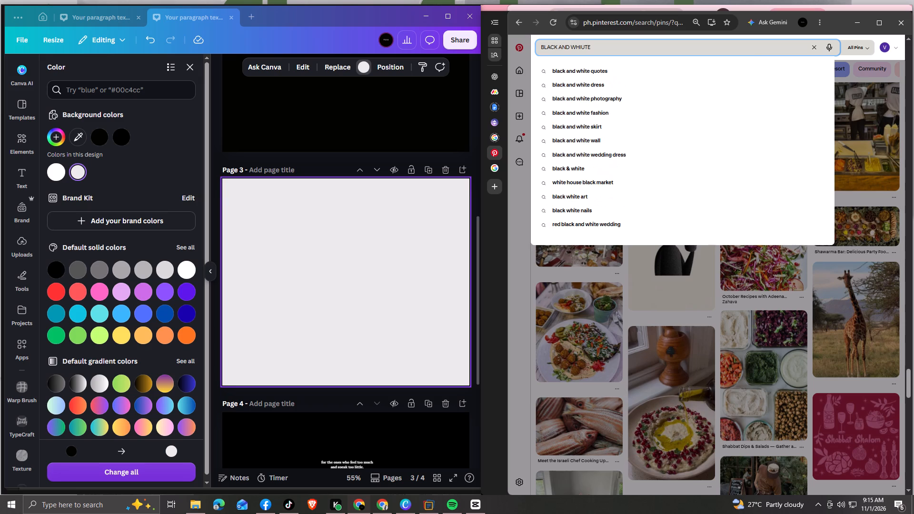
key("BackSpace")
key("BackSpace")
key("BackSpace")
key("BackSpace")
type("TE CARTOON")
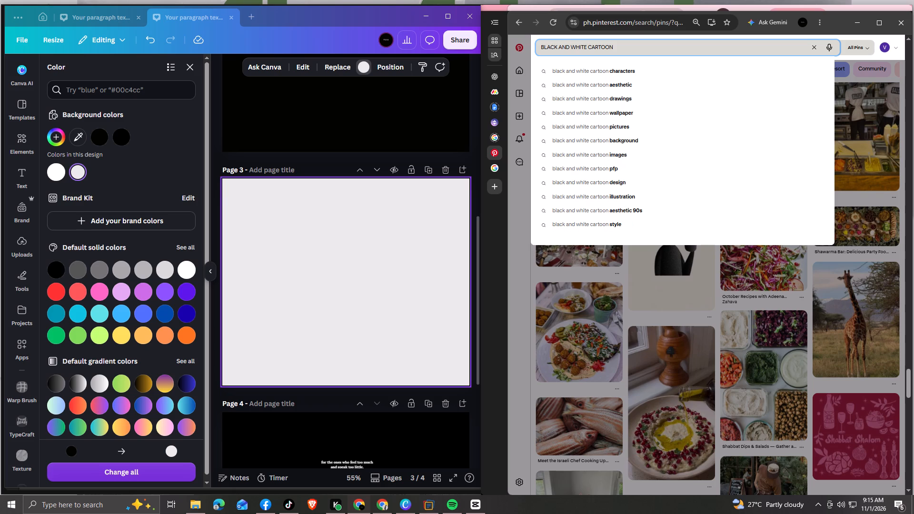
key("BackSpace")
key("BackSpace")
key("BackSpace")
key("BackSpace")
key("BackSpace")
key("BackSpace")
key("BackSpace")
key("BackSpace")
key("BackSpace")
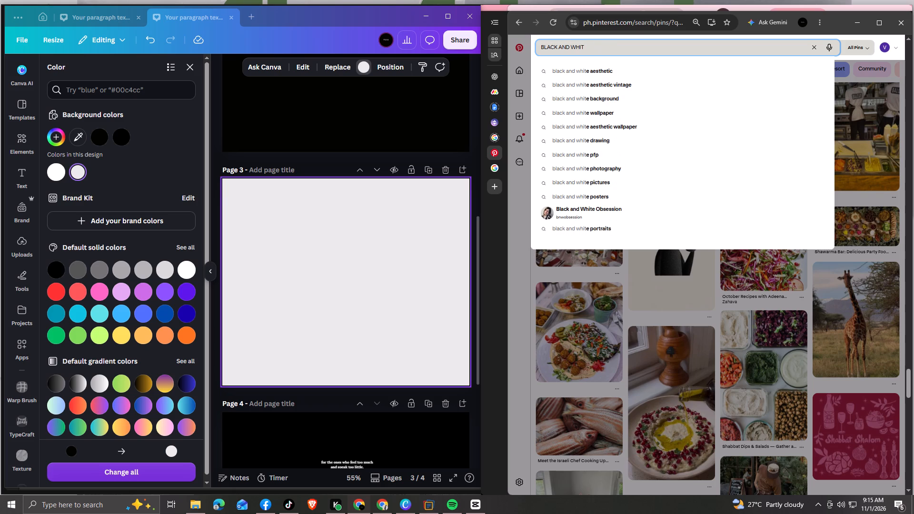
type("E ANIMATION")
key("Return")
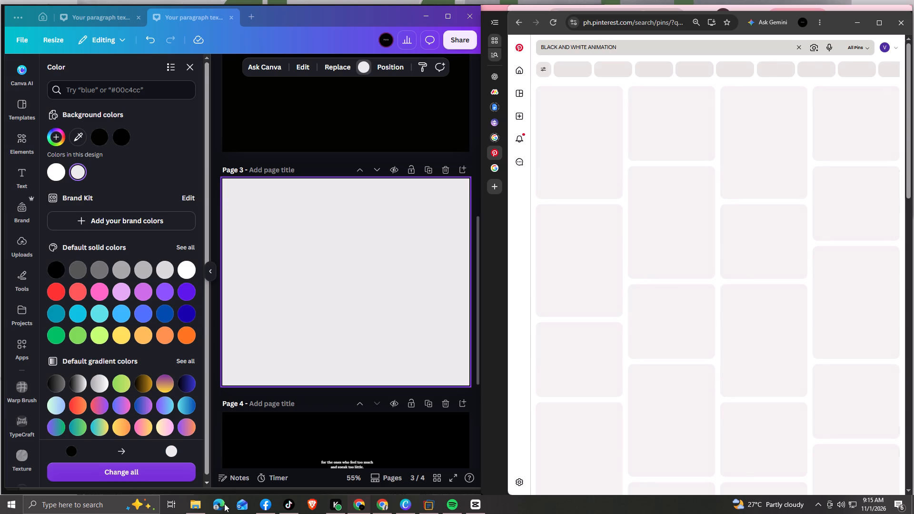
Switch to the YouTube window and resume the paused video playback.
left_click(376, 509)
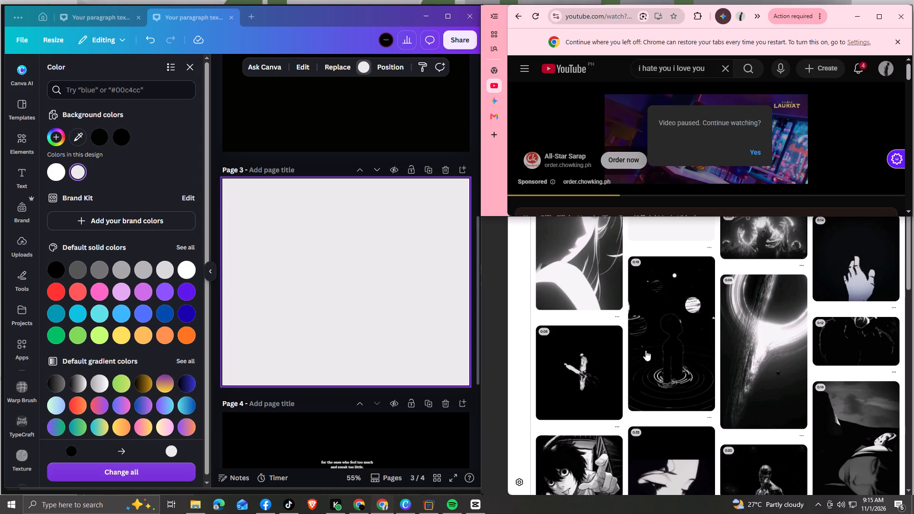
left_click(755, 154)
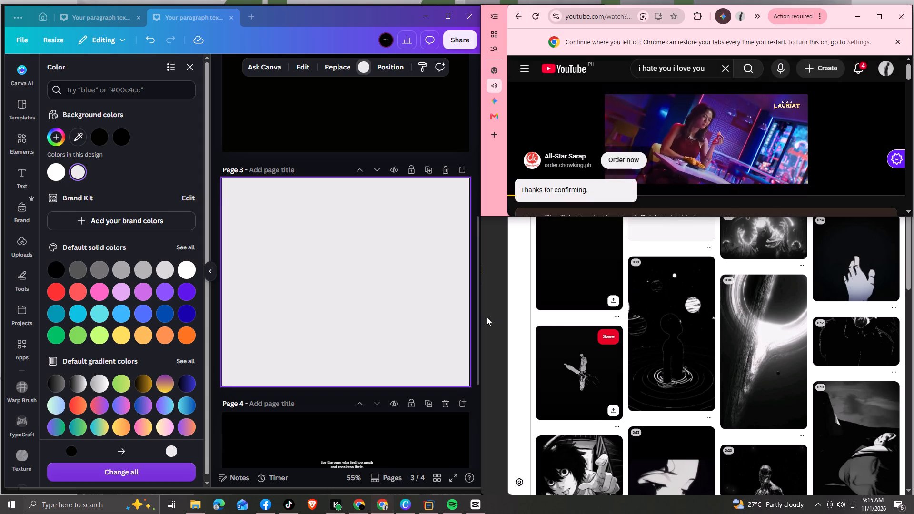
Return to the Pinterest window and browse the BLACK AND WHITE ANIMATION results for reference pins, continuing past the first related searches.
left_click(497, 315)
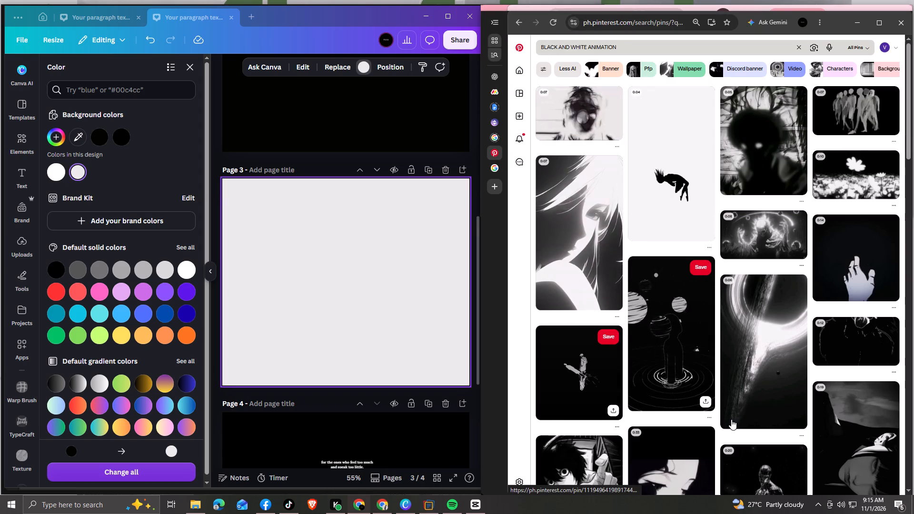
scroll(731, 419, "down", 2)
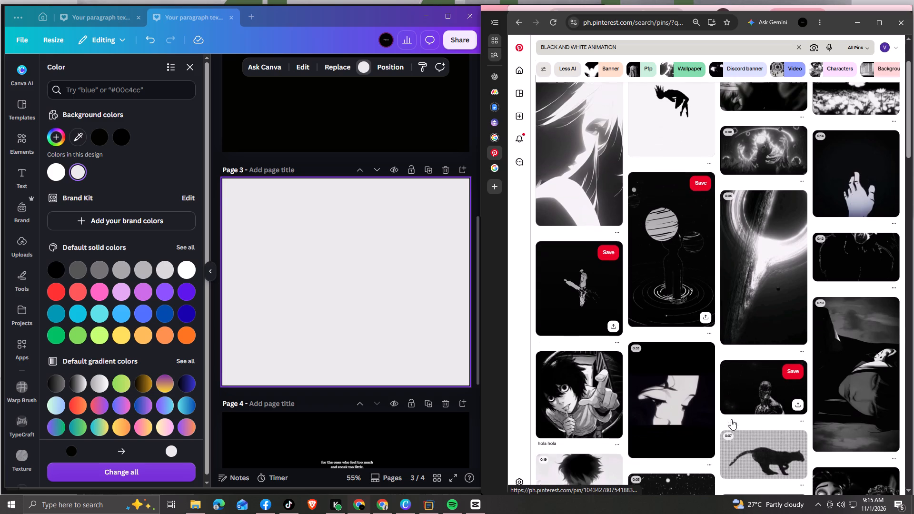
scroll(731, 419, "down", 2)
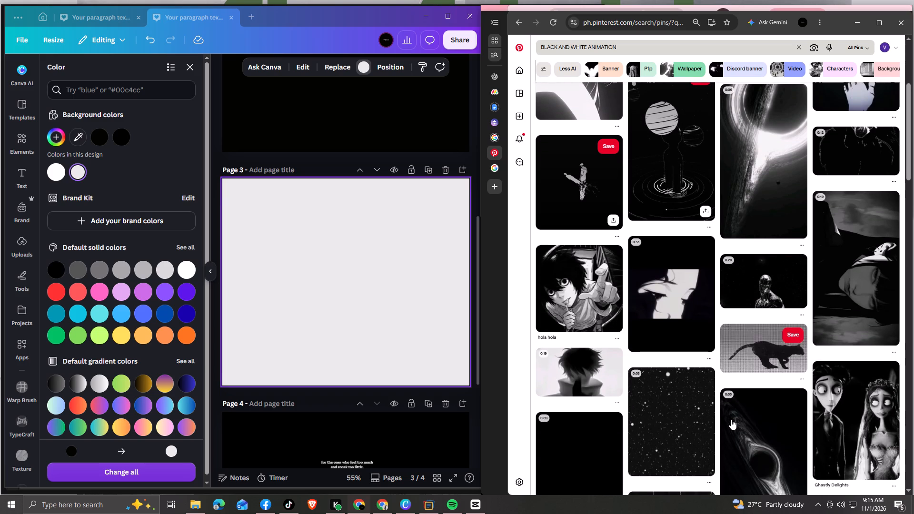
scroll(745, 413, "up", 4)
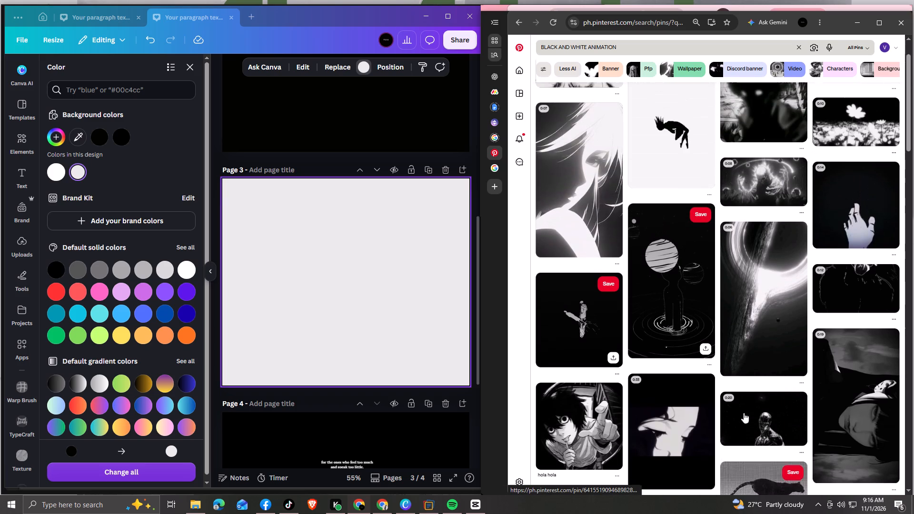
scroll(740, 410, "up", 2)
scroll(740, 411, "down", 2)
scroll(740, 412, "up", 3)
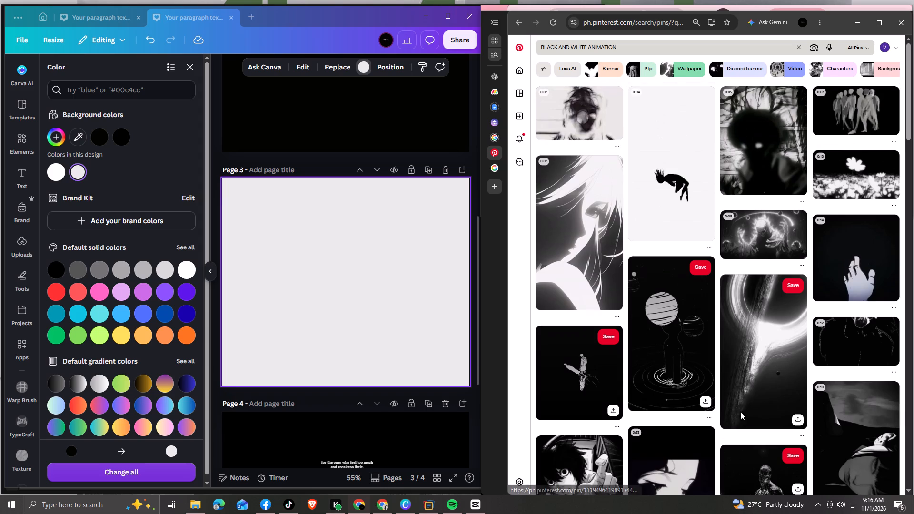
scroll(740, 412, "down", 3)
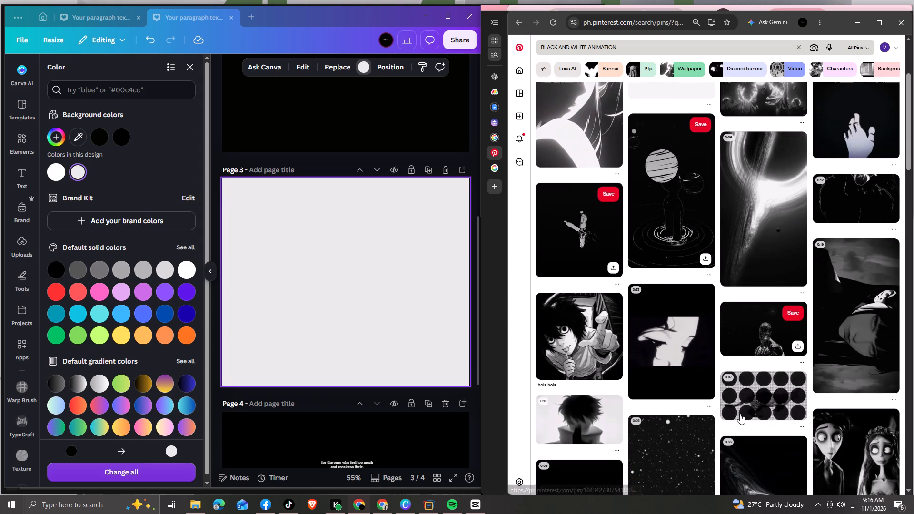
scroll(740, 414, "down", 3)
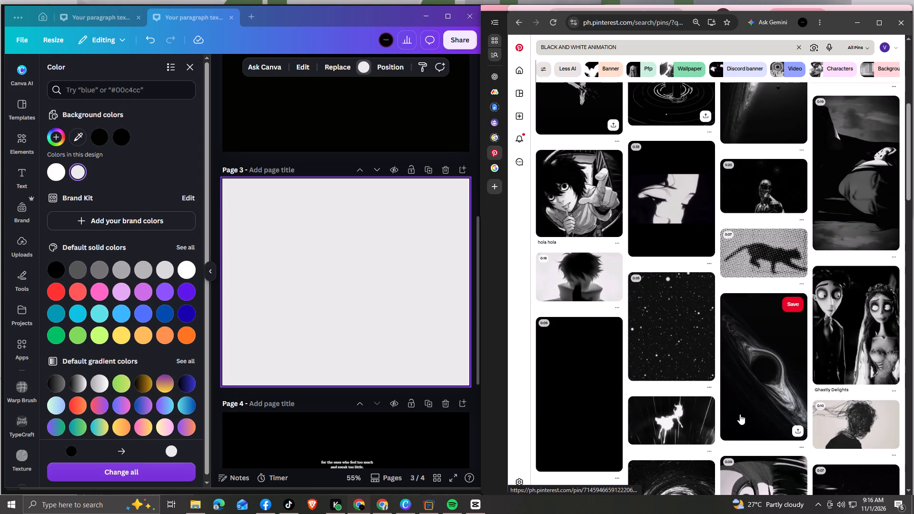
scroll(740, 414, "down", 3)
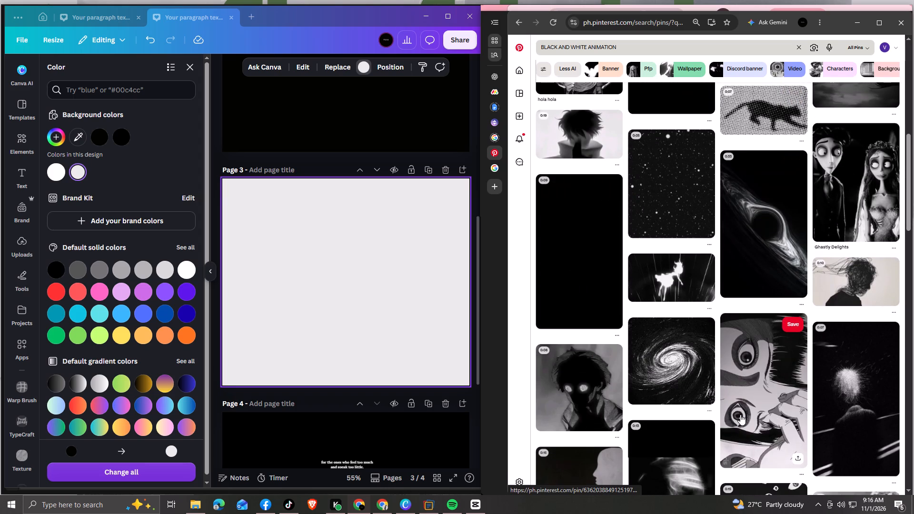
scroll(740, 415, "down", 2)
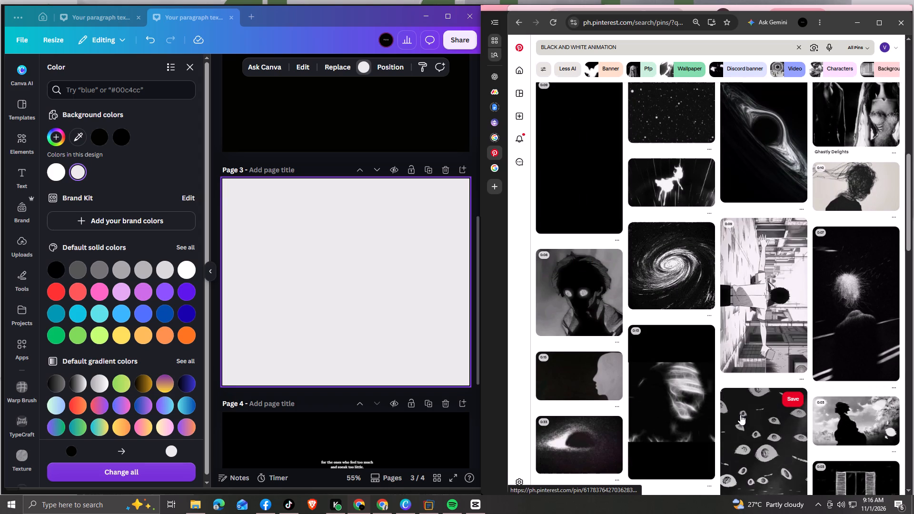
scroll(740, 415, "down", 3)
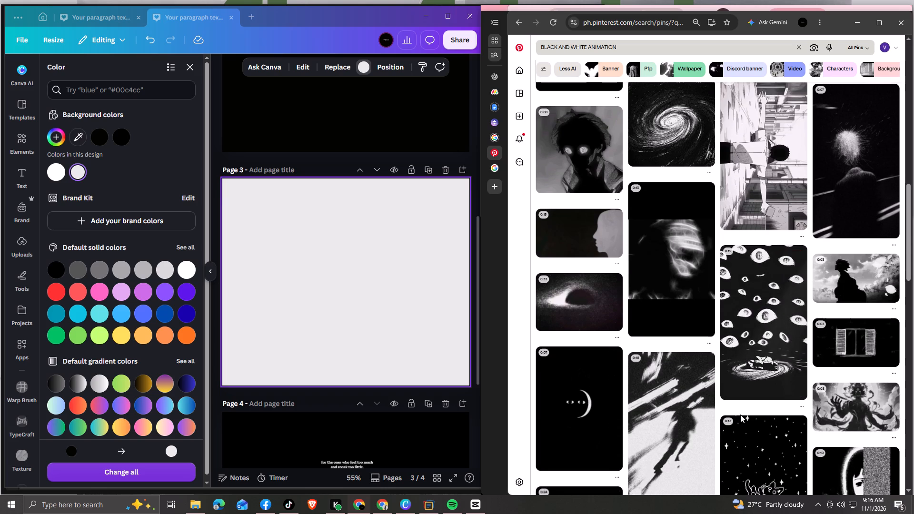
scroll(740, 415, "down", 2)
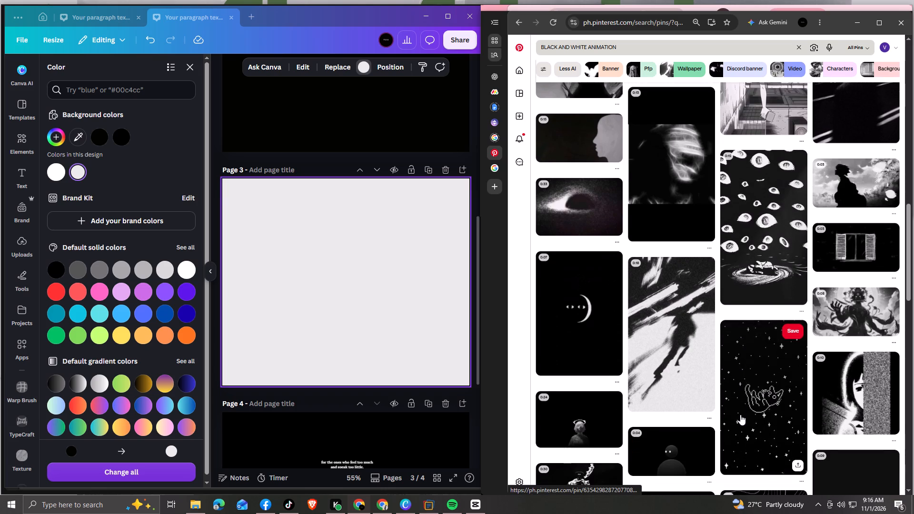
scroll(740, 415, "down", 5)
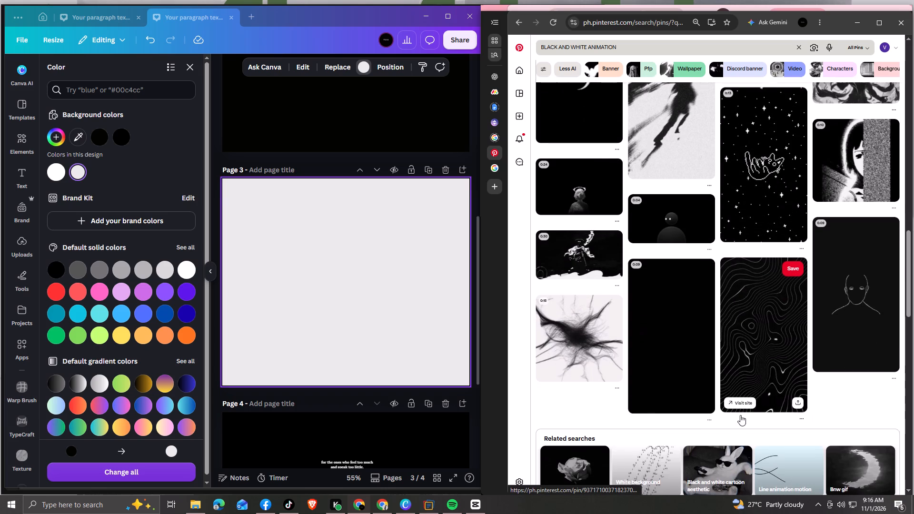
scroll(740, 415, "down", 4)
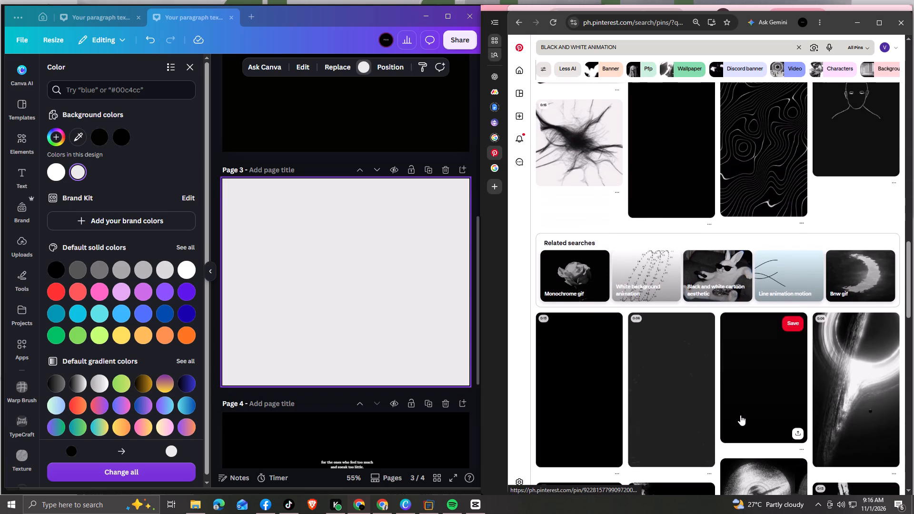
scroll(740, 415, "down", 5)
scroll(740, 415, "up", 2)
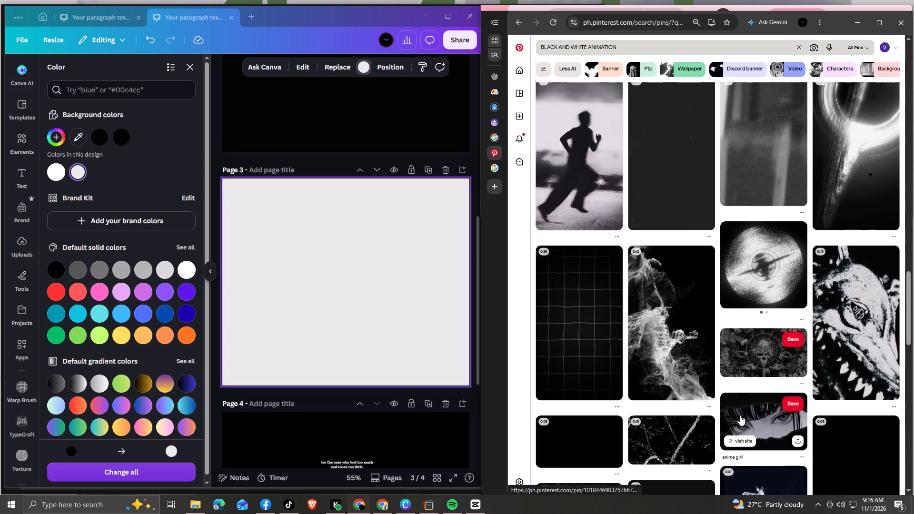
Go back over the earlier BLACK AND WHITE ANIMATION pins above the first related searches and compare them as possible references.
scroll(740, 415, "up", 14)
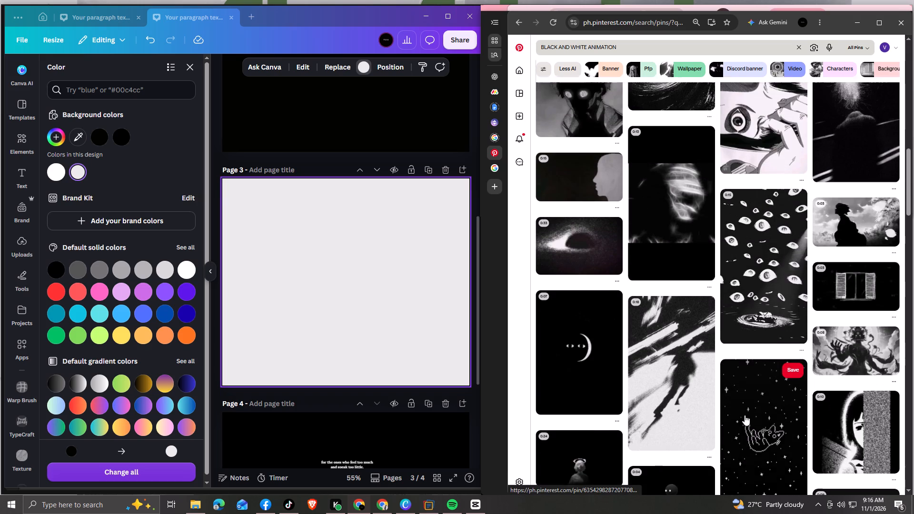
scroll(745, 415, "up", 3)
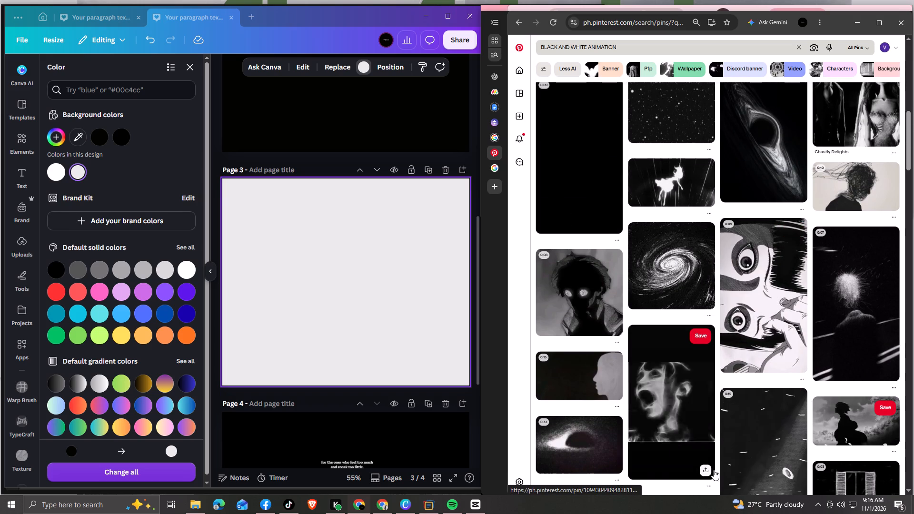
scroll(722, 419, "down", 3)
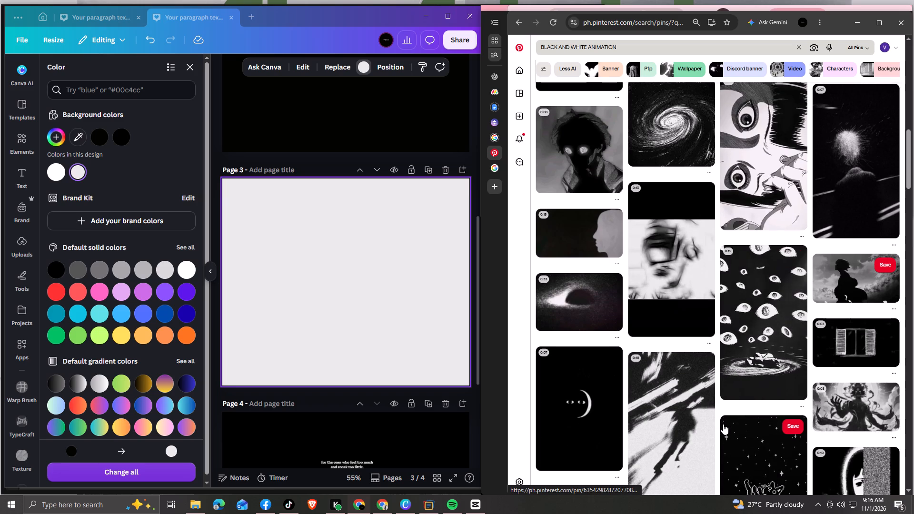
scroll(722, 425, "down", 3)
scroll(722, 426, "up", 9)
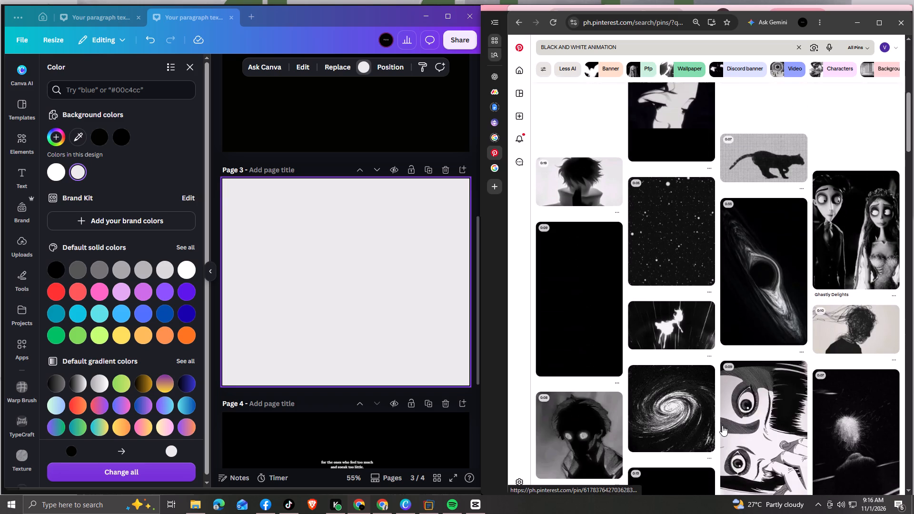
scroll(723, 425, "up", 6)
scroll(724, 425, "down", 19)
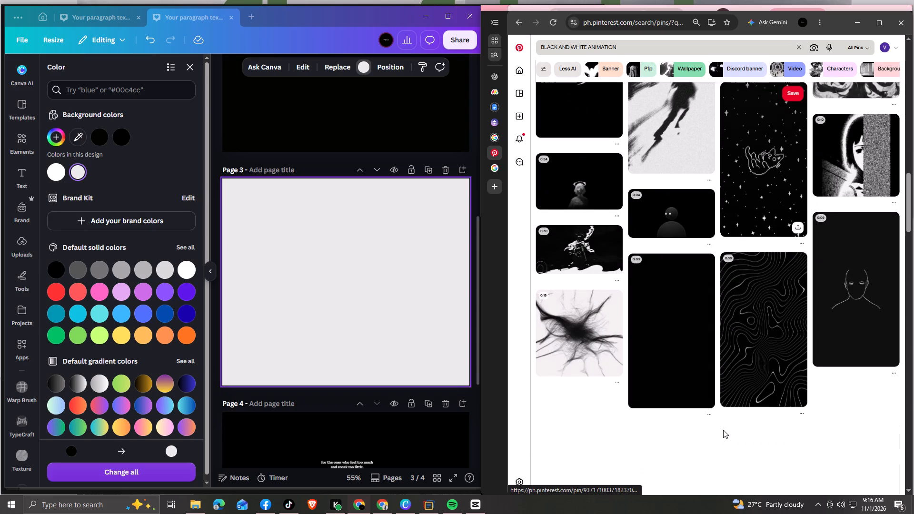
Continue browsing the BLACK AND WHITE ANIMATION results on Pinterest past the first related searches, examining the pins as possible references.
scroll(689, 430, "down", 3)
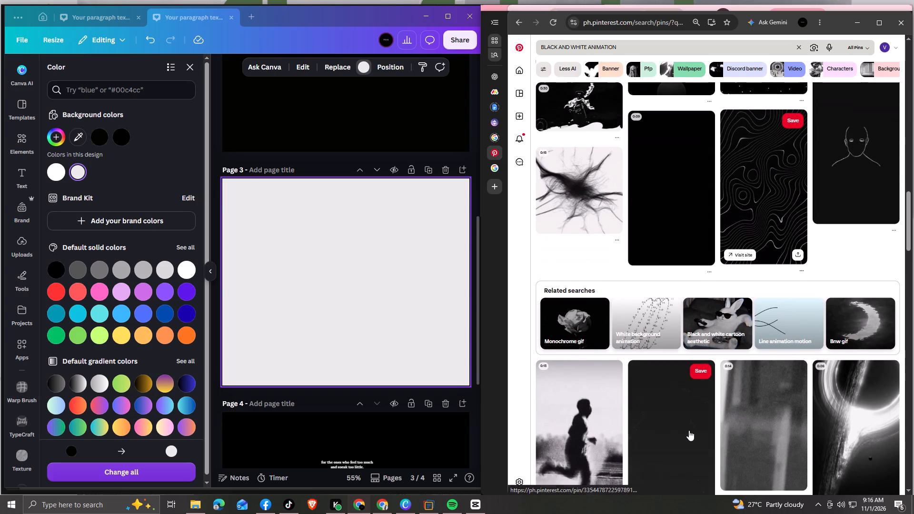
scroll(689, 430, "down", 3)
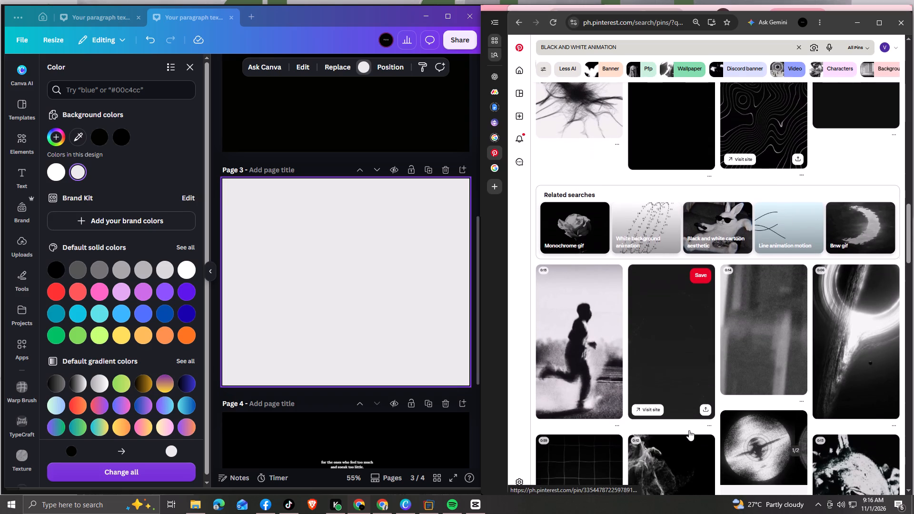
scroll(689, 430, "down", 8)
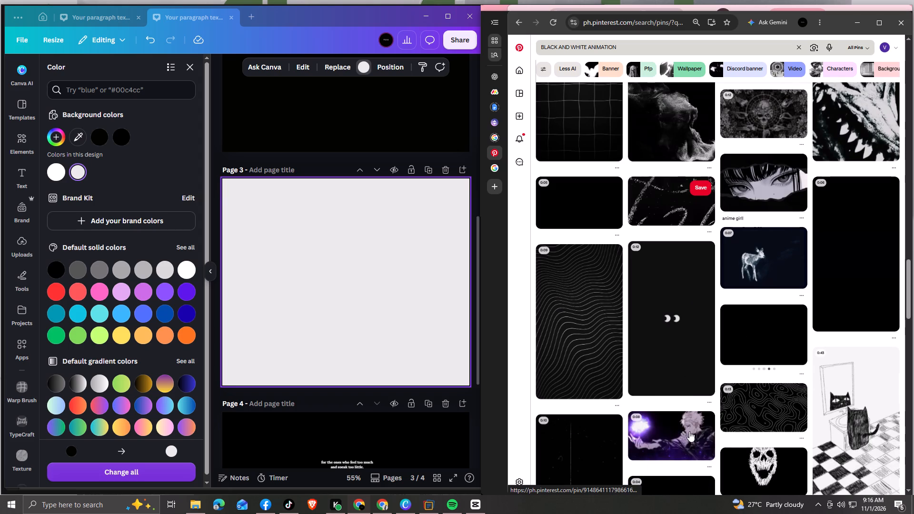
scroll(690, 431, "down", 4)
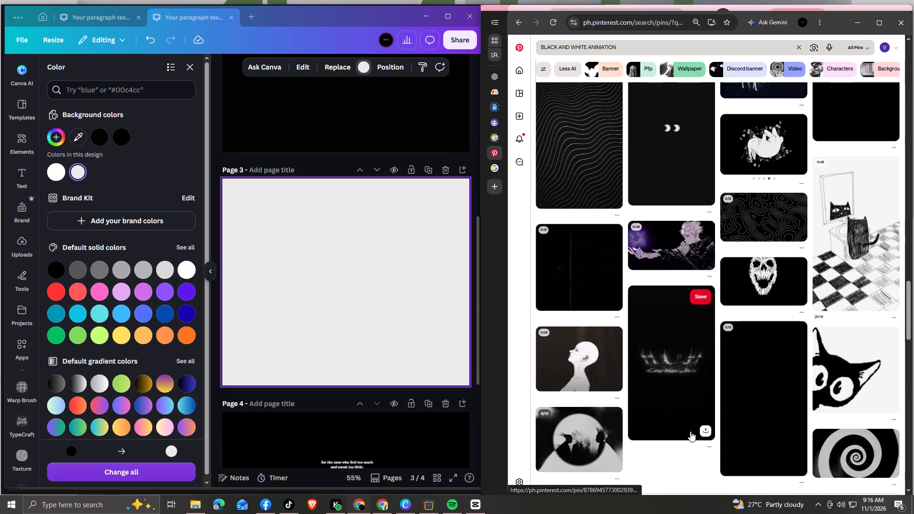
scroll(690, 431, "down", 5)
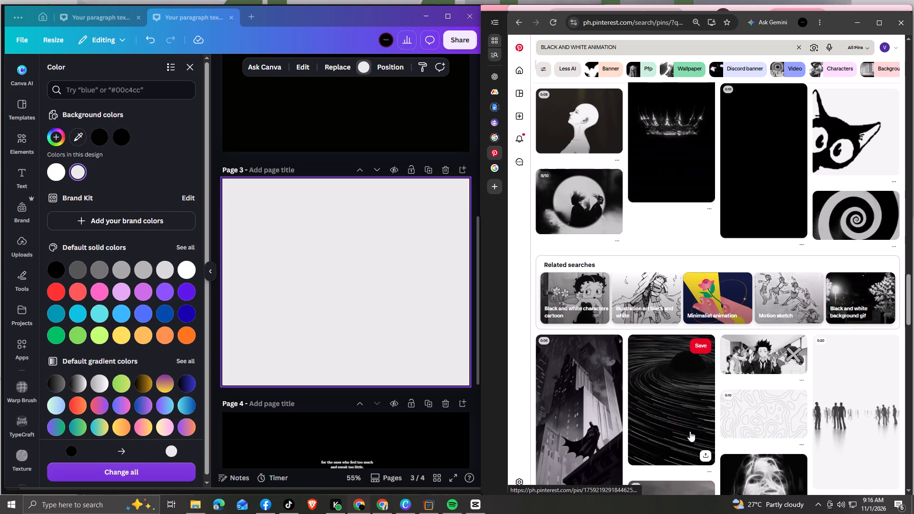
scroll(690, 431, "down", 2)
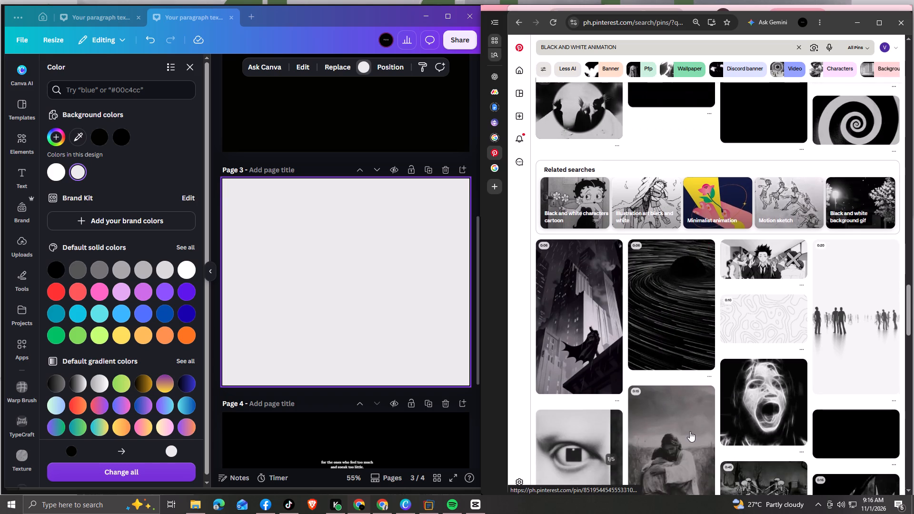
scroll(690, 431, "down", 6)
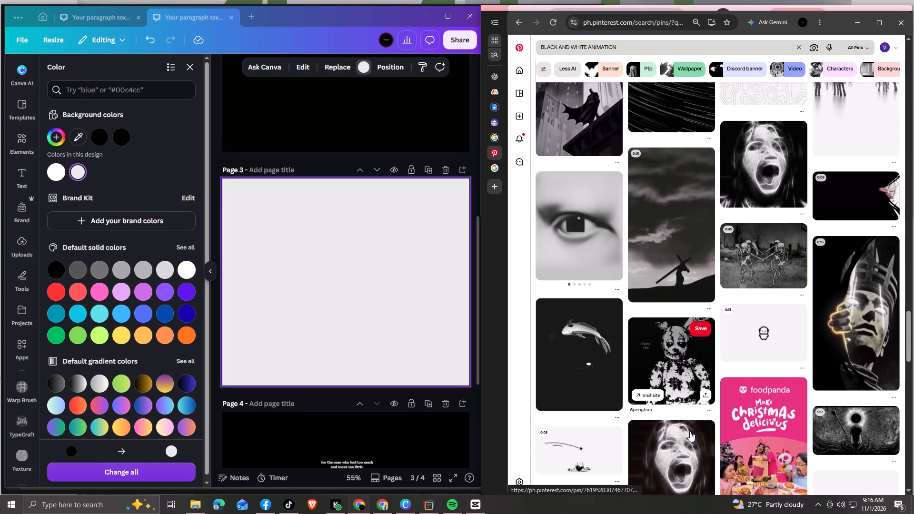
scroll(690, 431, "down", 7)
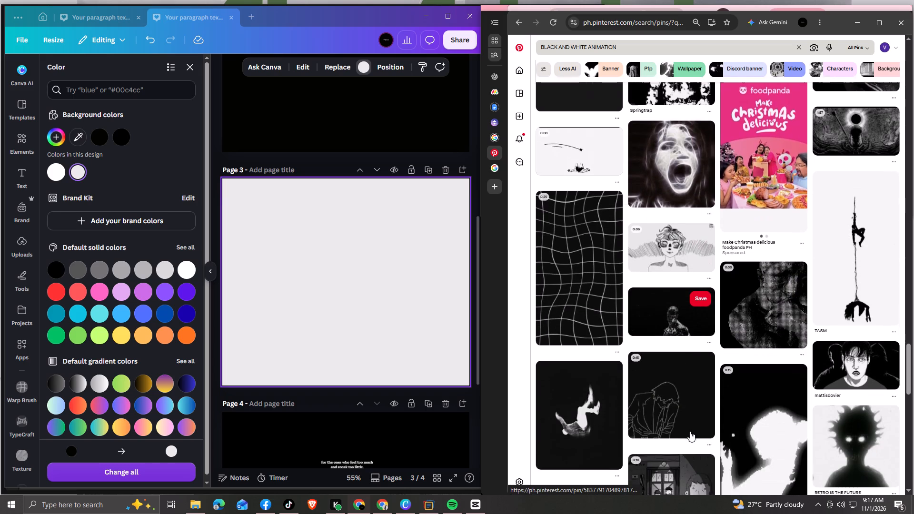
scroll(690, 432, "down", 3)
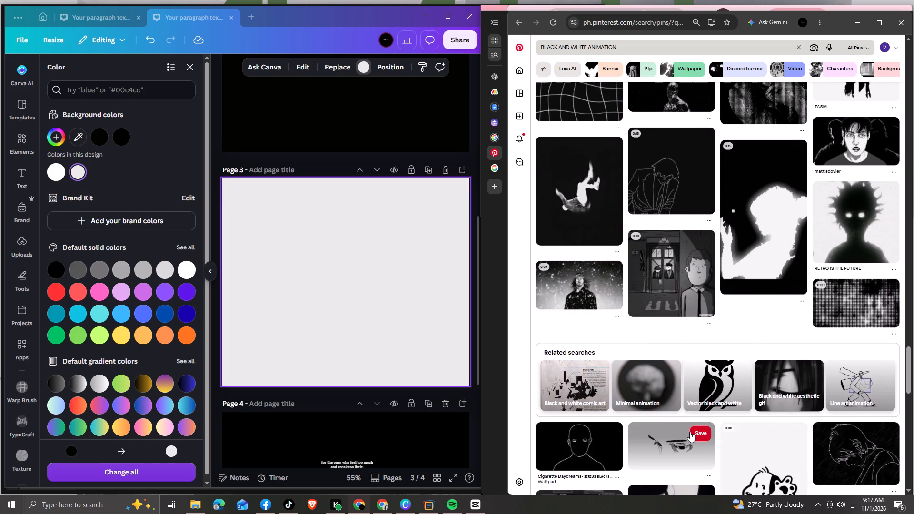
Examine the deeper BLACK AND WHITE ANIMATION pins, from the Minimal animation related searches down to the block with Drawing ideas.
scroll(690, 432, "down", 5)
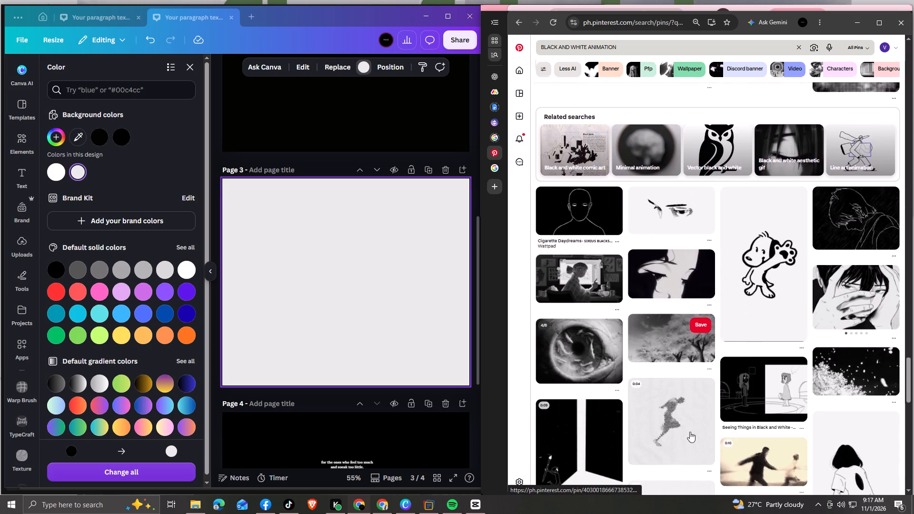
scroll(690, 432, "down", 4)
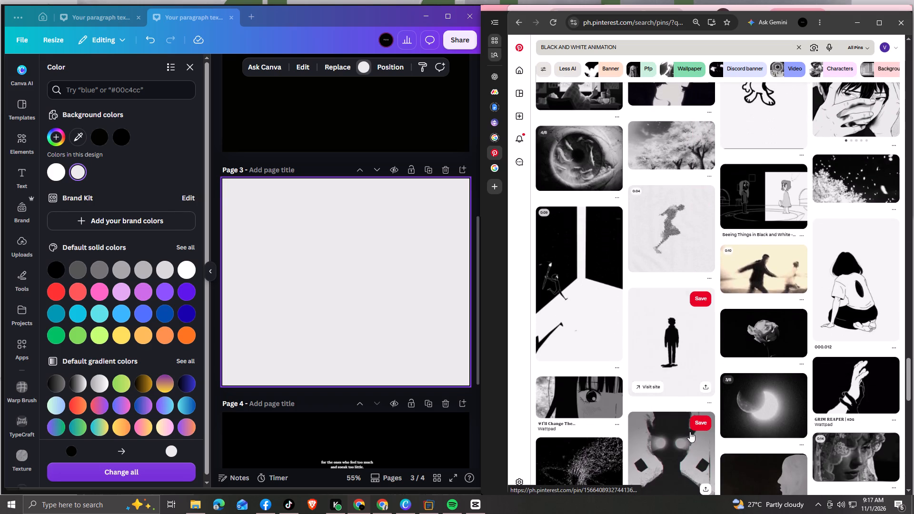
scroll(690, 432, "down", 4)
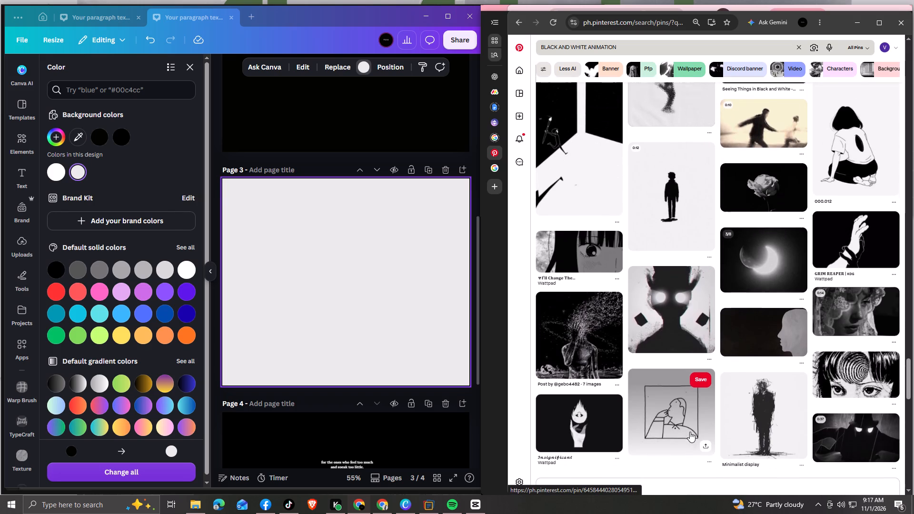
scroll(690, 432, "down", 3)
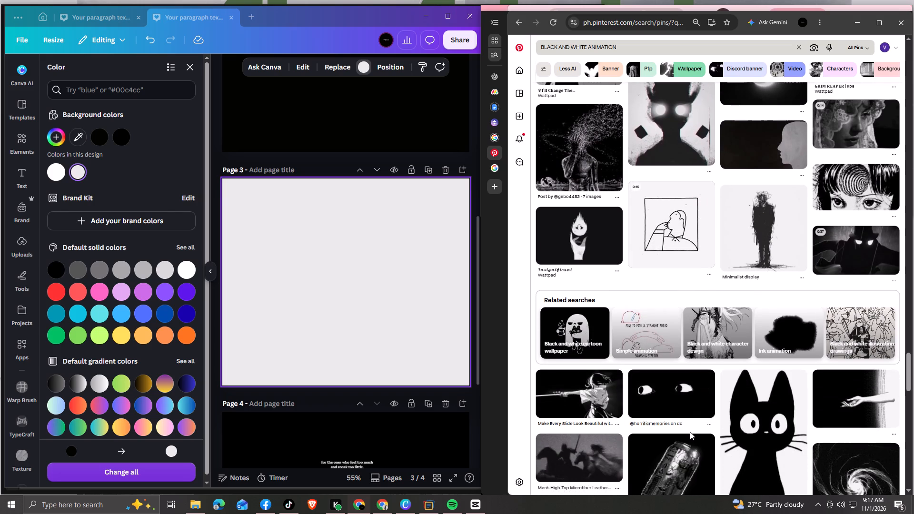
scroll(690, 432, "down", 7)
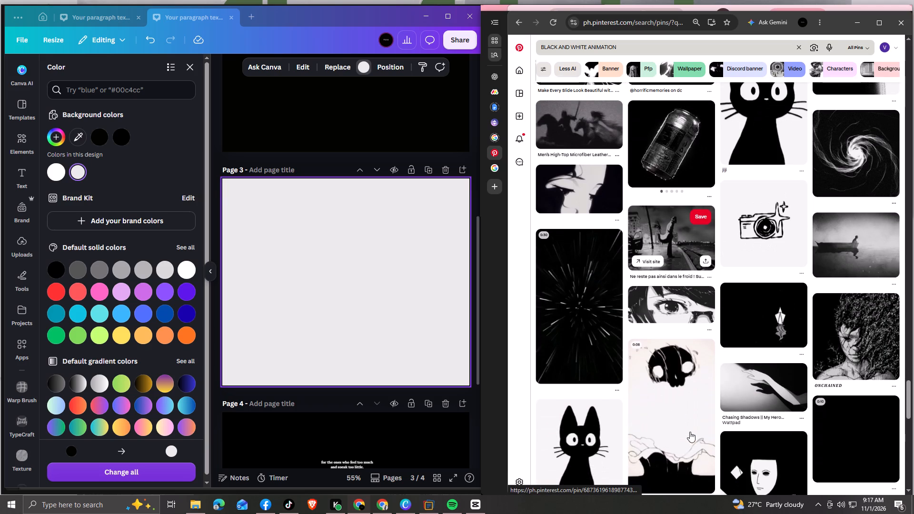
scroll(690, 432, "down", 4)
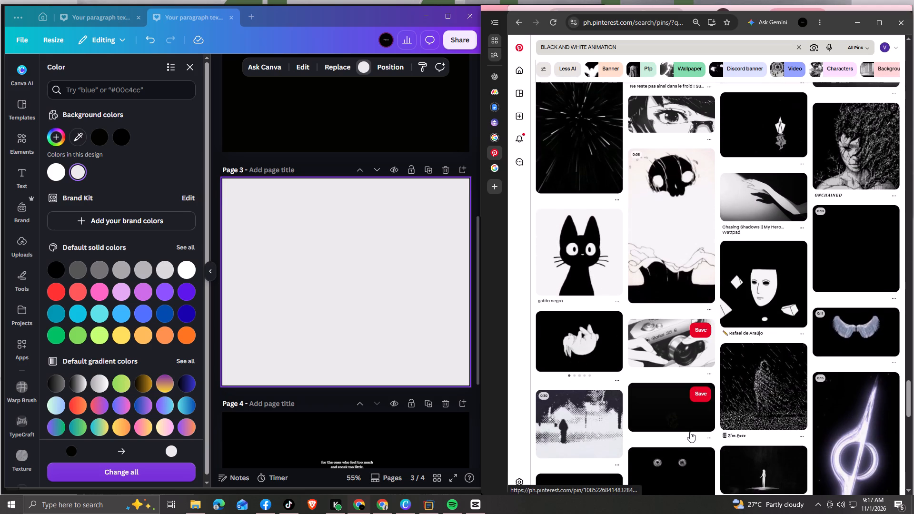
scroll(690, 432, "down", 3)
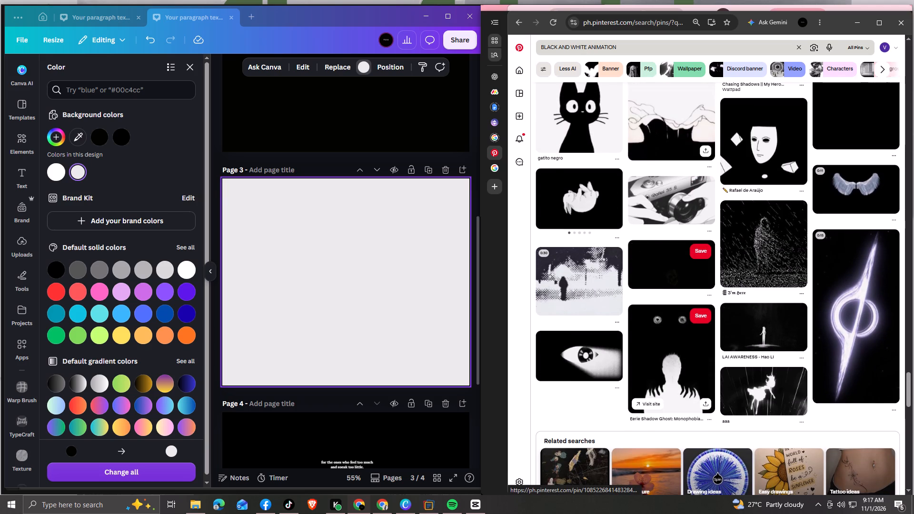
Refine the Pinterest search to BLACK AND WHITE MIND BLOWN ANIMATION and look through the resulting pins.
left_click(588, 46)
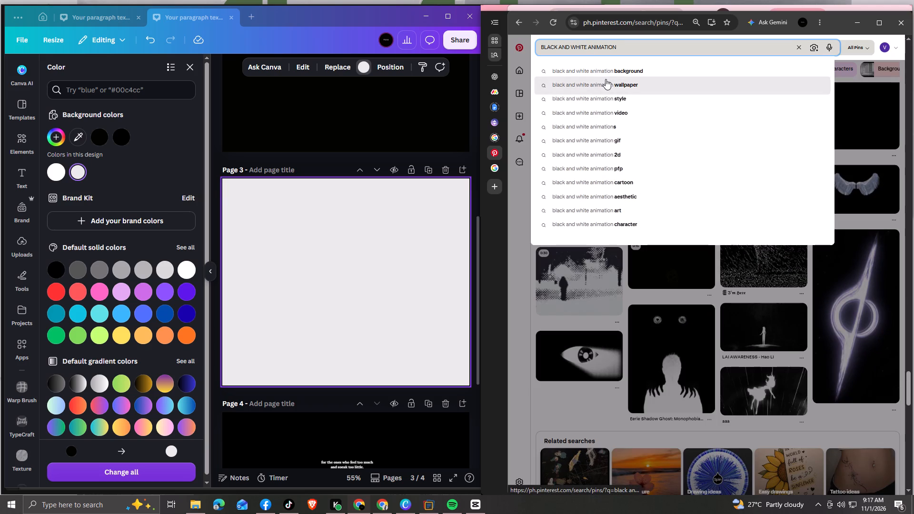
type("MIND BLOWN")
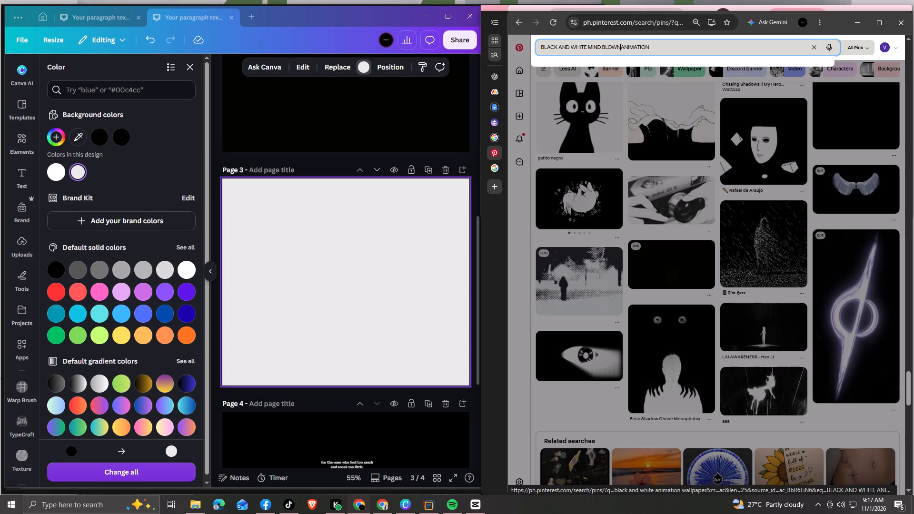
key("space")
key("Return")
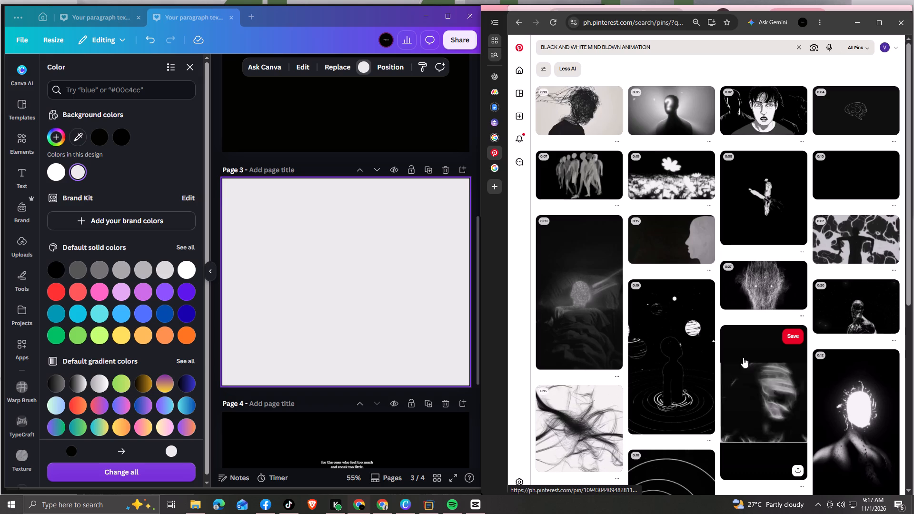
scroll(683, 359, "down", 2)
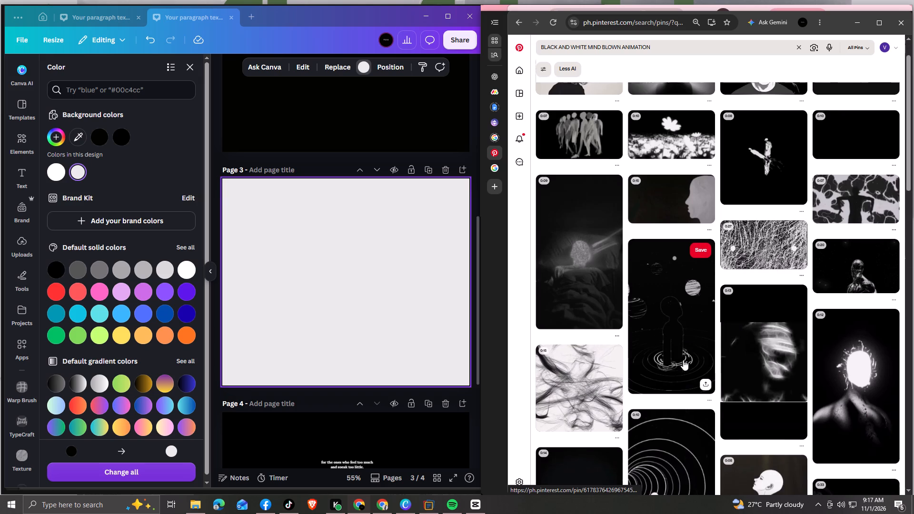
scroll(685, 363, "down", 4)
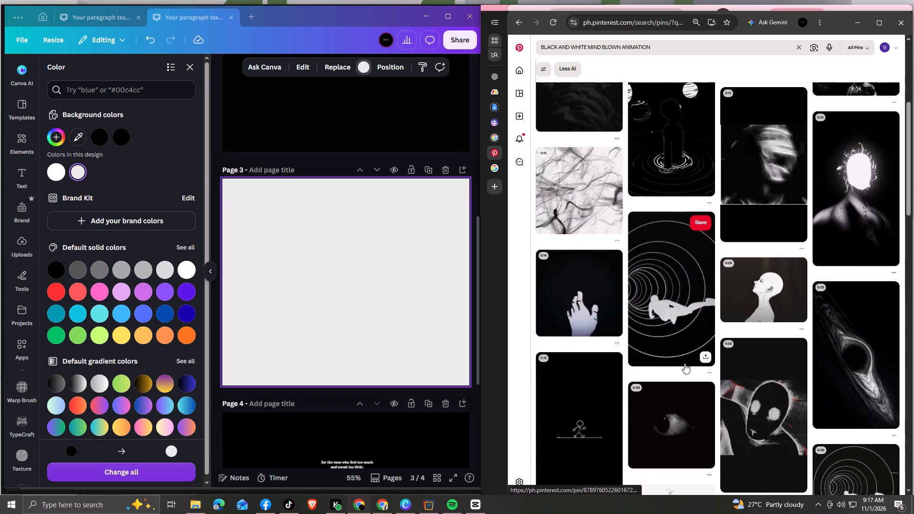
scroll(685, 363, "down", 3)
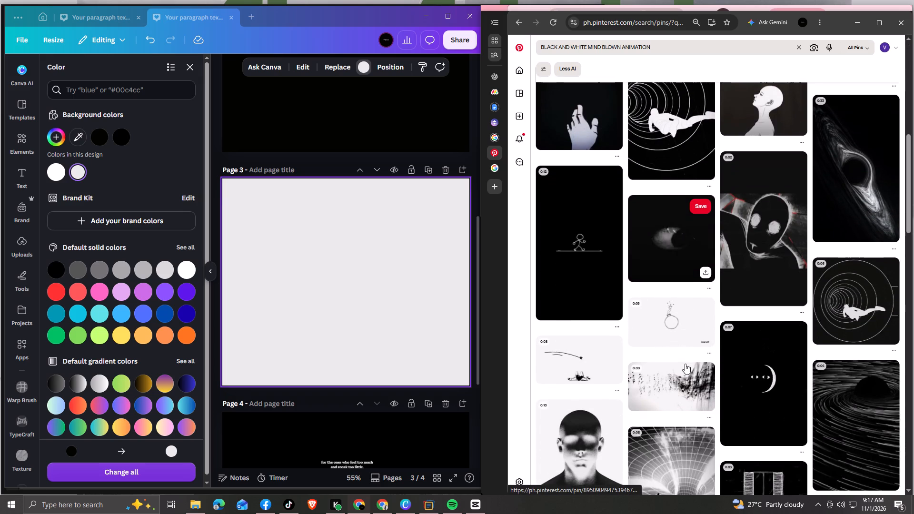
scroll(685, 364, "down", 1)
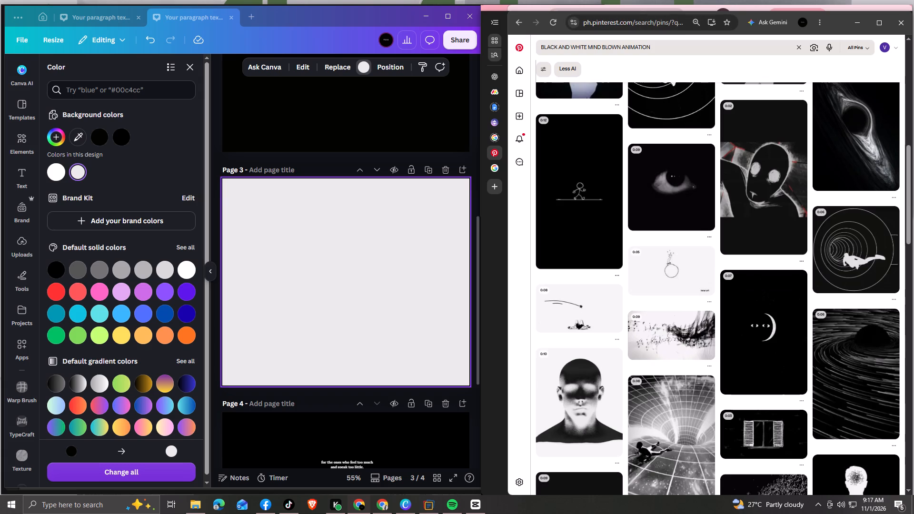
Change the last word of the Pinterest query so the search reads BLACK AND WHITE MIND BLOWN ANIMATed.
left_click(653, 49)
key("BackSpace")
key("BackSpace")
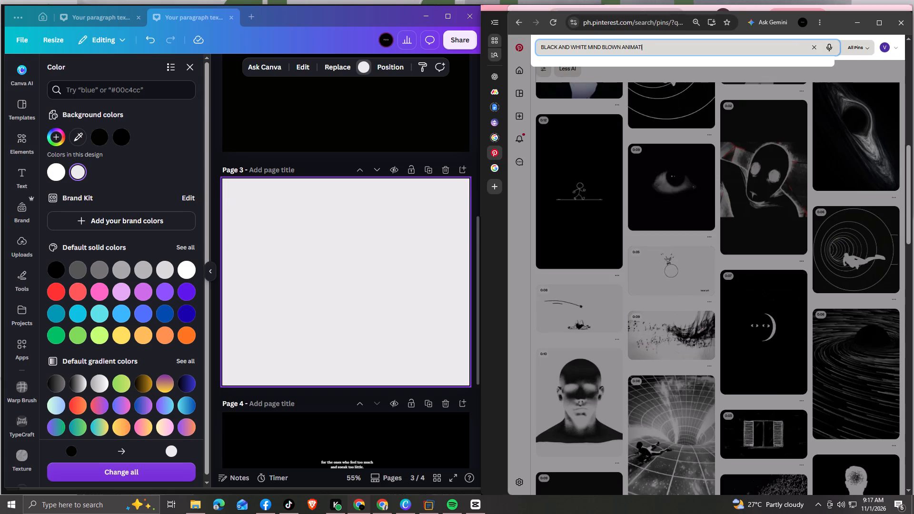
key("BackSpace")
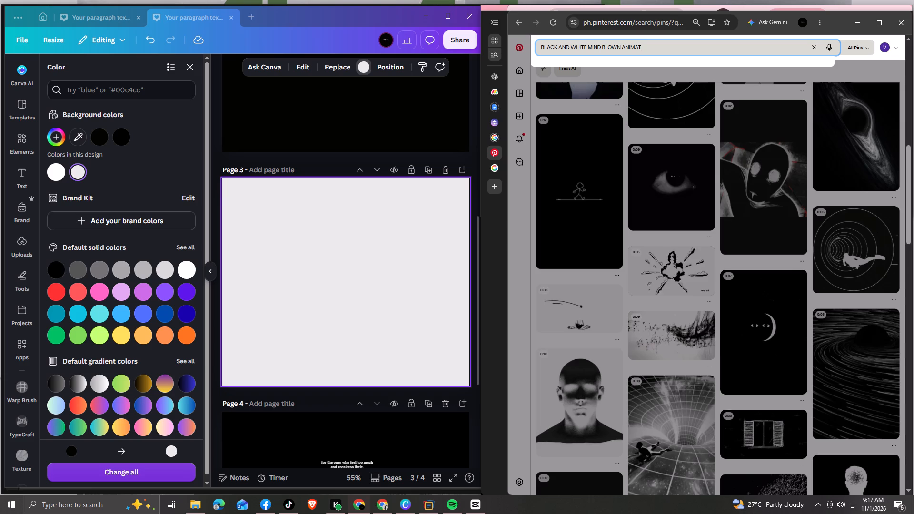
type("ed")
key("Return")
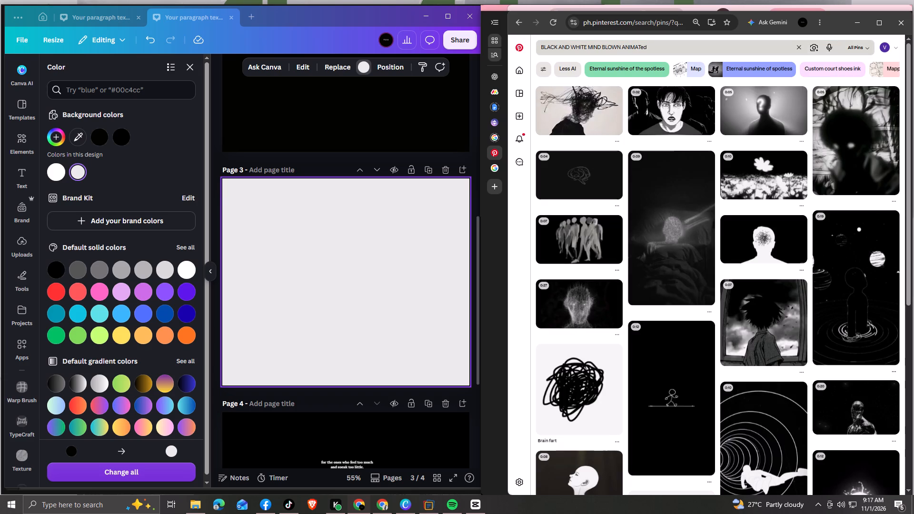
Remove the animation word from the query and search Pinterest for BLACK AND WHITE MIND BLOWN.
key("BackSpace")
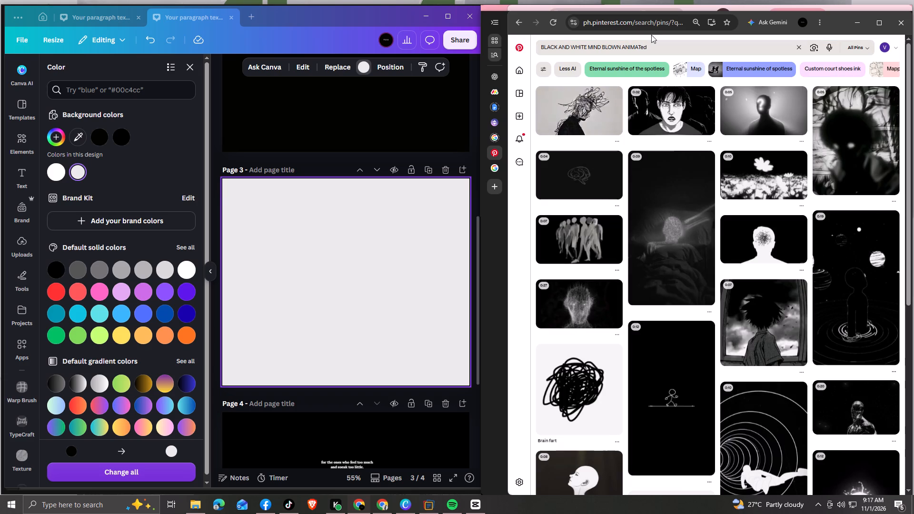
key("BackSpace")
key("BackSpace")
left_click(681, 47)
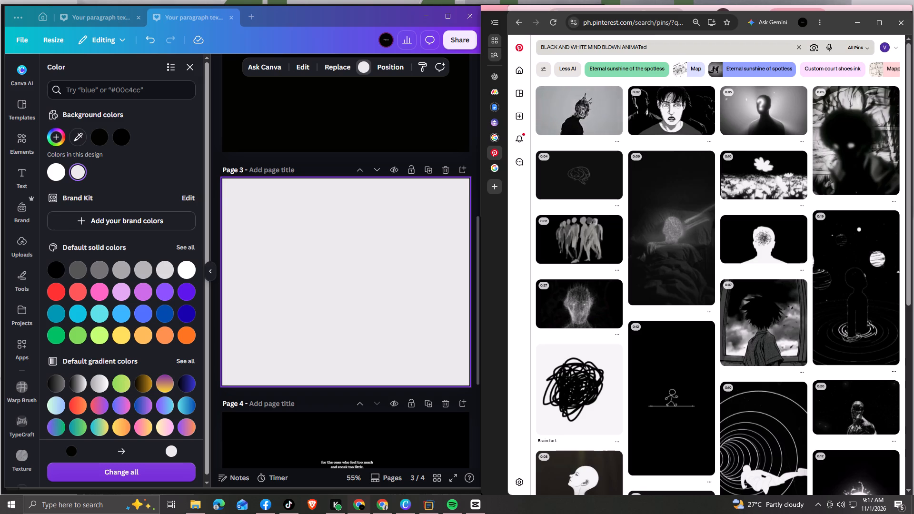
key("BackSpace")
key("BackSpace")
key("BackSpace")
key("BackSpace")
key("BackSpace")
key("BackSpace")
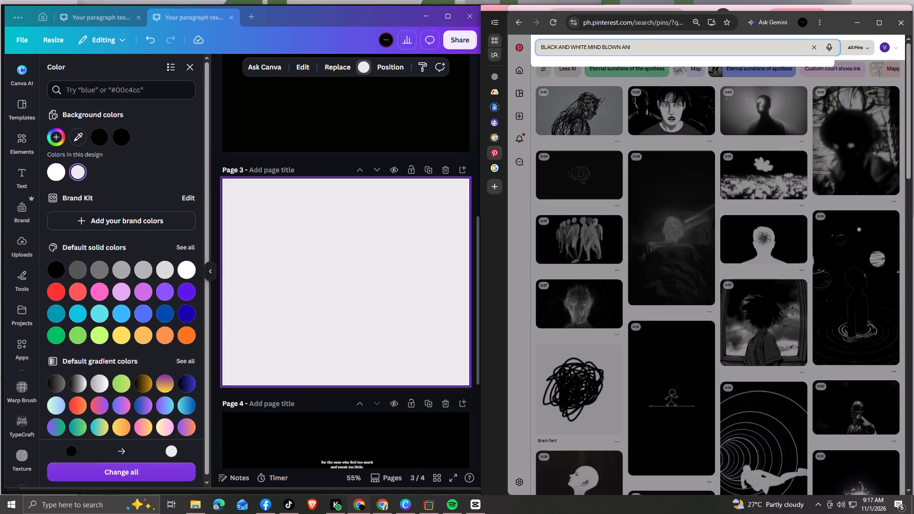
key("BackSpace")
key("BackSpace")
key("BackSpace")
key("Return")
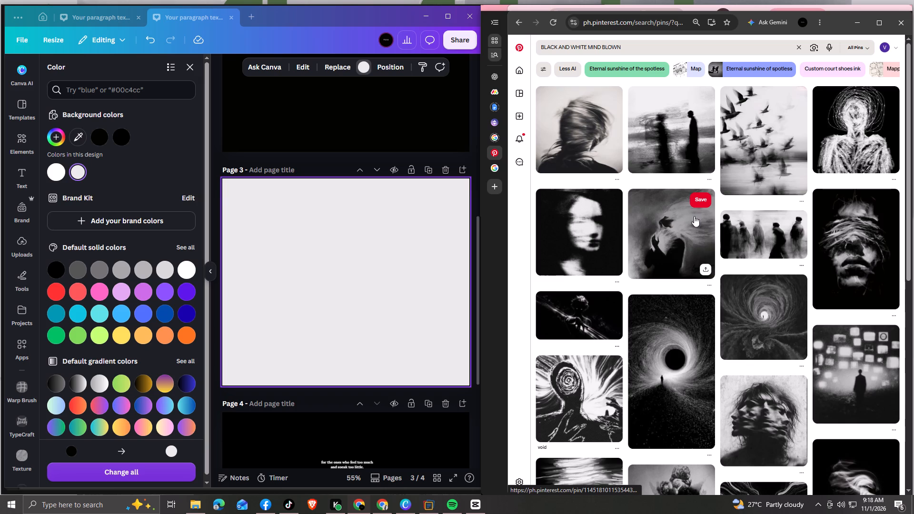
Examine the BLACK AND WHITE MIND BLOWN pins from the first rows down to the block around the Abyss and Black & White Minimal Art Images pins.
scroll(694, 217, "down", 1)
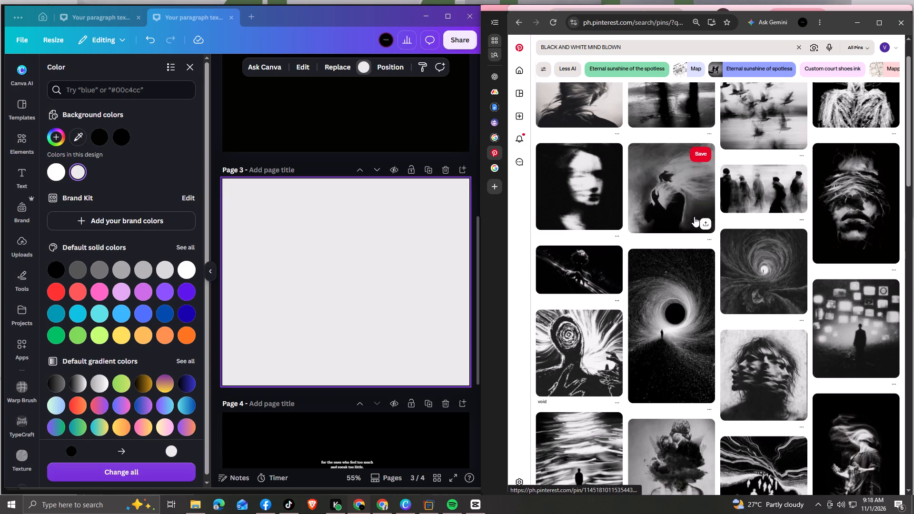
scroll(694, 217, "up", 1)
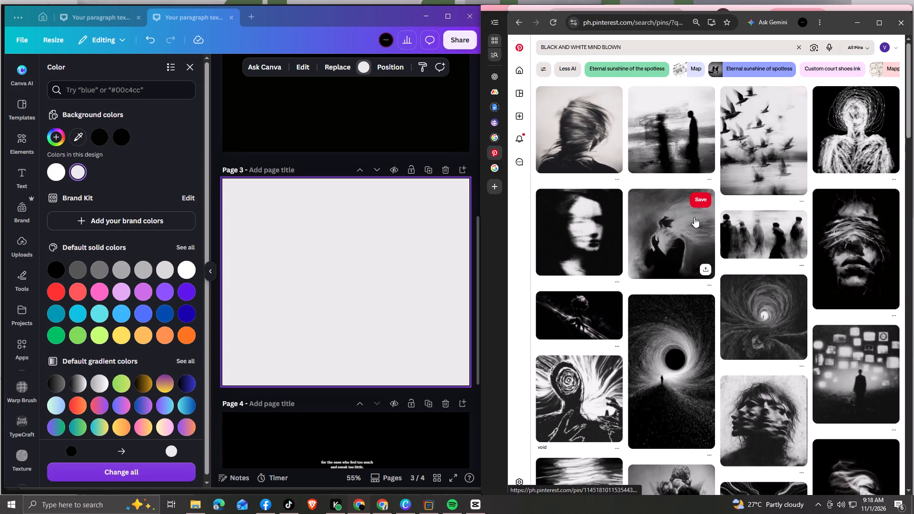
scroll(694, 218, "down", 3)
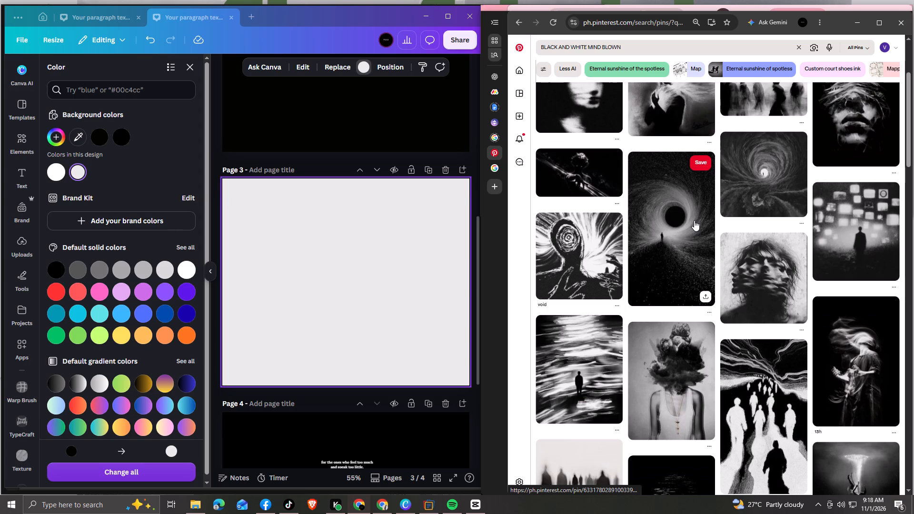
scroll(694, 220, "down", 1)
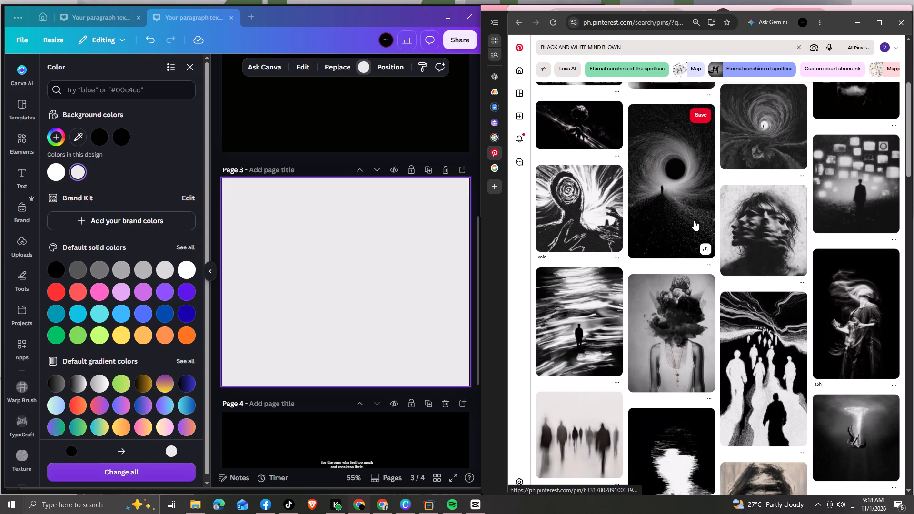
scroll(694, 220, "down", 1)
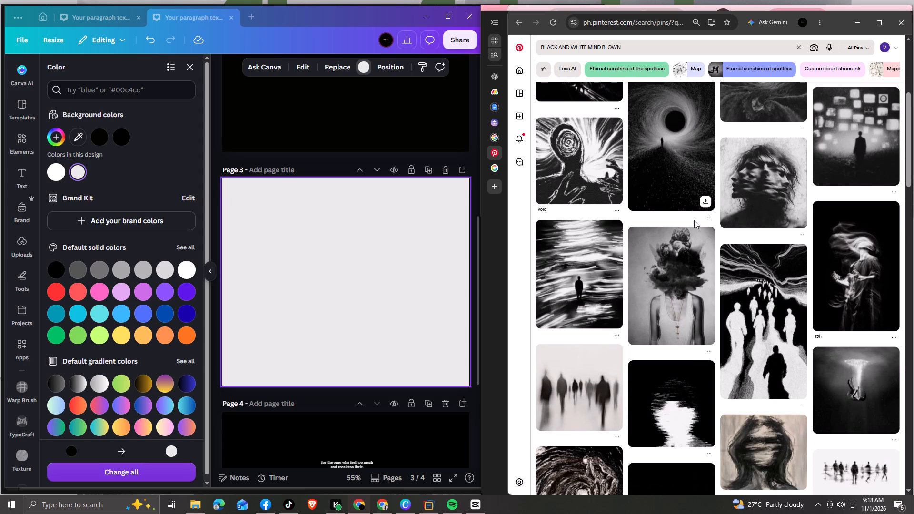
scroll(694, 220, "down", 3)
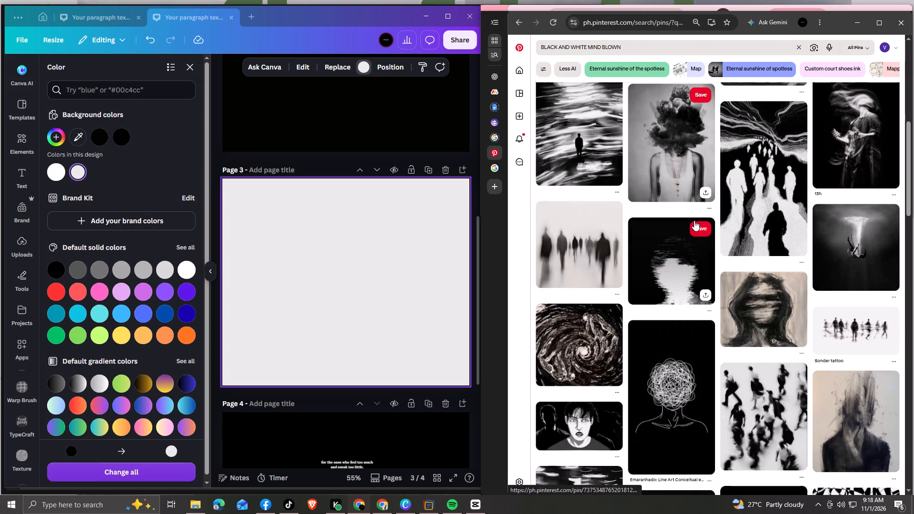
scroll(694, 220, "down", 4)
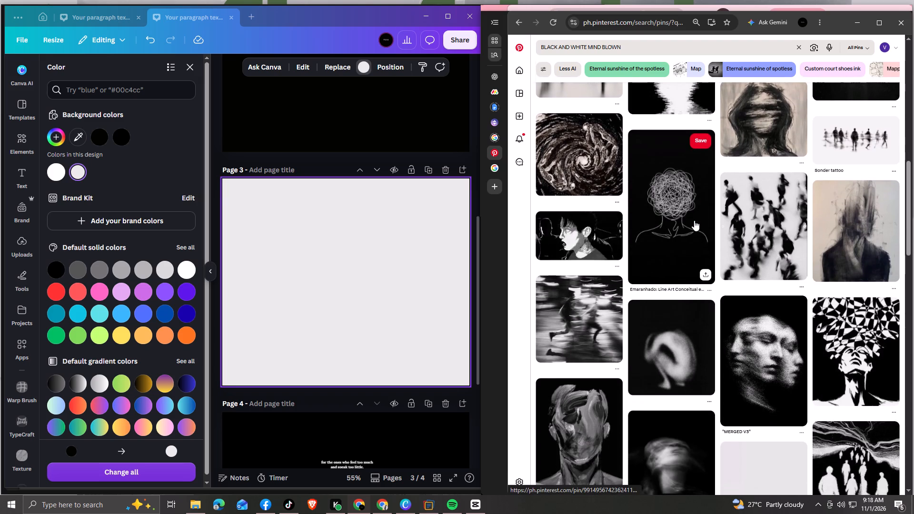
scroll(694, 220, "down", 3)
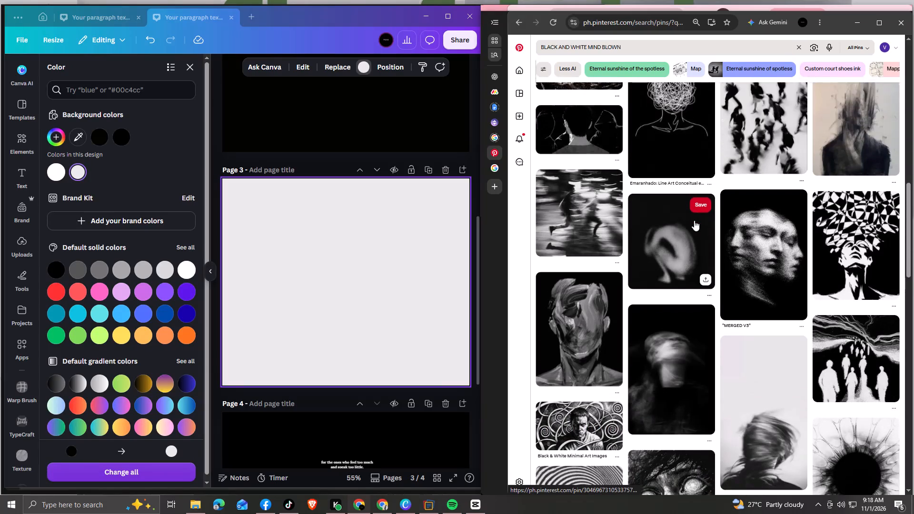
scroll(694, 220, "down", 1)
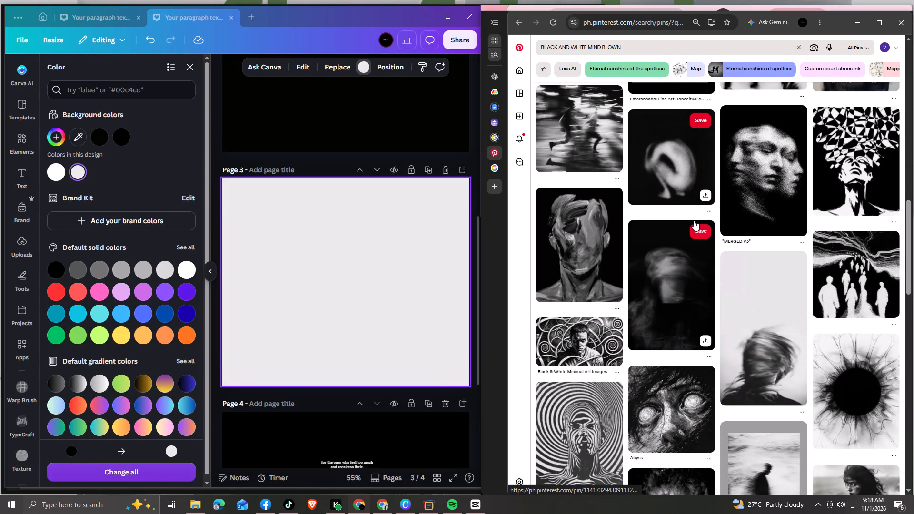
scroll(694, 220, "down", 2)
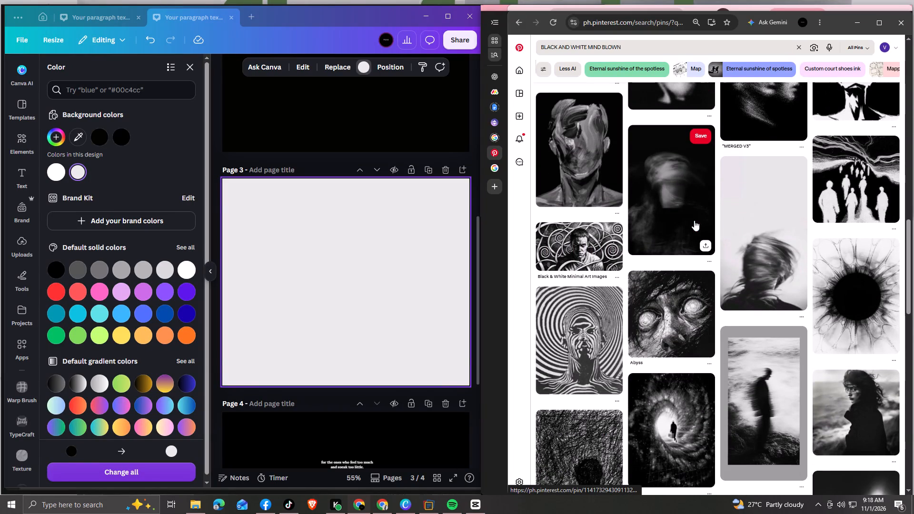
Check the Voice of Sababa Soul profile page in TikTok, then return to the Pinterest results.
left_click(291, 503)
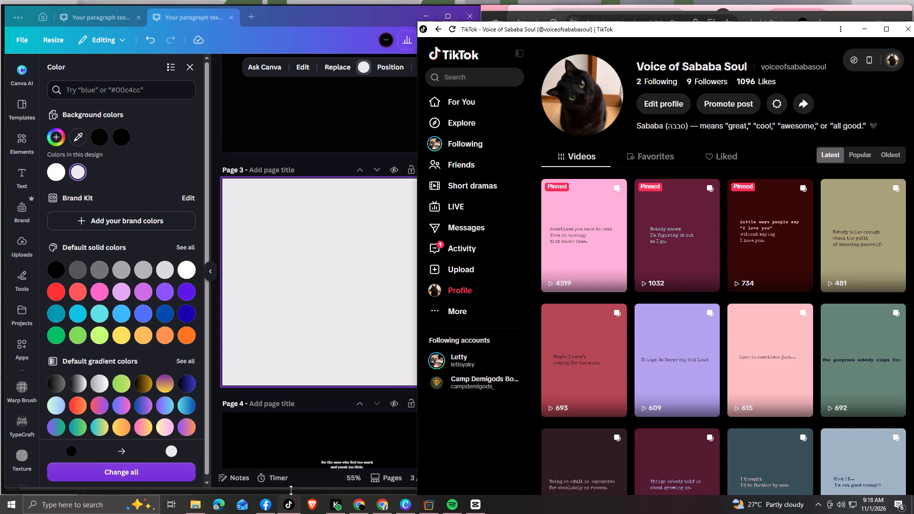
left_click(867, 34)
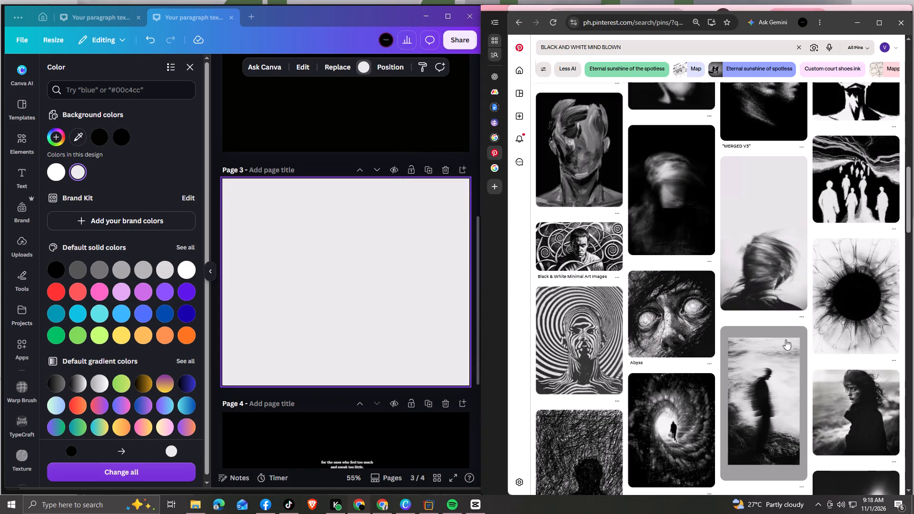
Go back to the first rows of the results and open the dark swirling-tunnel pin with a tiny figure in its bright centre.
scroll(761, 324, "down", 2)
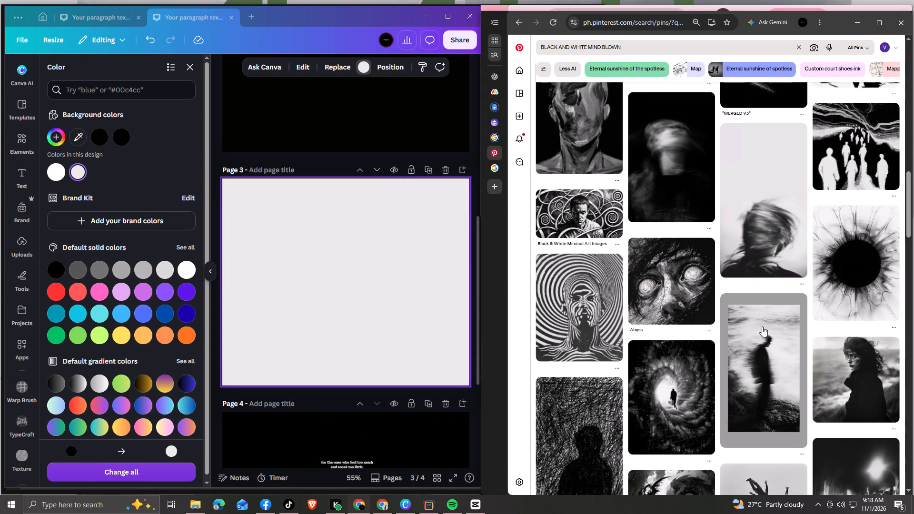
scroll(704, 291, "up", 2)
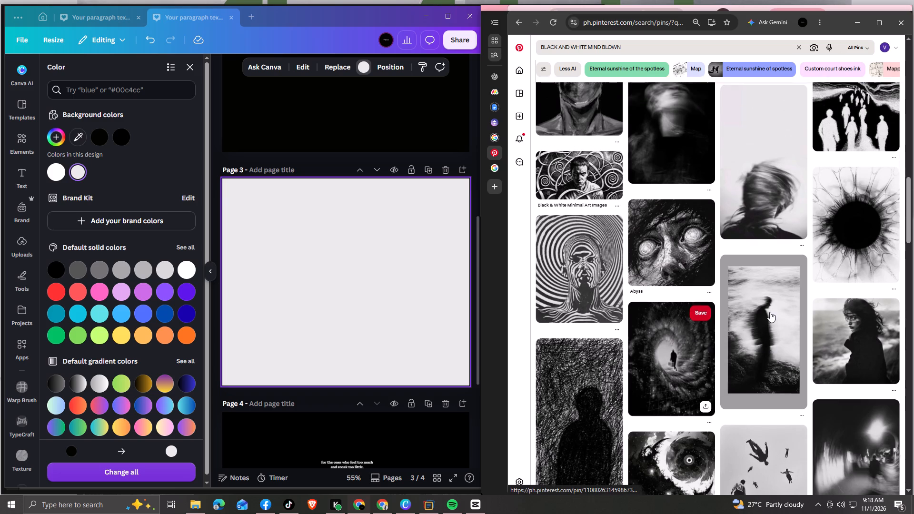
scroll(765, 341, "up", 12)
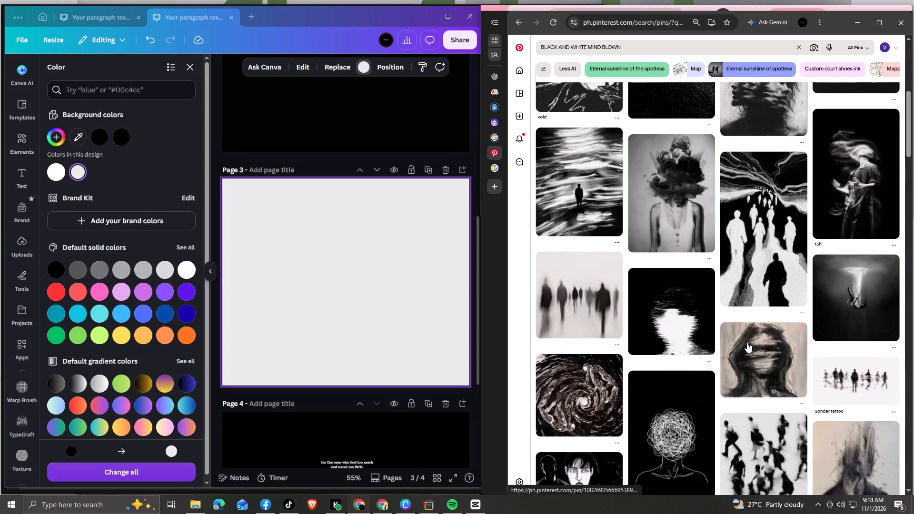
scroll(748, 343, "up", 6)
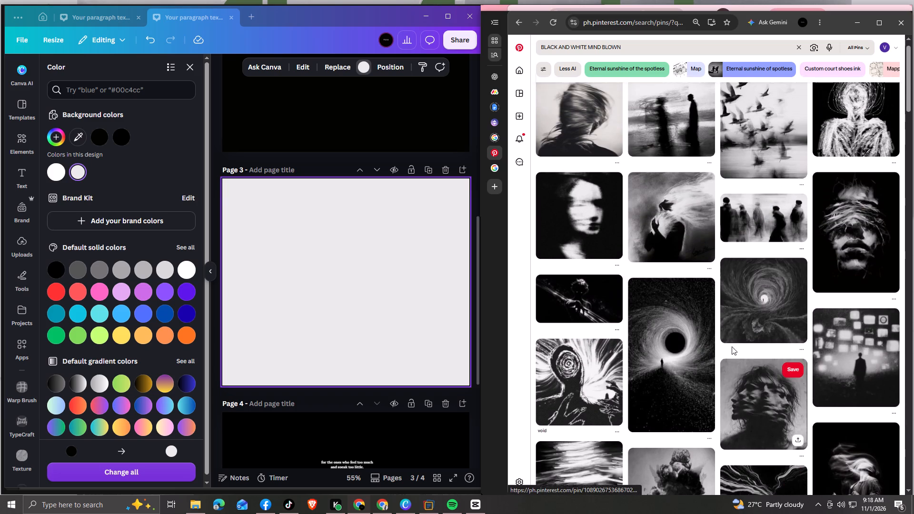
scroll(728, 347, "up", 1)
left_click(766, 330)
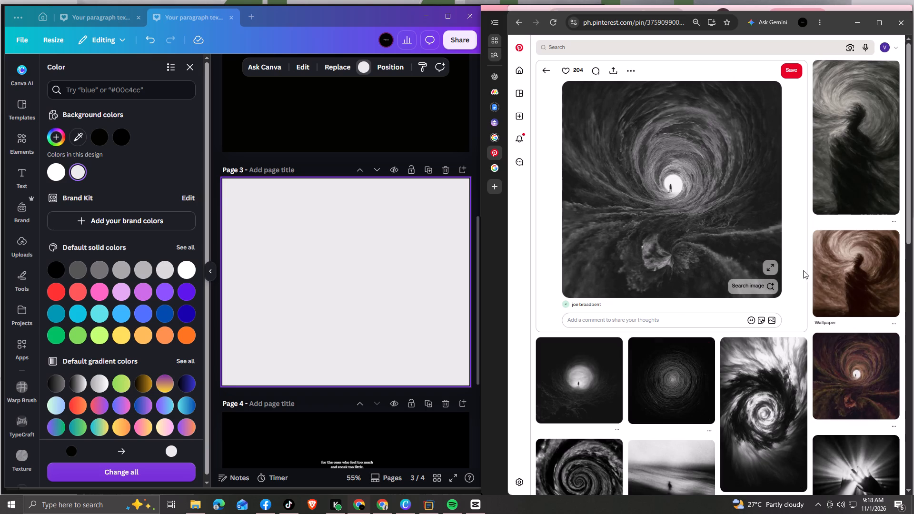
Examine the related pins under the swirling-tunnel image, past the Art of silence and Dark aesthetic ideas.
scroll(757, 344, "down", 2)
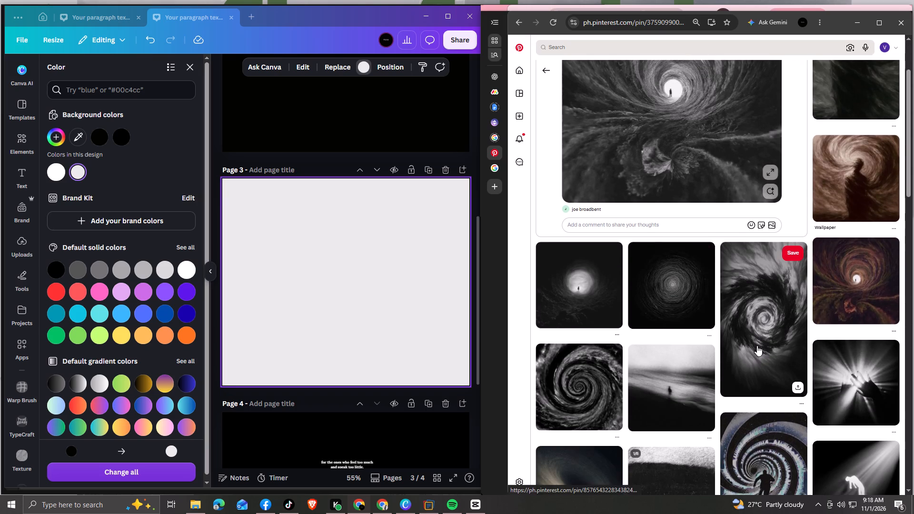
scroll(757, 346, "down", 3)
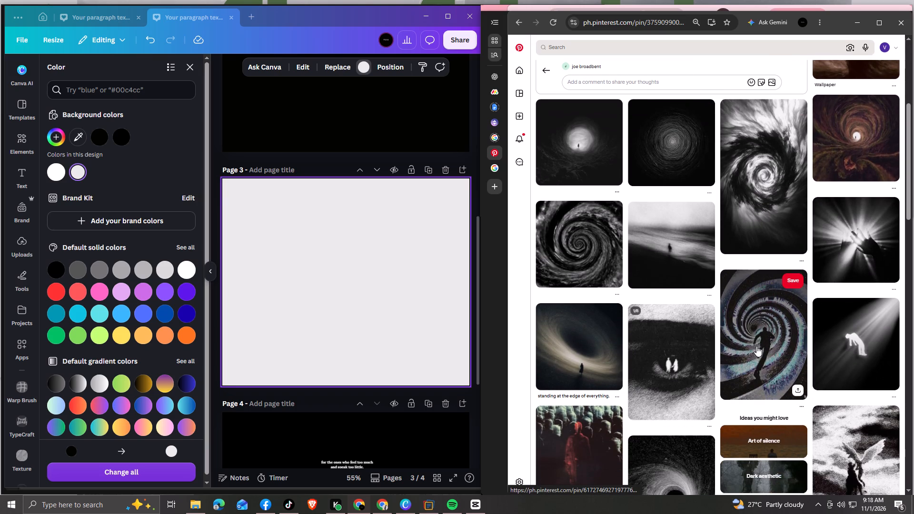
scroll(755, 346, "down", 4)
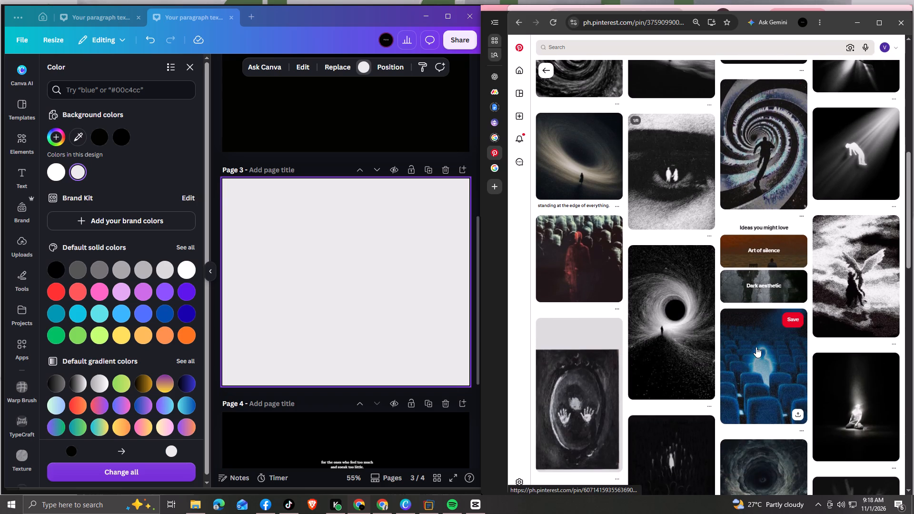
scroll(756, 347, "down", 4)
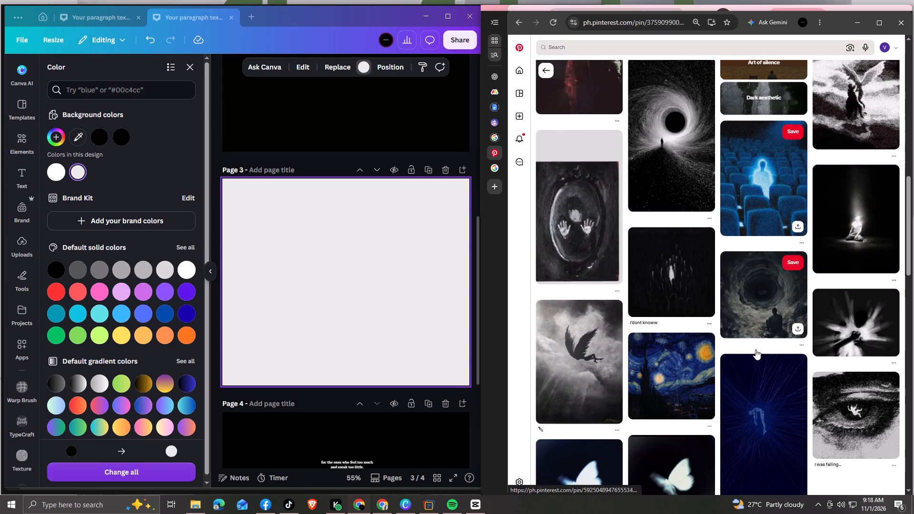
scroll(755, 349, "up", 2)
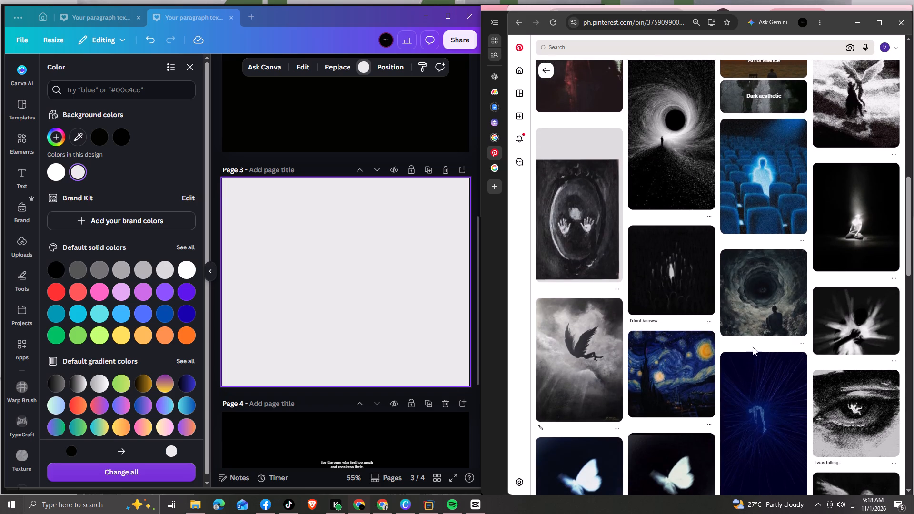
scroll(753, 347, "up", 16)
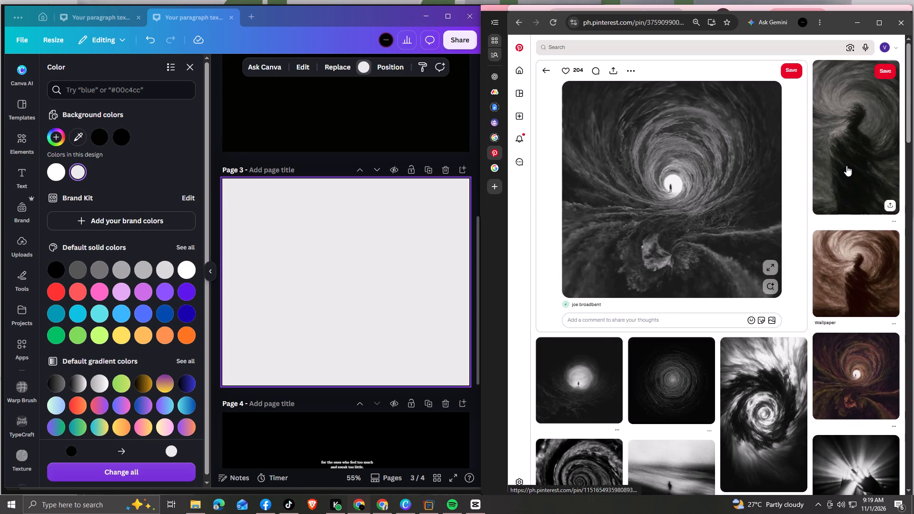
Download the opened swirling-tunnel image from Pinterest.
left_click(630, 73)
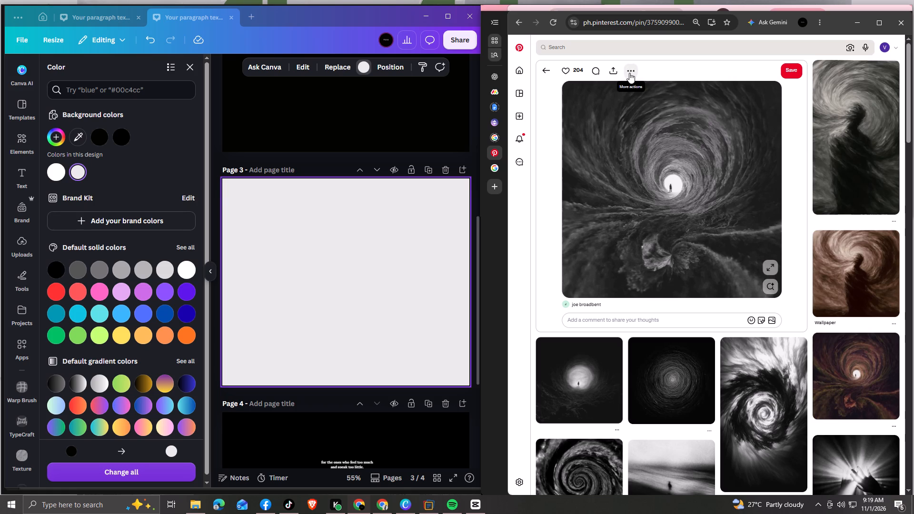
left_click(623, 91)
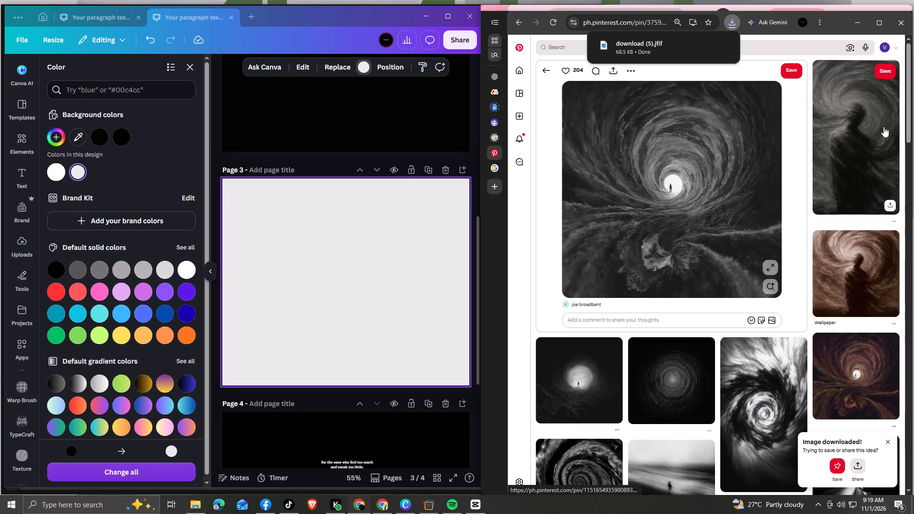
Download the related grey pin of a dark silhouetted figure beneath swirling clouds.
scroll(883, 126, "up", 2)
left_click(893, 222)
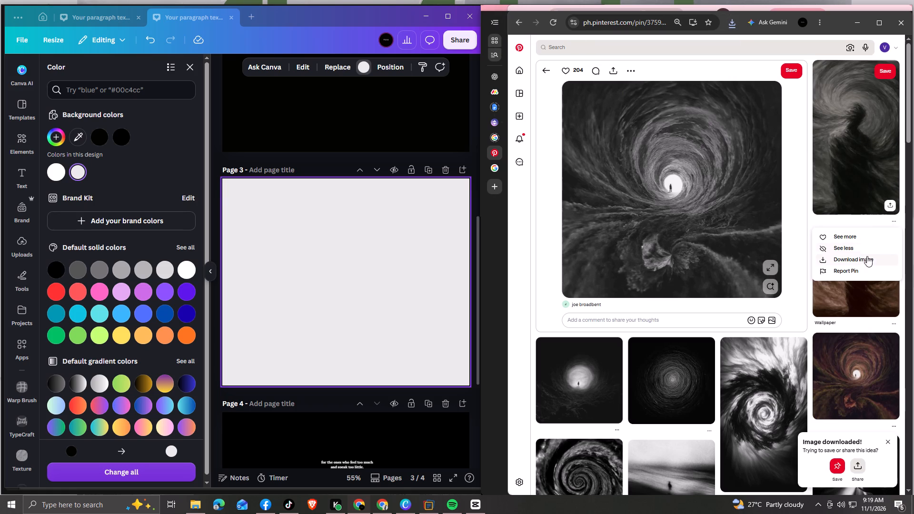
left_click(867, 259)
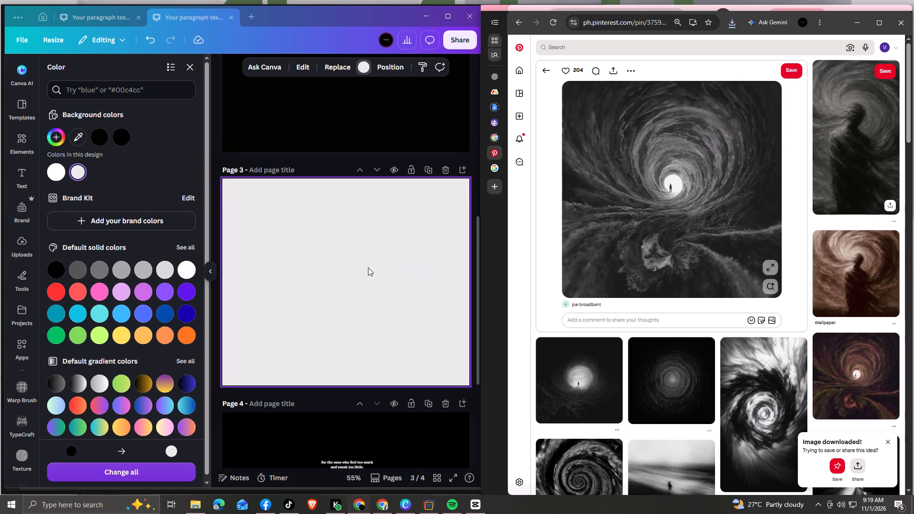
Switch to Canva and upload the swirling-tunnel image, download (5), from the Downloads folder.
left_click(20, 245)
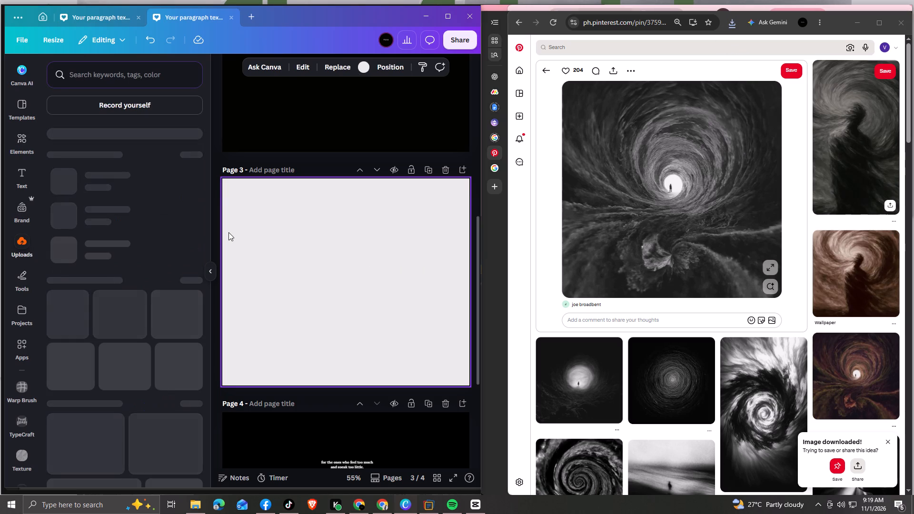
left_click(125, 96)
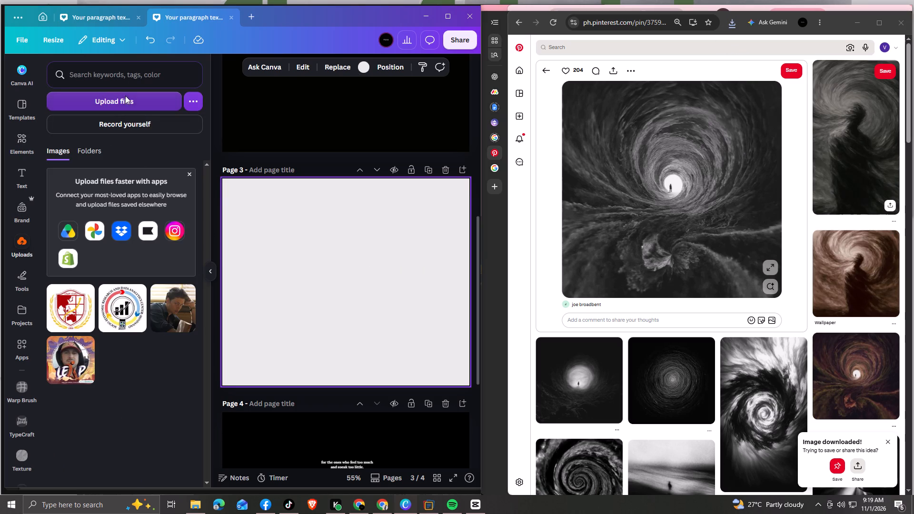
scroll(99, 102, "up", 3)
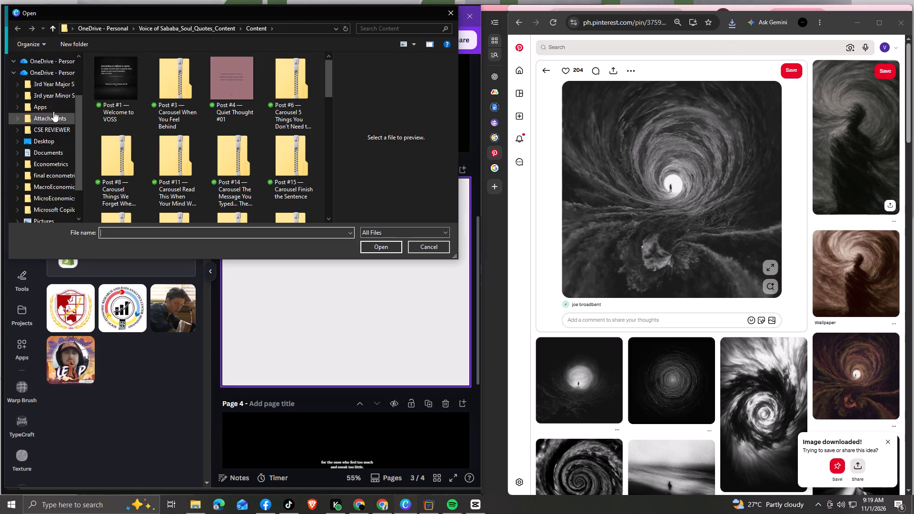
scroll(53, 111, "up", 7)
left_click(46, 87)
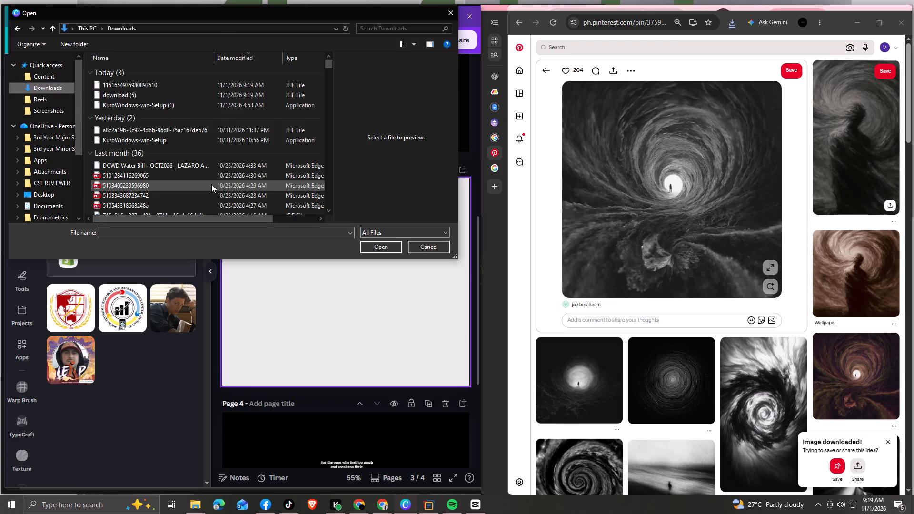
left_click(180, 98)
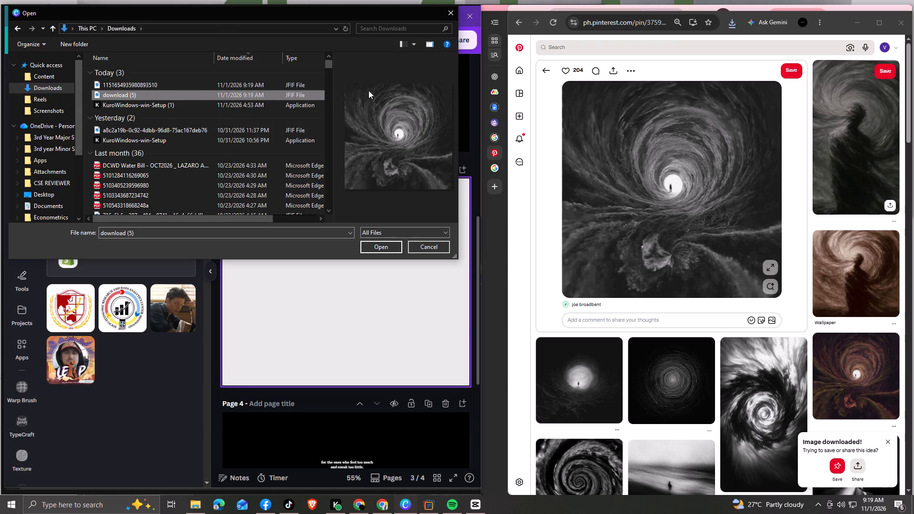
left_click(383, 245)
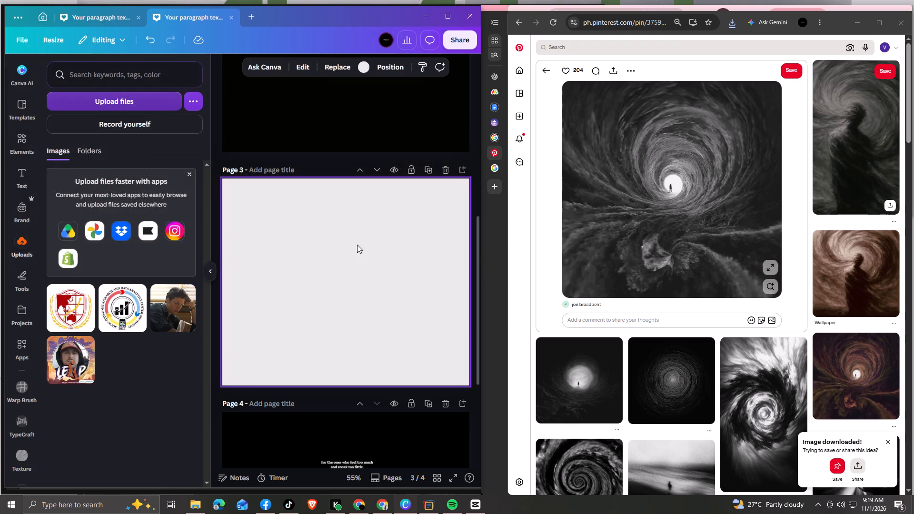
Upload the downloaded image of the dark silhouetted figure under swirling clouds from the Downloads folder.
left_click(141, 99)
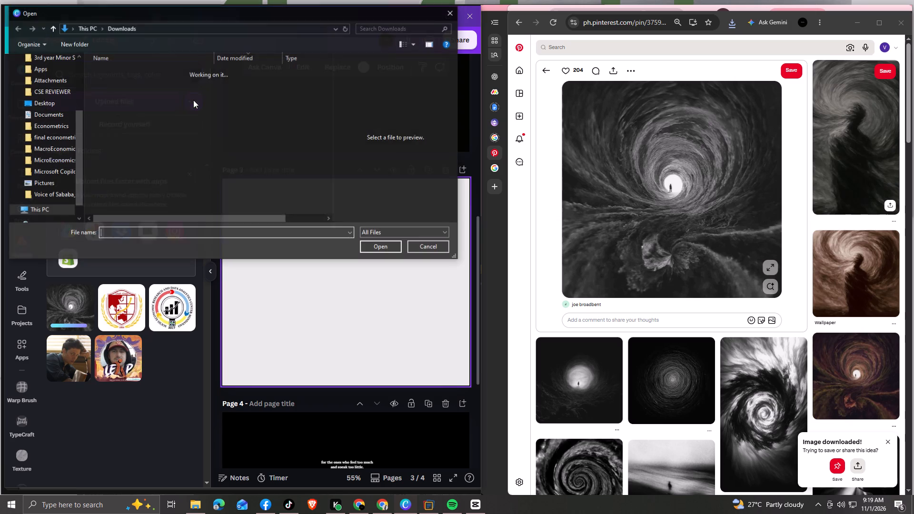
left_click(200, 83)
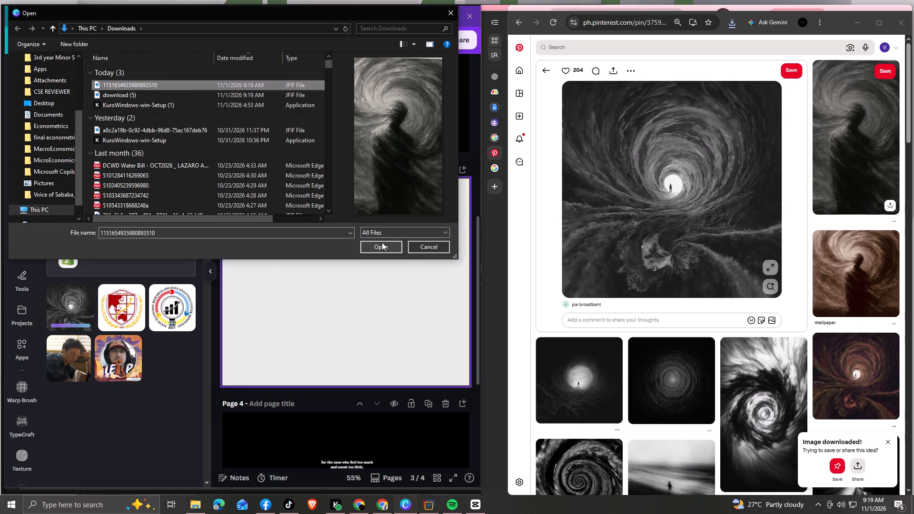
left_click(382, 244)
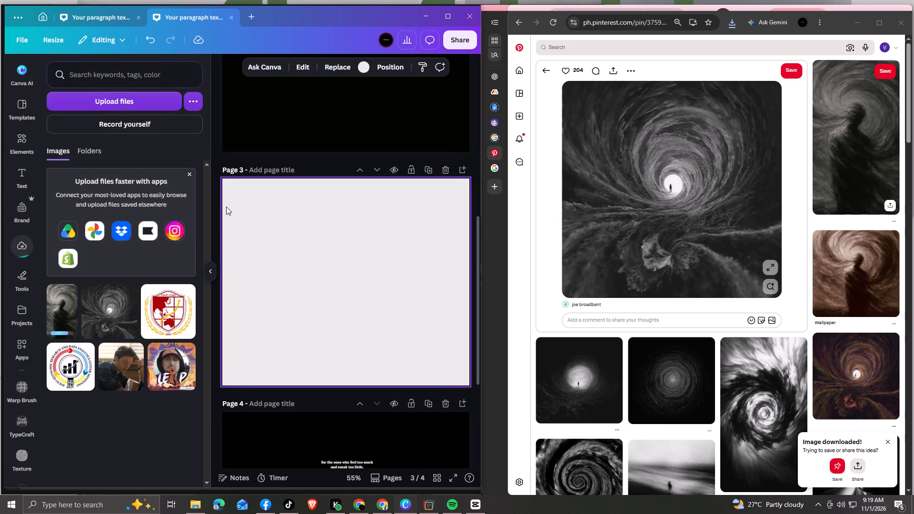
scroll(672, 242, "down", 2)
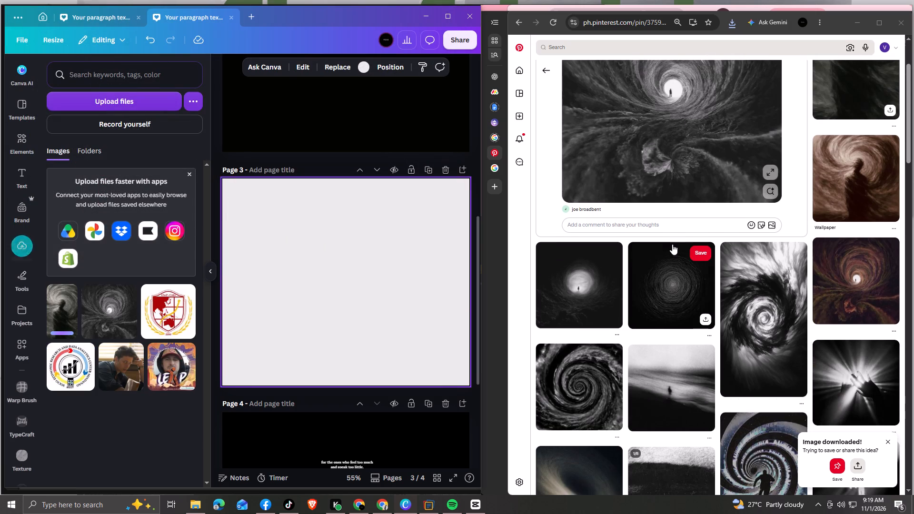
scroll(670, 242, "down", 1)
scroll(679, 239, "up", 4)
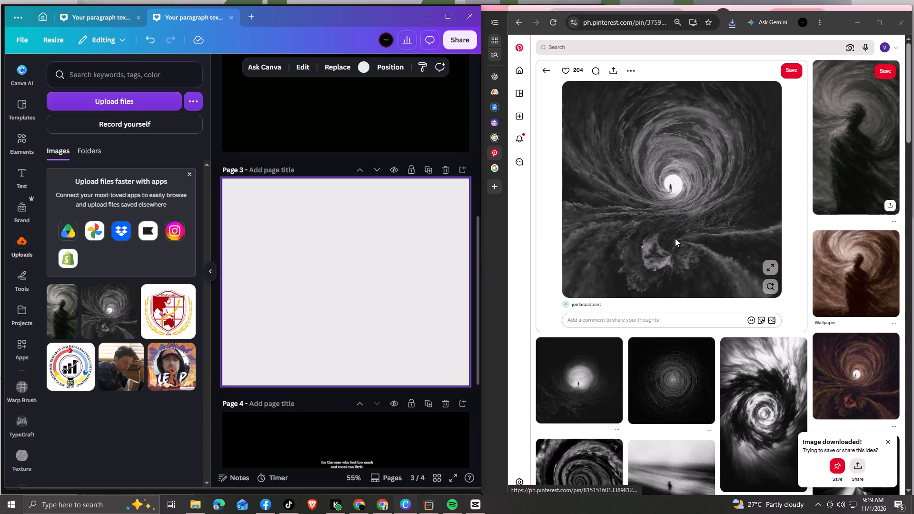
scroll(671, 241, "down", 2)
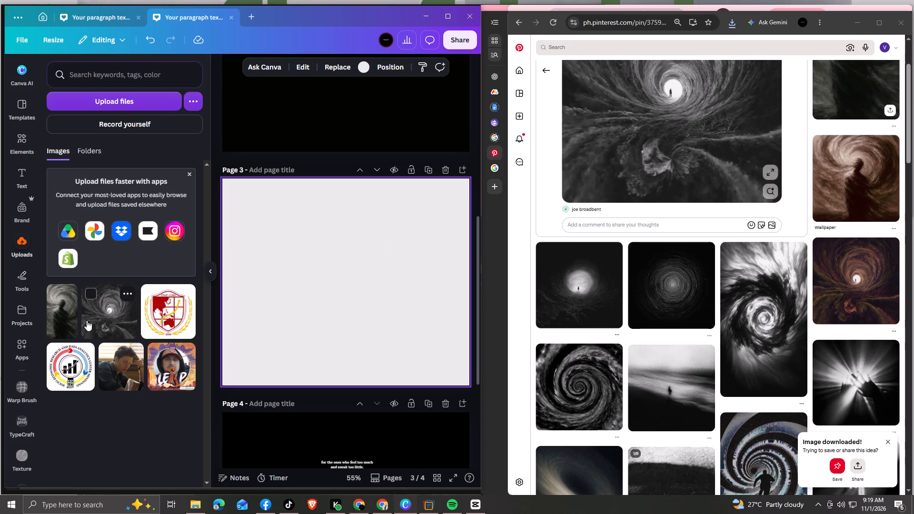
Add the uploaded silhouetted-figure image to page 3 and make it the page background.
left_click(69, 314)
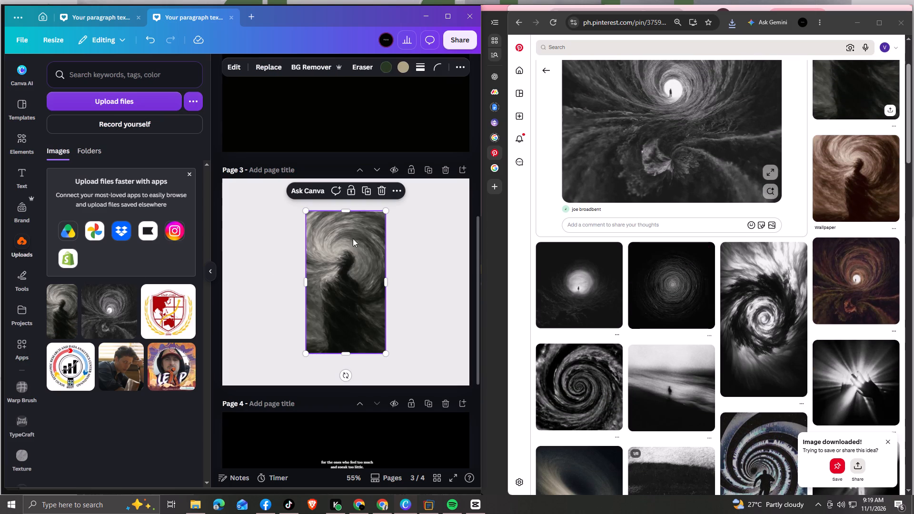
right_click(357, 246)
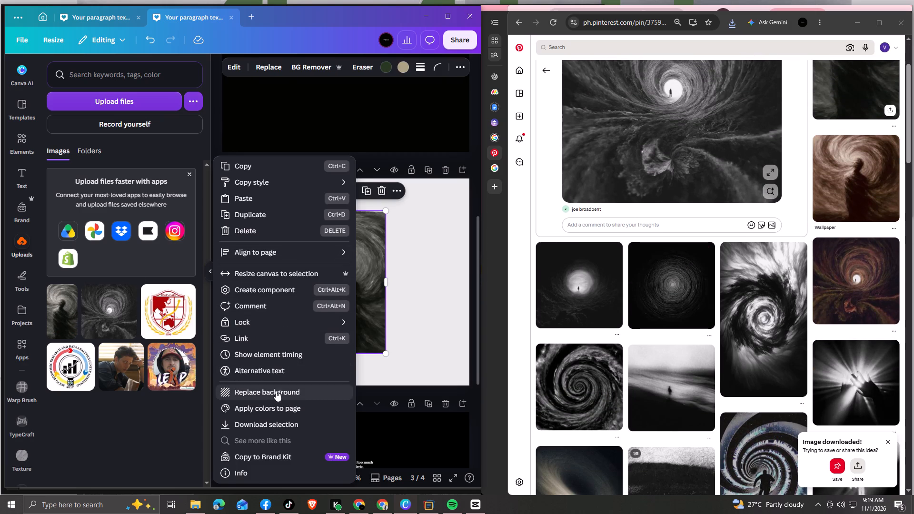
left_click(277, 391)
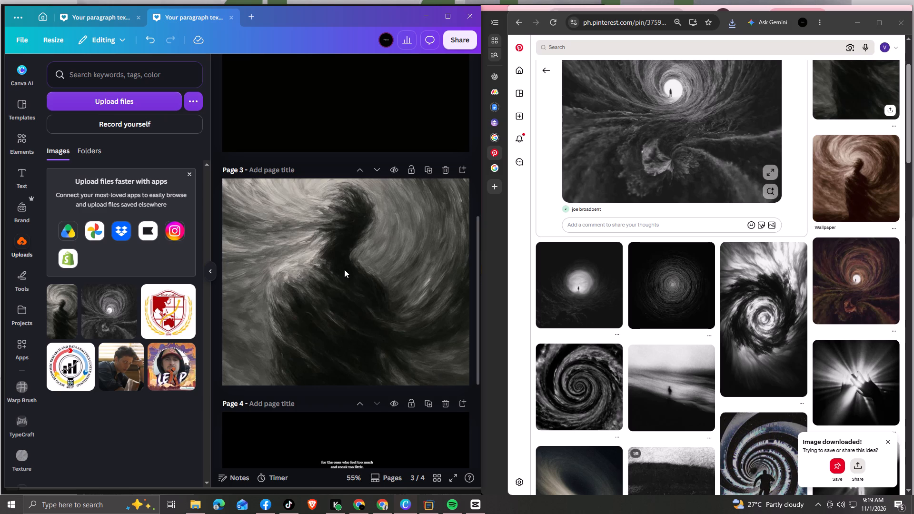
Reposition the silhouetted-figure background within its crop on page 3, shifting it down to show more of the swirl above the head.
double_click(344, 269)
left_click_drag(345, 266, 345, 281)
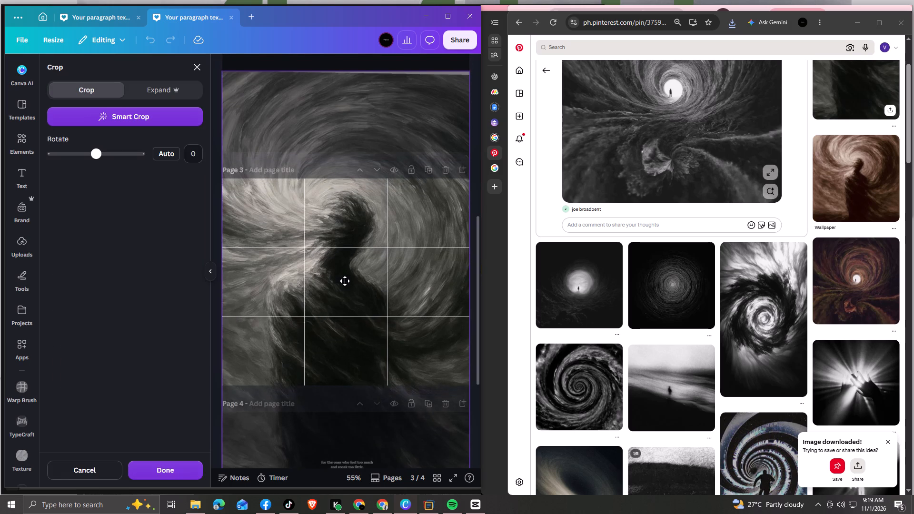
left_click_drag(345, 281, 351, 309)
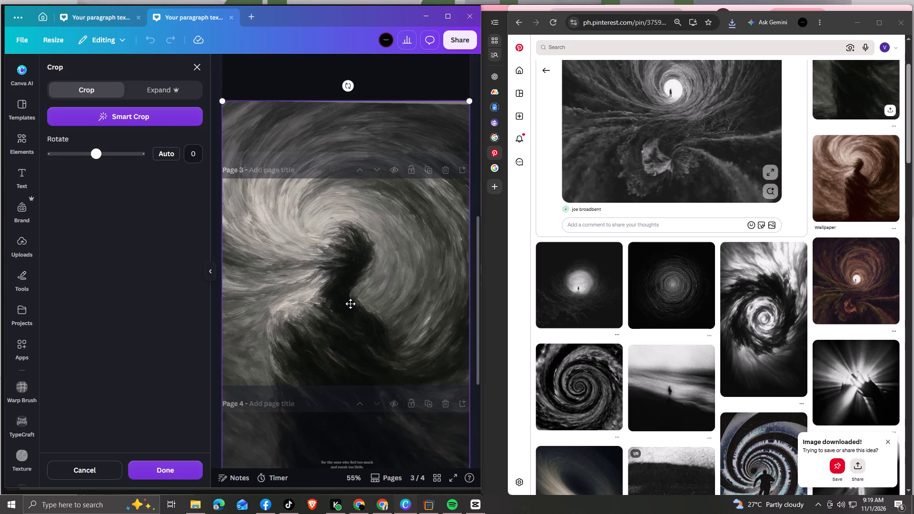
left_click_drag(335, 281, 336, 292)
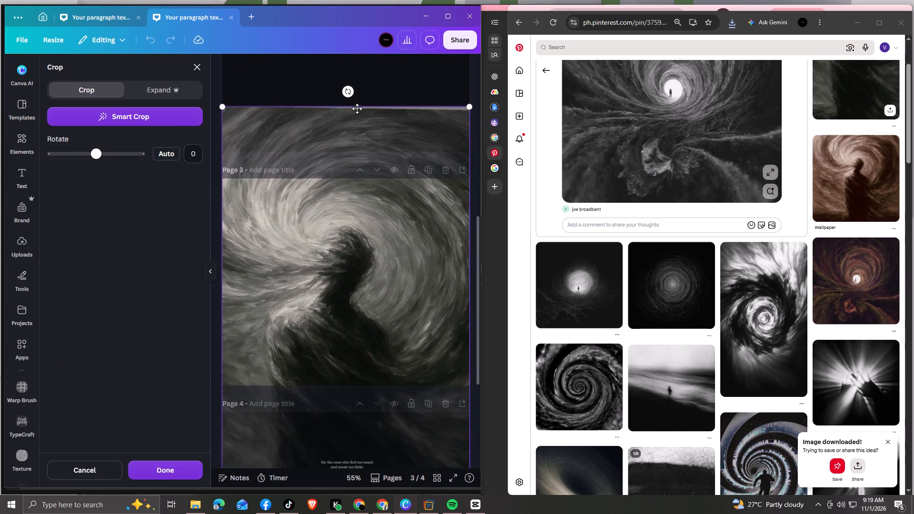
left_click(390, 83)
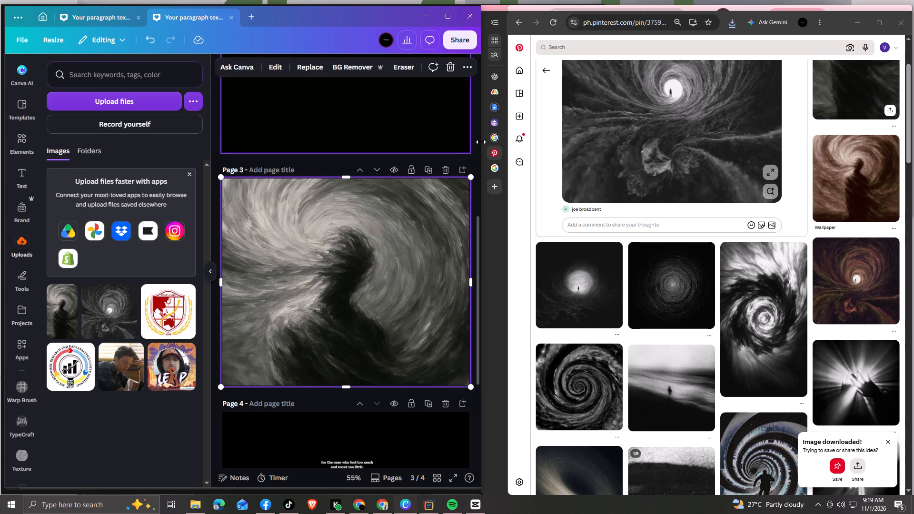
Add the uploaded swirling-tunnel image to page 3 and use it to replace the page background.
scroll(795, 188, "up", 2)
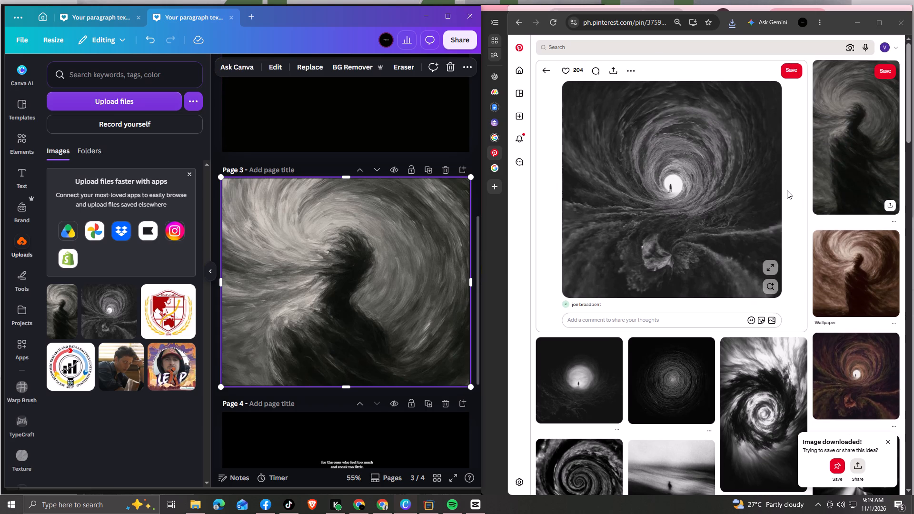
scroll(787, 190, "down", 1)
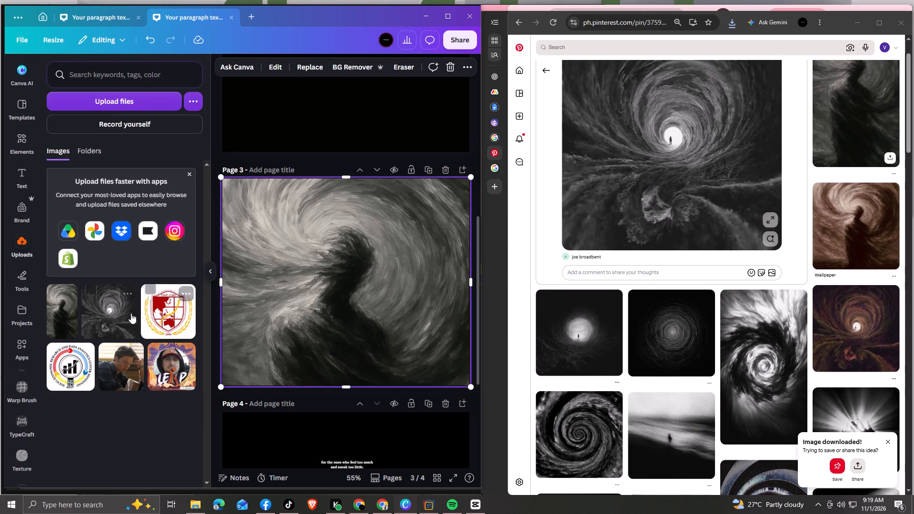
left_click(119, 312)
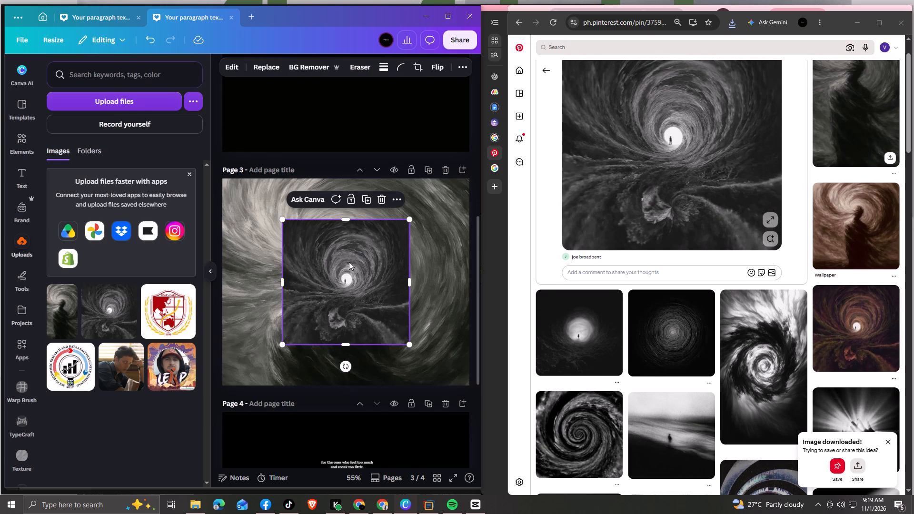
right_click(353, 265)
left_click(294, 392)
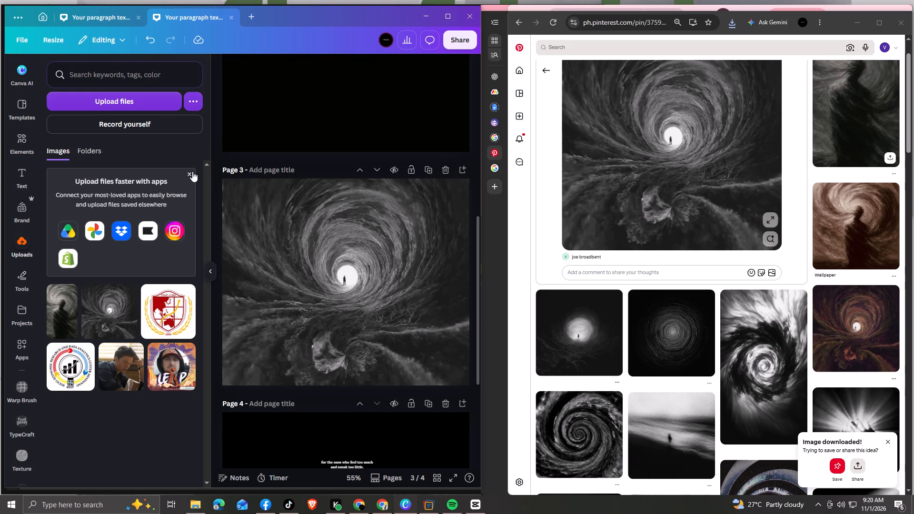
Reopen TypeCraft and apply the warp effect with a pinched middle and flared ends to the VOSASO text.
left_click(25, 424)
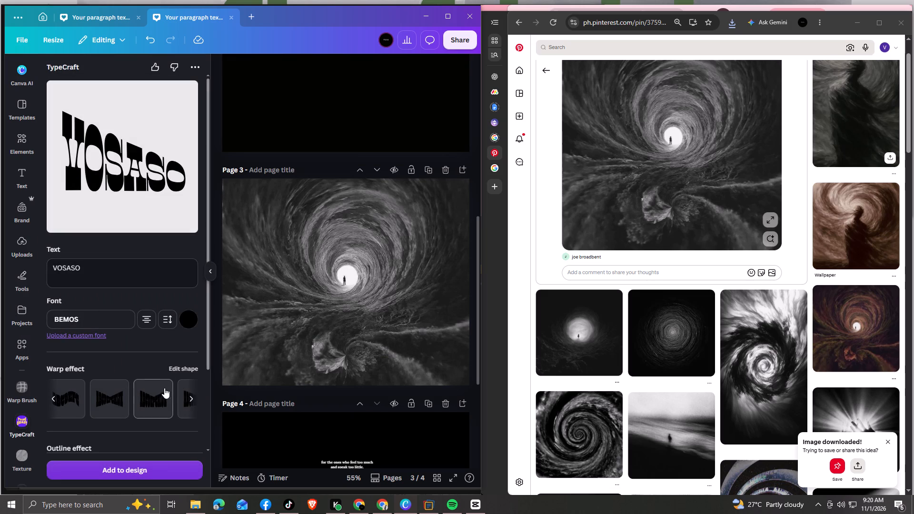
left_click(192, 398)
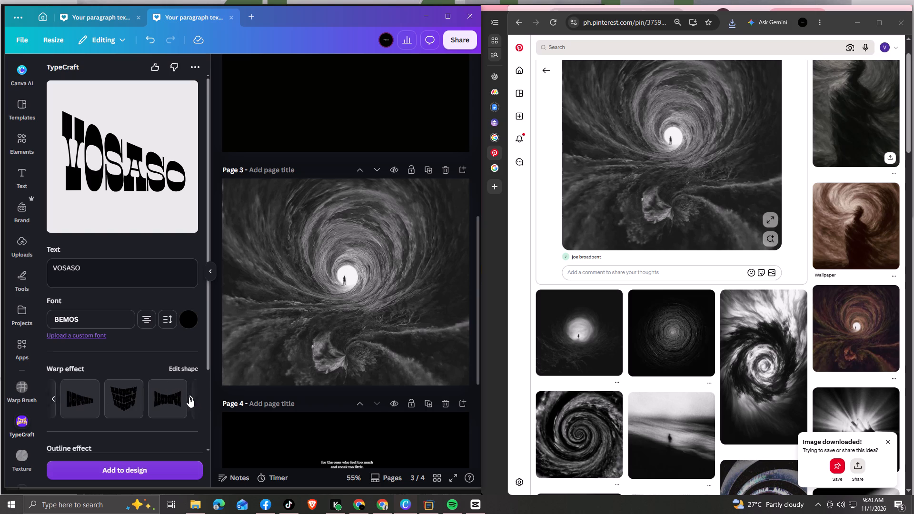
left_click(161, 396)
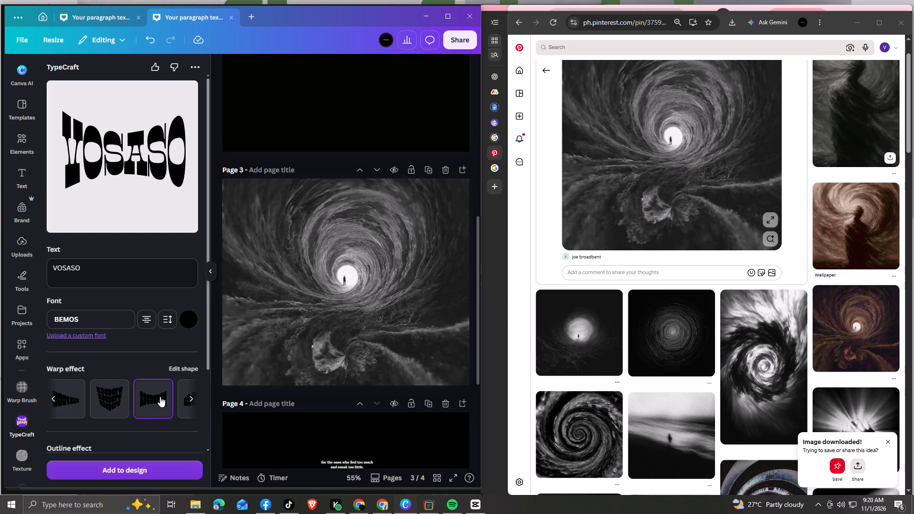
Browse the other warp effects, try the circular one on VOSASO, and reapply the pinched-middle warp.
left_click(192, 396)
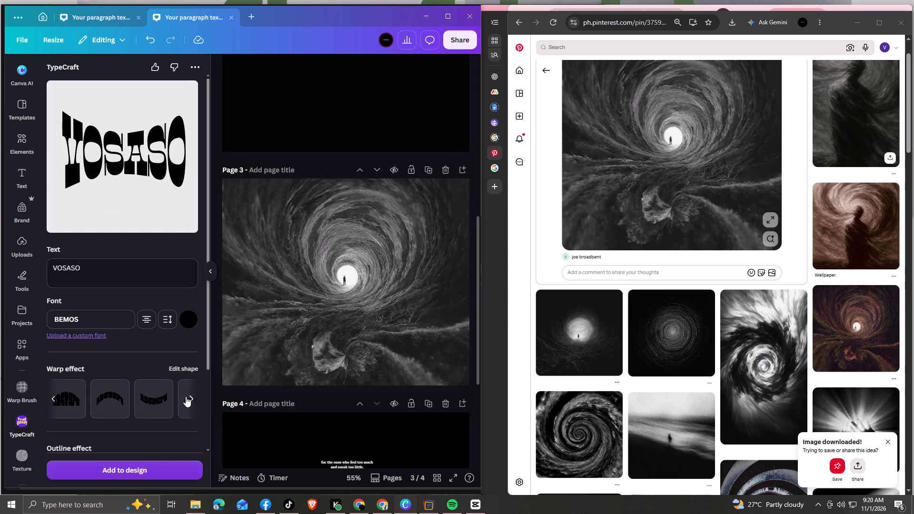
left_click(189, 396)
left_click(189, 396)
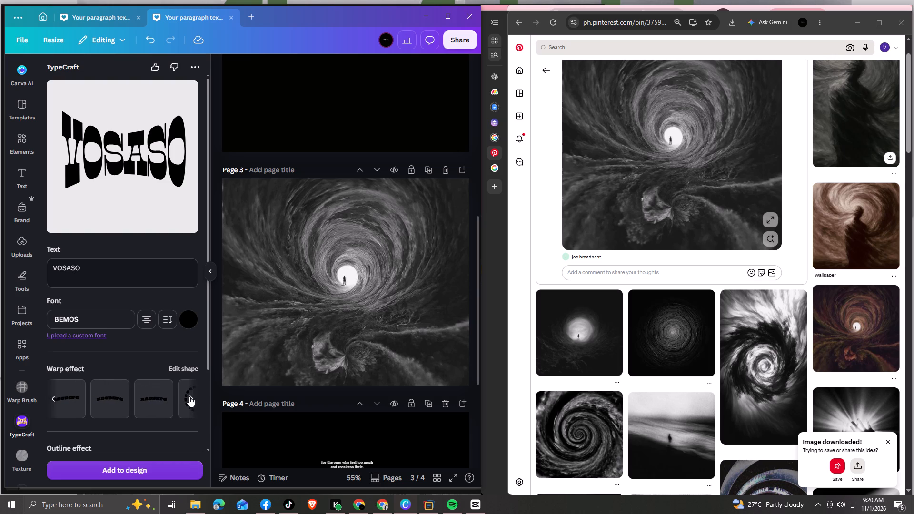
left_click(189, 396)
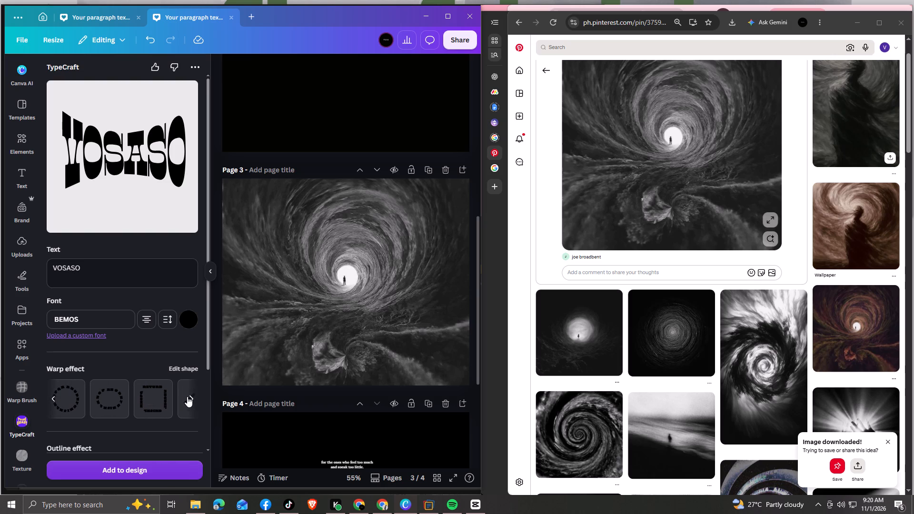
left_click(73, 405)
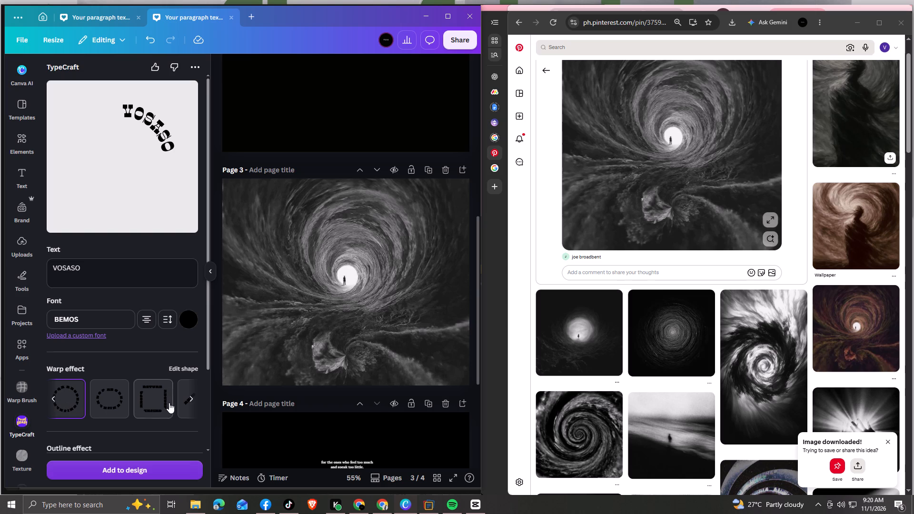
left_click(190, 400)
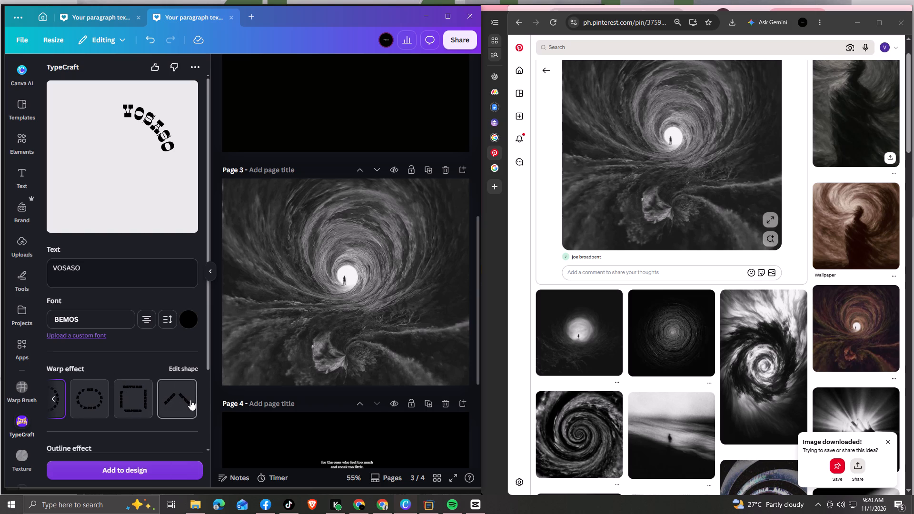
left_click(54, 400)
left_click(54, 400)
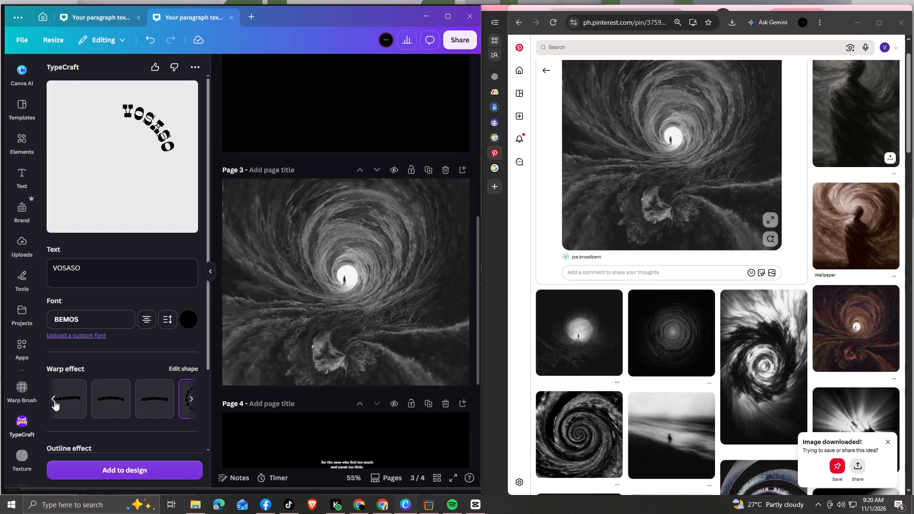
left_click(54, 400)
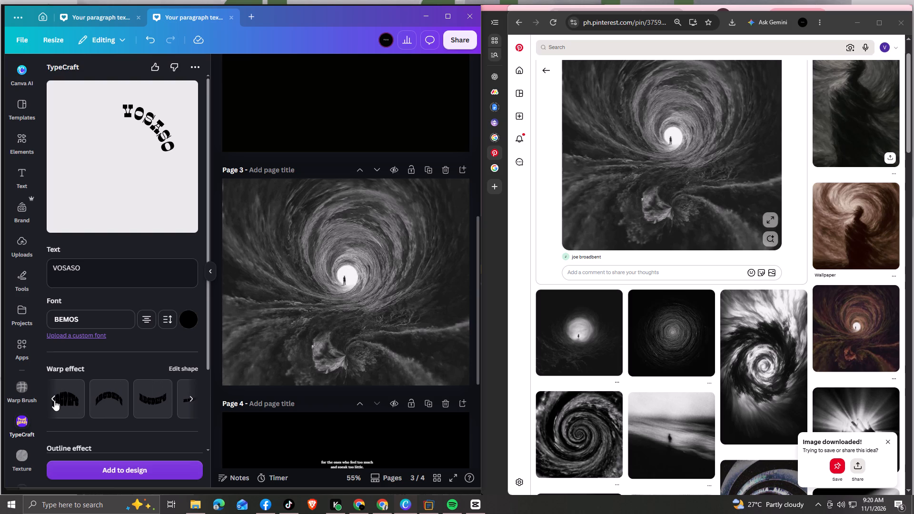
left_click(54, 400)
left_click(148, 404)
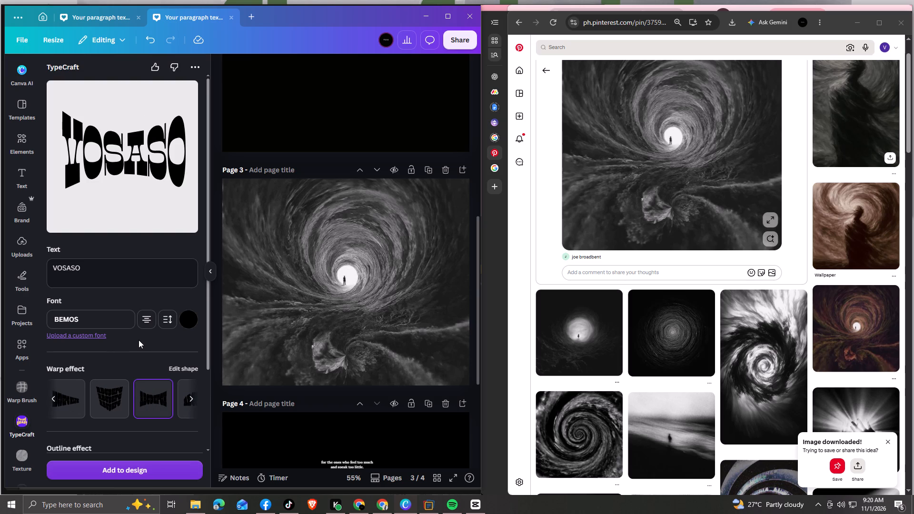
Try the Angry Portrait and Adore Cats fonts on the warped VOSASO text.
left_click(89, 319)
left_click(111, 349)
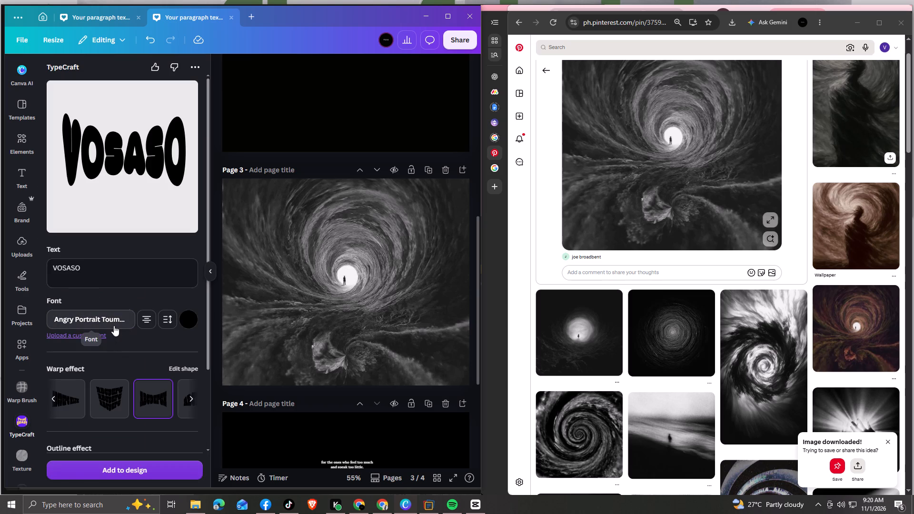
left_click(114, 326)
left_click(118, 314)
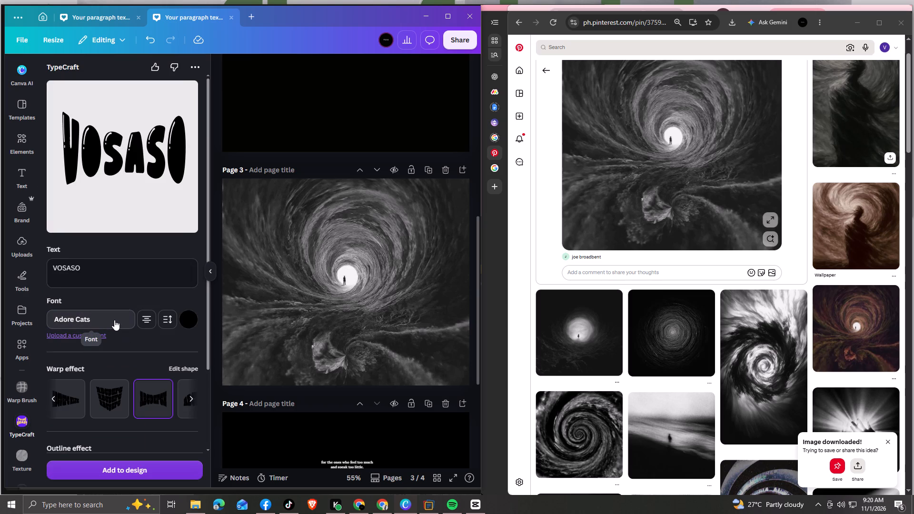
Set the warped VOSASO text's font to Bigfat gothic.
left_click(114, 322)
scroll(118, 363, "down", 1)
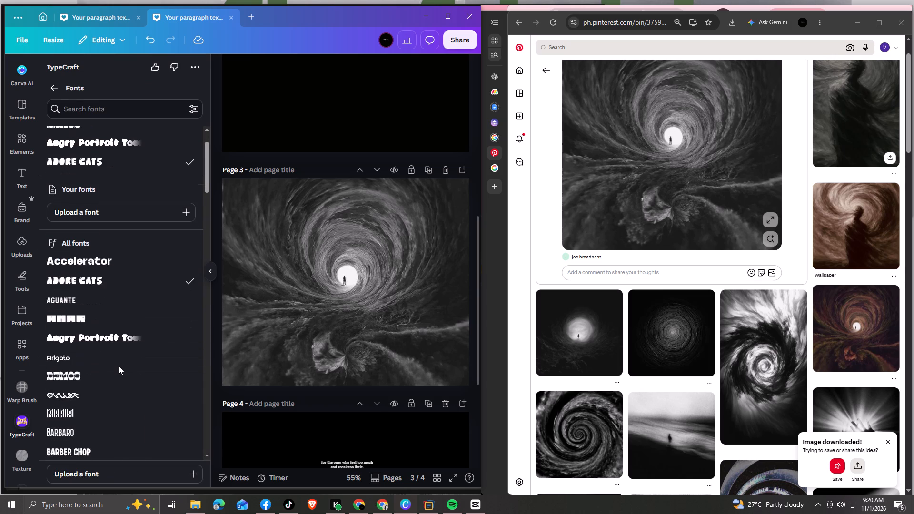
scroll(119, 366, "down", 1)
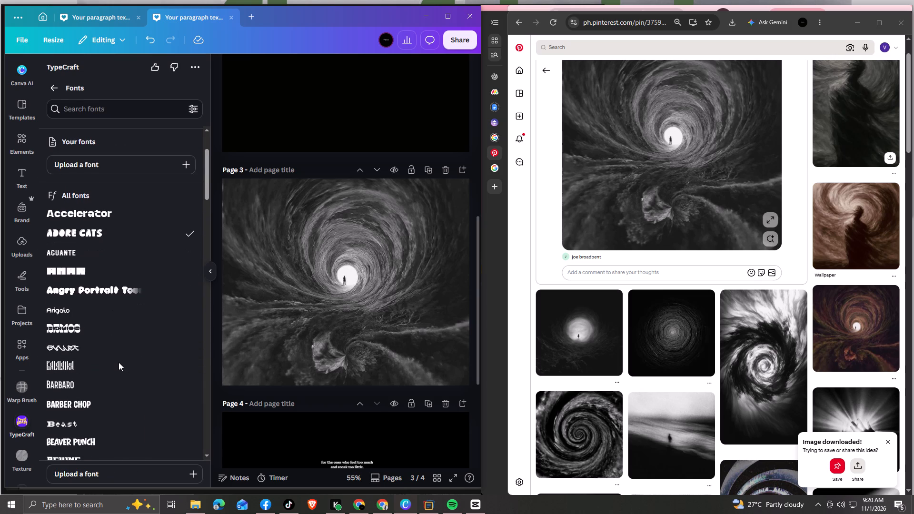
scroll(120, 364, "down", 1)
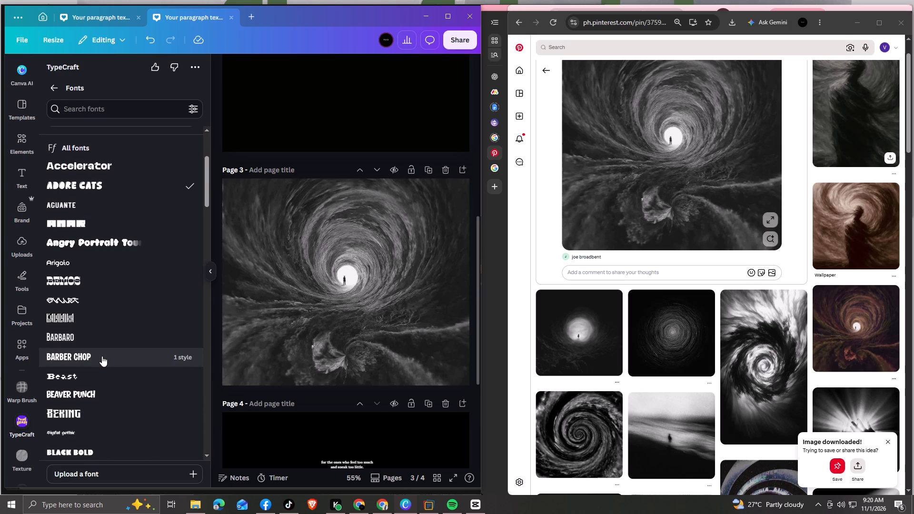
scroll(102, 344, "down", 2)
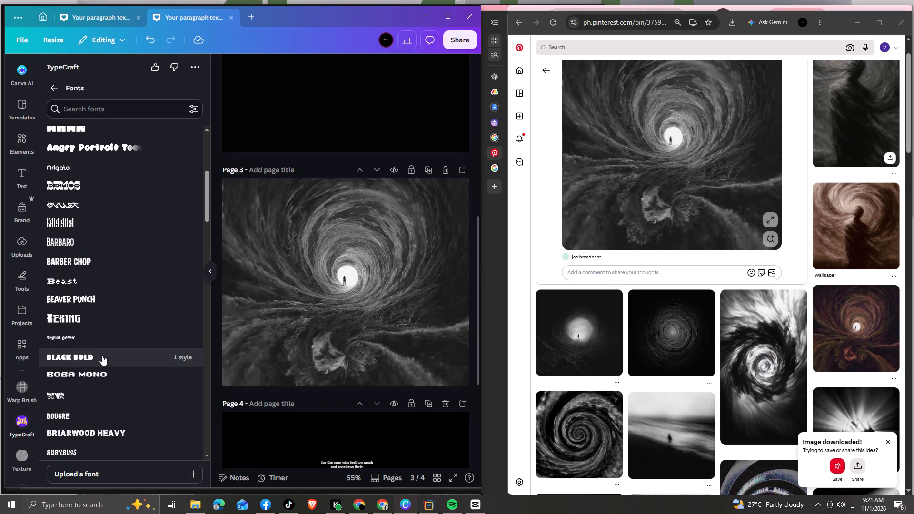
left_click(102, 330)
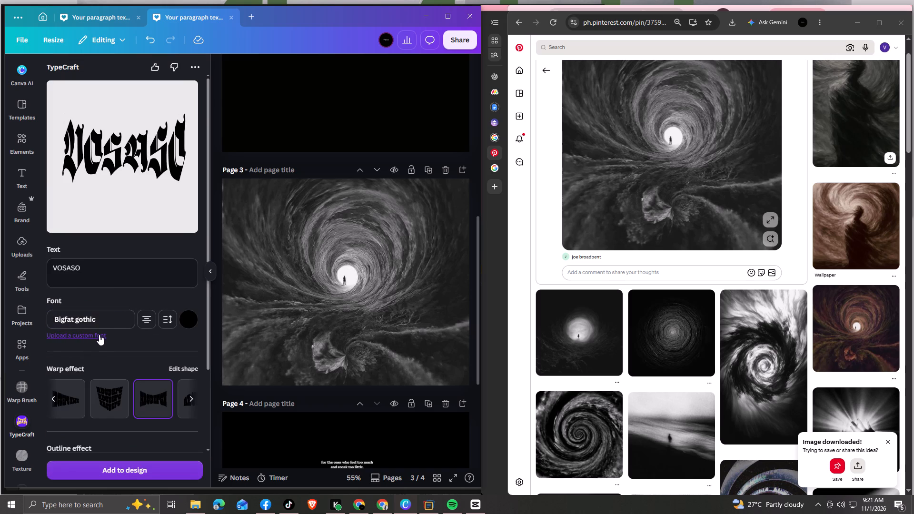
Open the font choices for the warped VOSASO text and browse the available fonts.
left_click(107, 320)
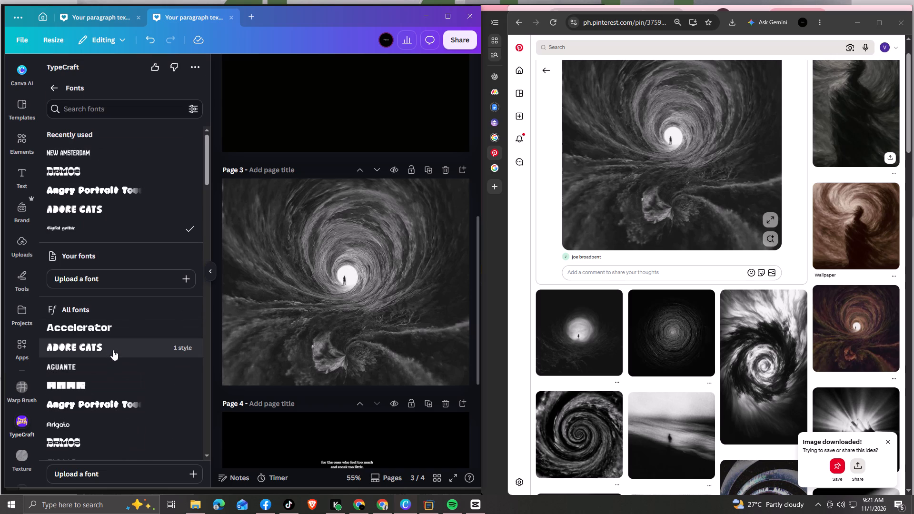
scroll(113, 350, "down", 5)
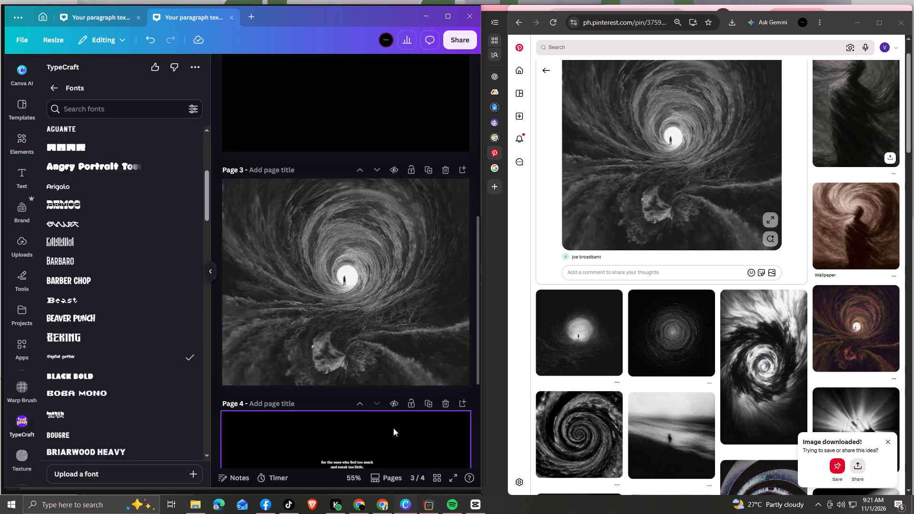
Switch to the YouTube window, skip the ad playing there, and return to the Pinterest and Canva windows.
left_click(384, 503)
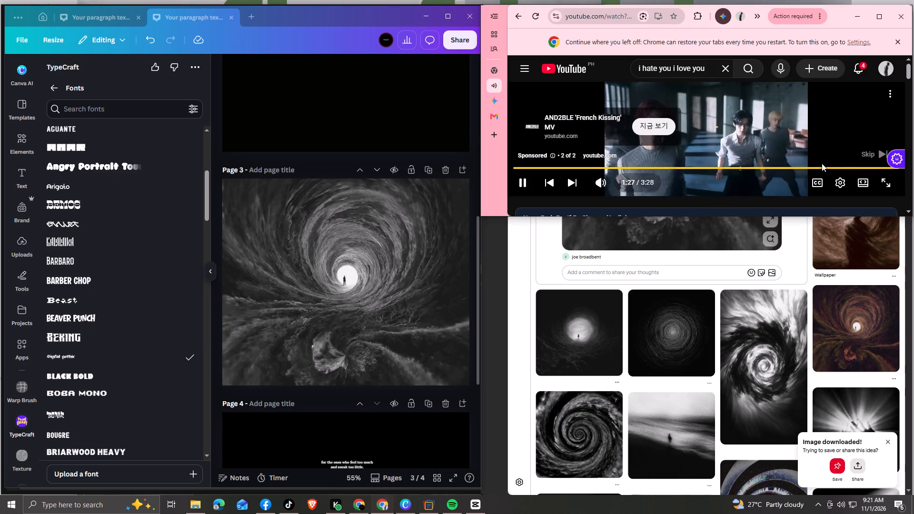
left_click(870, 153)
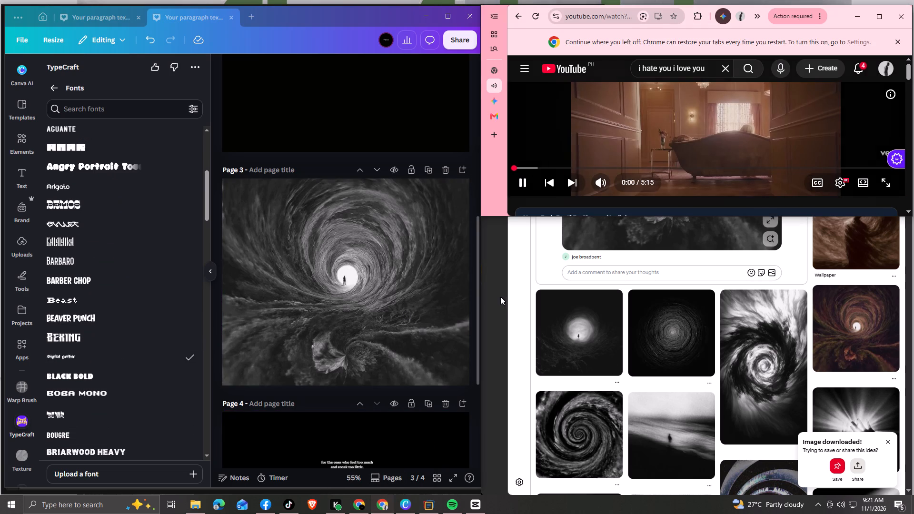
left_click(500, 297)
Set the warped VOSASO text's font to Durendal & Oliphant.
scroll(144, 307, "down", 1)
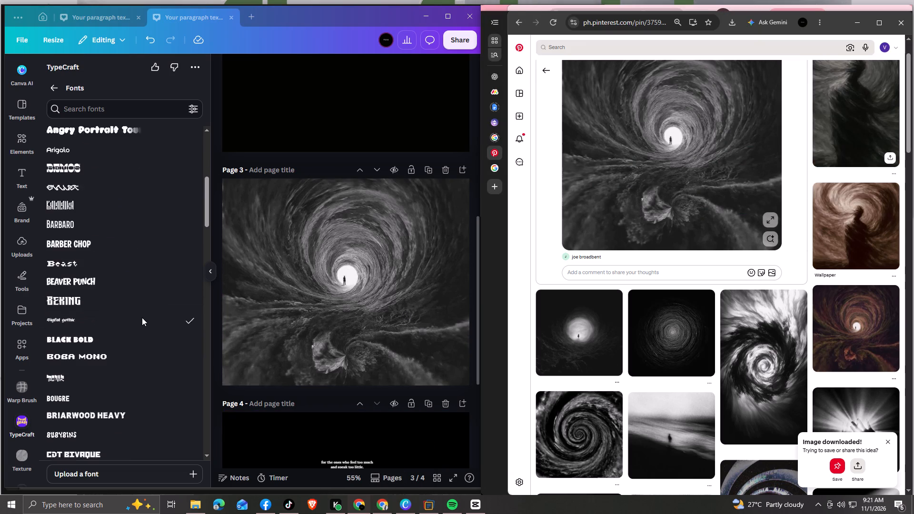
scroll(142, 317, "down", 1)
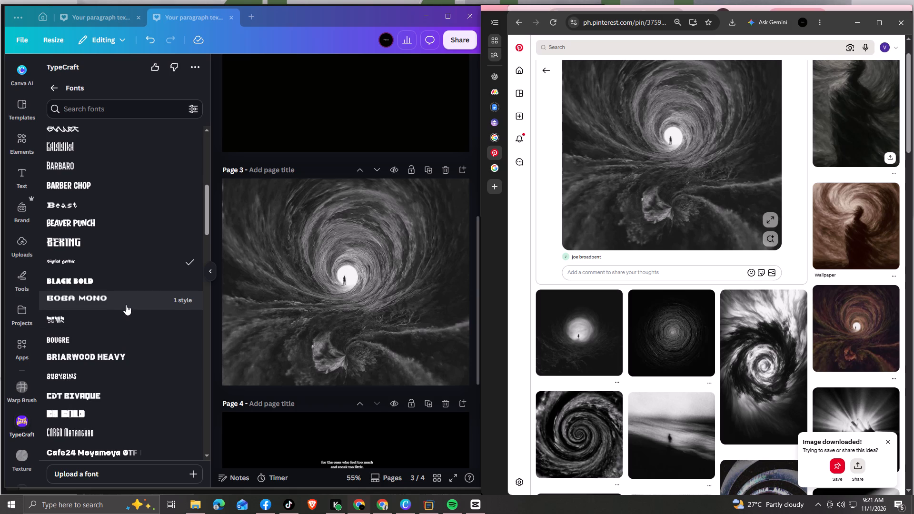
scroll(126, 306, "down", 4)
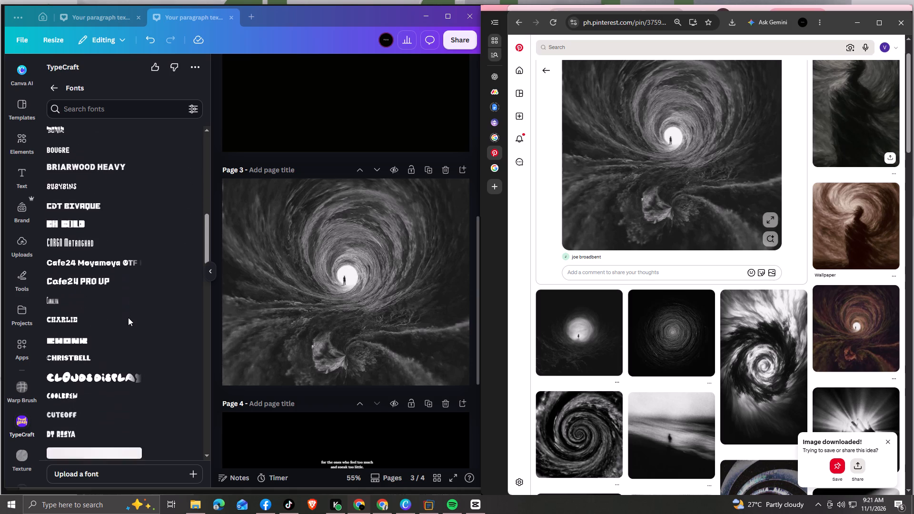
scroll(130, 315, "down", 2)
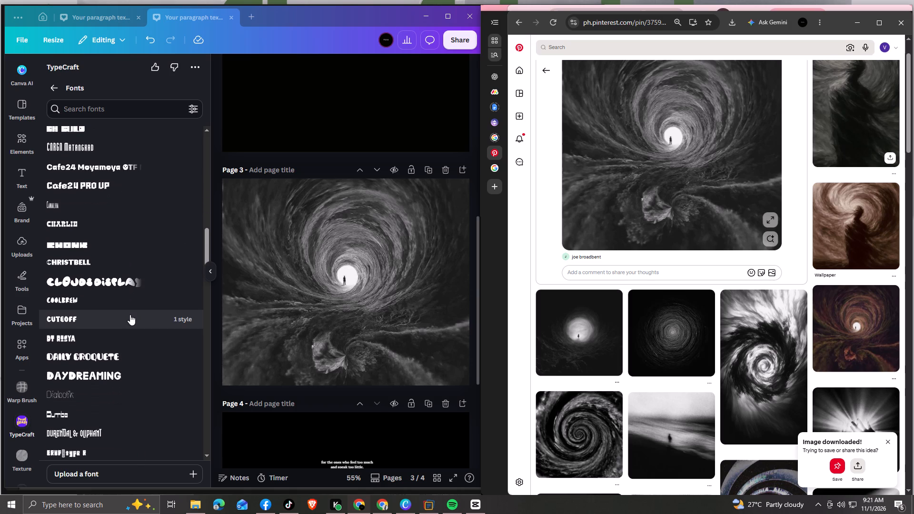
scroll(129, 318, "down", 1)
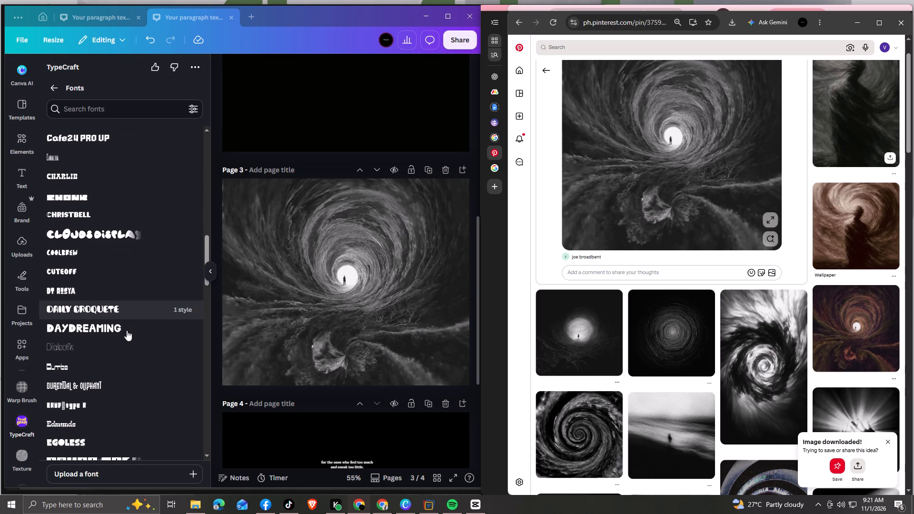
left_click(95, 384)
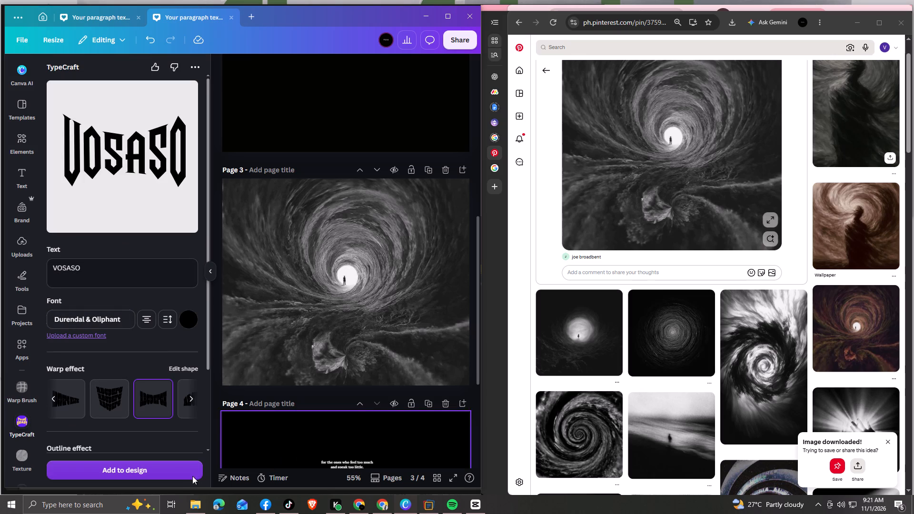
Add the warped VOSASO text to the tunnel image on page 3 and enlarge it slightly.
left_click(171, 469)
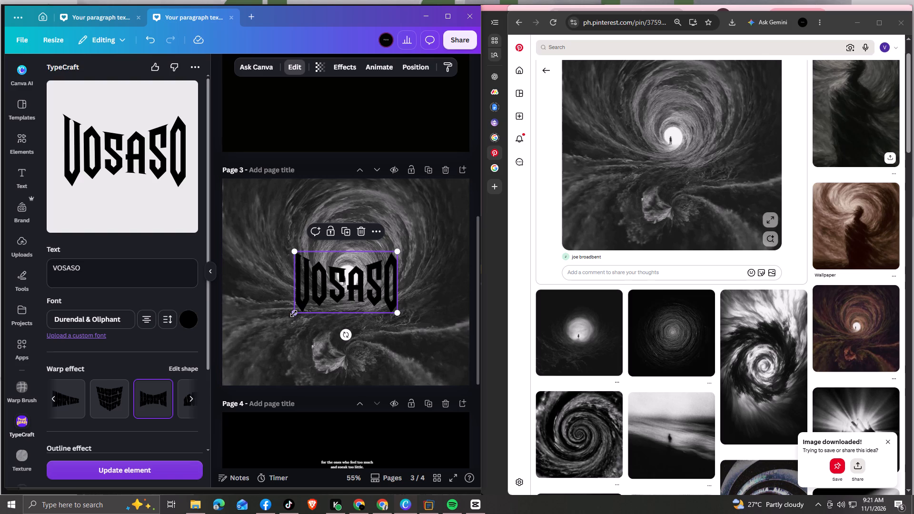
left_click_drag(294, 314, 284, 321)
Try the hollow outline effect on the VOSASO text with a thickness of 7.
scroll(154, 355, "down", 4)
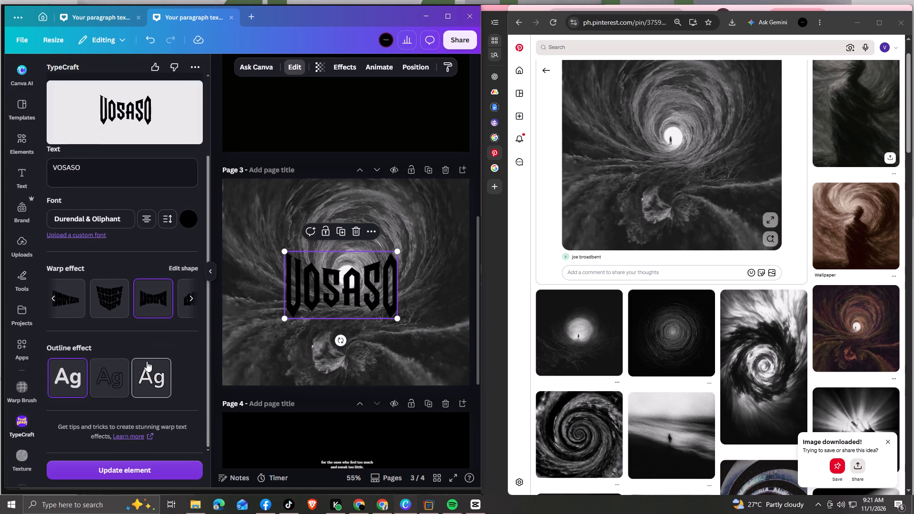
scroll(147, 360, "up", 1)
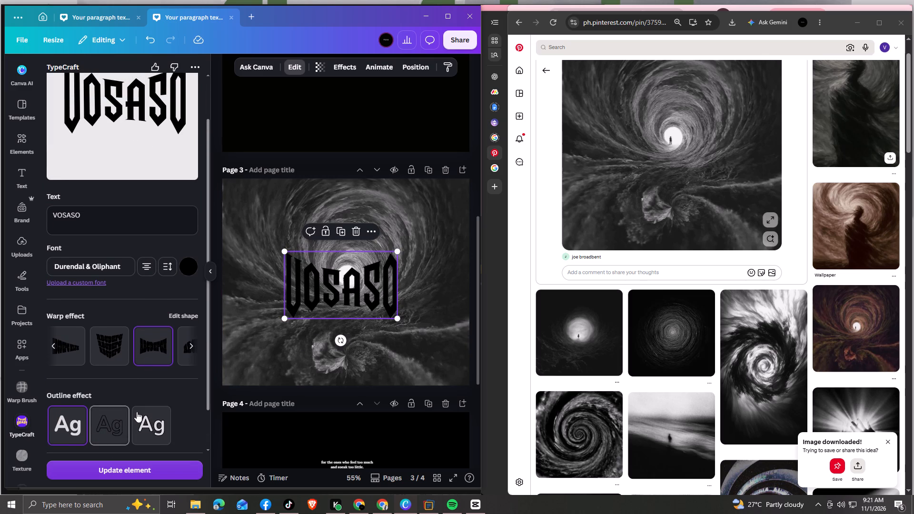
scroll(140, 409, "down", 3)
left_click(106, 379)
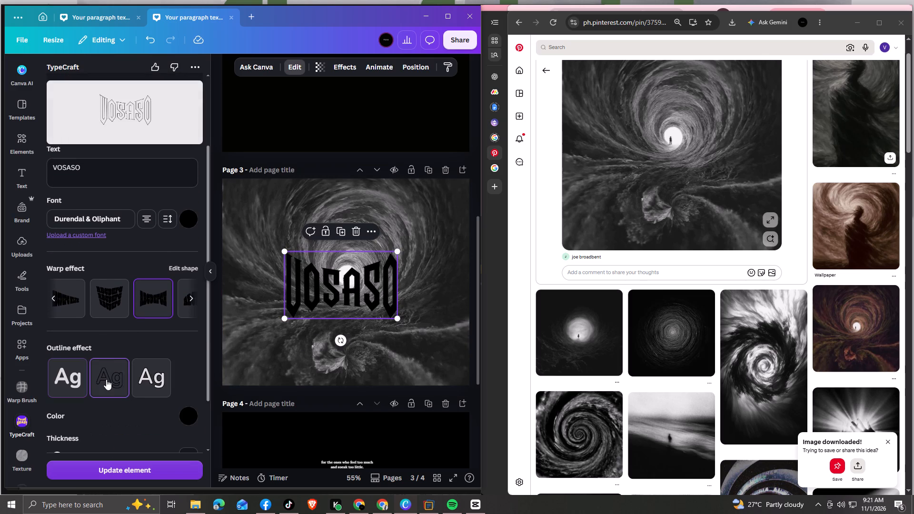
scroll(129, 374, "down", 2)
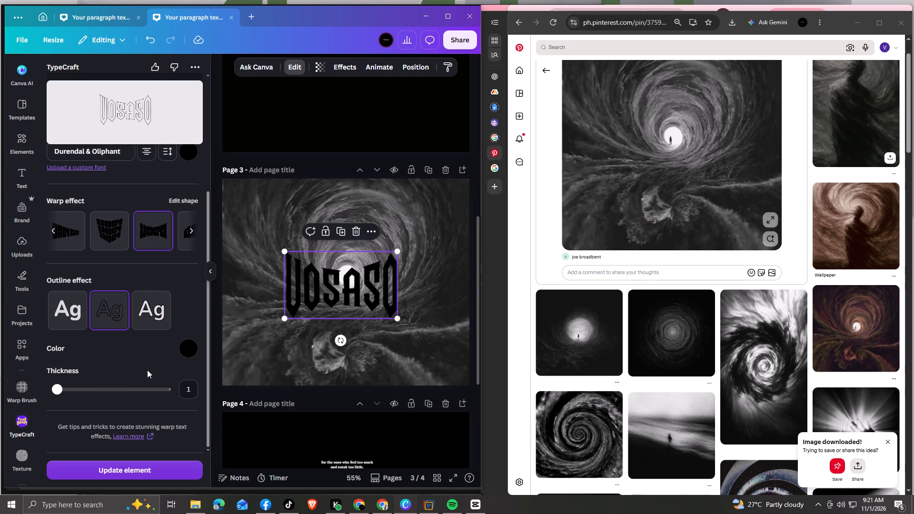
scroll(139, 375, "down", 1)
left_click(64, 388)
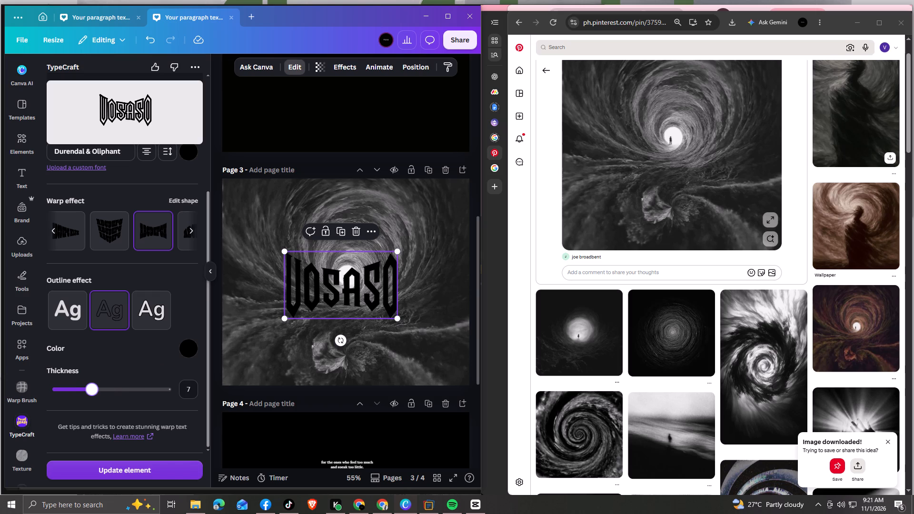
Enlarge the VOSASO wordmark on page 3 further and move it over the bright tunnel centre.
left_click_drag(283, 316, 268, 331)
left_click_drag(331, 321, 356, 300)
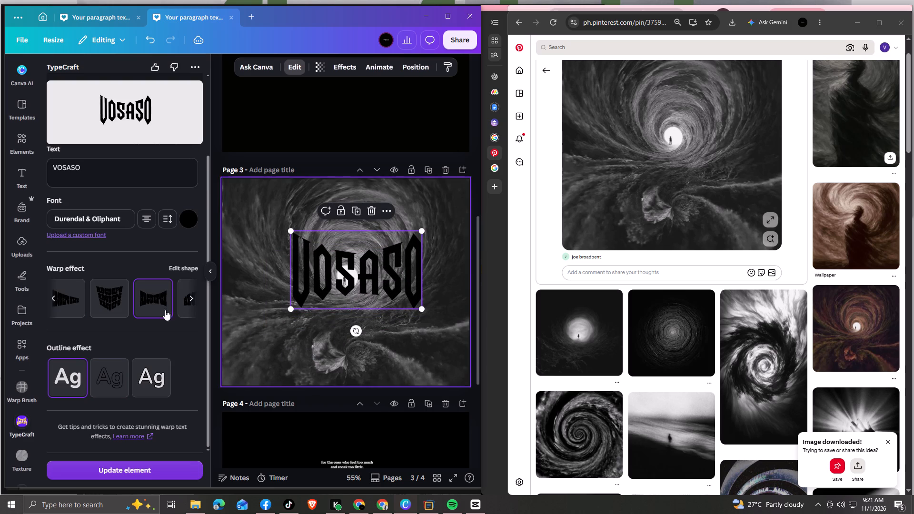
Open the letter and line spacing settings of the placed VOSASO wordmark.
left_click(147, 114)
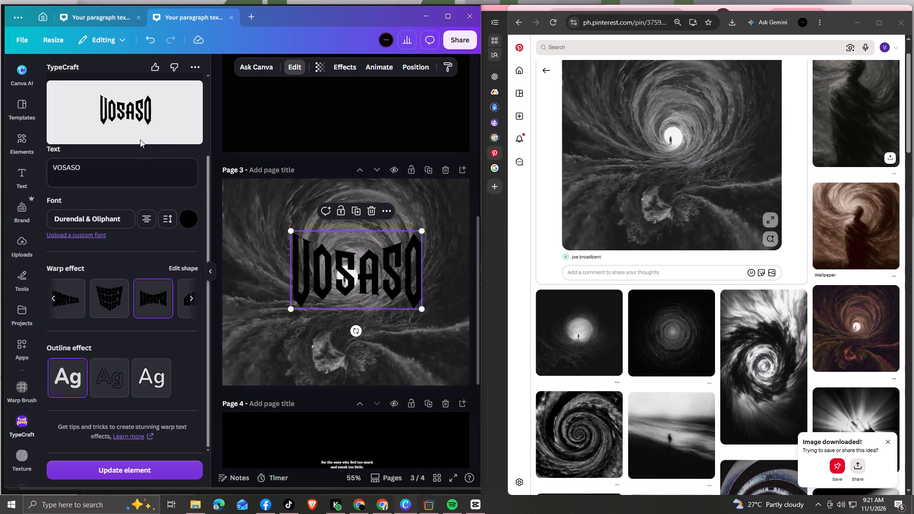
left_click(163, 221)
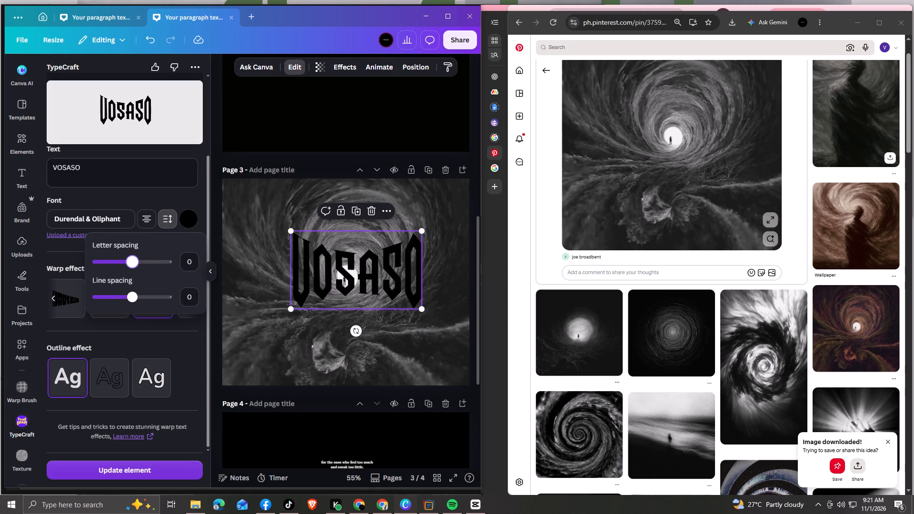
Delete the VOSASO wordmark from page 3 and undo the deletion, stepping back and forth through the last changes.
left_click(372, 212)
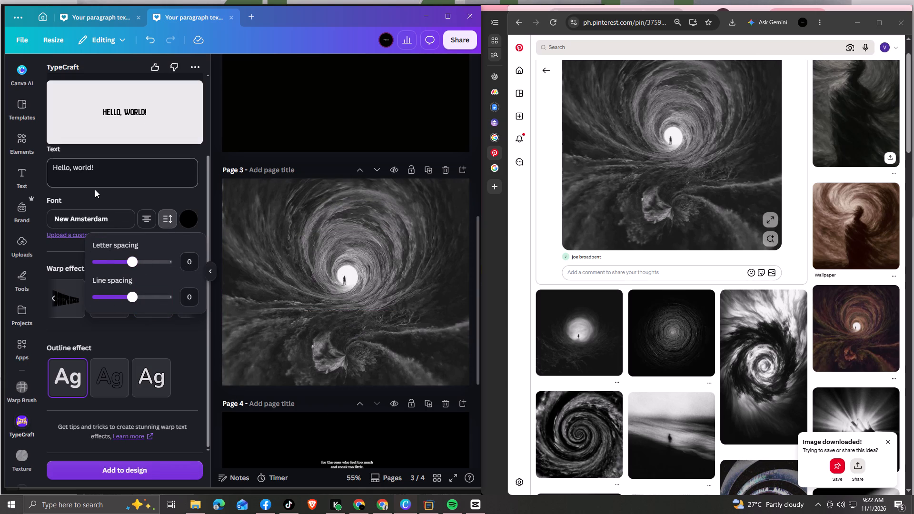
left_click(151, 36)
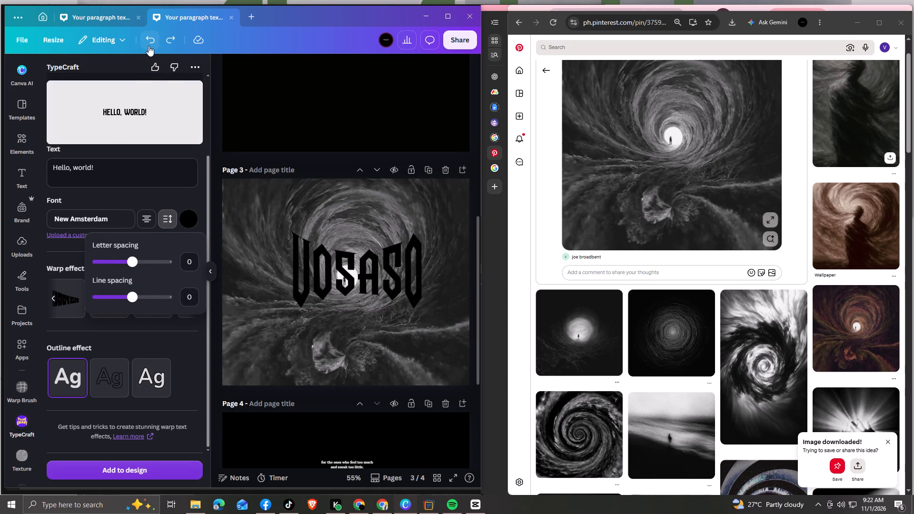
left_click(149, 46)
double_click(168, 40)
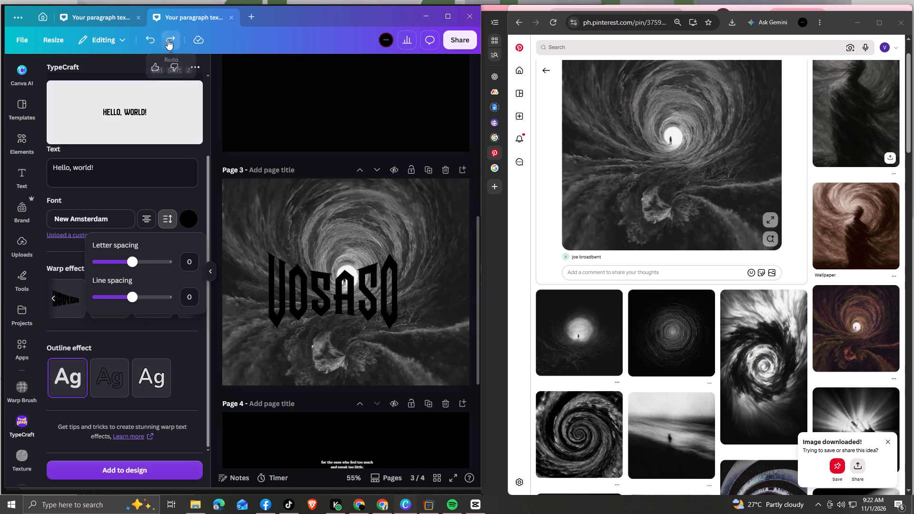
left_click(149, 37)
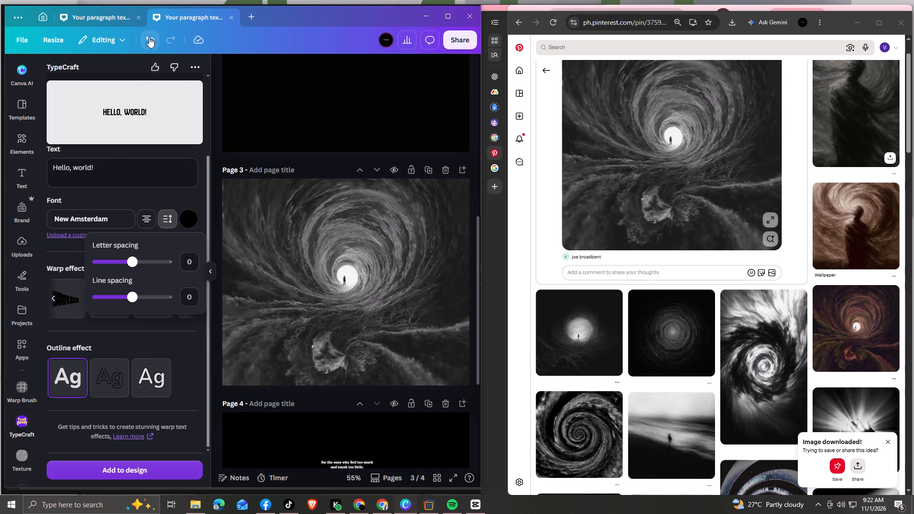
Replace the TypeCraft placeholder text with VOSASO and set its font to Durendal & Oliphant.
left_click_drag(101, 169, 60, 170)
triple_click(72, 167)
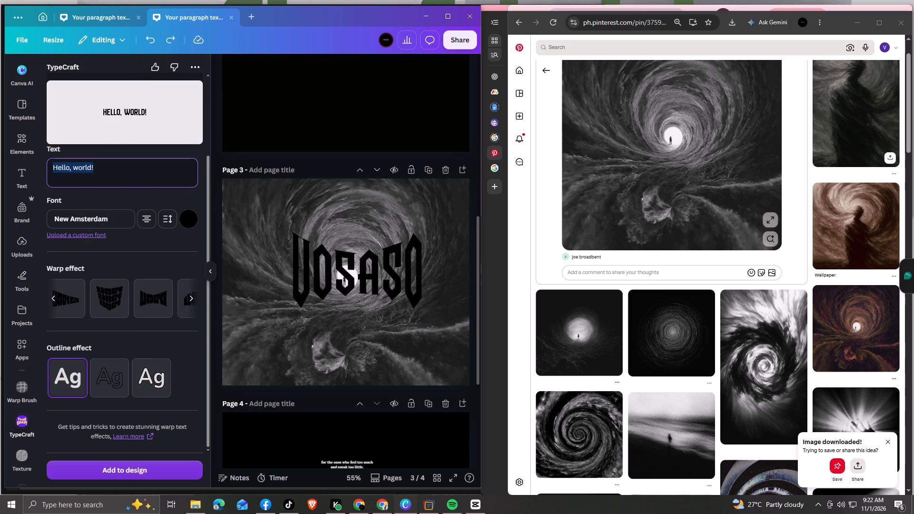
type("VOSASO")
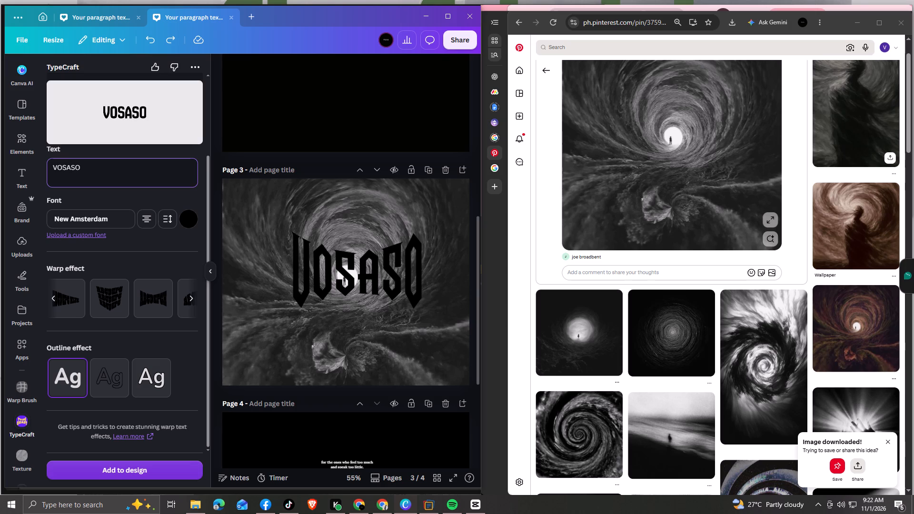
left_click(109, 219)
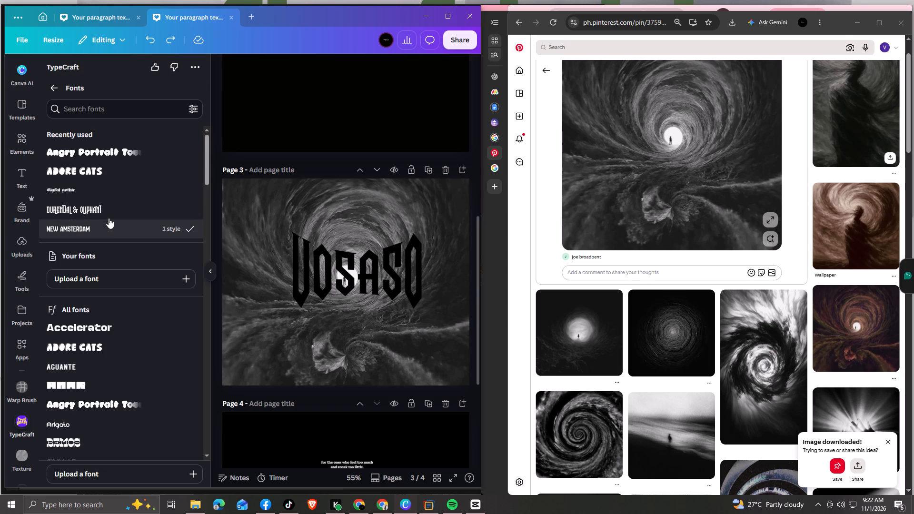
scroll(109, 217, "up", 1)
left_click(127, 206)
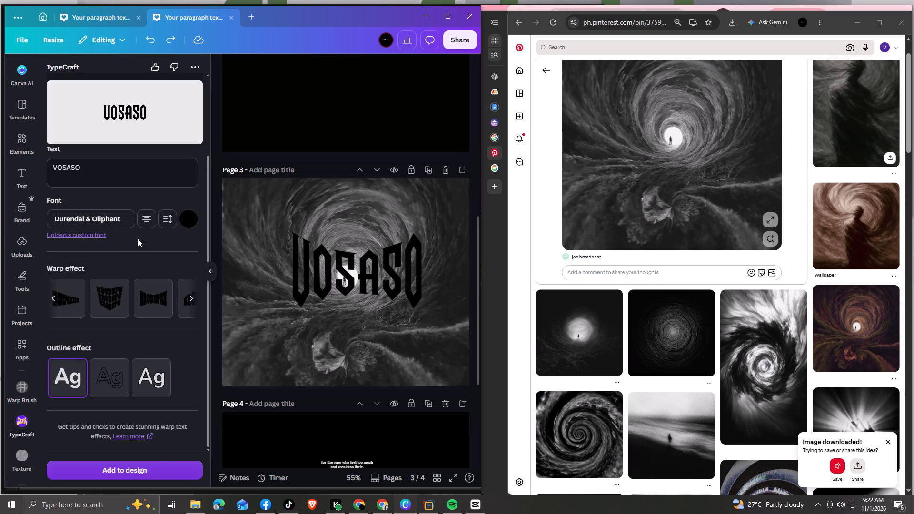
Set the new VOSASO text's letter spacing to 0.3 and line spacing to 0.
left_click(164, 218)
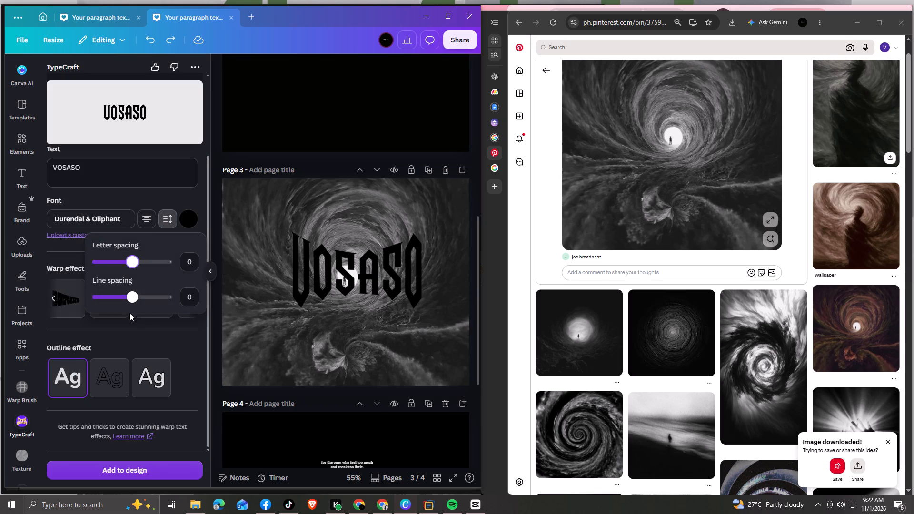
left_click(134, 266)
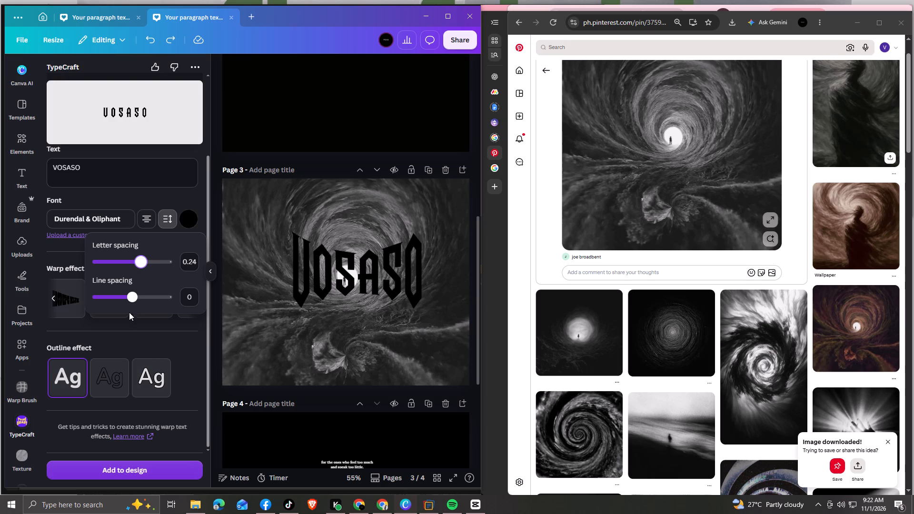
left_click(130, 298)
left_click(141, 267)
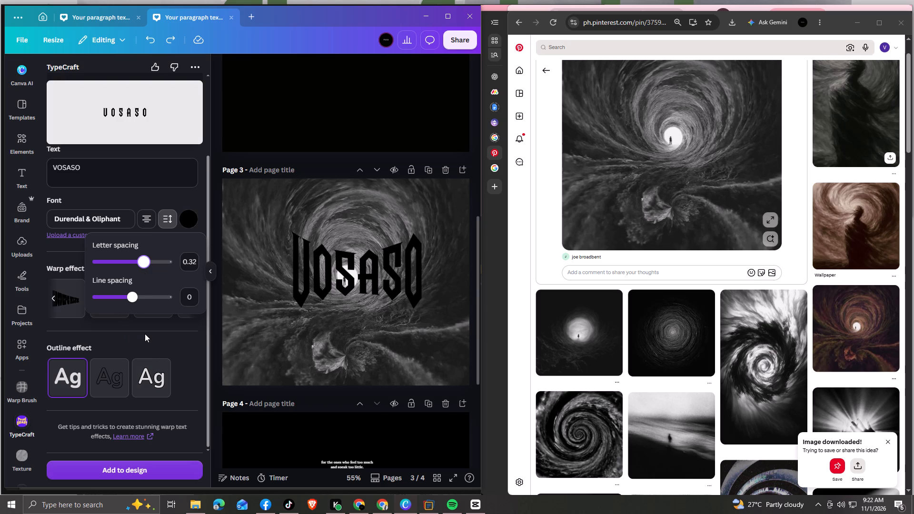
left_click(144, 266)
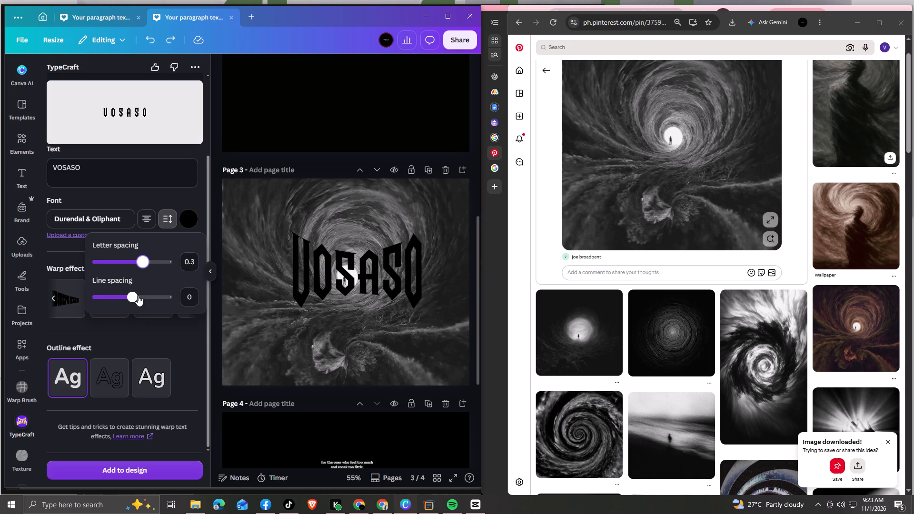
Apply the third outline effect option to the new VOSASO text.
left_click(110, 378)
left_click(156, 383)
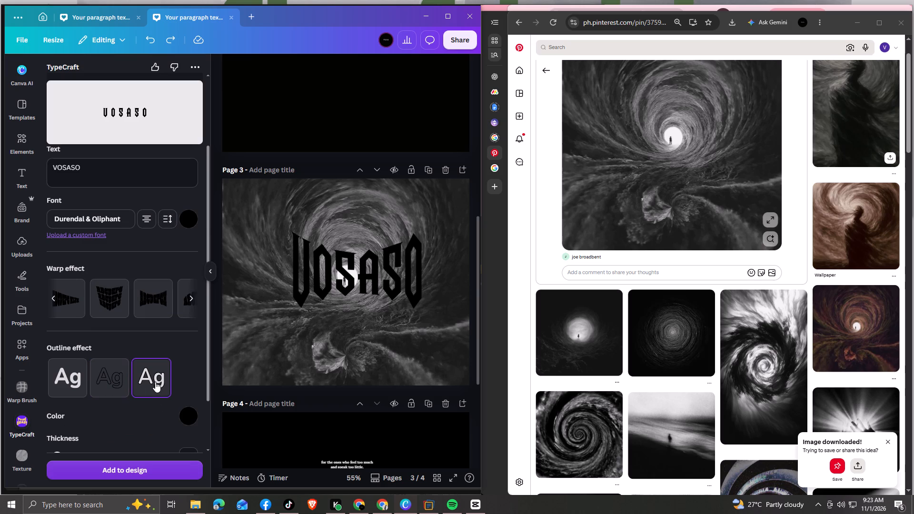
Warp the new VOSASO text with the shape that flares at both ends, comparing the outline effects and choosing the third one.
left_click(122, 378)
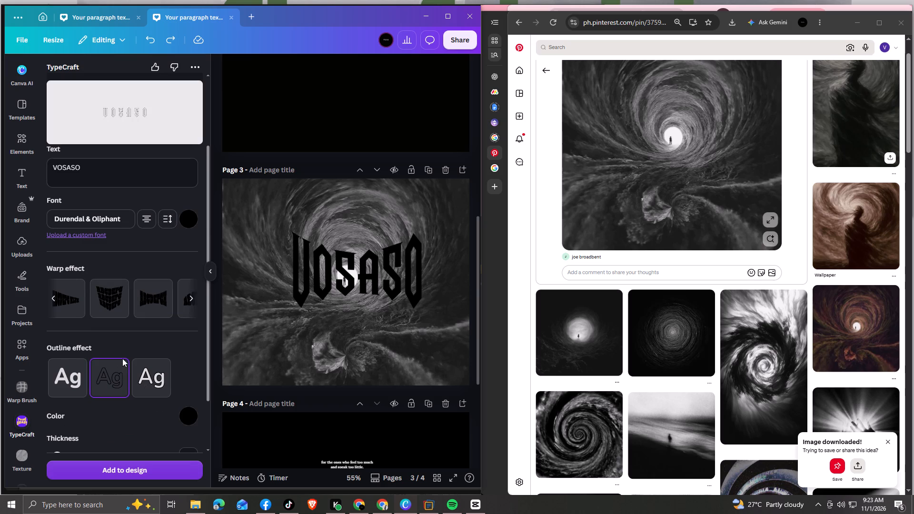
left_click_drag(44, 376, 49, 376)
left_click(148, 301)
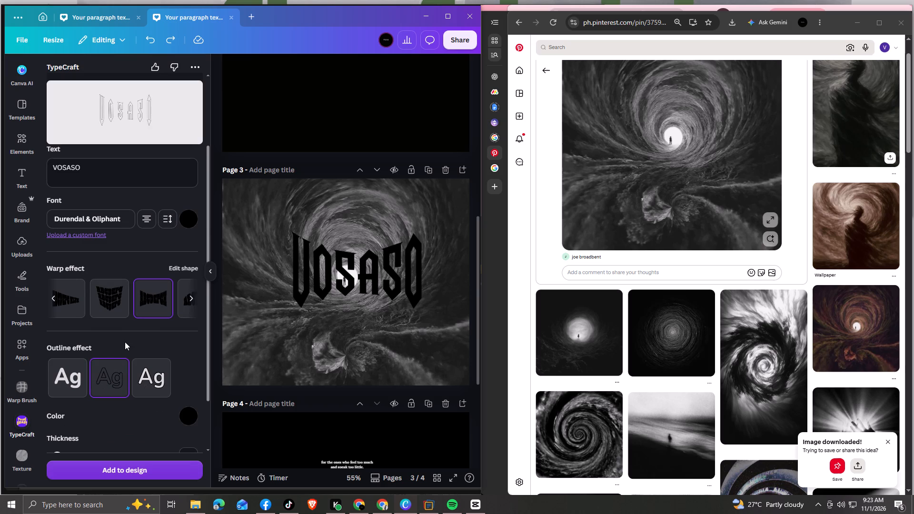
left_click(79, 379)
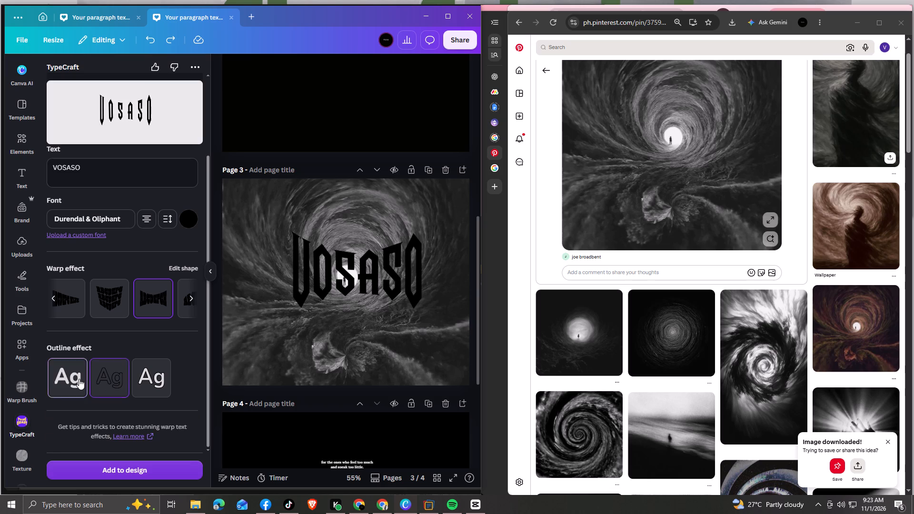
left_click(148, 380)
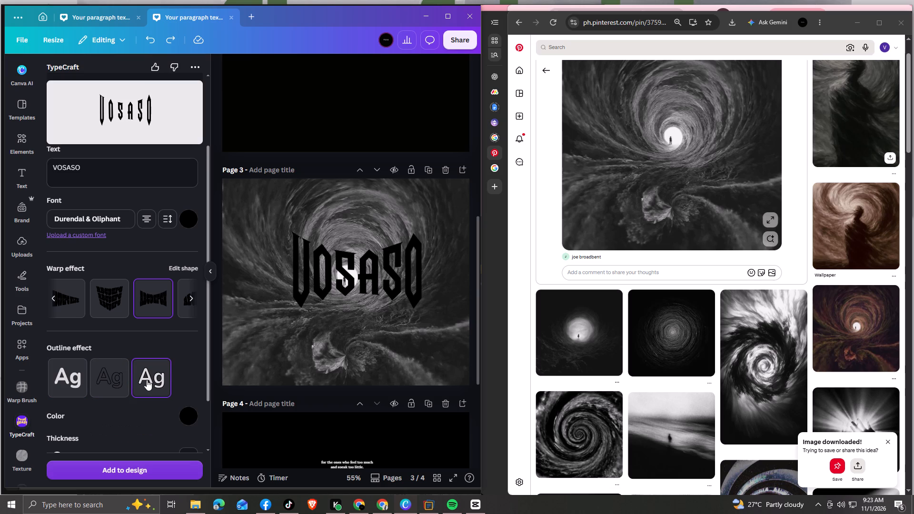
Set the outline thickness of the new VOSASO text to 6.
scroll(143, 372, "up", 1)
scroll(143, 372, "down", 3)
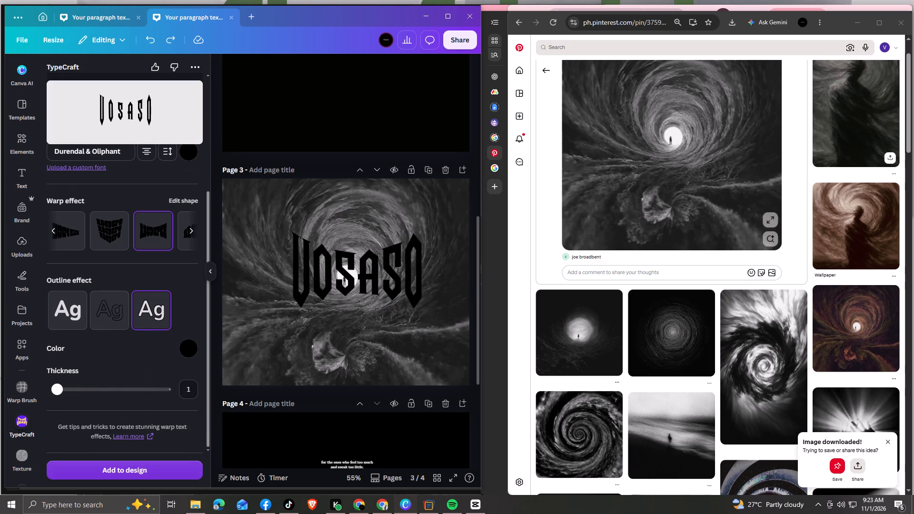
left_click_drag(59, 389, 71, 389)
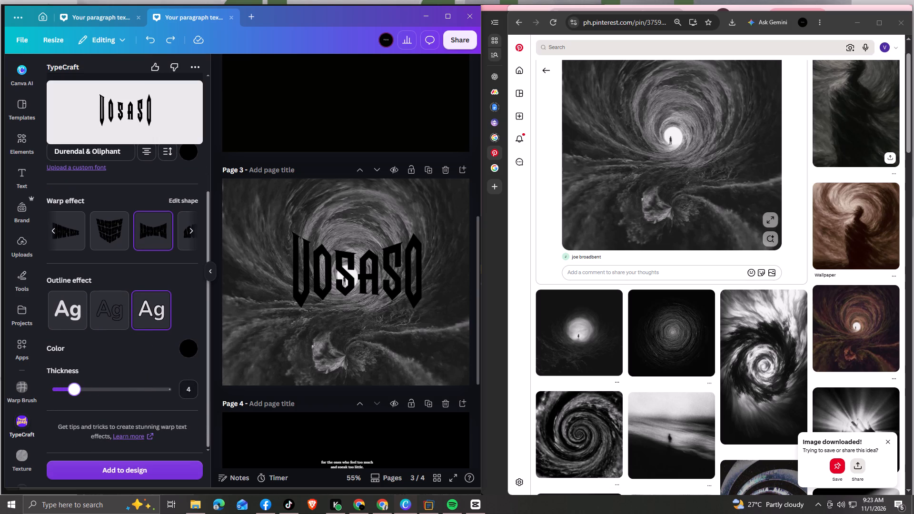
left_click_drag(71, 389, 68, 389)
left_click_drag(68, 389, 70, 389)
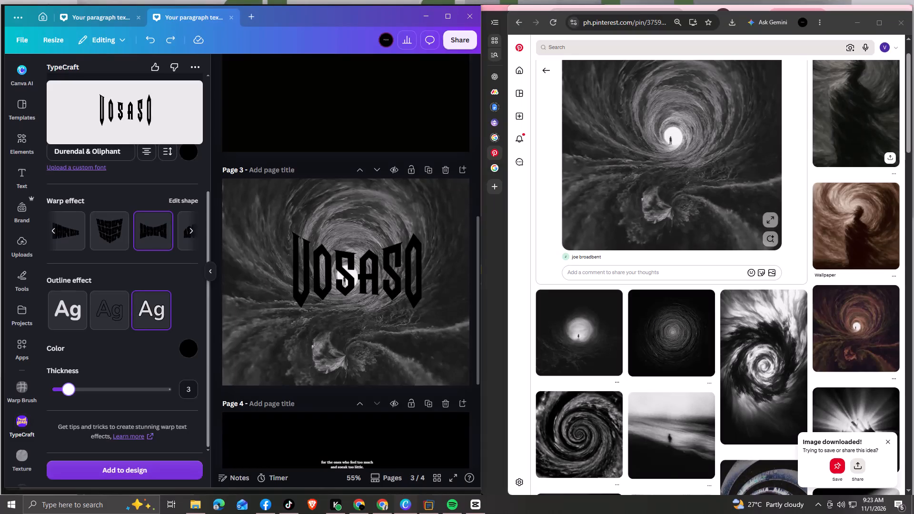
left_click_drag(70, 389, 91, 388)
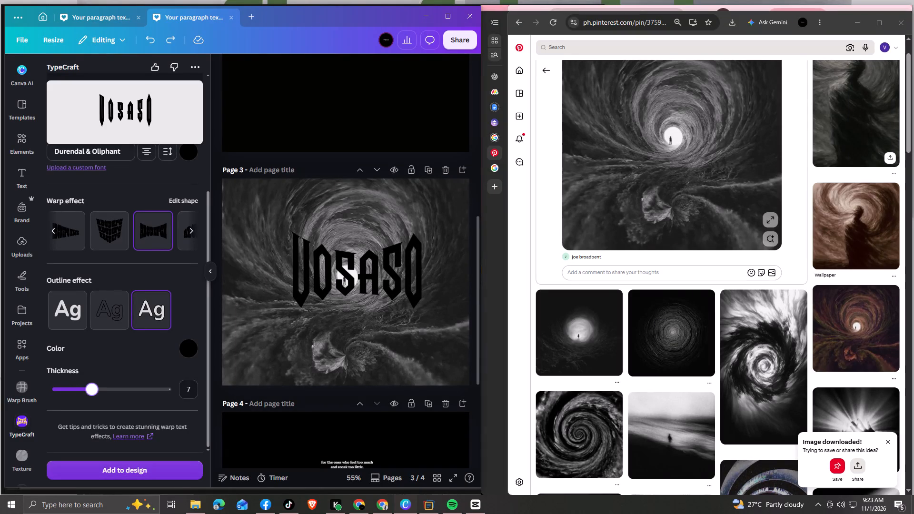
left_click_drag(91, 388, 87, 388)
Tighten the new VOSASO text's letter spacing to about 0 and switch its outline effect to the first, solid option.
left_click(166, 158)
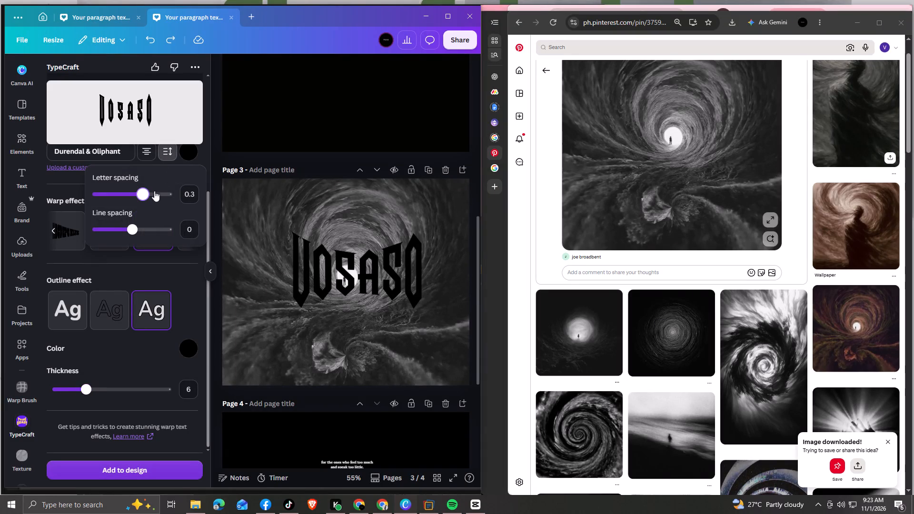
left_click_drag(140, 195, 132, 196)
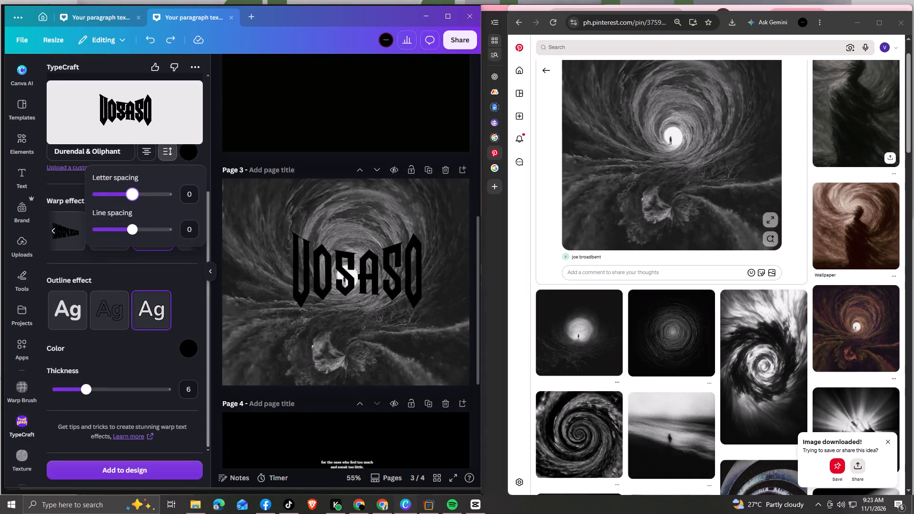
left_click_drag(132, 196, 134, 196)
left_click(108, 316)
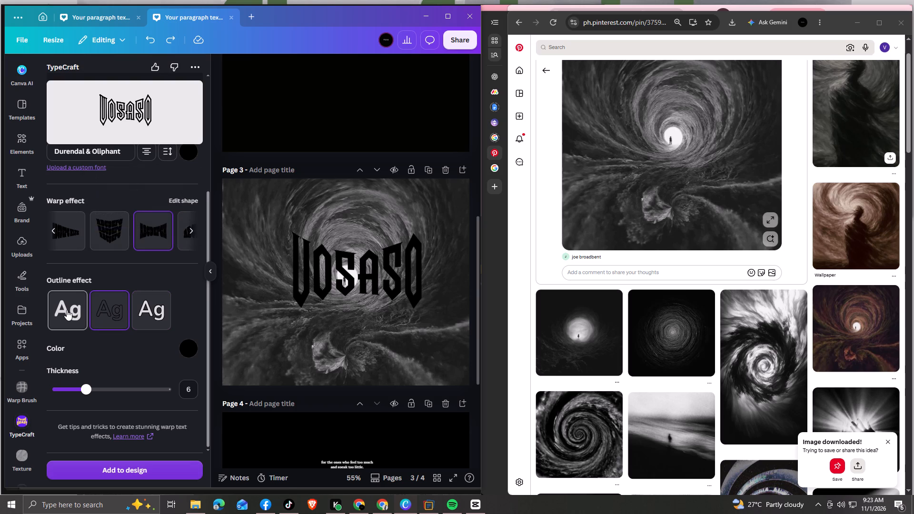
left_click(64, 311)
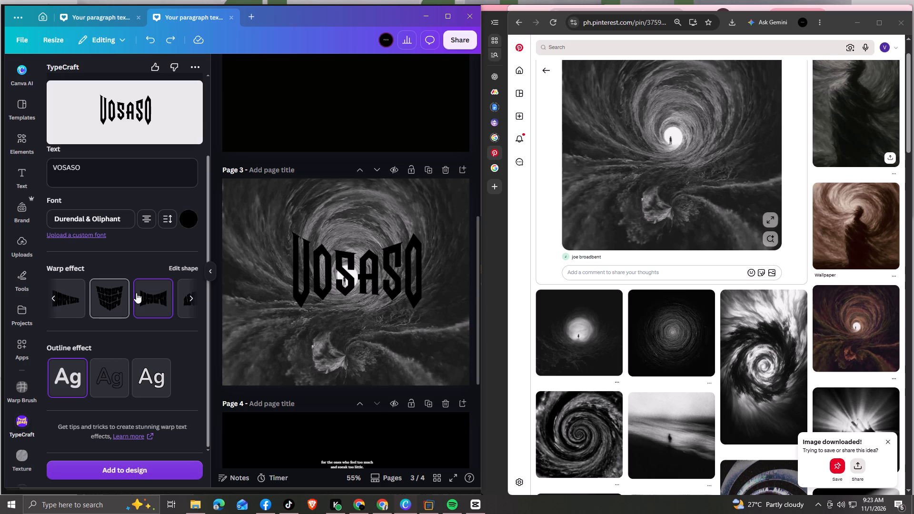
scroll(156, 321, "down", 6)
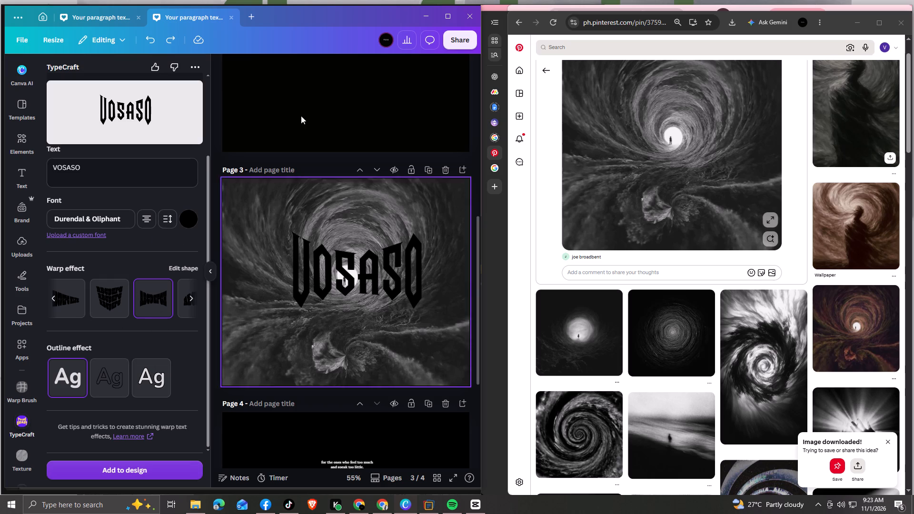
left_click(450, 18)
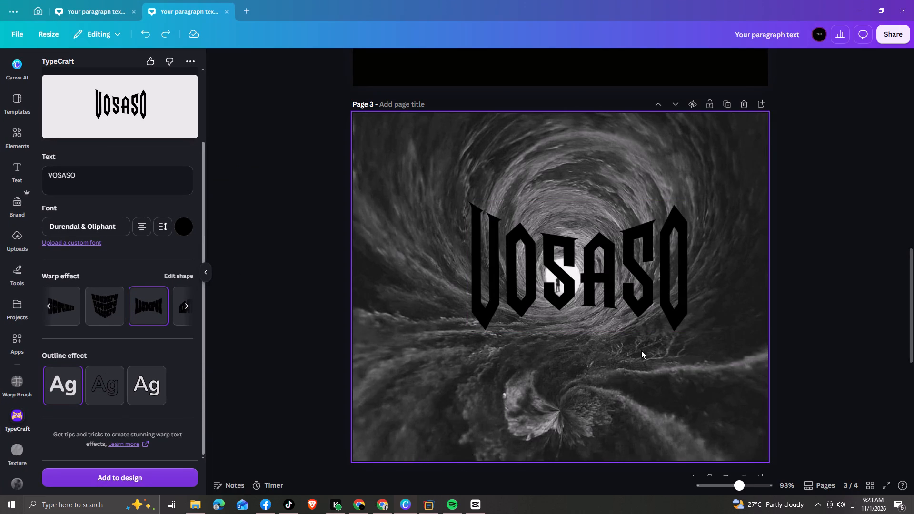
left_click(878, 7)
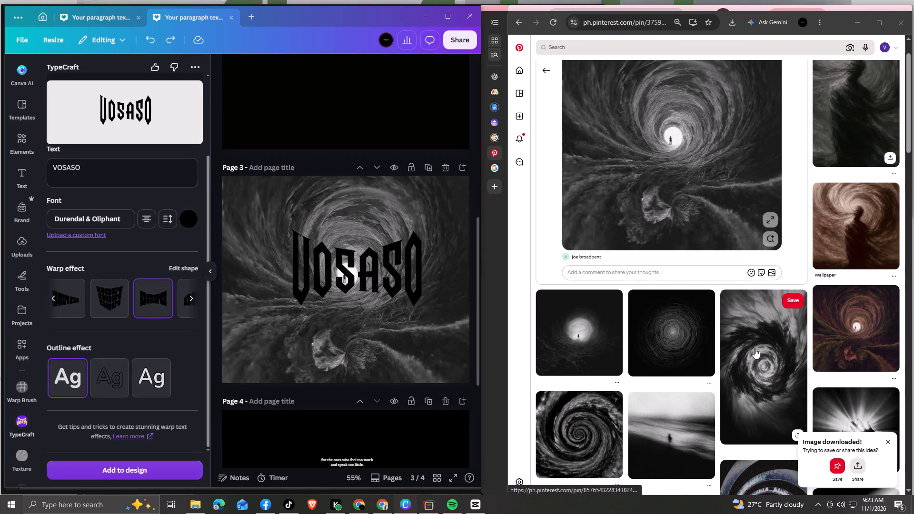
Find the black-and-white image of a hand against blurred rays of light among the related Pinterest pins and download it.
scroll(756, 341, "down", 2)
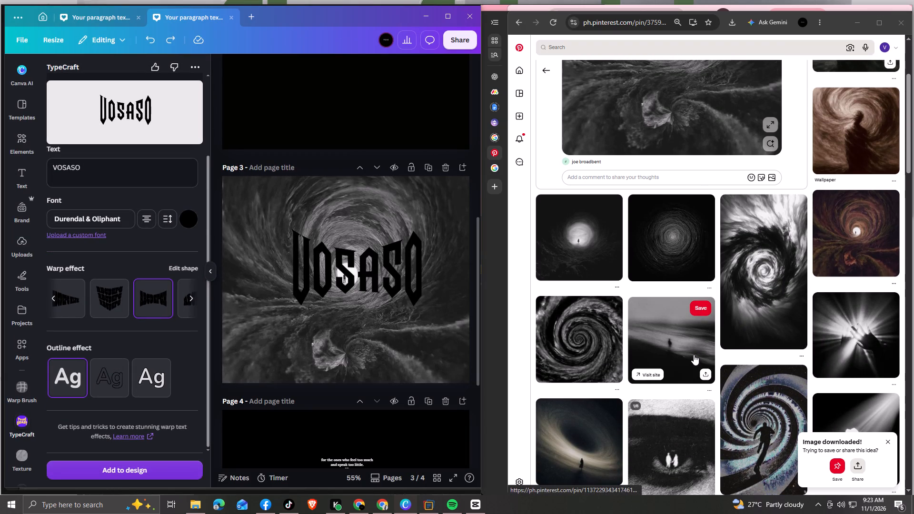
scroll(703, 355, "down", 2)
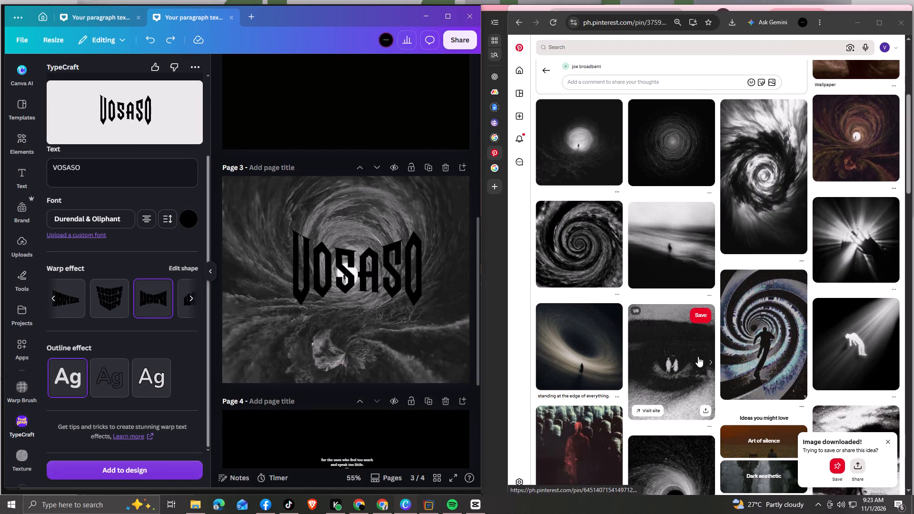
scroll(706, 351, "down", 3)
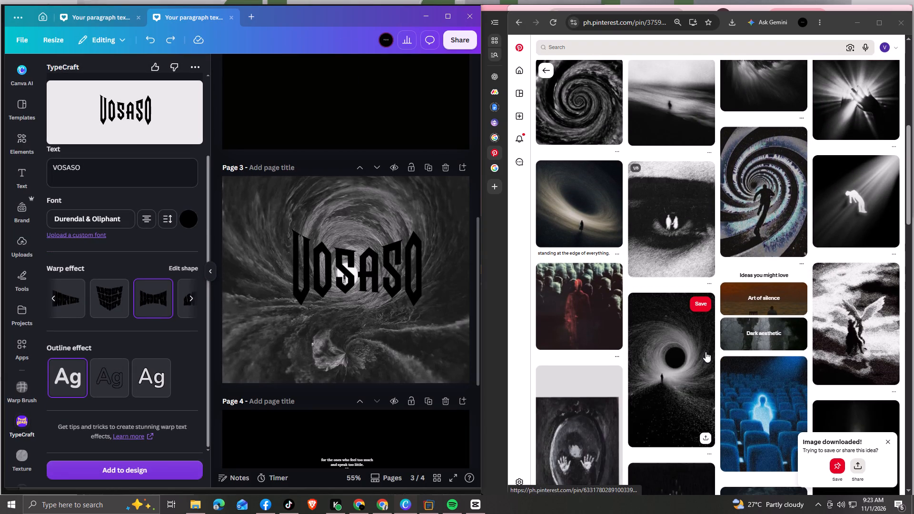
scroll(705, 352, "down", 5)
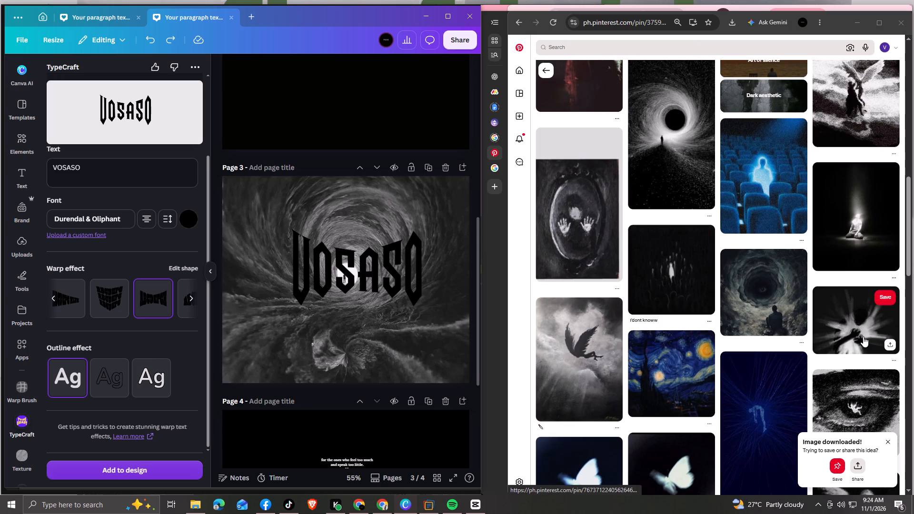
left_click(894, 359)
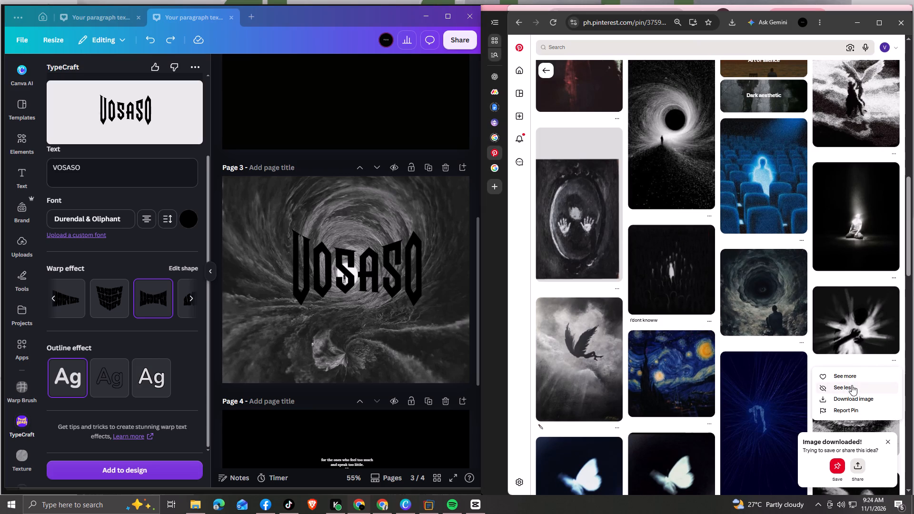
left_click(855, 398)
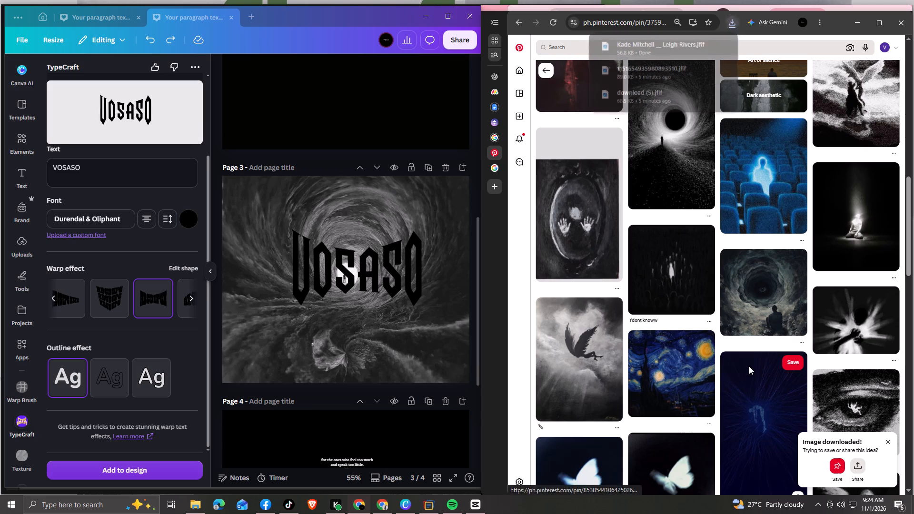
Browse further through the related Pinterest pins for more dark black-and-white imagery.
scroll(753, 349, "down", 3)
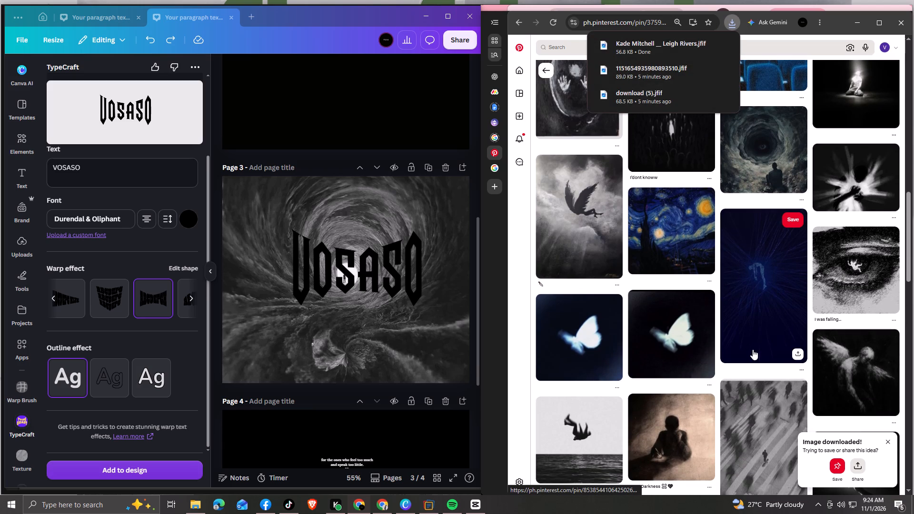
scroll(753, 349, "down", 7)
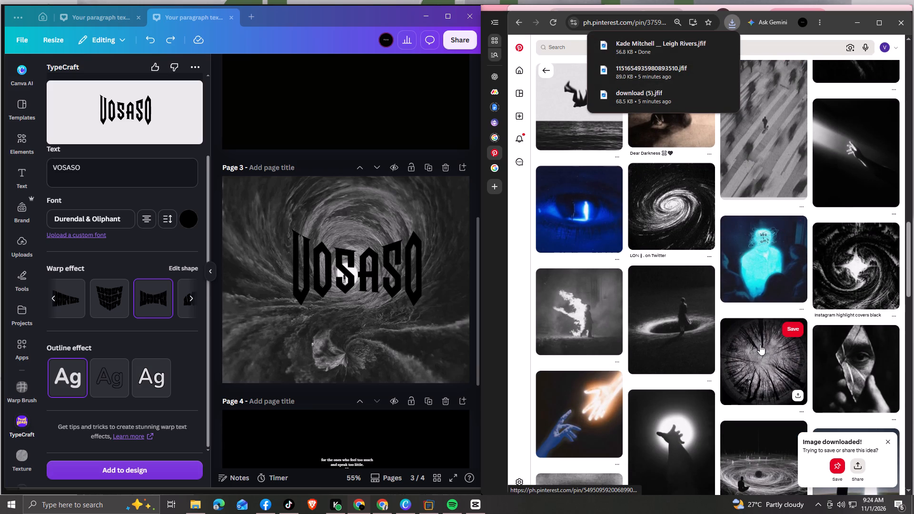
scroll(760, 345, "down", 4)
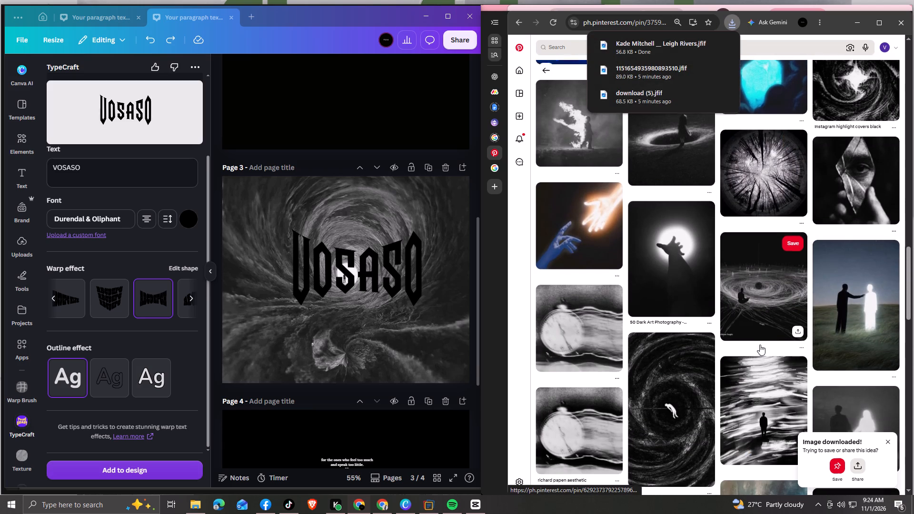
scroll(760, 345, "down", 2)
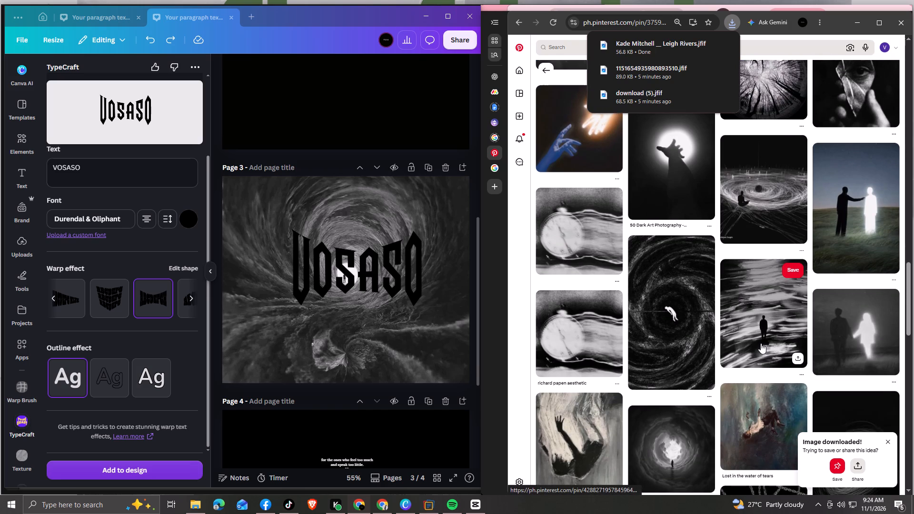
scroll(761, 343, "down", 2)
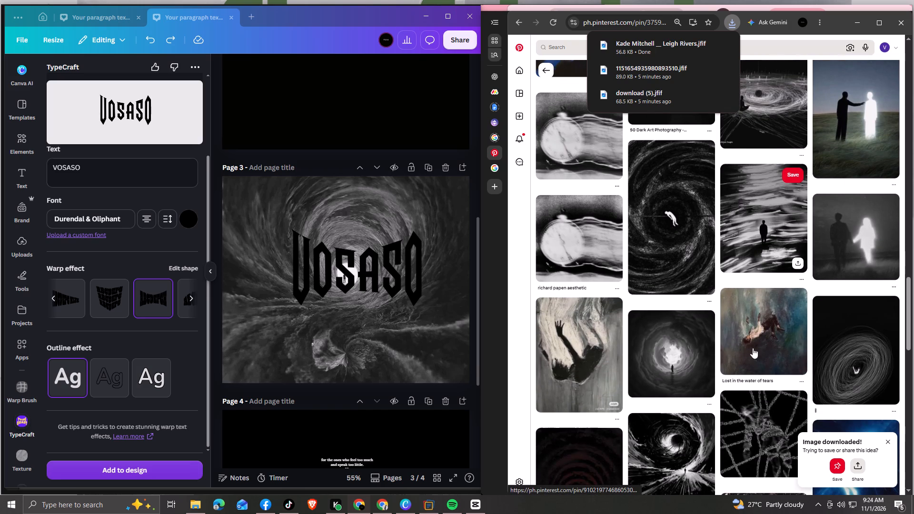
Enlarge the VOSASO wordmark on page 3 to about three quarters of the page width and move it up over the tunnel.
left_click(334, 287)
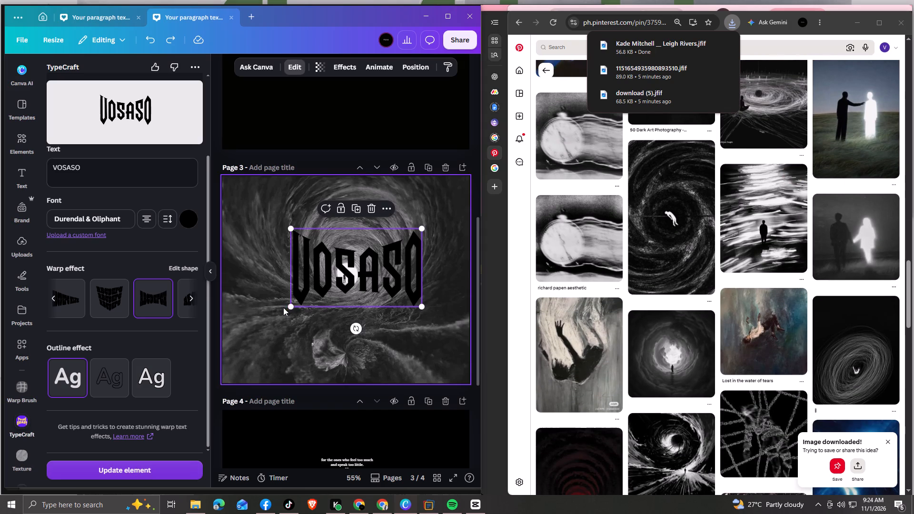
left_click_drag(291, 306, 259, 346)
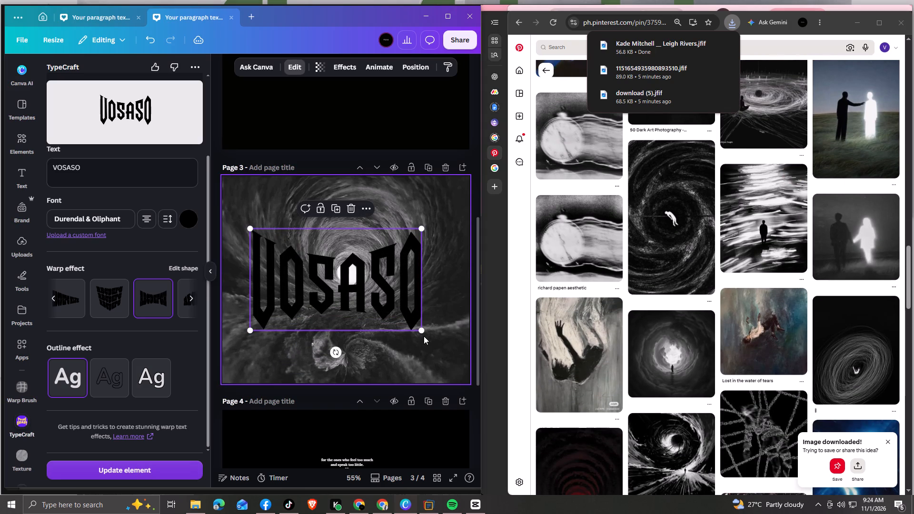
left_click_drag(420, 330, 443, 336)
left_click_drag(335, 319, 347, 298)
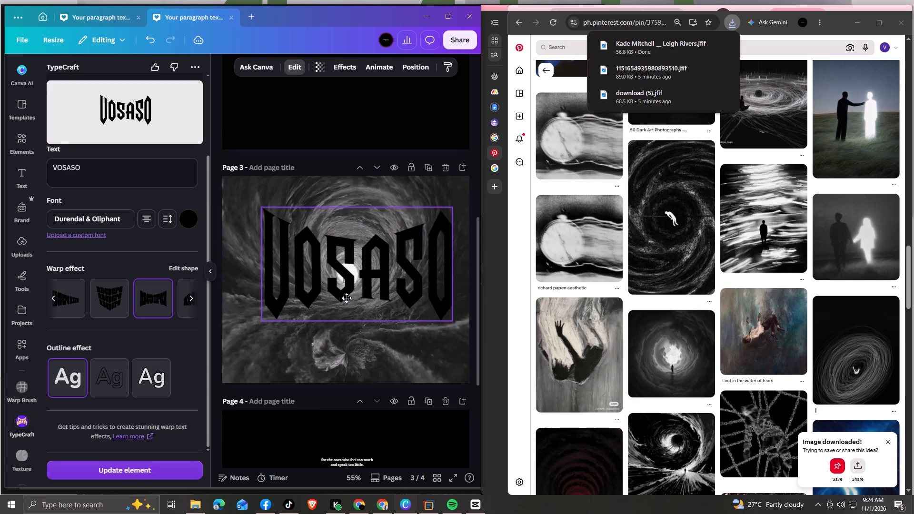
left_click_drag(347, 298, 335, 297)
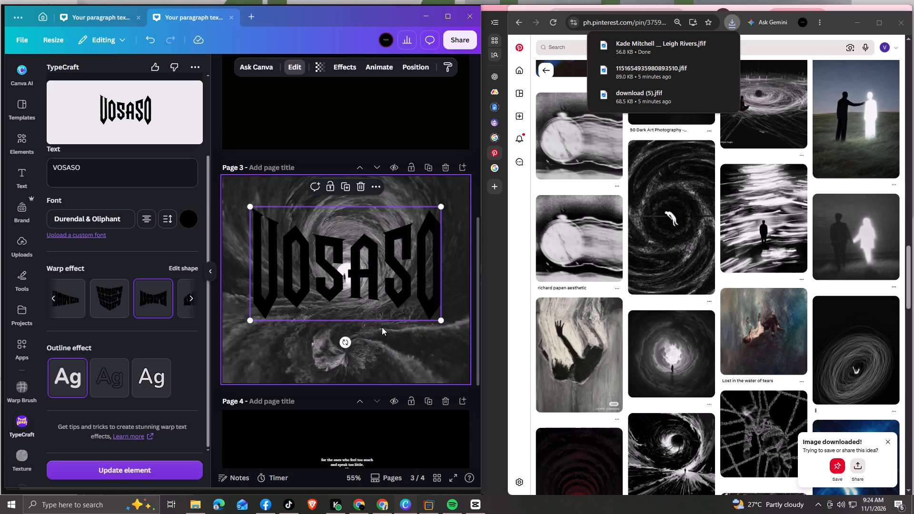
Delete the VOSASO wordmark from page 3.
key("BackSpace")
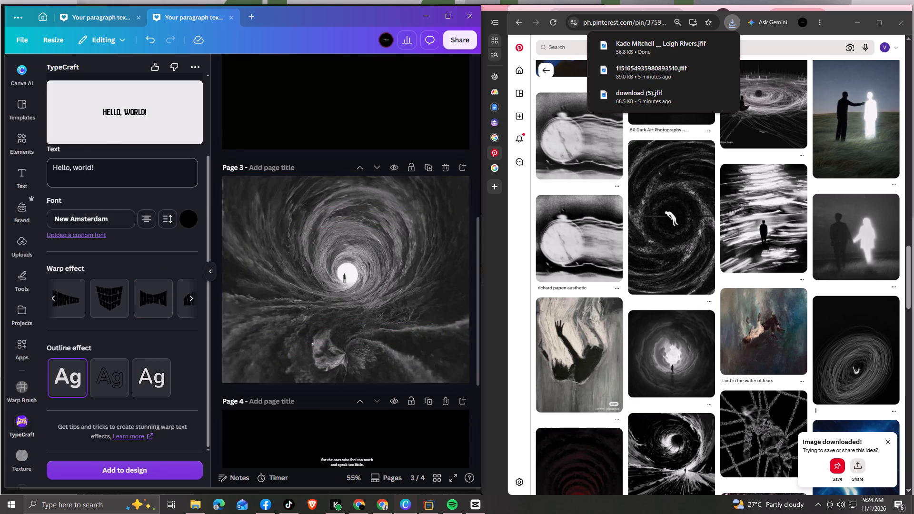
Set the TypeCraft text to VOSASO and its font to Durendal & Oliphant.
left_click_drag(104, 165, 53, 176)
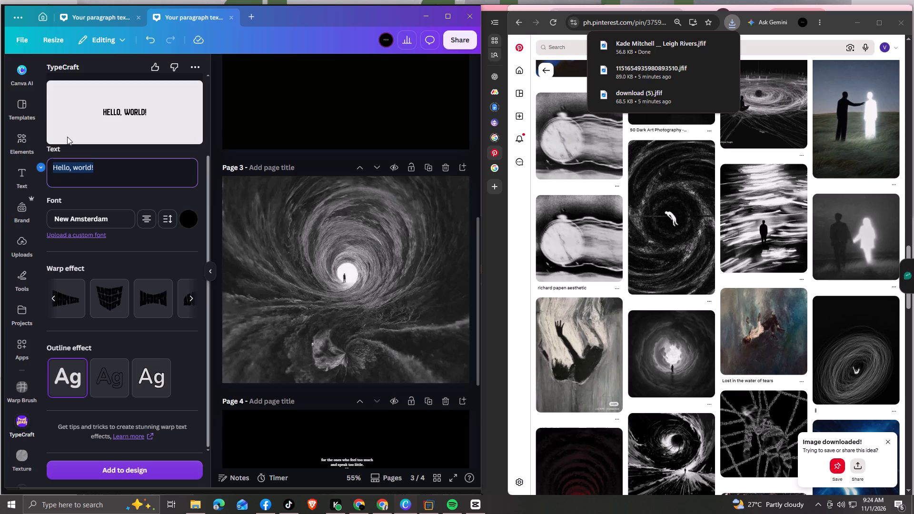
type("VOSASO")
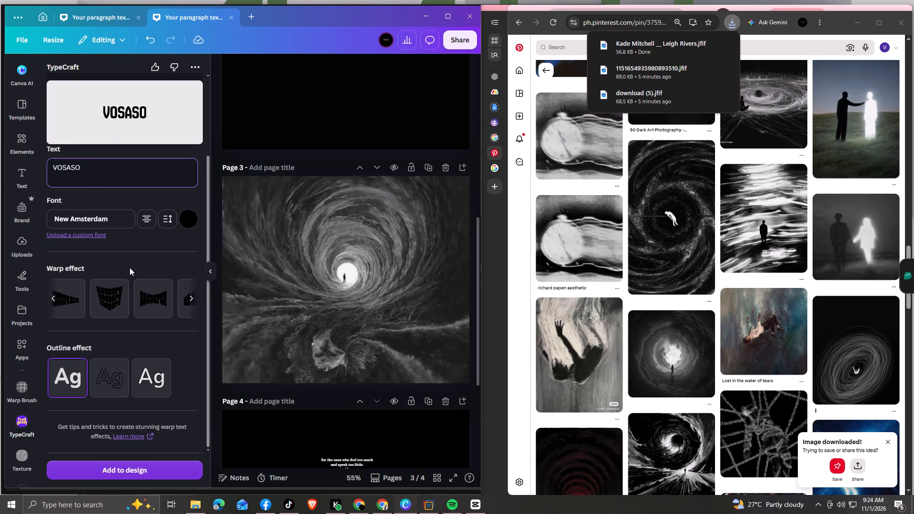
left_click(100, 215)
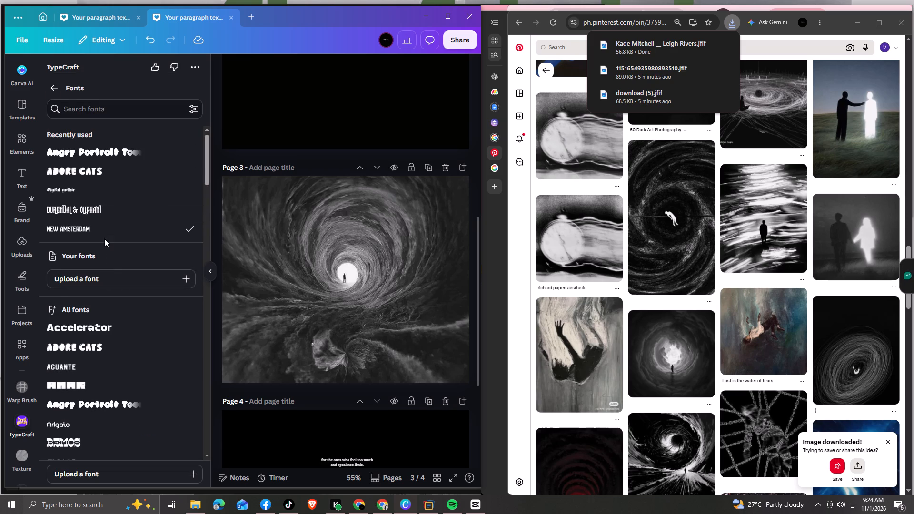
left_click(109, 214)
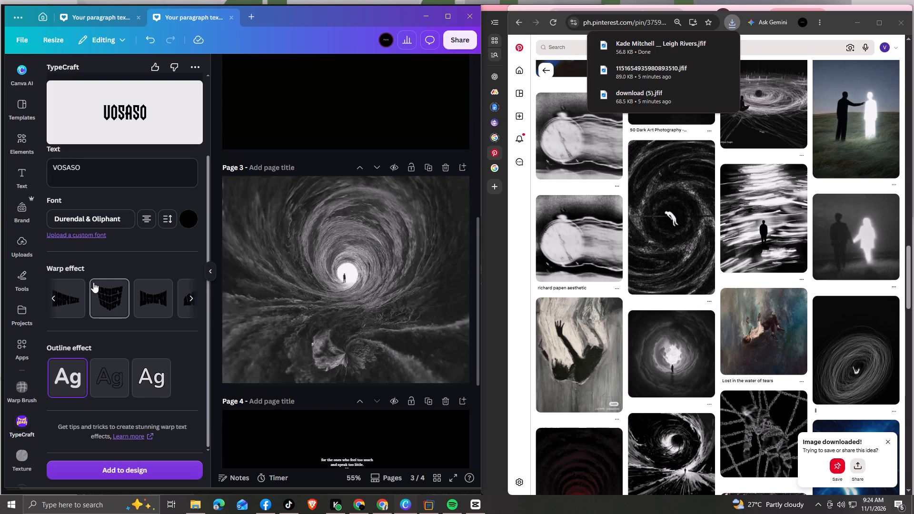
Set the letter spacing of the VOSASO text to 0.3.
left_click(170, 217)
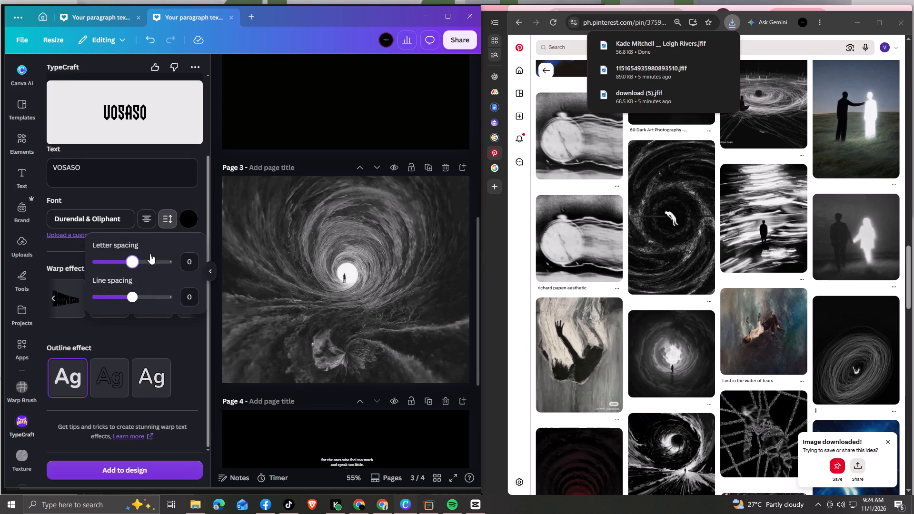
left_click_drag(130, 261, 140, 265)
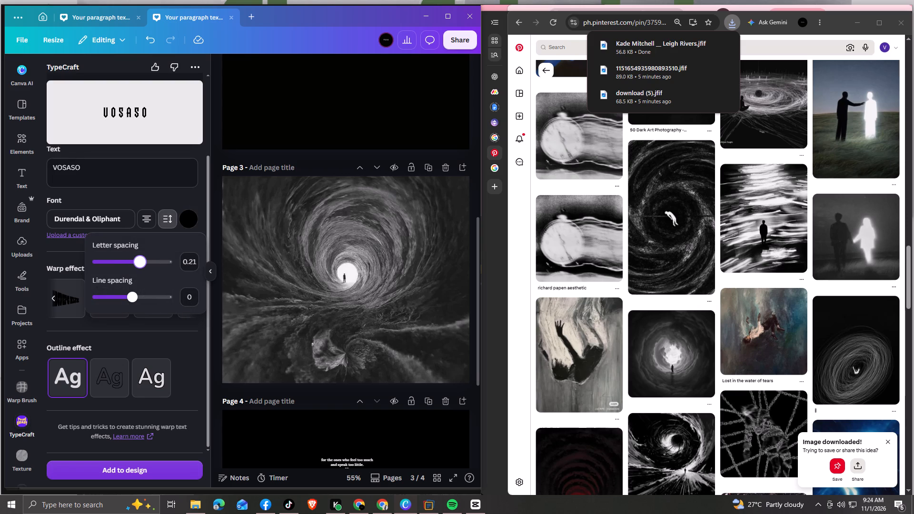
left_click_drag(140, 265, 101, 263)
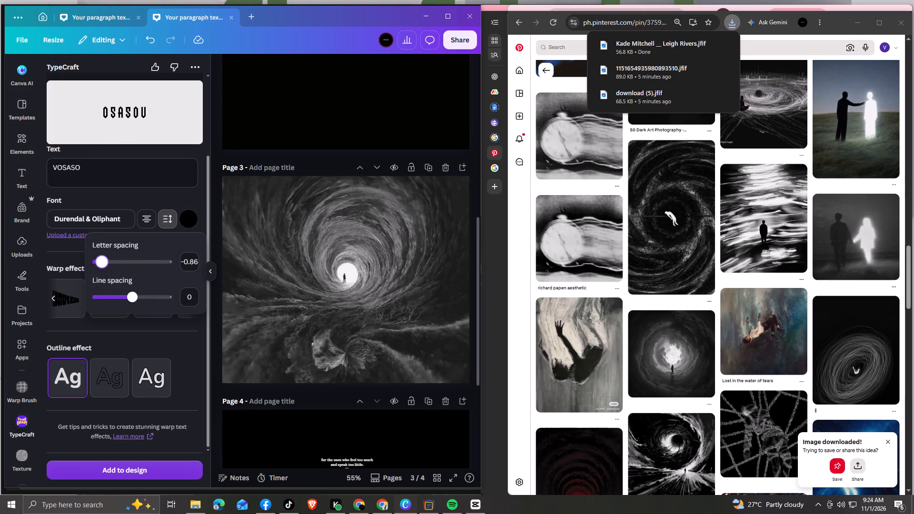
left_click_drag(101, 263, 111, 263)
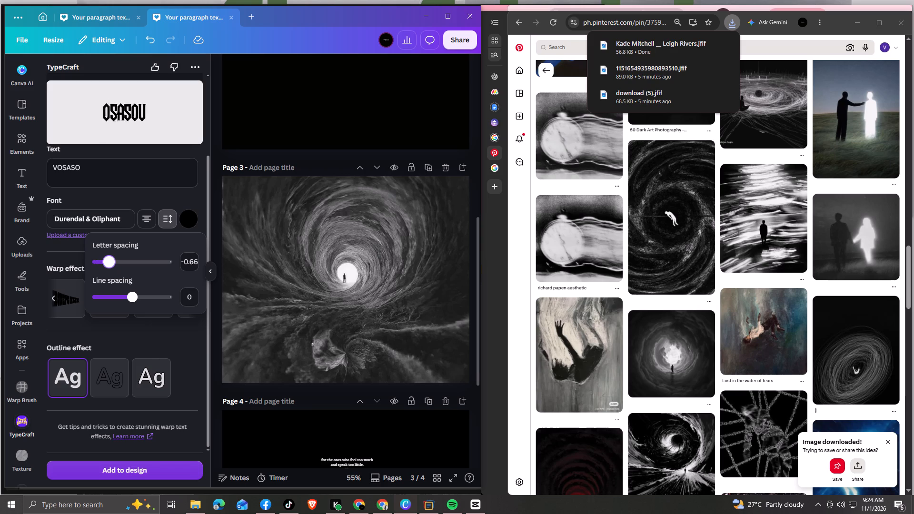
left_click_drag(111, 263, 141, 265)
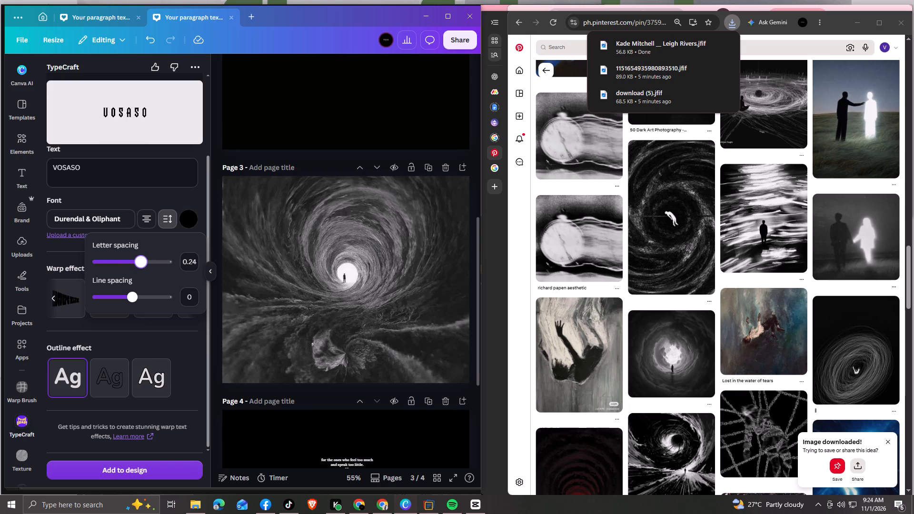
left_click_drag(141, 265, 142, 265)
left_click_drag(142, 265, 143, 265)
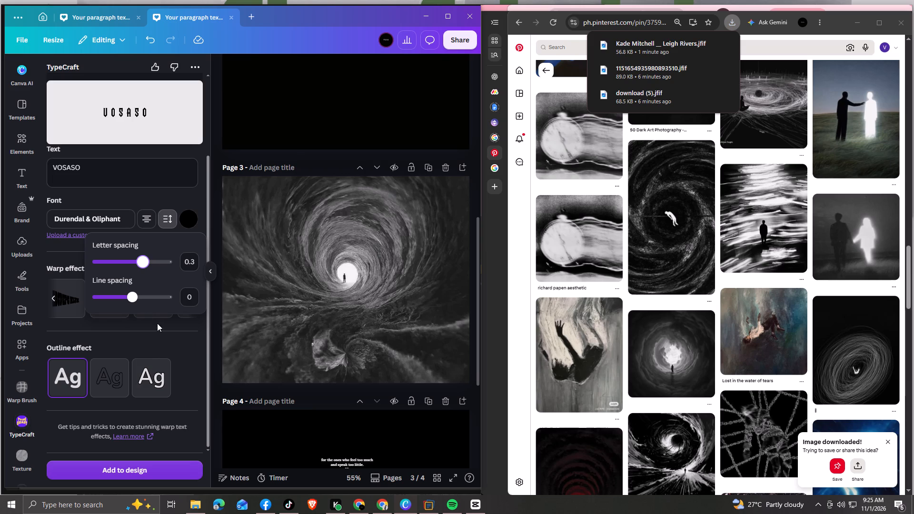
left_click(174, 331)
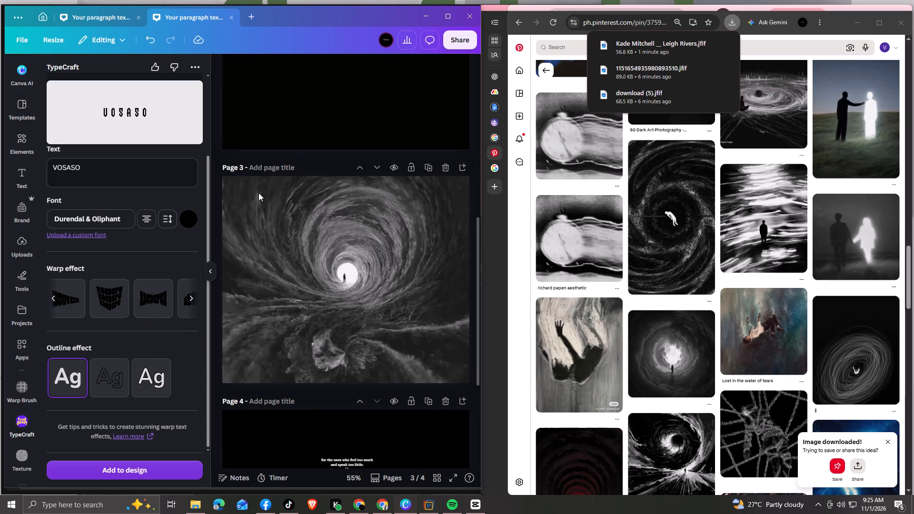
Try the downward and upward curve warps on the VOSASO text and settle on the dome-shaped warp with taller middle letters.
left_click(453, 12)
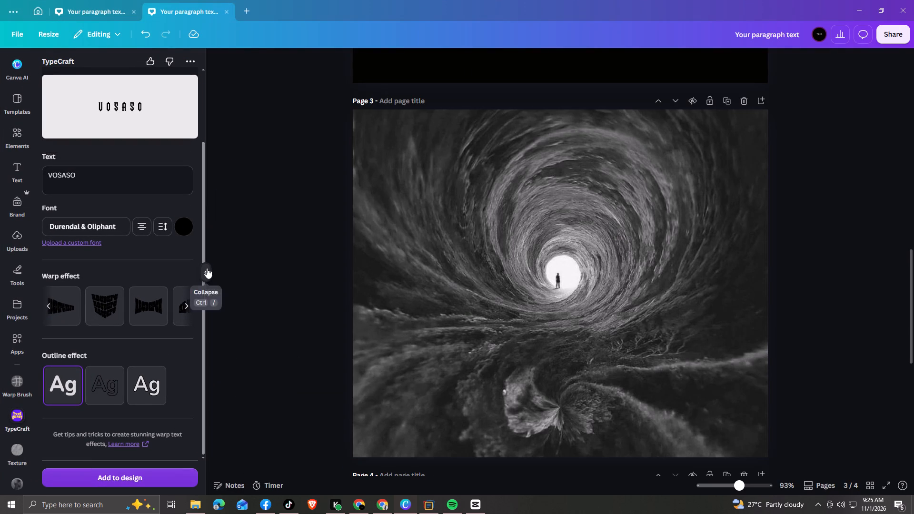
left_click_drag(207, 268, 216, 270)
left_click(187, 307)
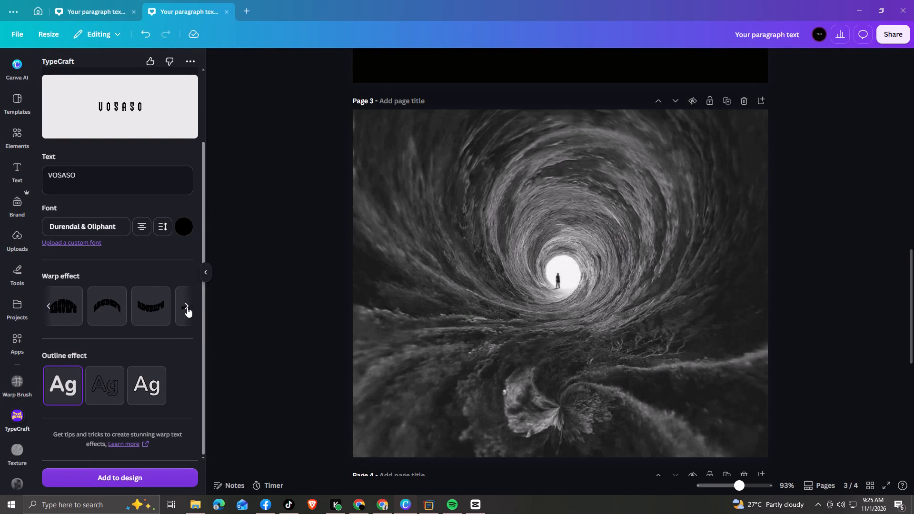
left_click(145, 313)
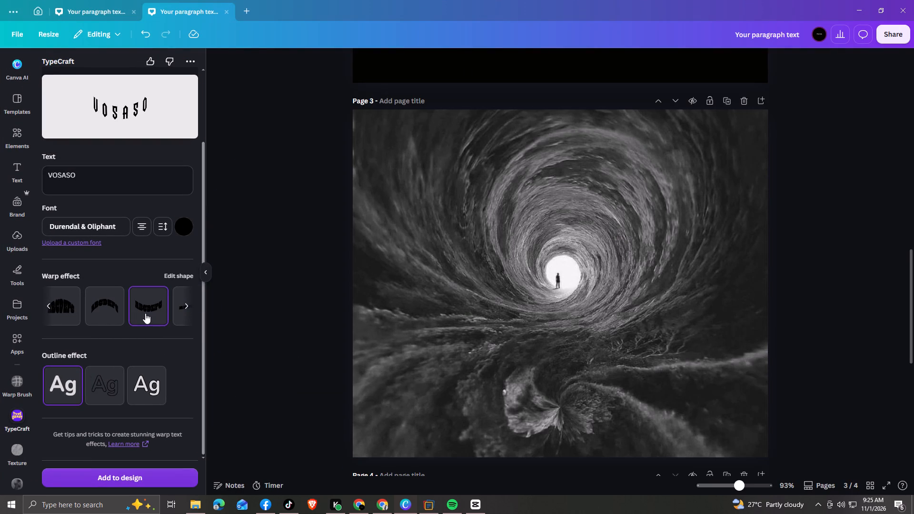
left_click(113, 313)
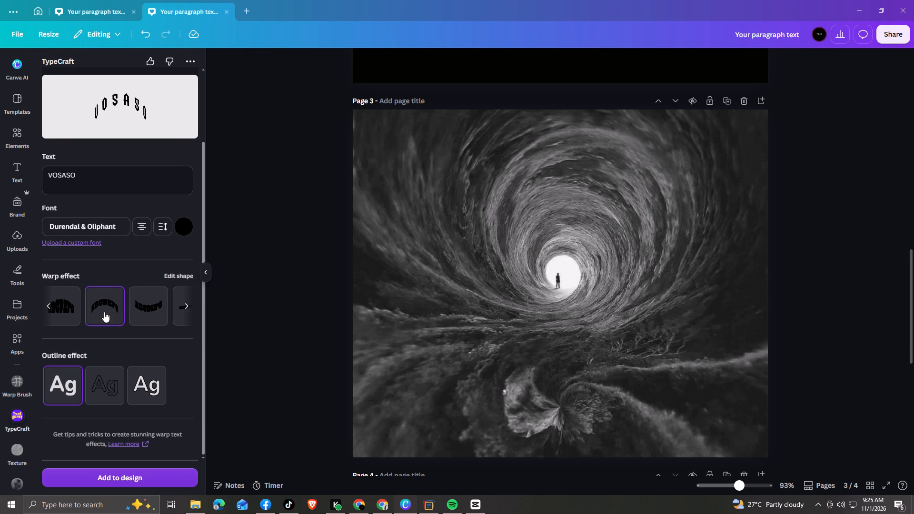
left_click(70, 310)
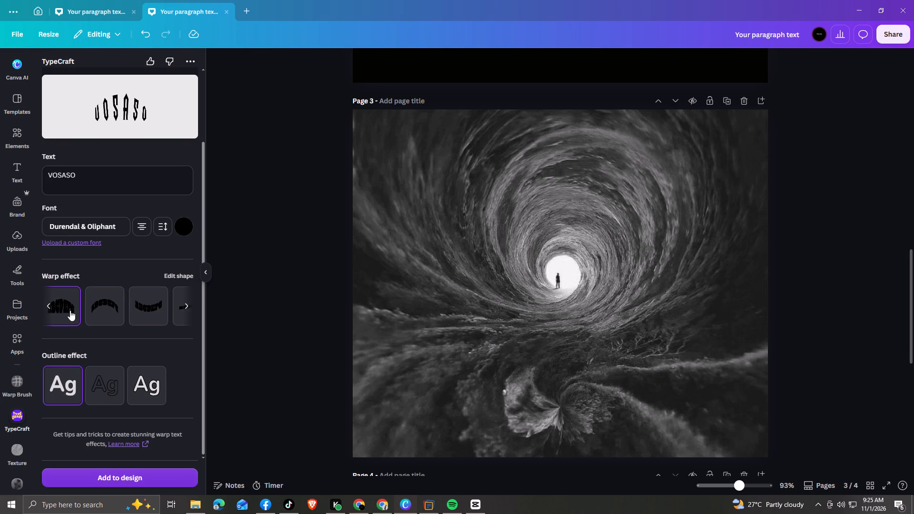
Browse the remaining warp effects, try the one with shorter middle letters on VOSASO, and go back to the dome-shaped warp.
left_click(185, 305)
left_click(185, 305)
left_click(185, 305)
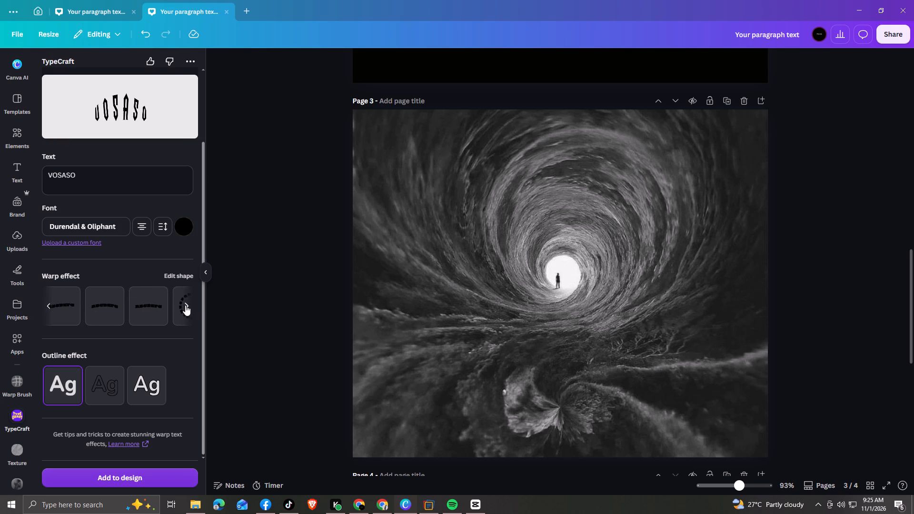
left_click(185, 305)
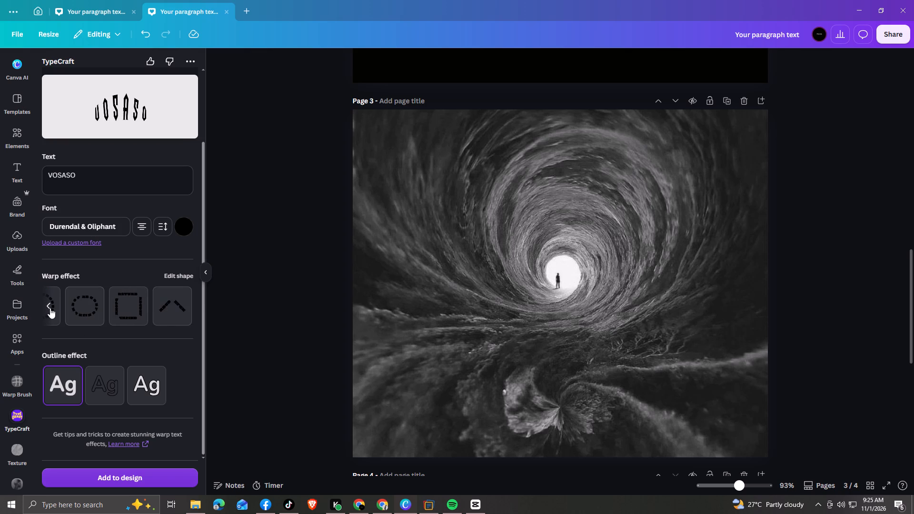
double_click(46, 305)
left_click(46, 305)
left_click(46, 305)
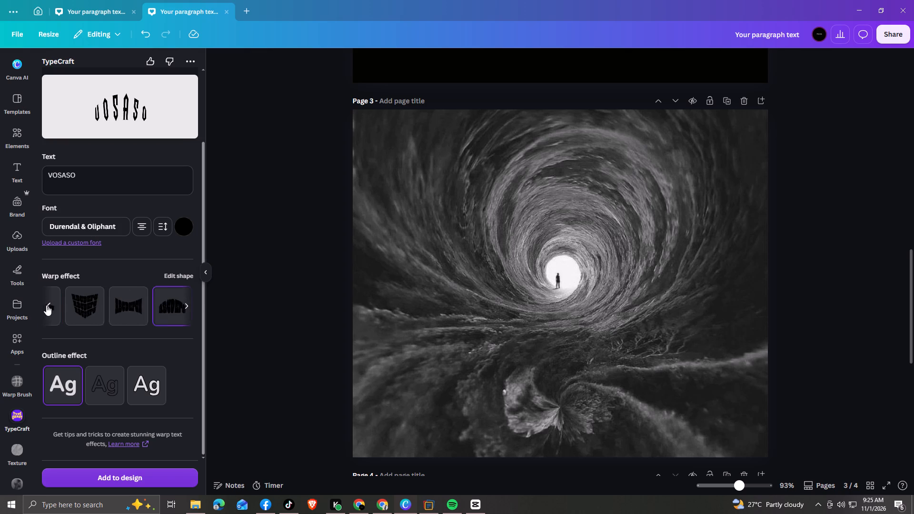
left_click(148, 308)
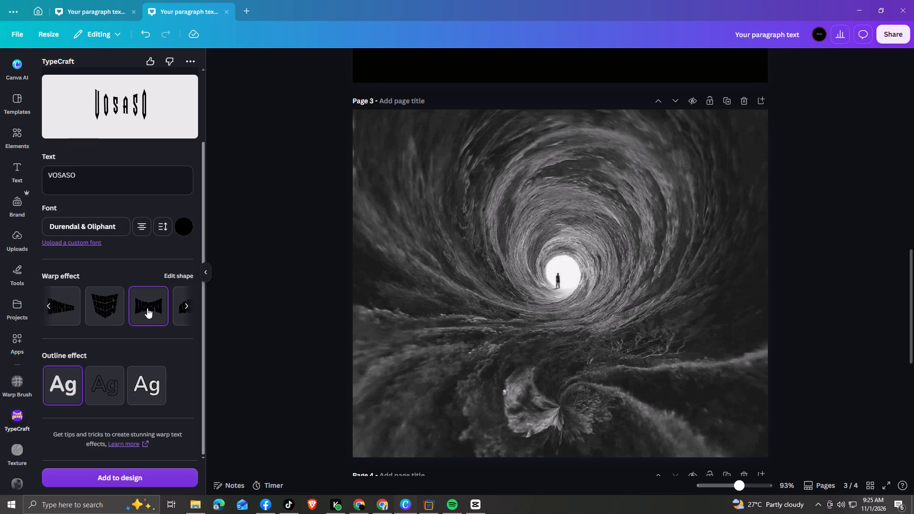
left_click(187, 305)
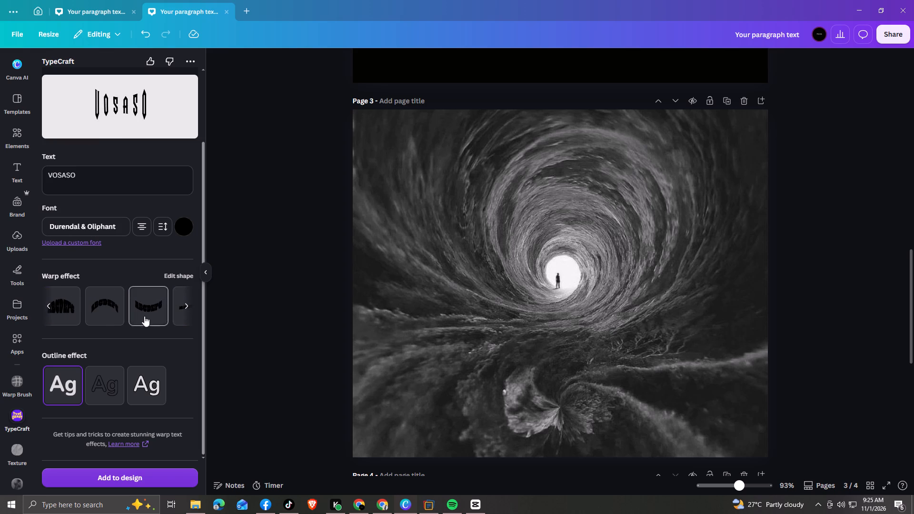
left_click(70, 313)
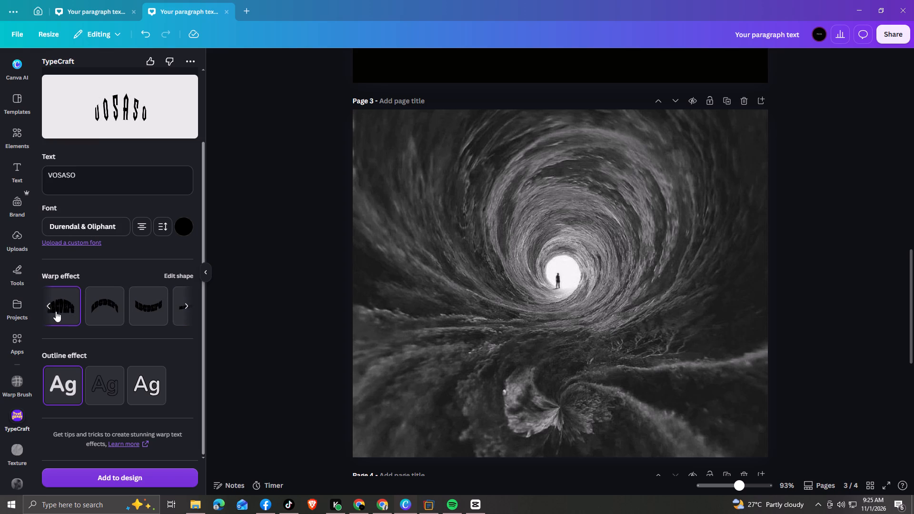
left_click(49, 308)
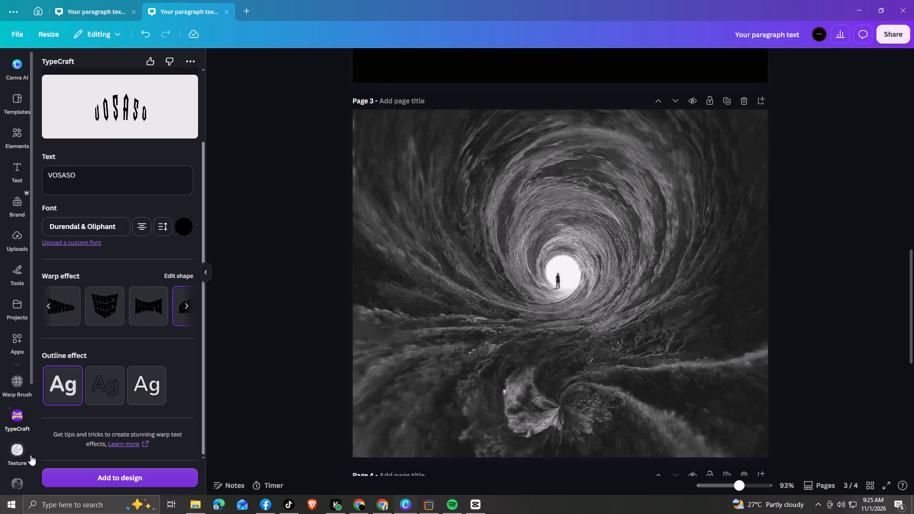
Apply the Prismatic rays texture from the Light category to the tunnel image on page 3.
left_click(13, 453)
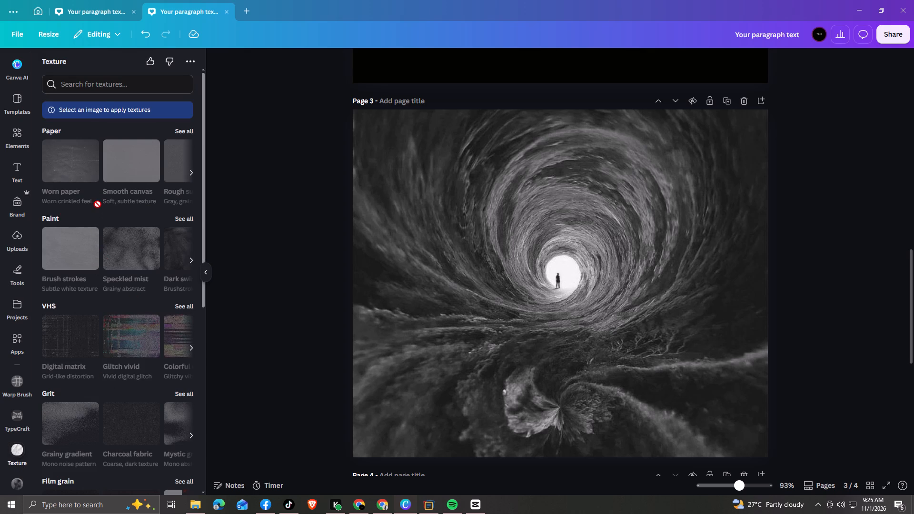
left_click(504, 225)
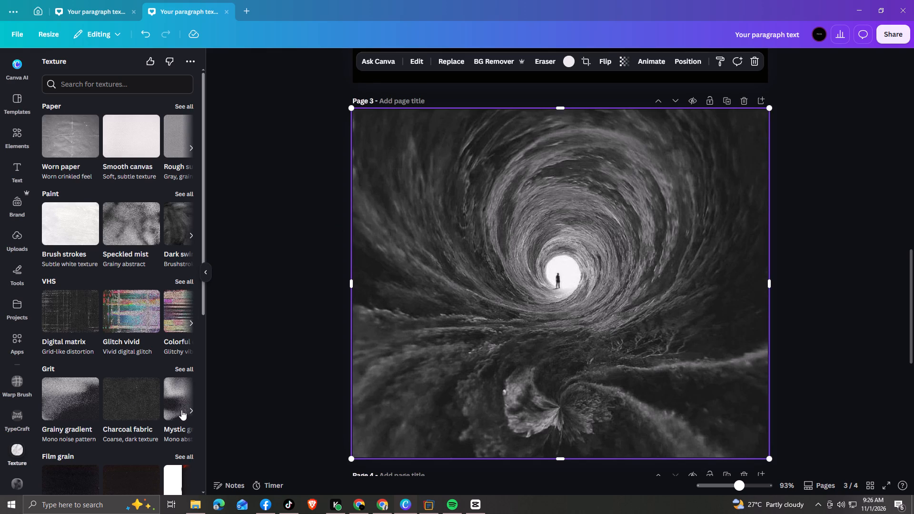
scroll(162, 364, "down", 4)
scroll(157, 373, "up", 2)
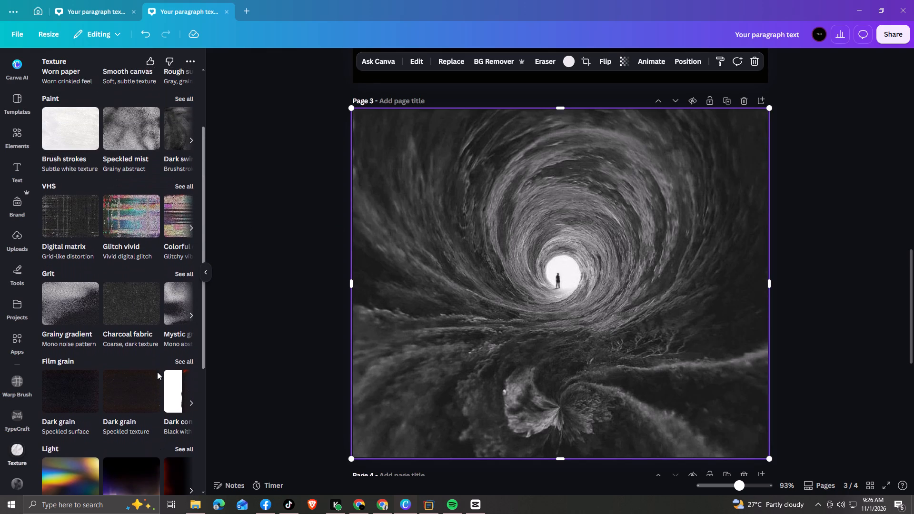
scroll(157, 373, "down", 4)
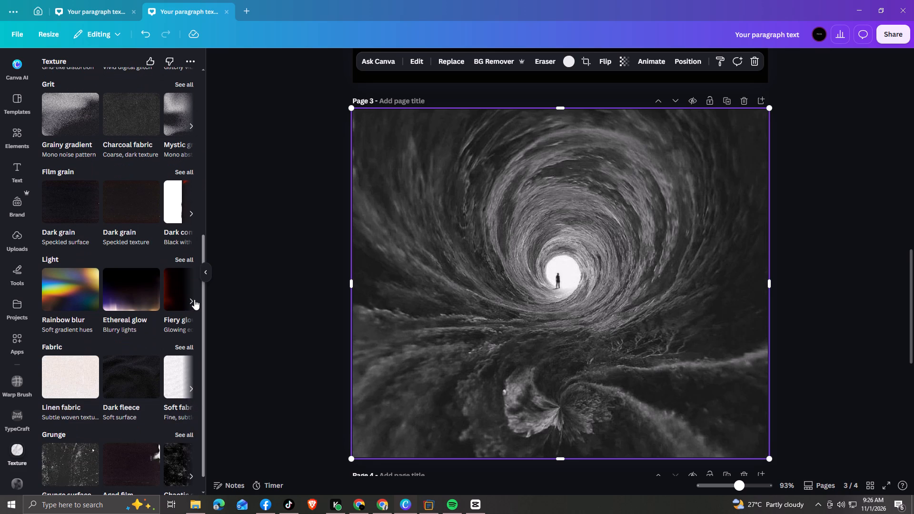
left_click(192, 299)
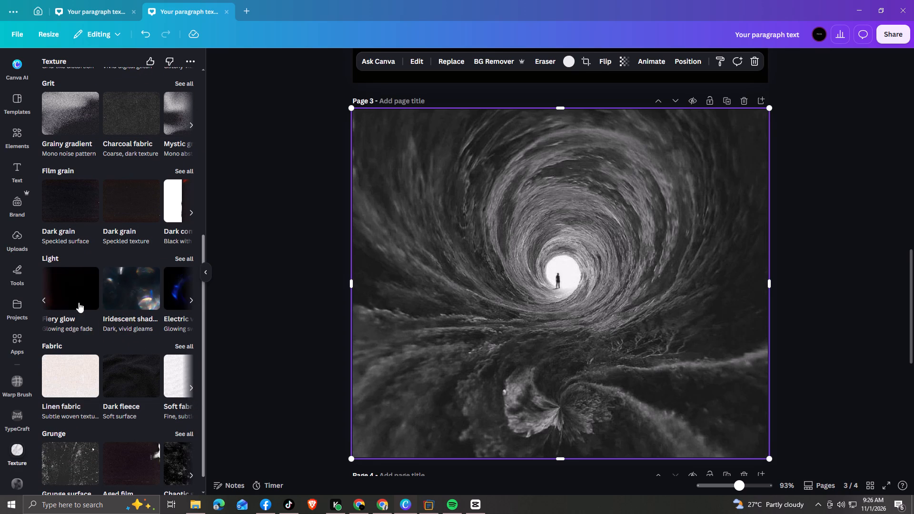
left_click(180, 258)
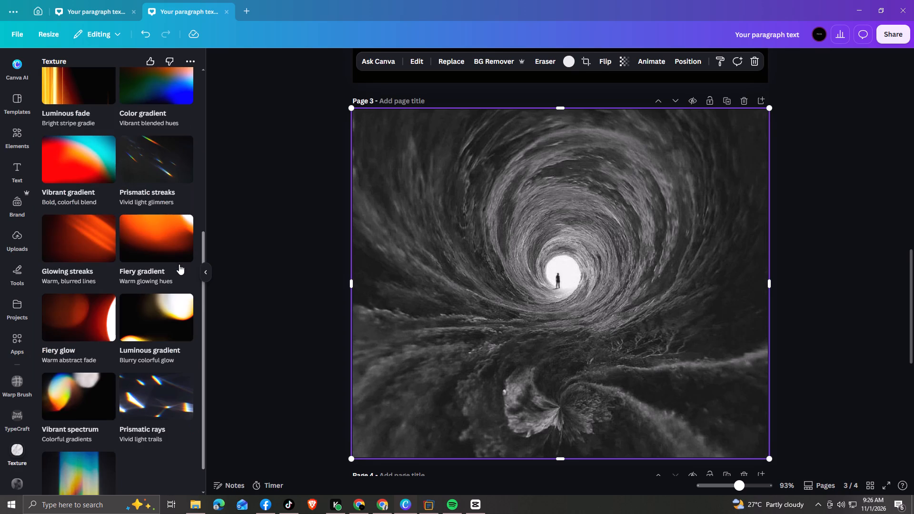
left_click(156, 409)
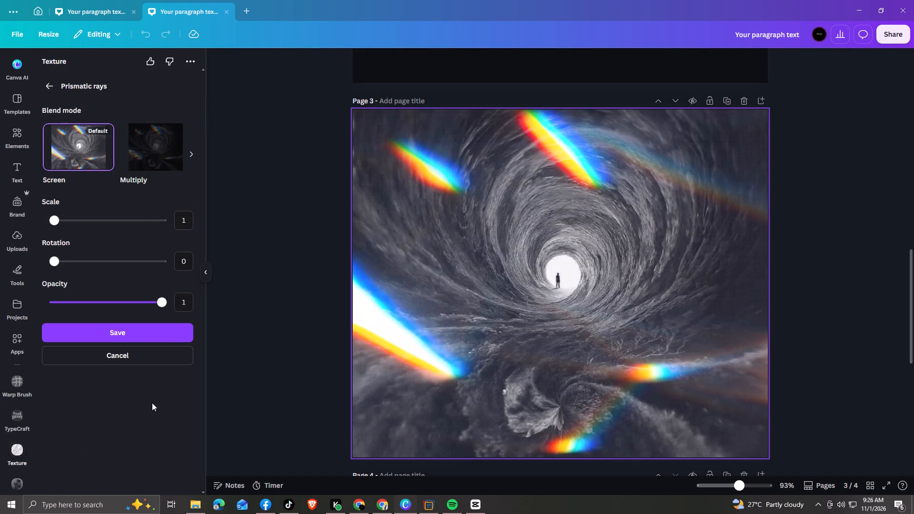
Compare the Screen and Multiply blend modes for the Prismatic rays texture on the tunnel image and settle on Multiply at scale 1.
left_click(154, 142)
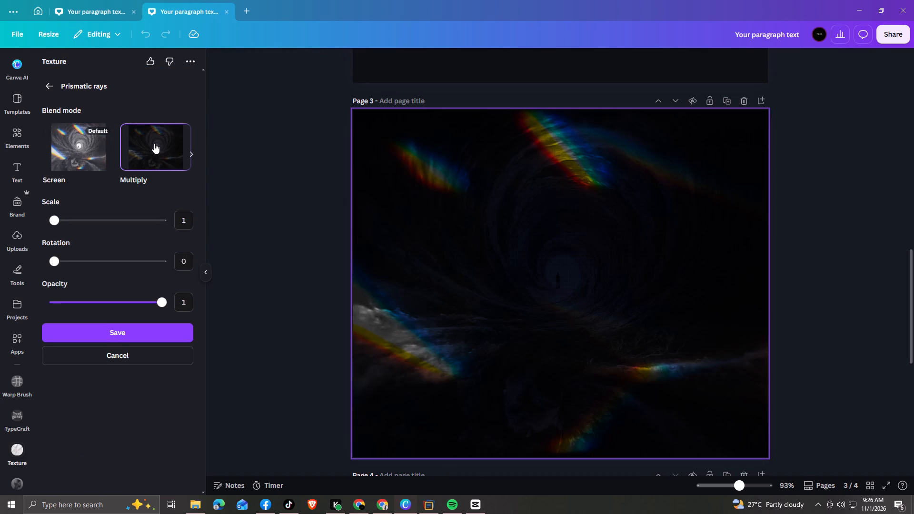
left_click_drag(511, 273, 516, 275)
left_click_drag(516, 275, 517, 275)
left_click(84, 144)
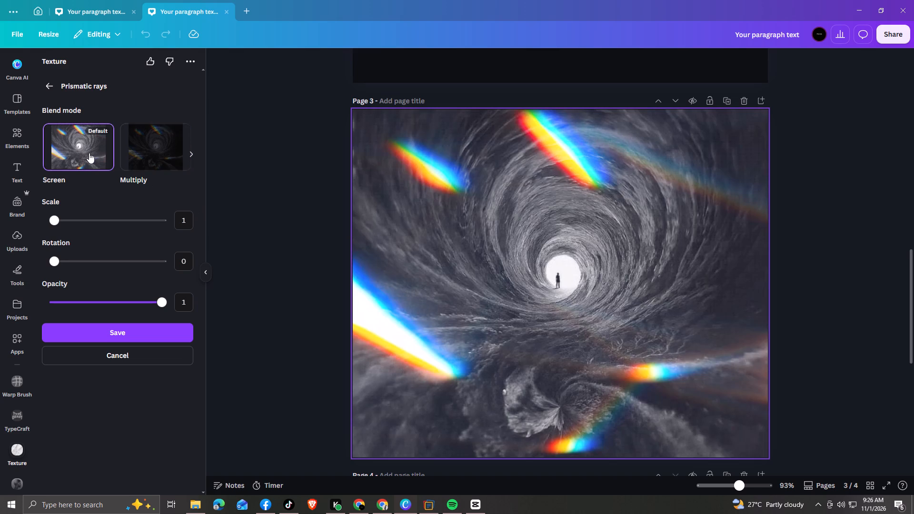
left_click(169, 158)
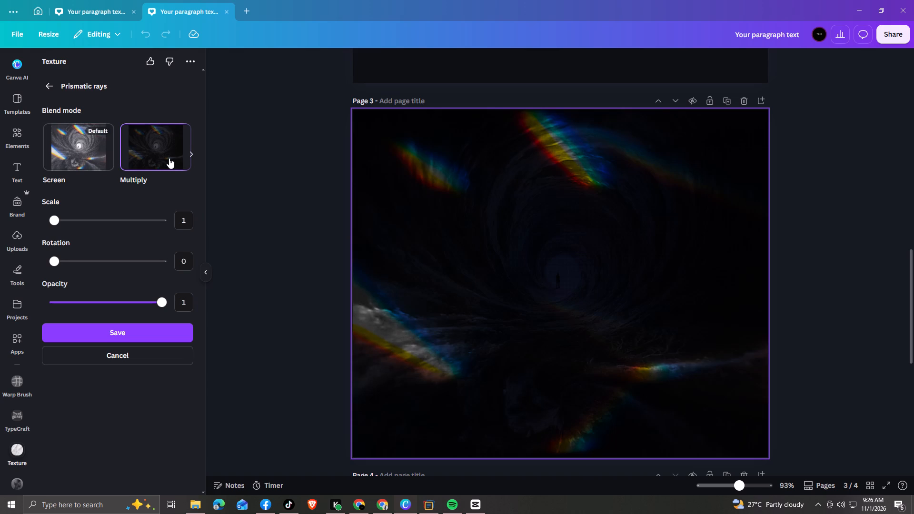
left_click_drag(60, 217, 85, 217)
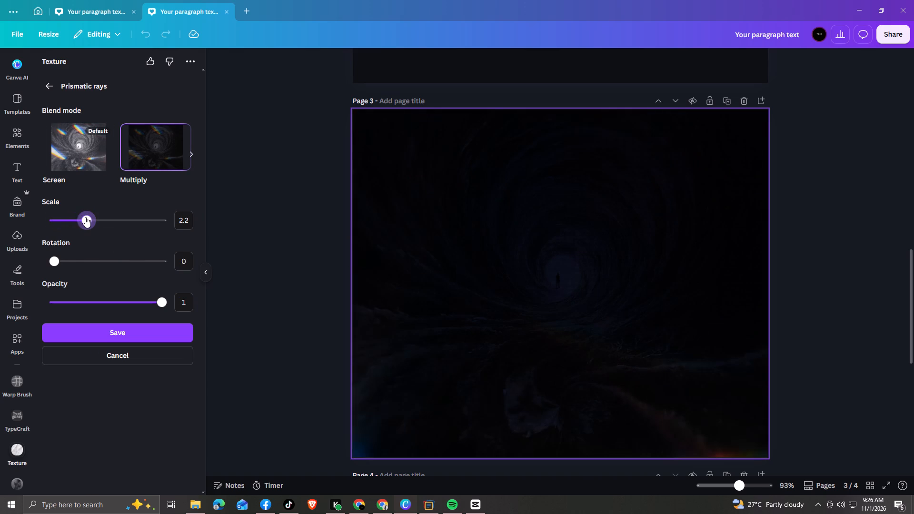
left_click_drag(85, 217, 43, 222)
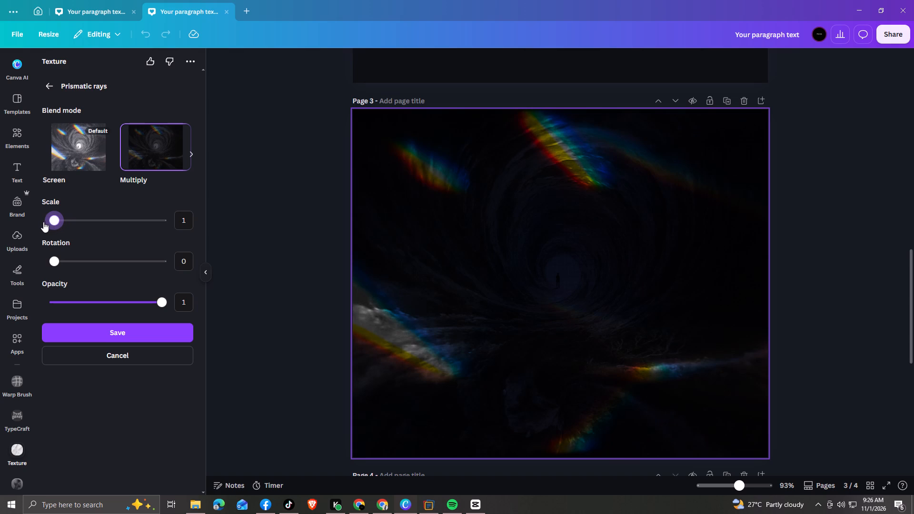
left_click_drag(43, 222, 39, 220)
left_click(77, 134)
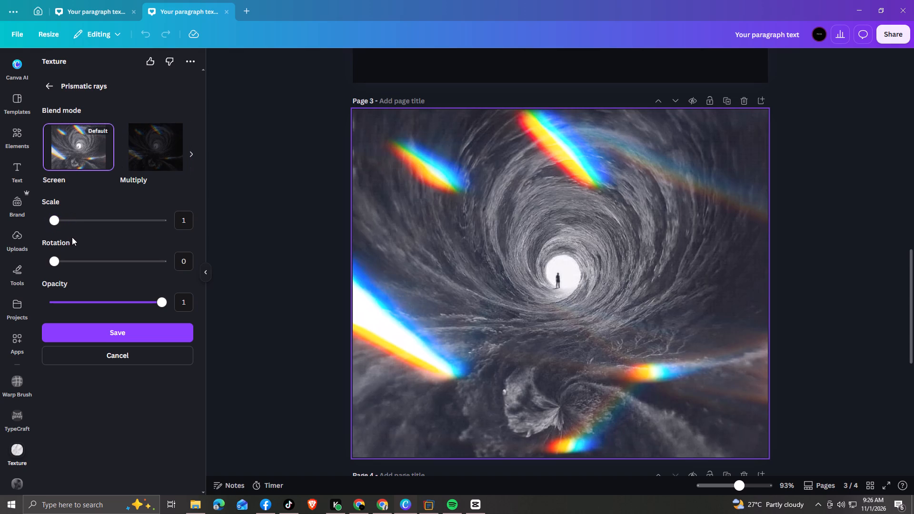
left_click_drag(55, 217, 51, 217)
left_click_drag(51, 217, 49, 217)
left_click(147, 141)
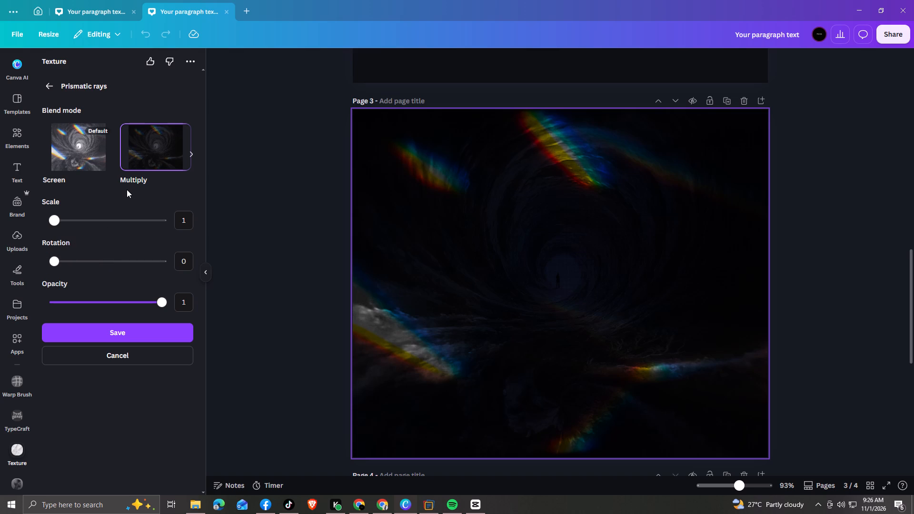
double_click(458, 196)
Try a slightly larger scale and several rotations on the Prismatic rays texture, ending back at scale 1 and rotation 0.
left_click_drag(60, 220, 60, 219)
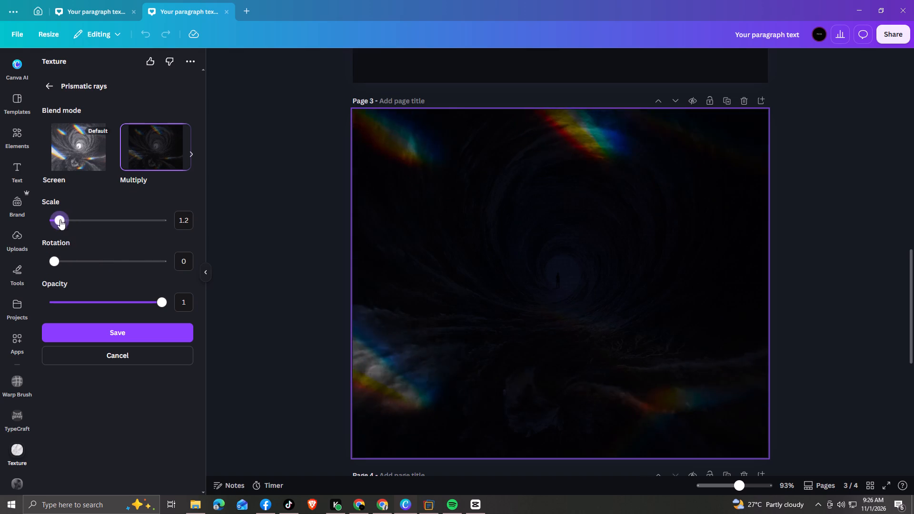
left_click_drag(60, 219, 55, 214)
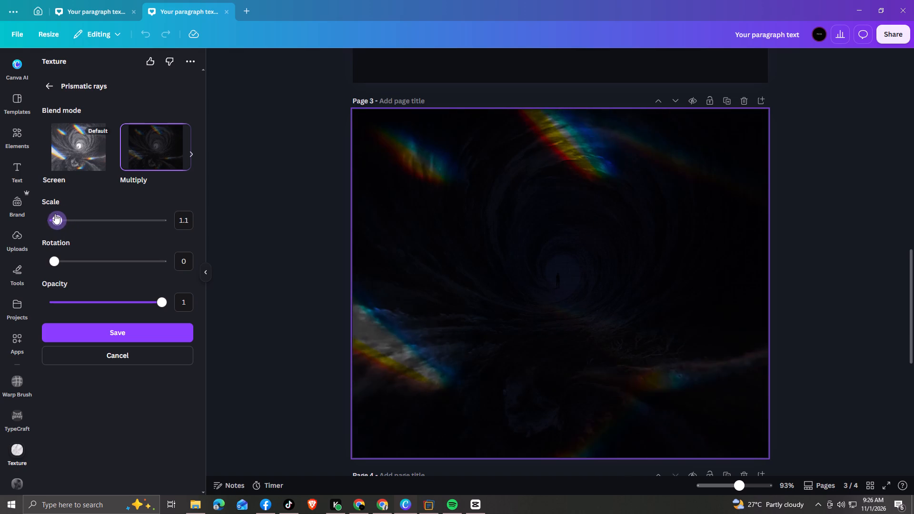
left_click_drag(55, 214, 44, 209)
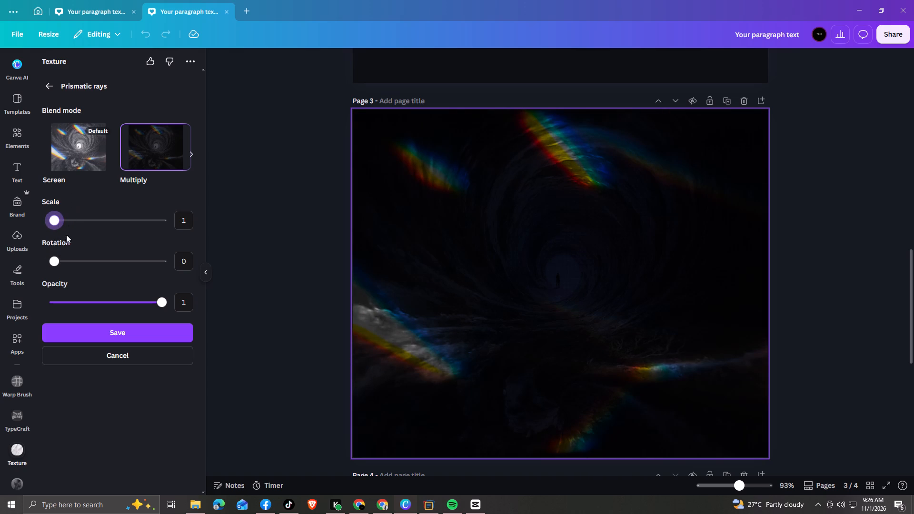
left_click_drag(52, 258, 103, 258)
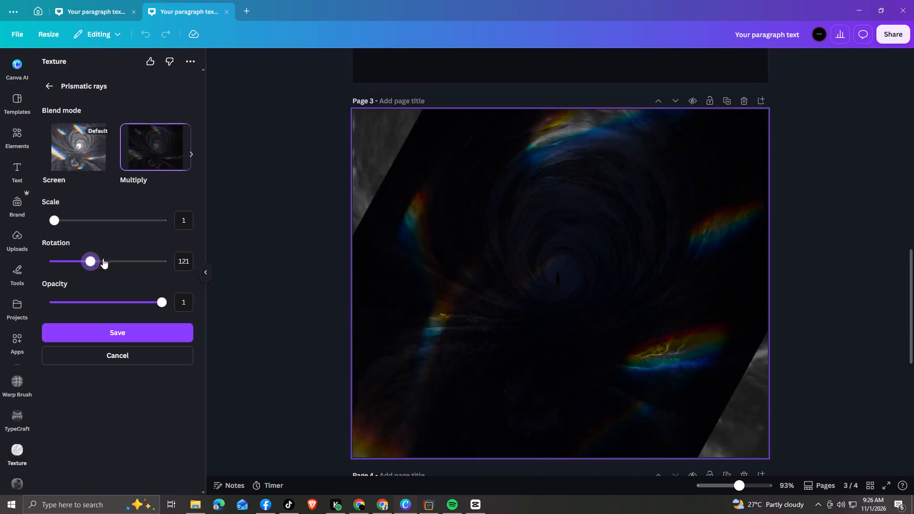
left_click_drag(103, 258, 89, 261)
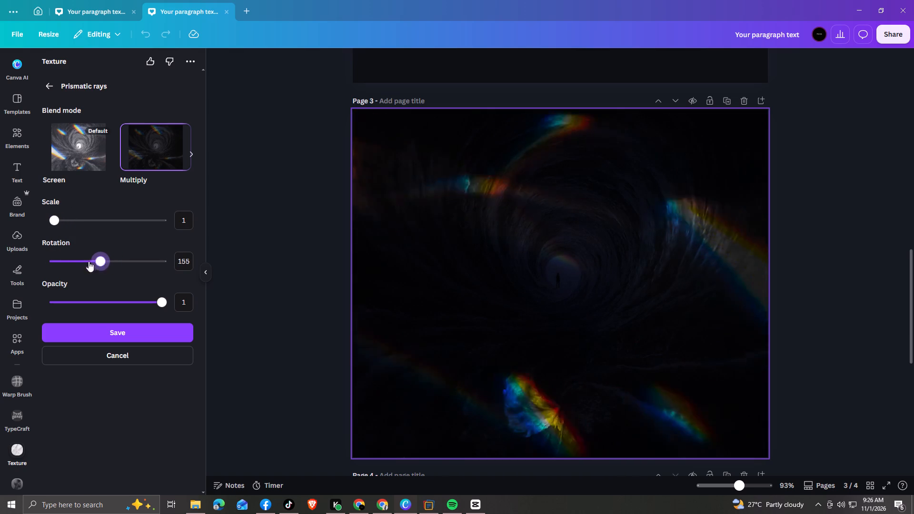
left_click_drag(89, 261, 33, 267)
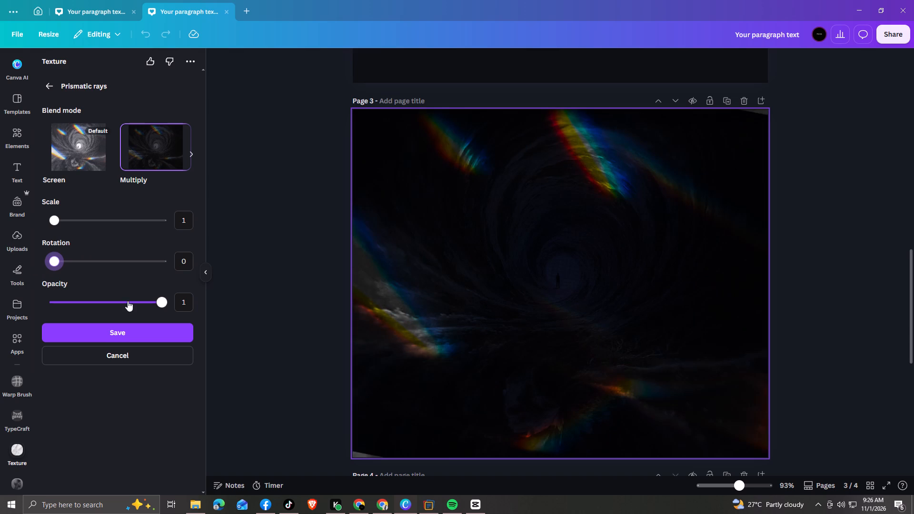
Set the opacity of the Prismatic rays texture to 0.6.
left_click_drag(152, 297, 137, 298)
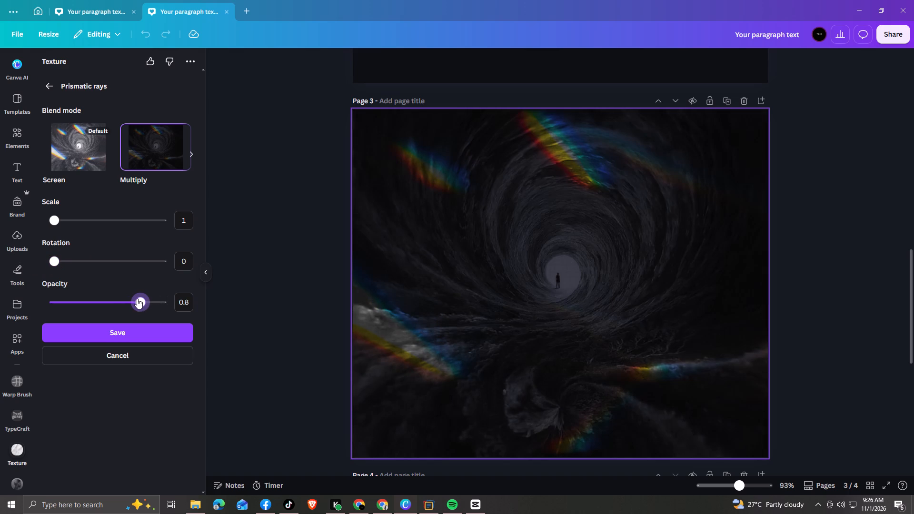
left_click_drag(137, 298, 132, 298)
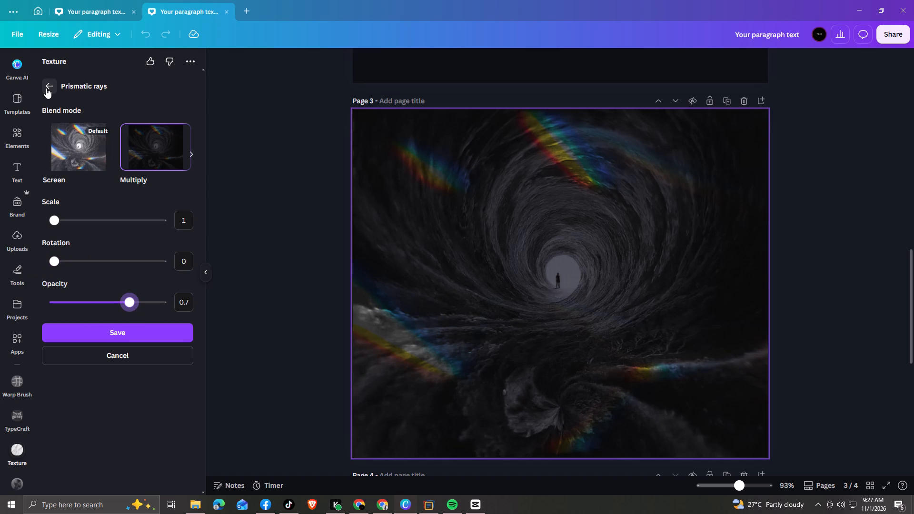
left_click(127, 300)
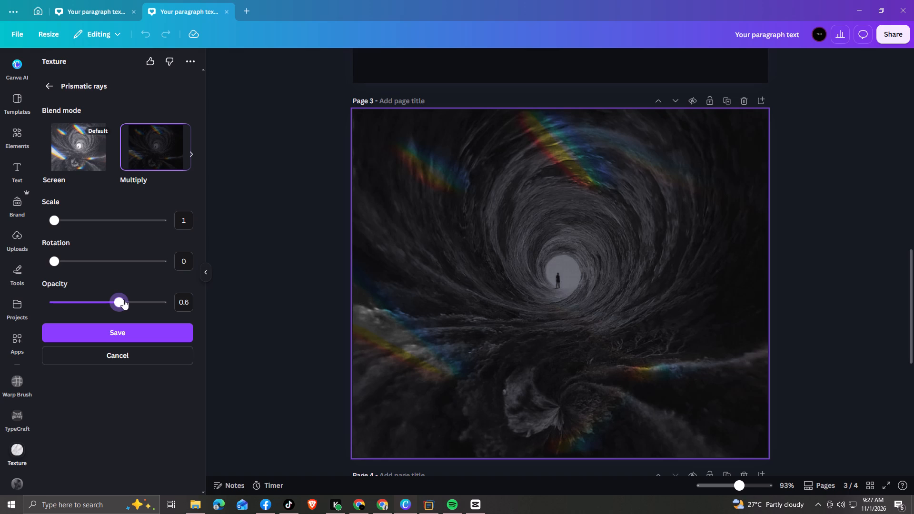
Reapply the Prismatic rays texture from the Light category to the page 3 tunnel image with Multiply at 0.6 opacity and save it.
left_click(18, 381)
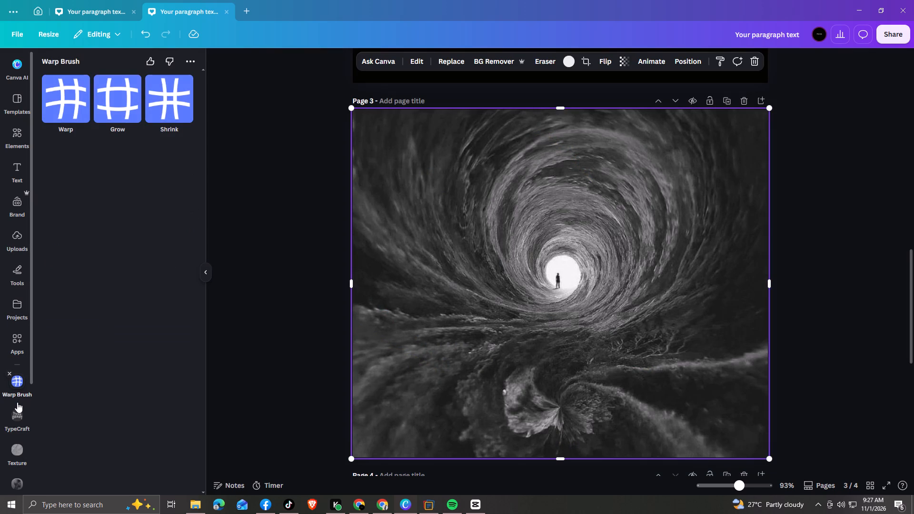
left_click(20, 447)
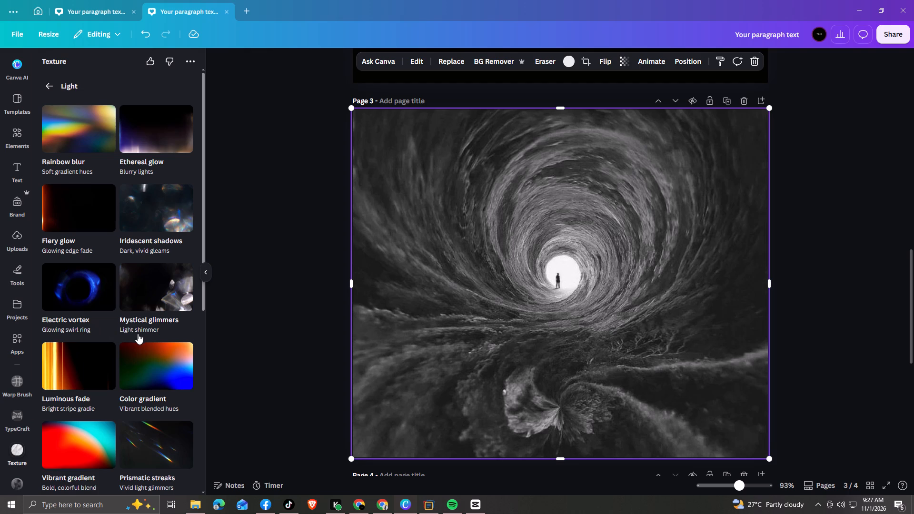
scroll(140, 327, "up", 3)
left_click(48, 92)
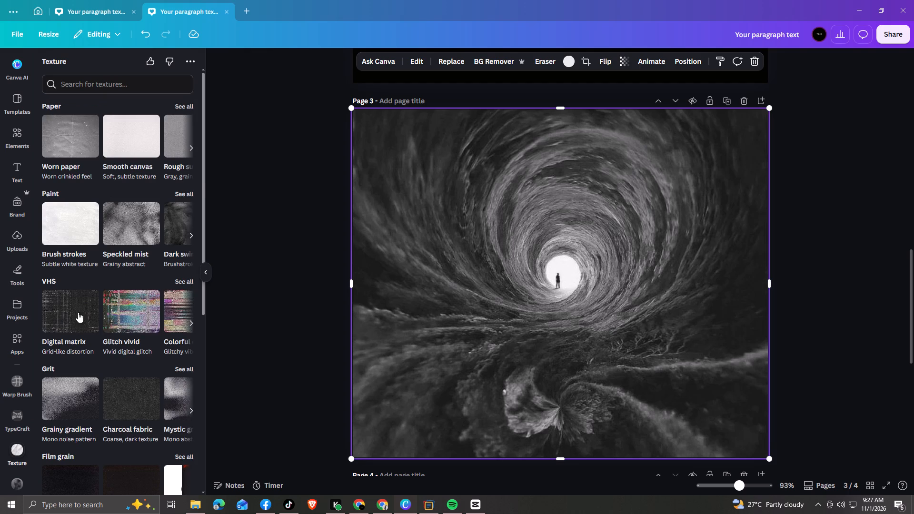
scroll(125, 299, "down", 5)
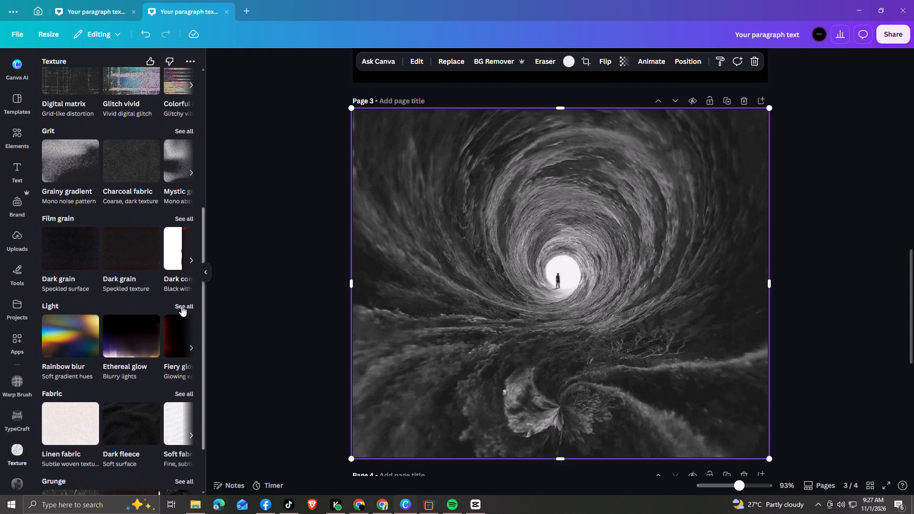
left_click(180, 305)
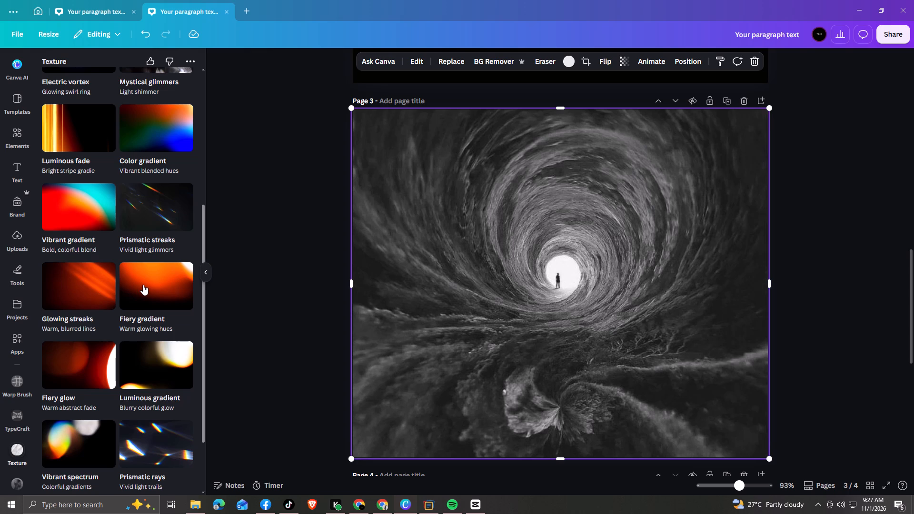
scroll(140, 306, "down", 2)
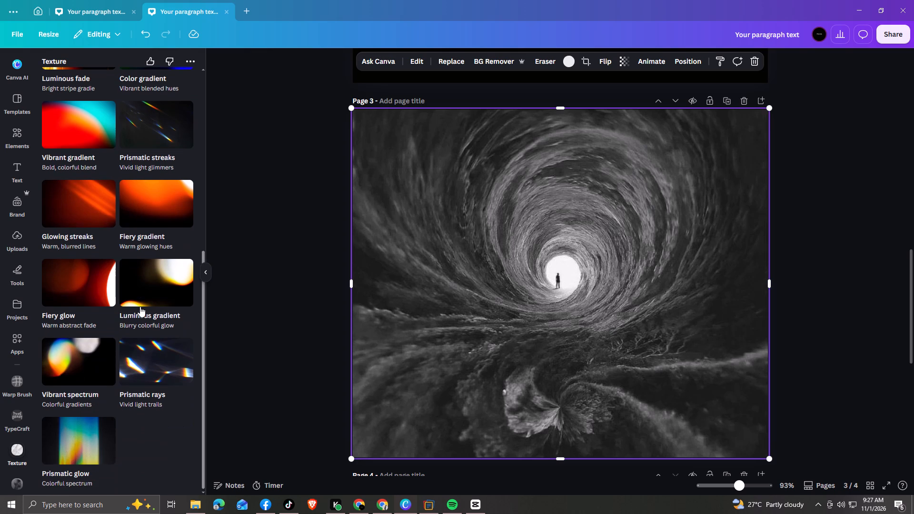
left_click(161, 365)
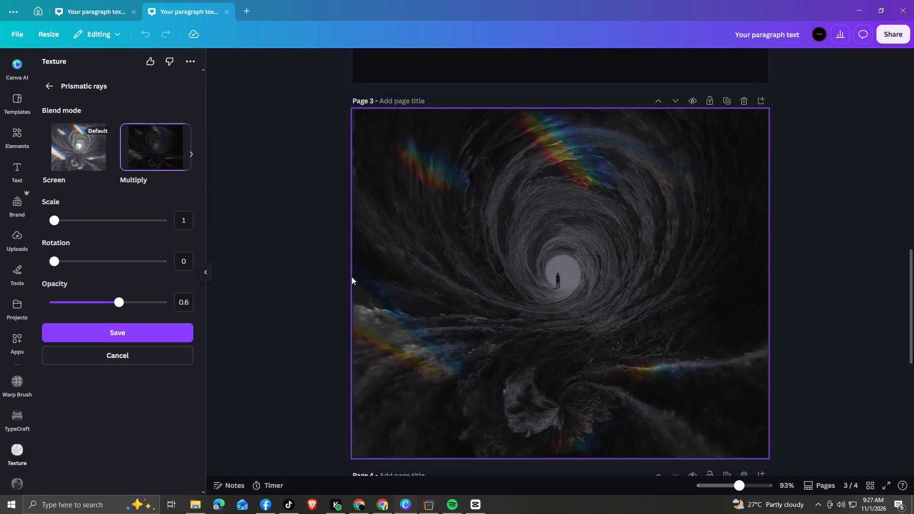
left_click(153, 334)
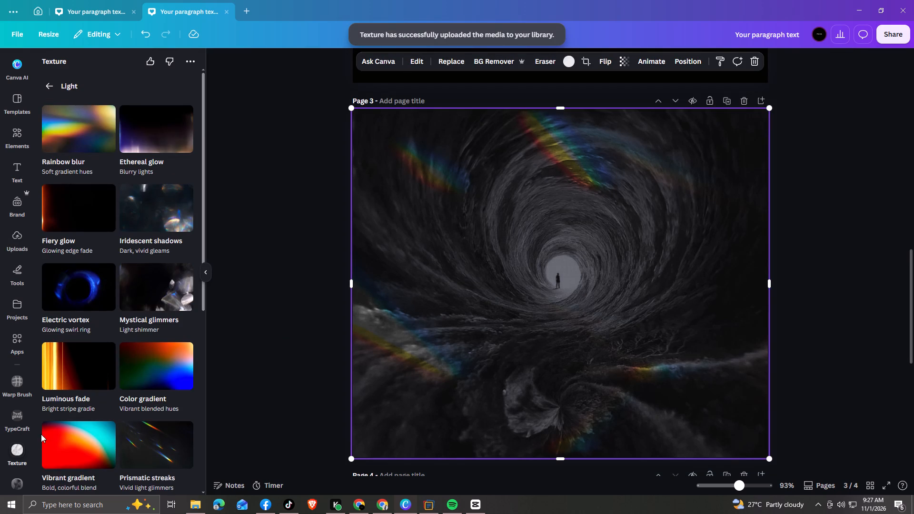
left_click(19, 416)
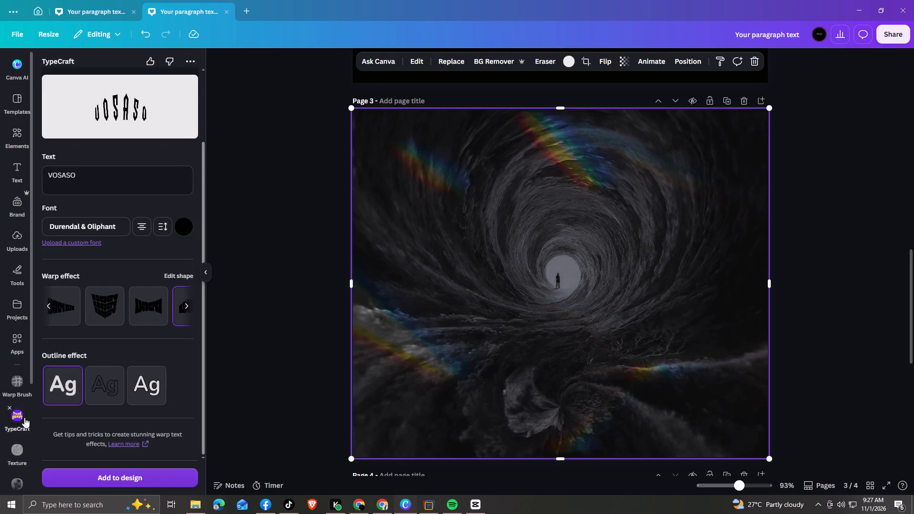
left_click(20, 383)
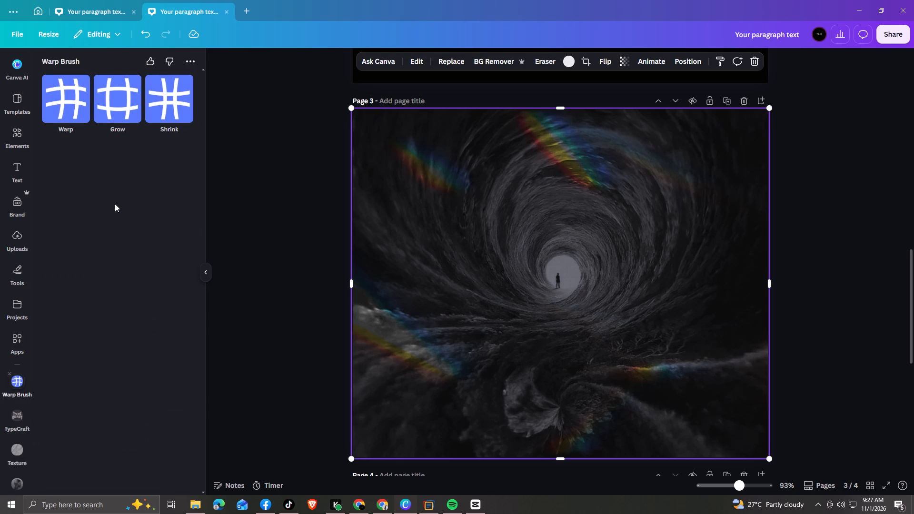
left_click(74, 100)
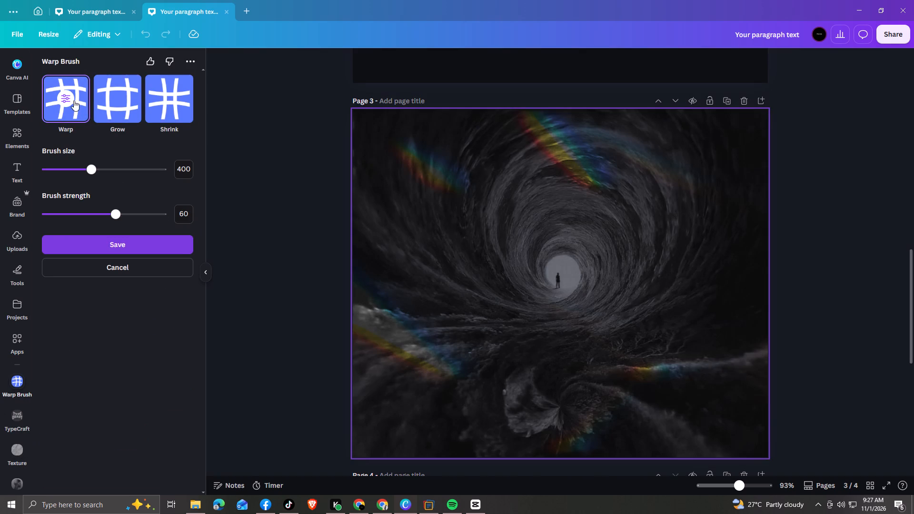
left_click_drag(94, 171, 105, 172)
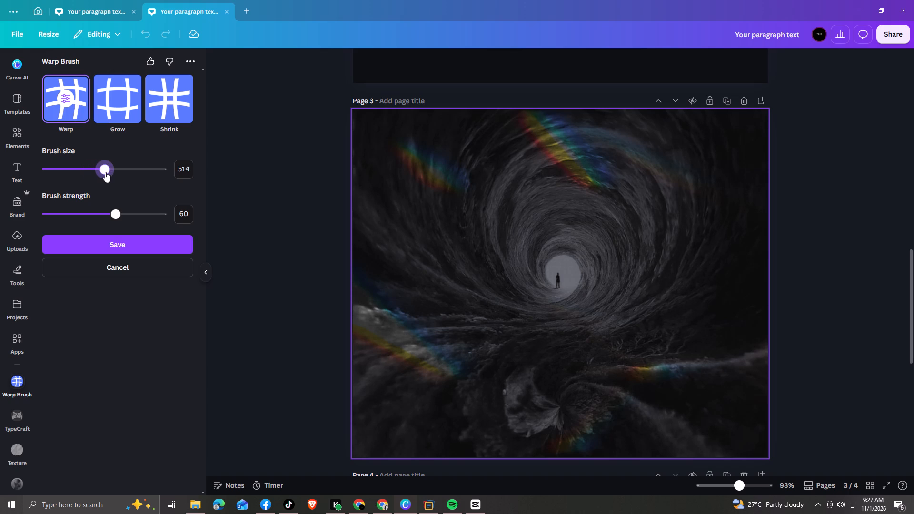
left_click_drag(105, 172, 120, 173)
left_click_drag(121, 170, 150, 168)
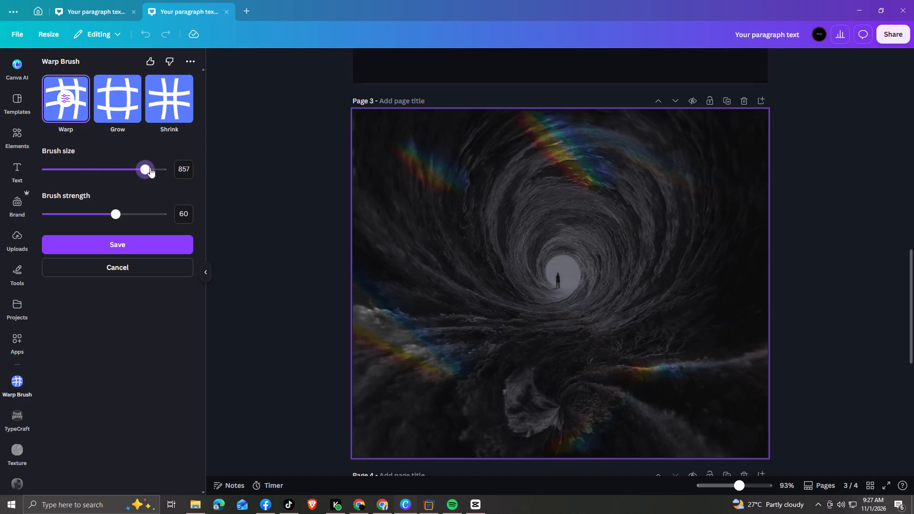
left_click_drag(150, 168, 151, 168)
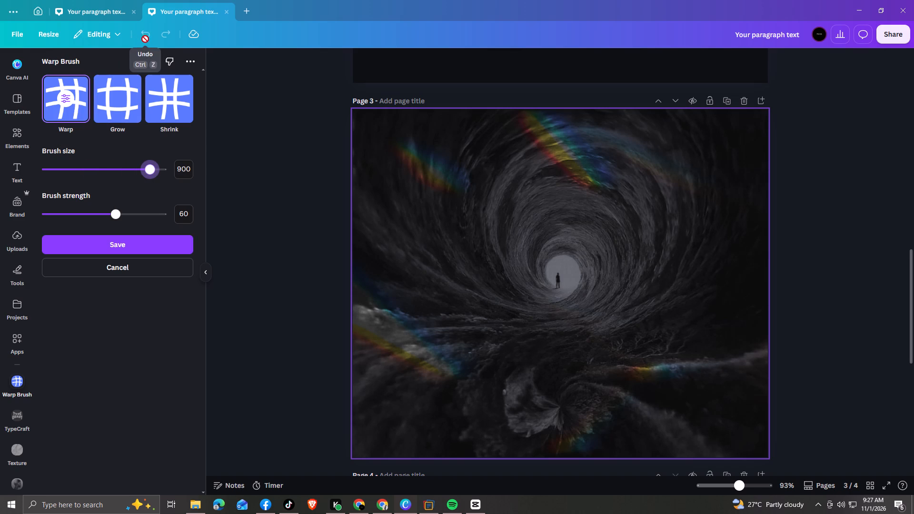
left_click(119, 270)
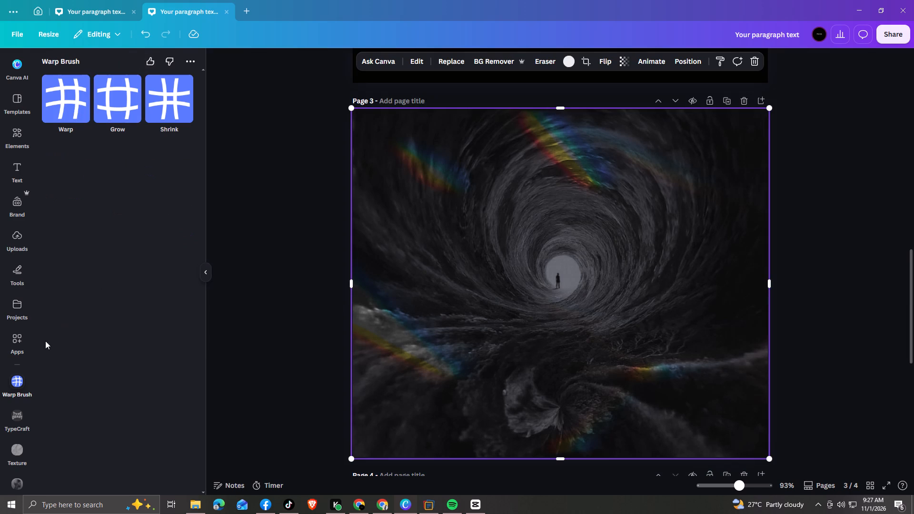
Look through the TypeCraft, DepthText and Type Warp text-effect apps, examining the Type Warp templates for a wordmark shape.
left_click(17, 412)
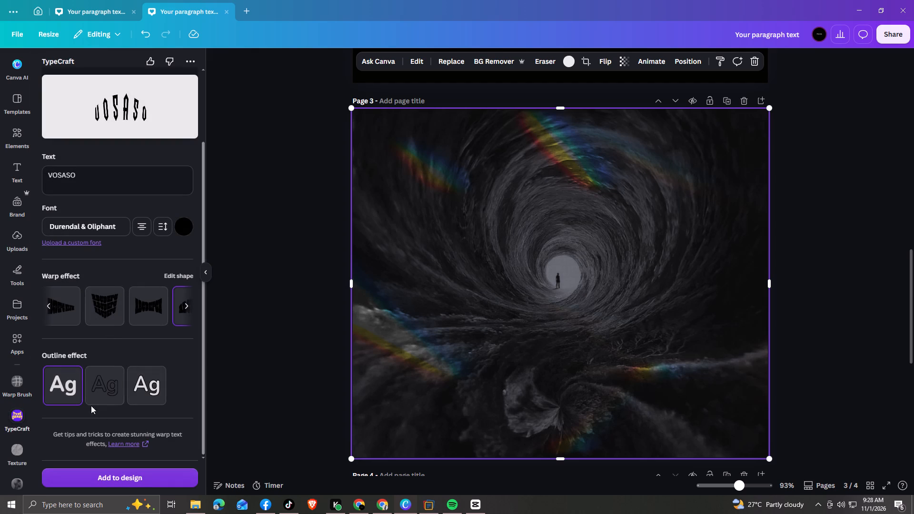
scroll(22, 418, "down", 3)
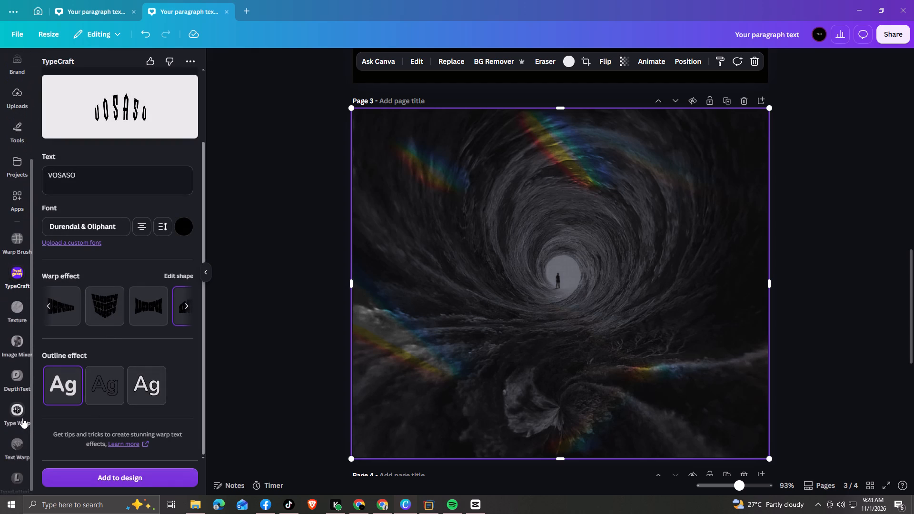
scroll(22, 418, "down", 1)
left_click(14, 375)
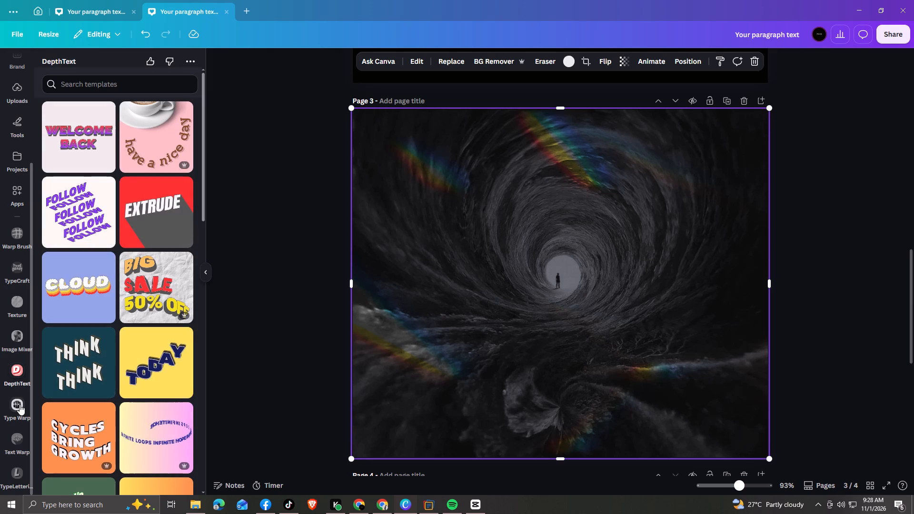
left_click(20, 405)
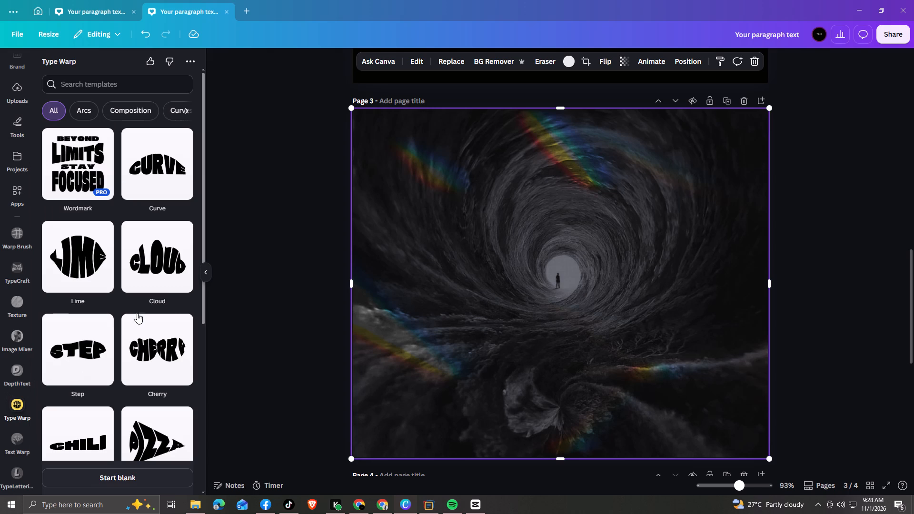
scroll(140, 213, "down", 2)
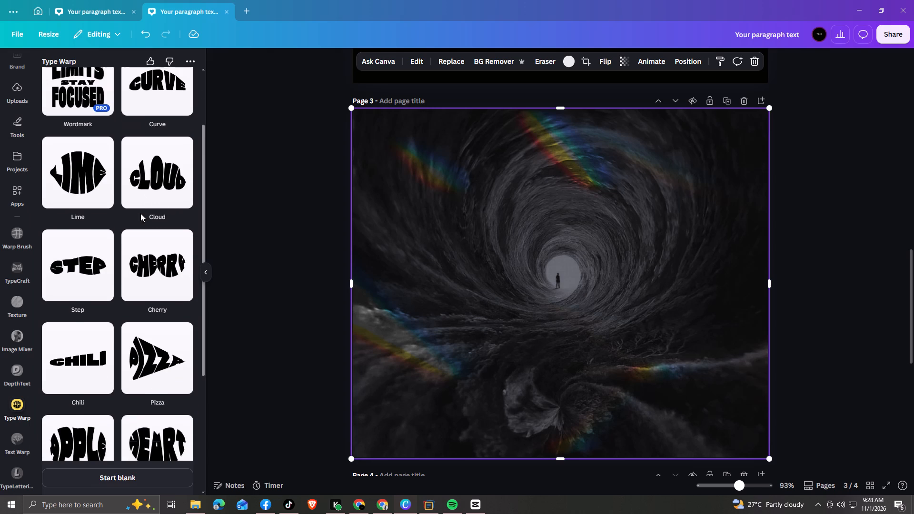
scroll(140, 212, "down", 1)
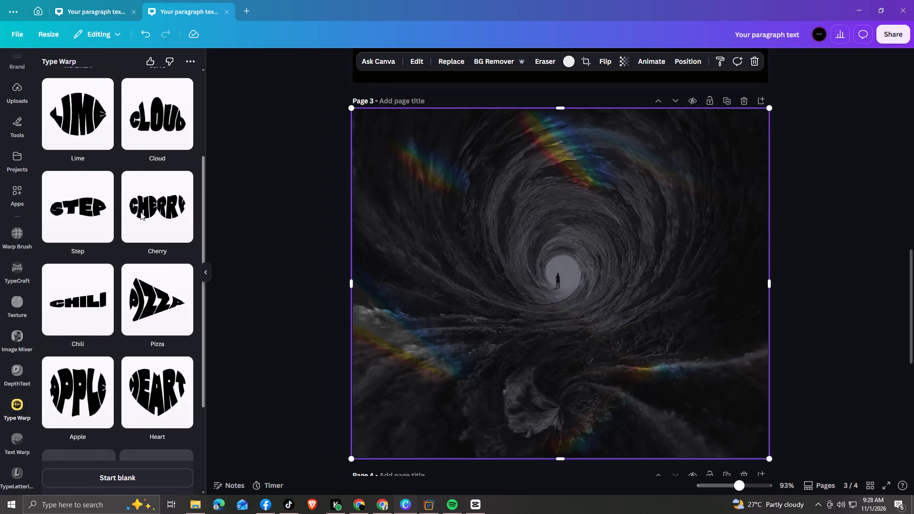
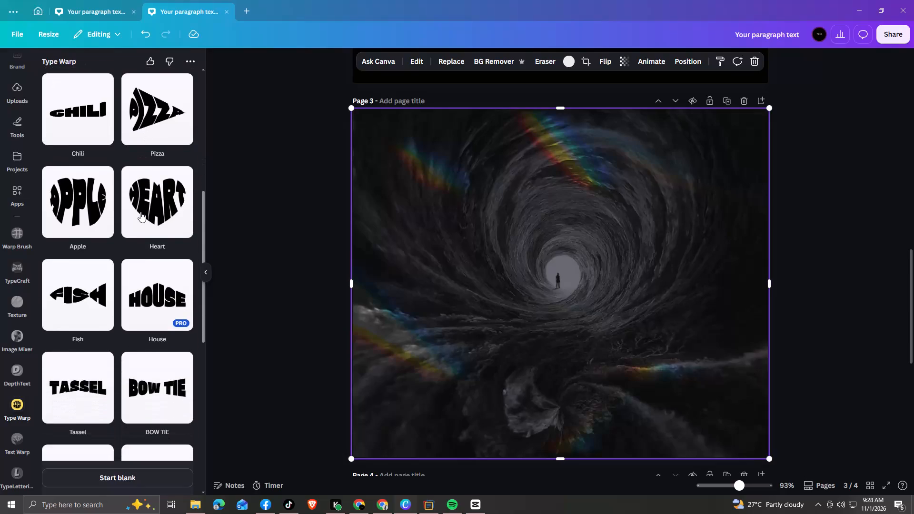
Choose the Bridge Full template from the Type Warp shape library.
scroll(140, 212, "down", 1)
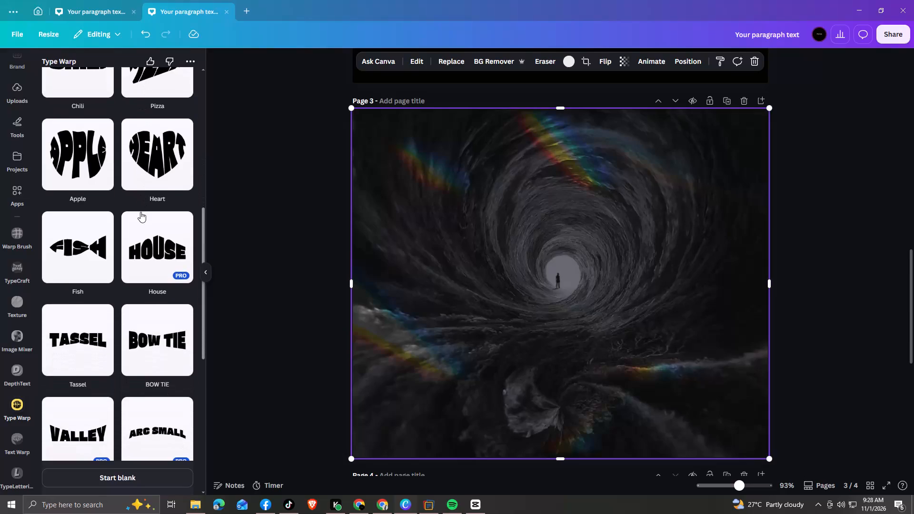
scroll(140, 212, "down", 2)
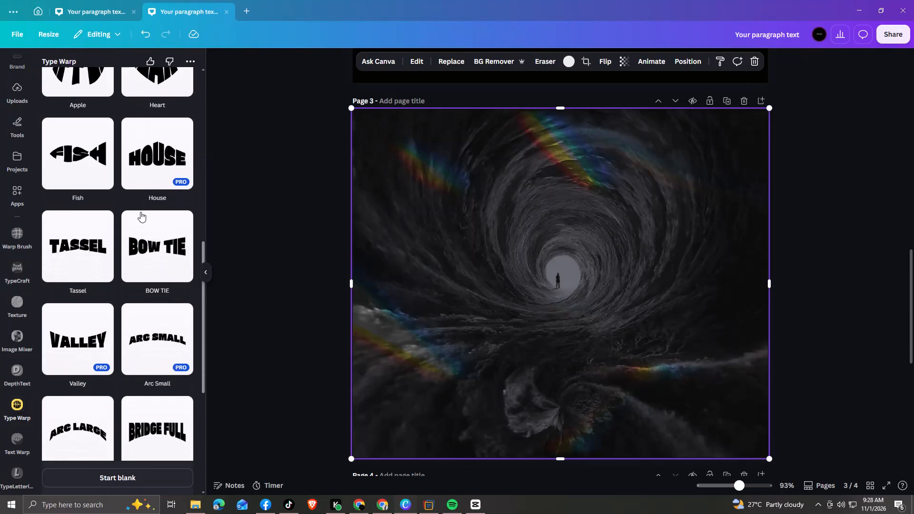
scroll(140, 212, "down", 1)
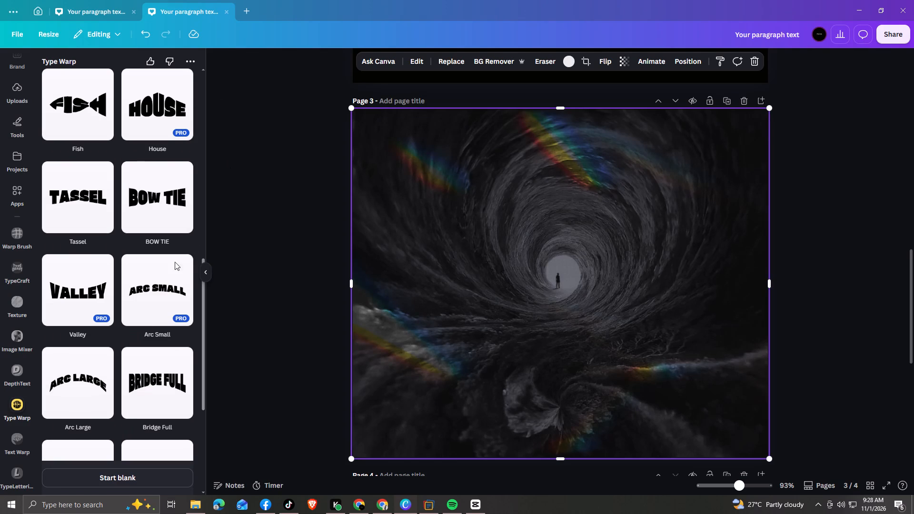
scroll(135, 378, "down", 2)
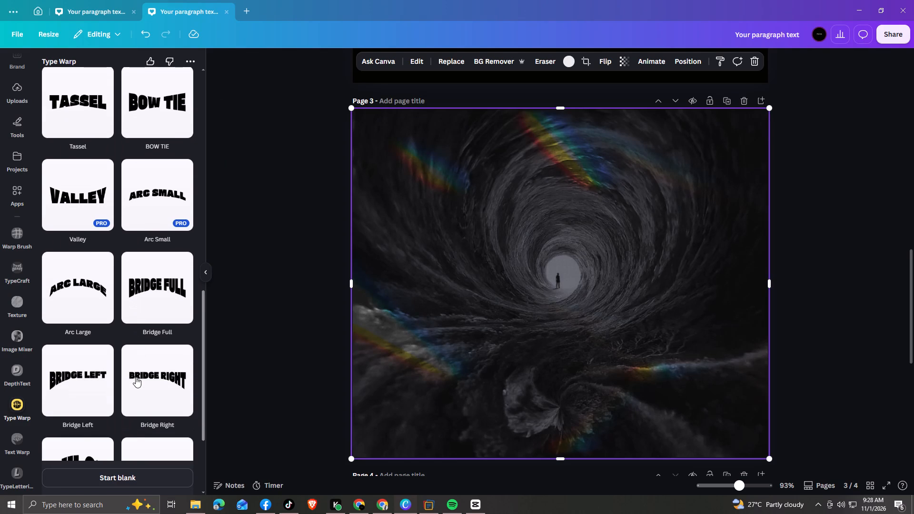
scroll(136, 377, "down", 1)
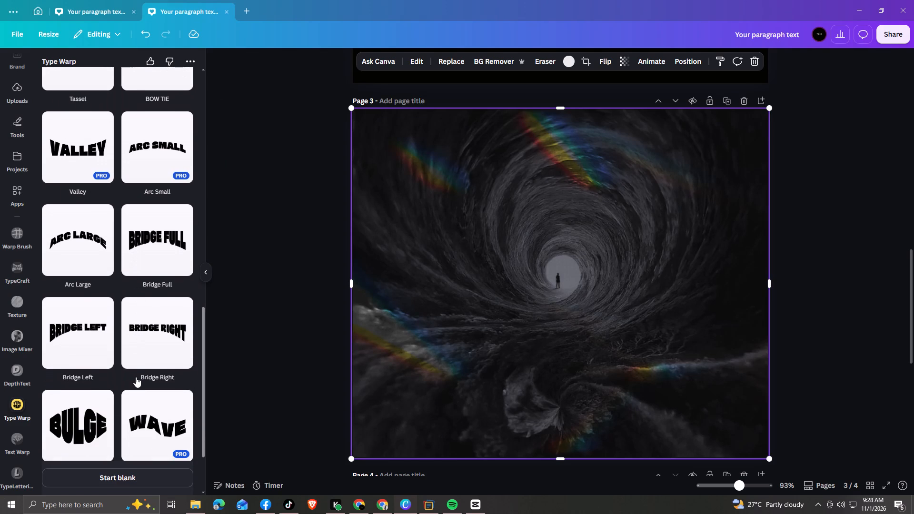
scroll(136, 377, "down", 2)
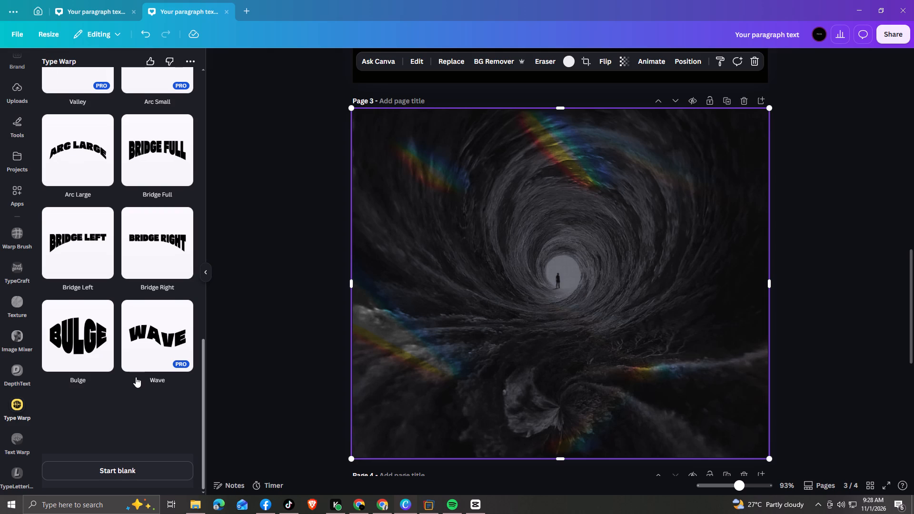
scroll(136, 377, "up", 2)
left_click(143, 254)
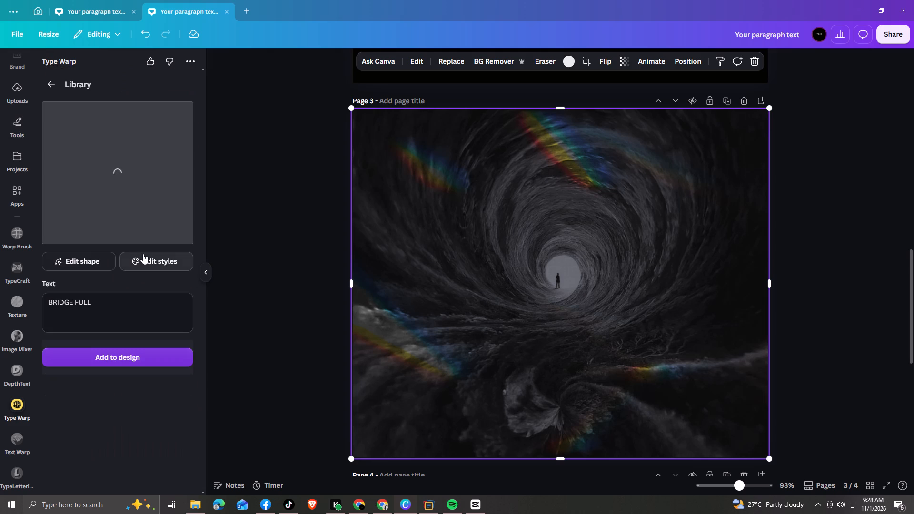
Replace the Bridge Full template's text with VOSASO.
left_click_drag(100, 301, 31, 307)
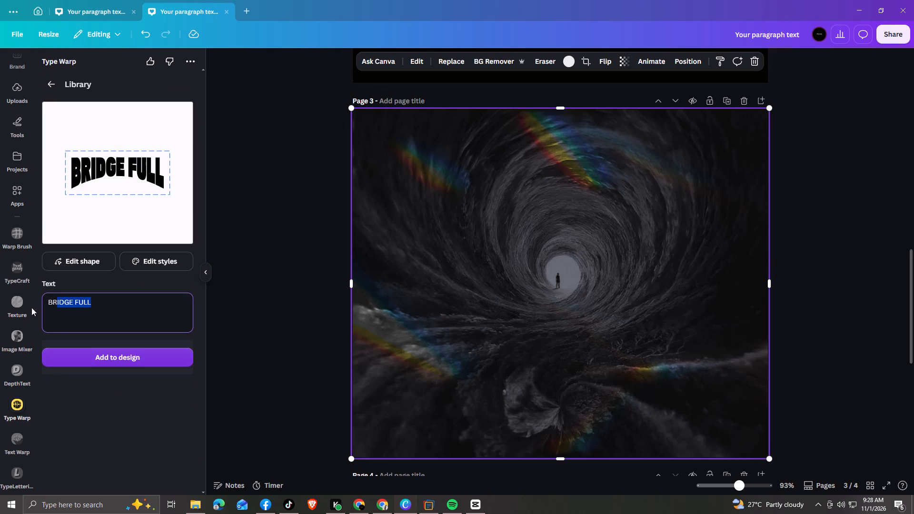
left_click_drag(31, 307, 27, 307)
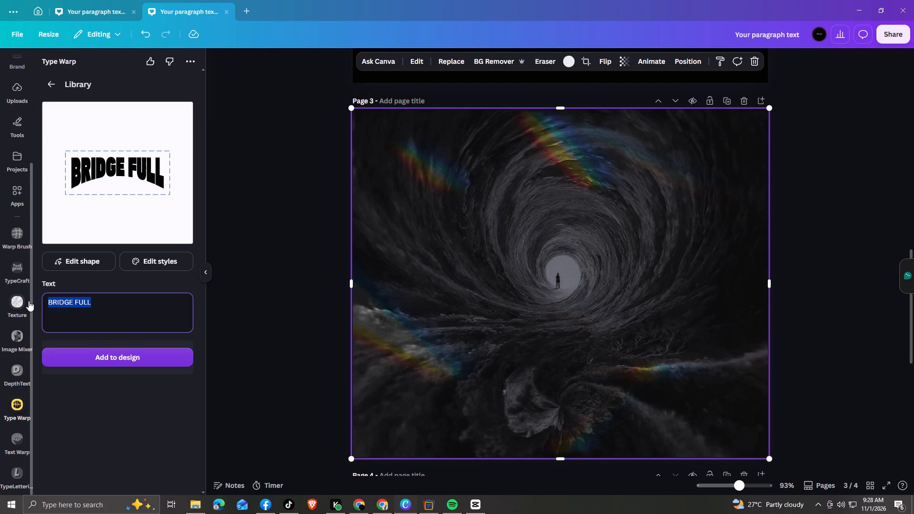
type("VO")
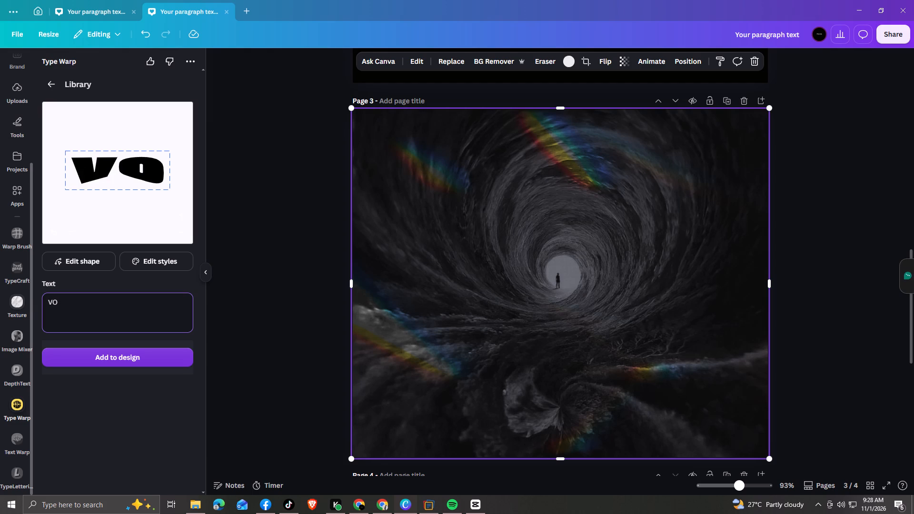
type("SASO")
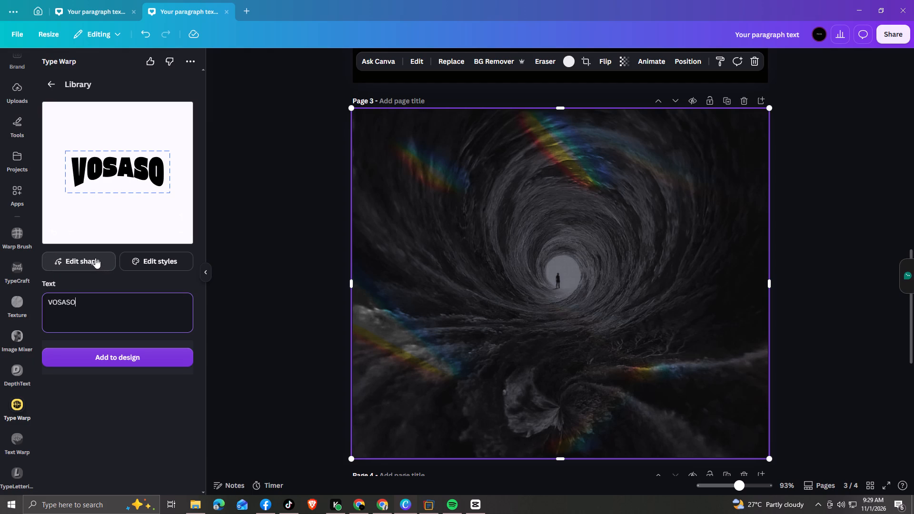
Open the font choices in the VOSASO text's style settings and examine the free and Pro fonts for a suitable typeface.
left_click(142, 258)
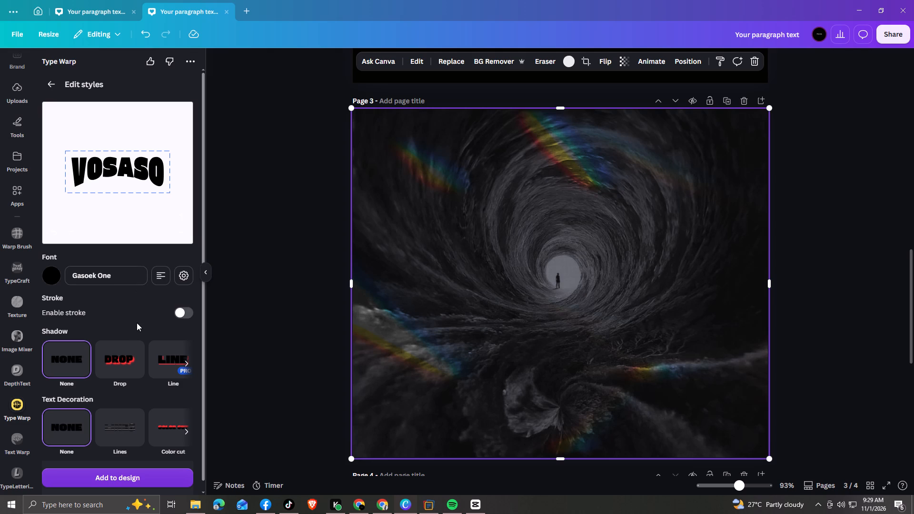
left_click(129, 273)
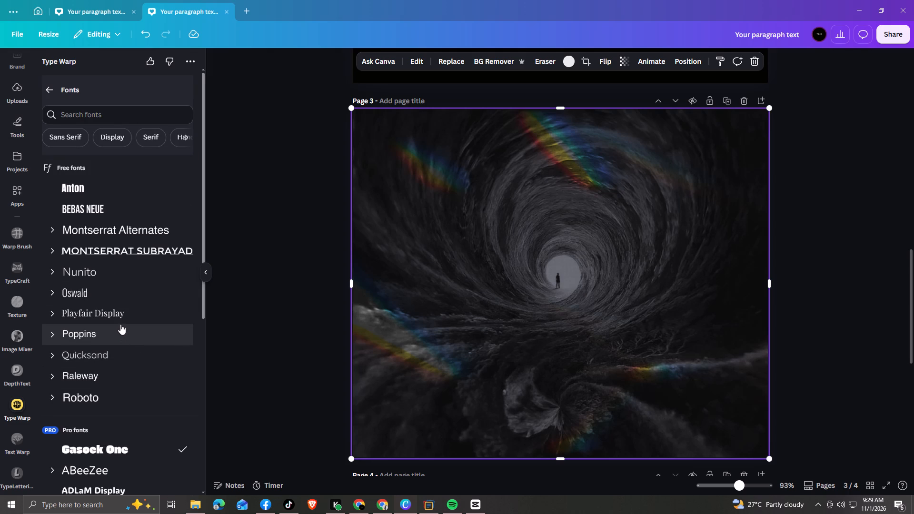
scroll(120, 322, "down", 4)
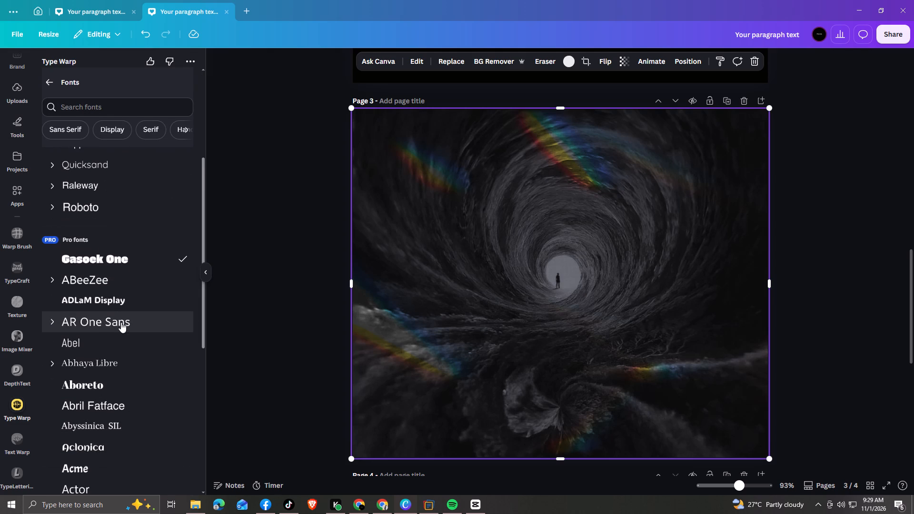
scroll(121, 322, "down", 5)
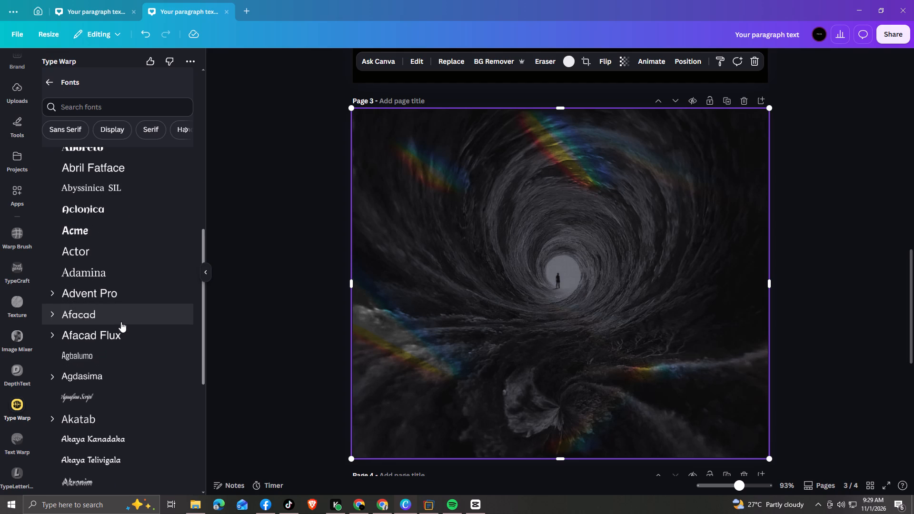
scroll(121, 322, "down", 3)
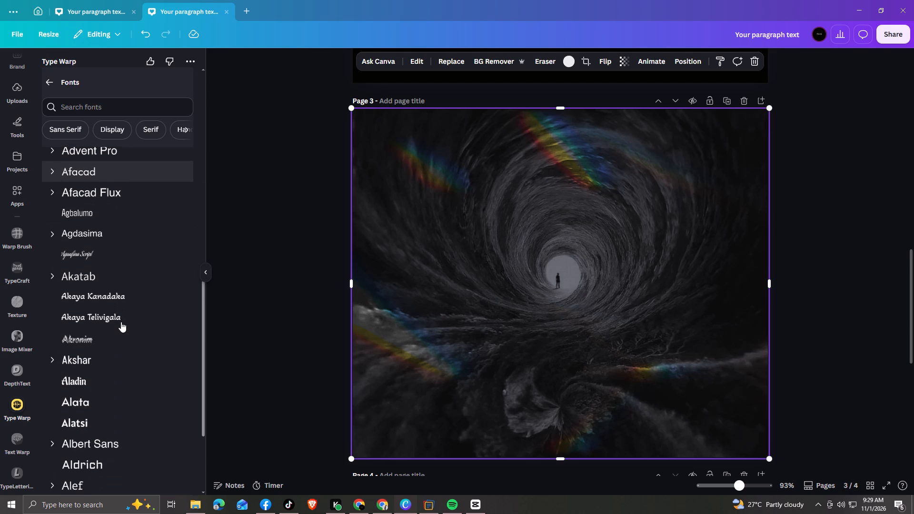
scroll(121, 322, "down", 4)
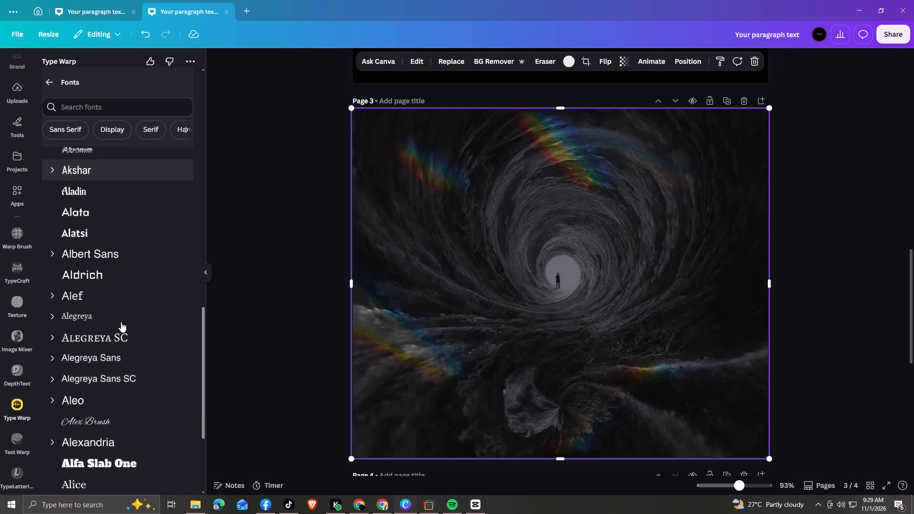
scroll(121, 322, "down", 2)
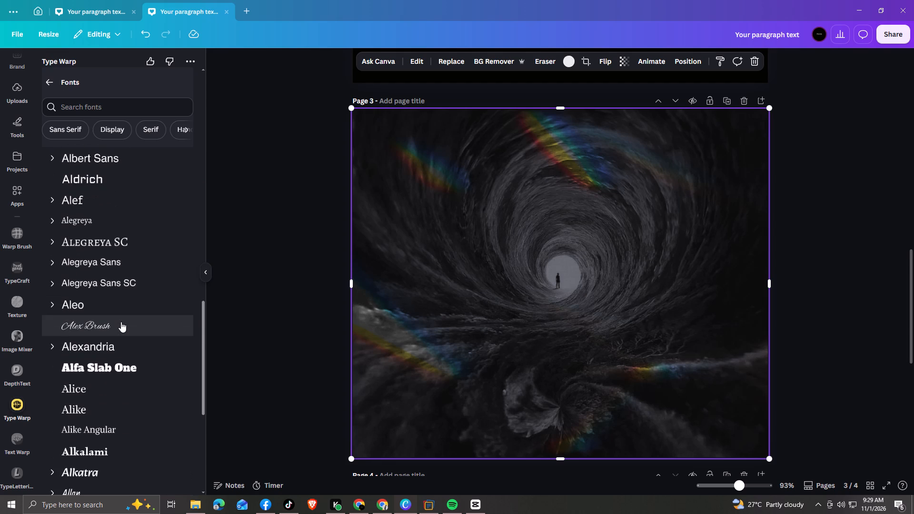
scroll(121, 322, "down", 3)
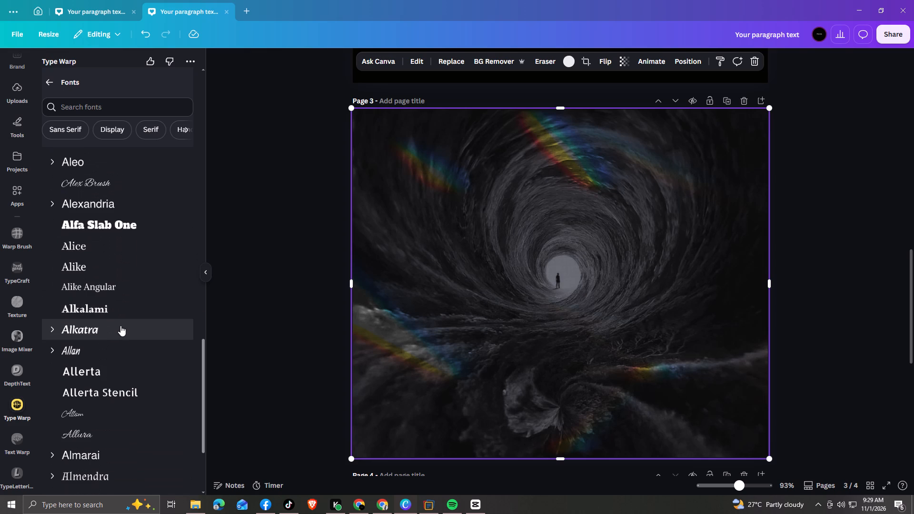
scroll(120, 326, "down", 3)
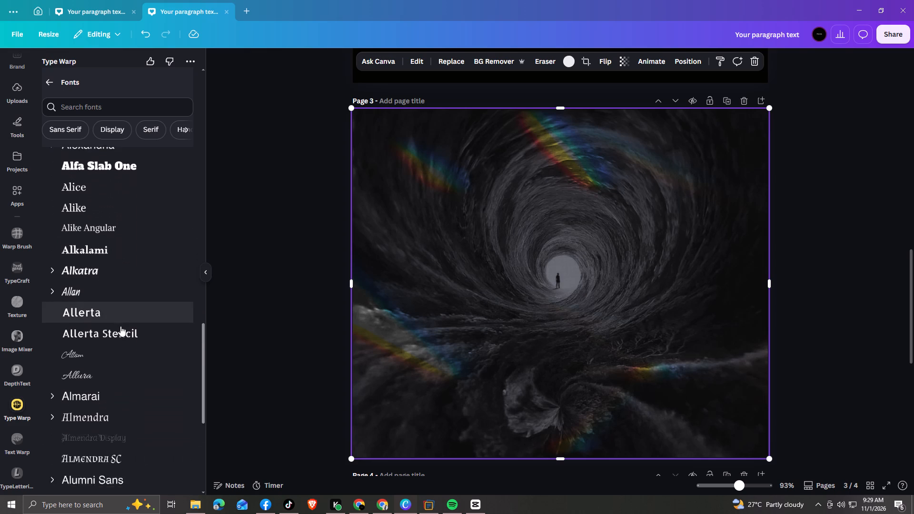
scroll(120, 326, "down", 2)
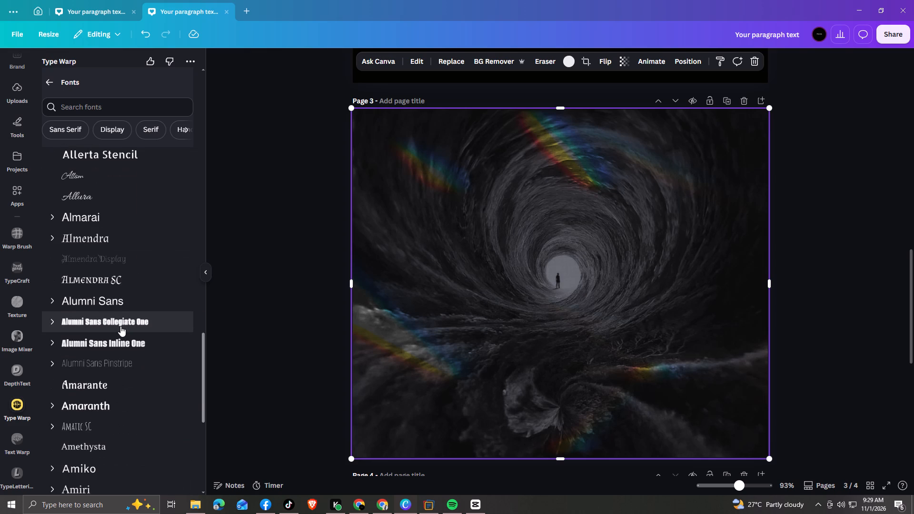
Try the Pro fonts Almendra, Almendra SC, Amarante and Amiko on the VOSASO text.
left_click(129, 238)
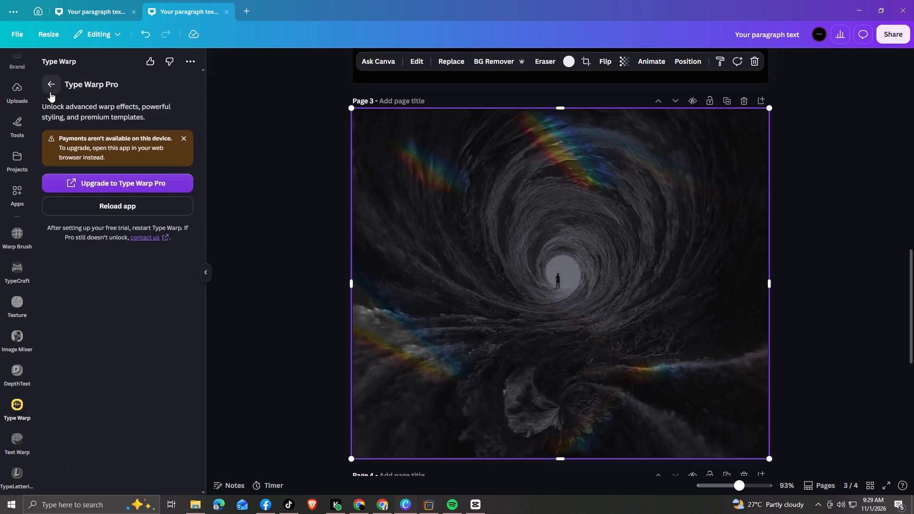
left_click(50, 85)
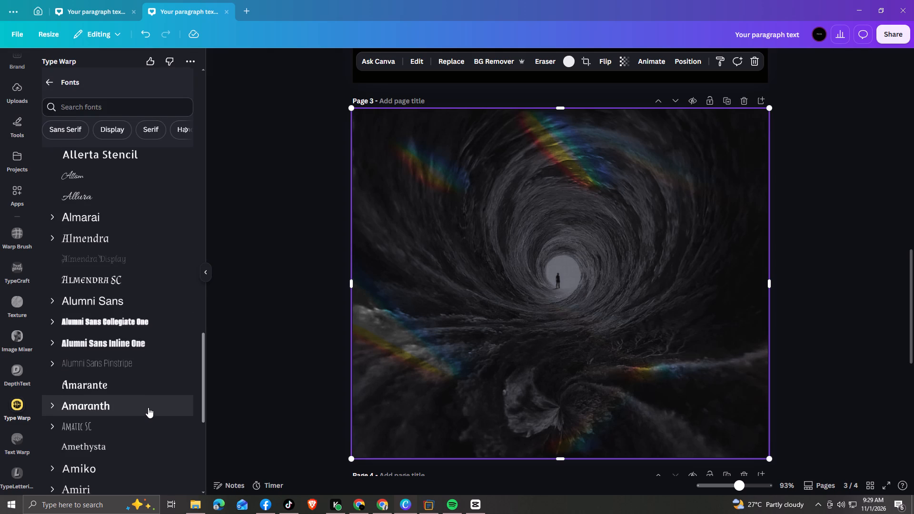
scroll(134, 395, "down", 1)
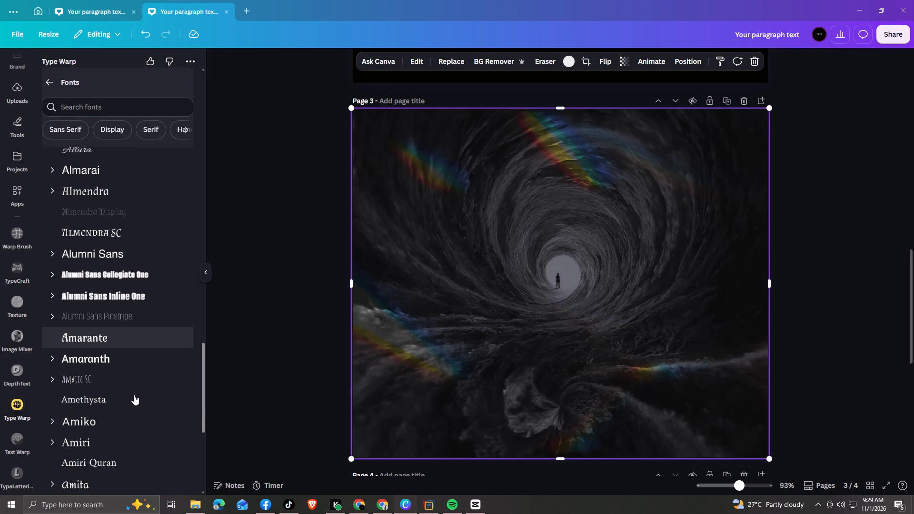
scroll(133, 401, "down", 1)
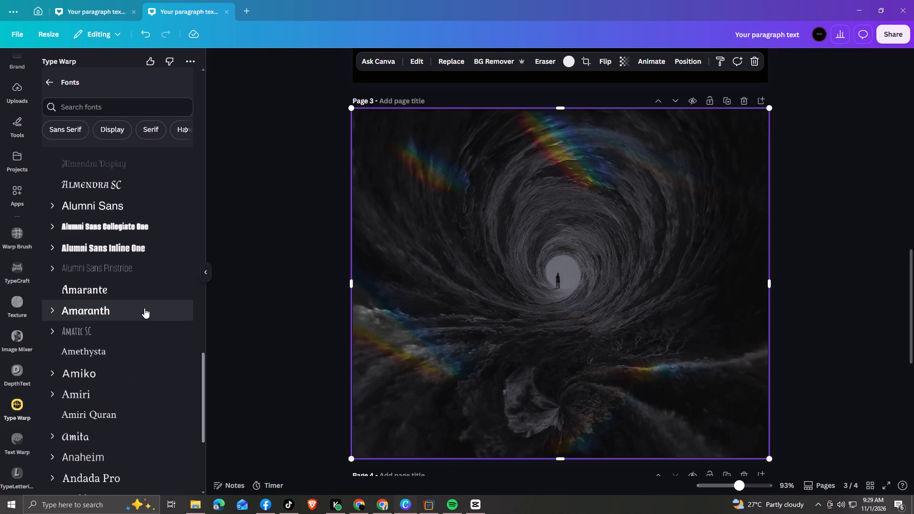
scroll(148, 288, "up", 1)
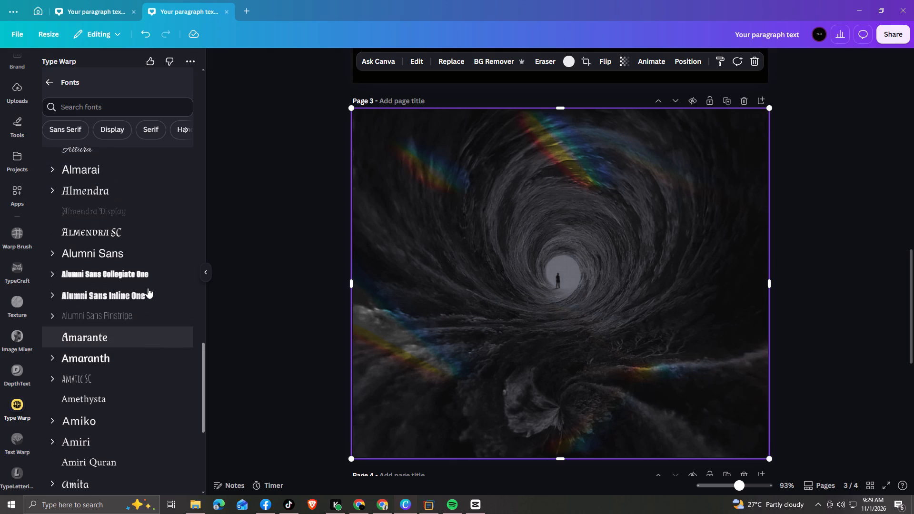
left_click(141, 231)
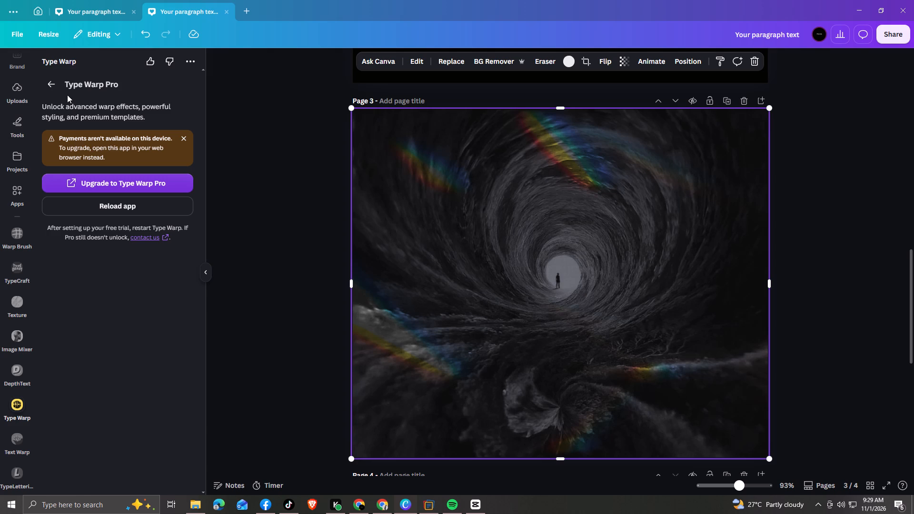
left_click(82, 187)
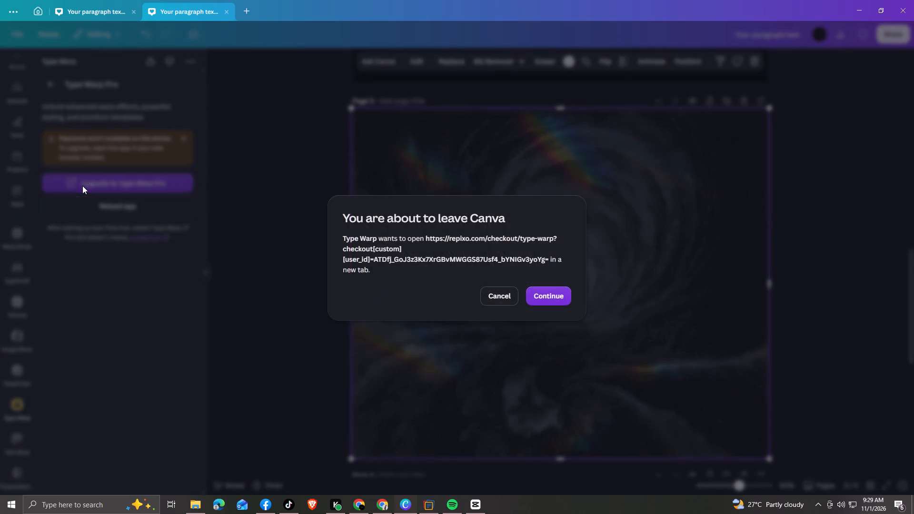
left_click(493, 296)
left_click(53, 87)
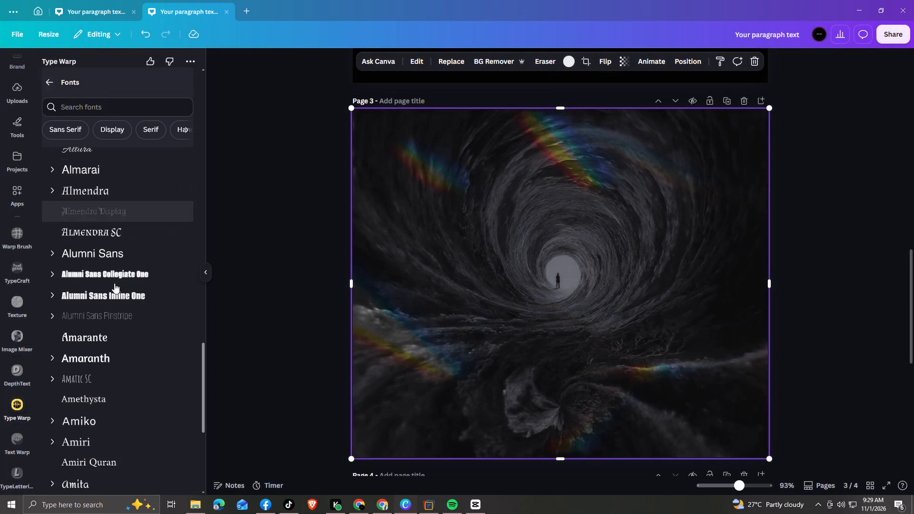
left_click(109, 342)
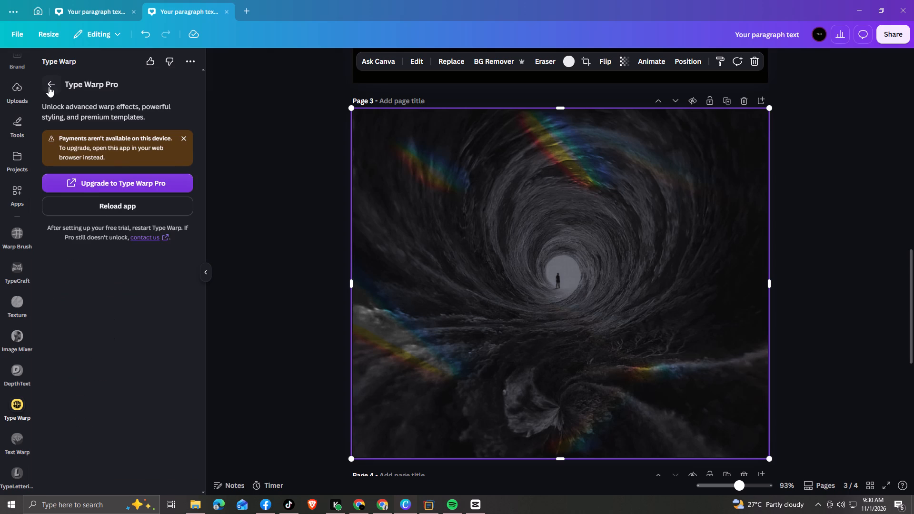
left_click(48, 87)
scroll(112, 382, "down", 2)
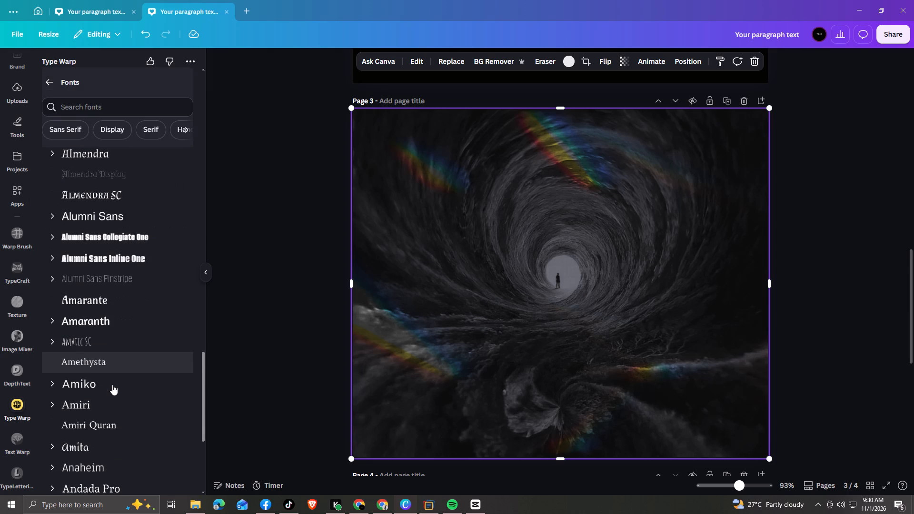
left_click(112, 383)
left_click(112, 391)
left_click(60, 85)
Set the VOSASO text's font to Oswald from the free fonts.
scroll(83, 207, "up", 3)
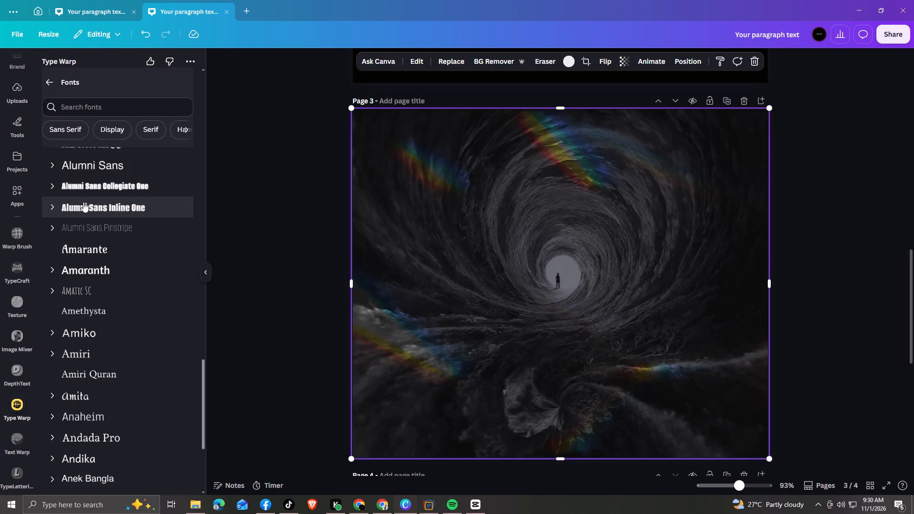
scroll(83, 202, "up", 6)
scroll(70, 297, "up", 14)
scroll(49, 256, "up", 2)
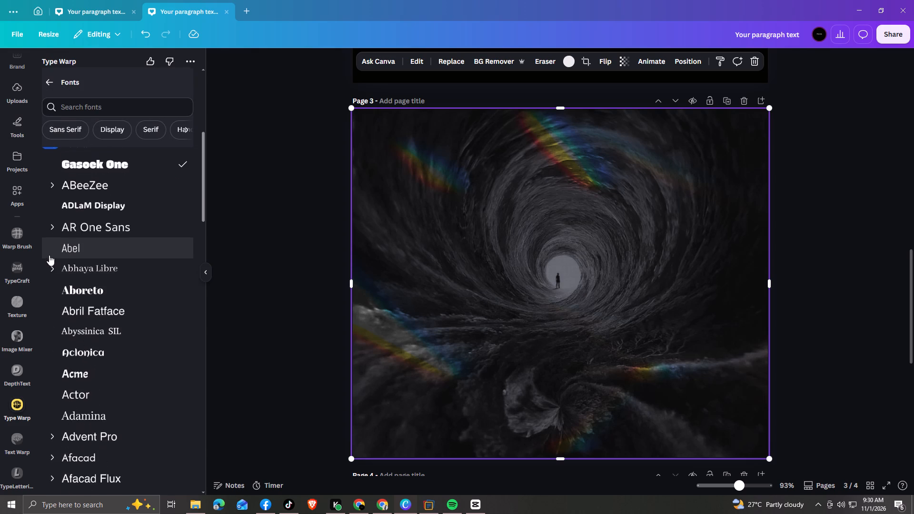
scroll(49, 255, "up", 2)
left_click(84, 202)
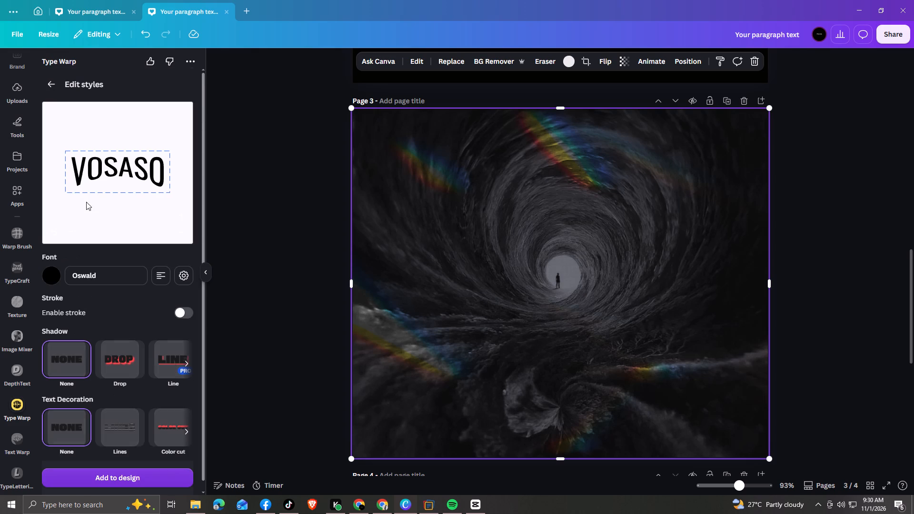
Reopen the VOSASO text's font choices and examine the free and Pro fonts for a typeface to replace Oswald.
left_click(109, 276)
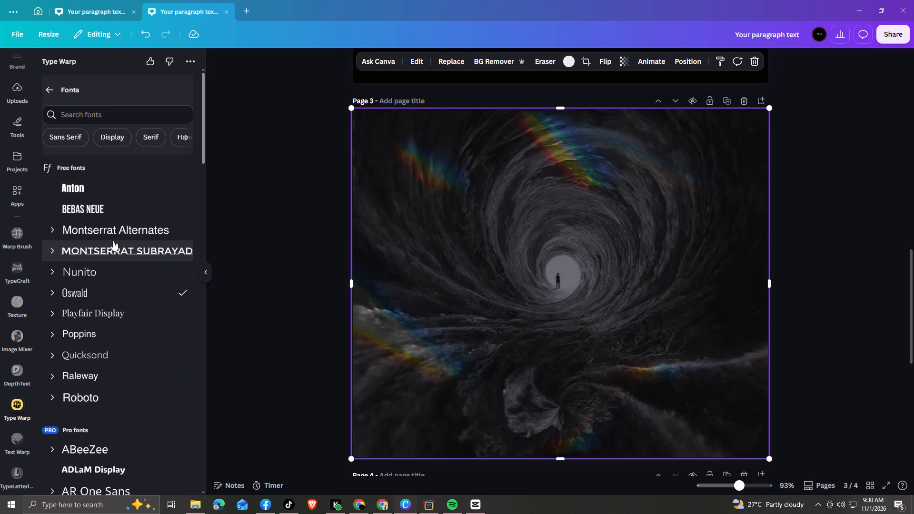
scroll(113, 240, "down", 11)
scroll(111, 239, "up", 5)
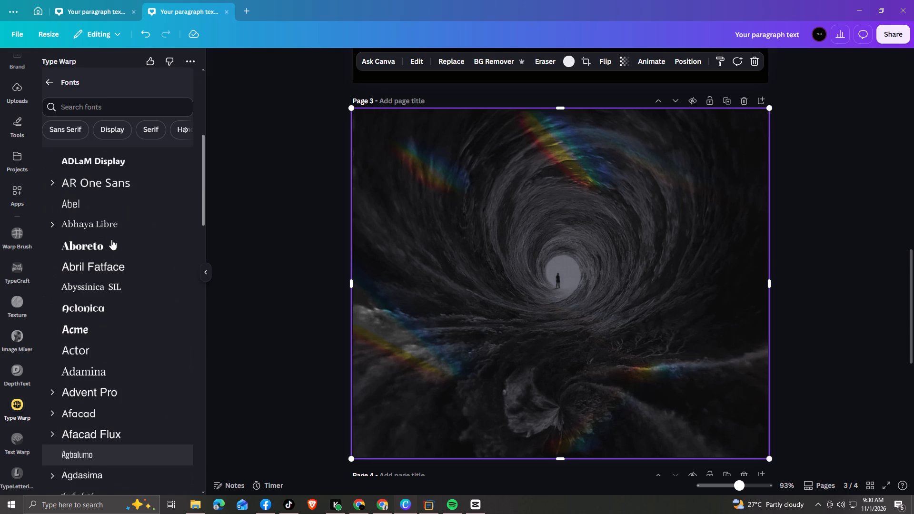
scroll(111, 239, "up", 4)
scroll(107, 271, "down", 8)
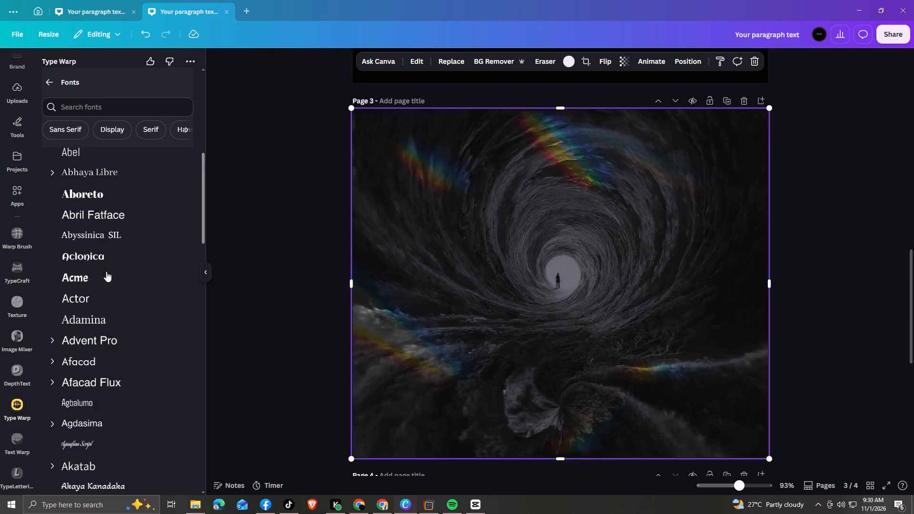
scroll(106, 271, "down", 20)
scroll(106, 271, "down", 10)
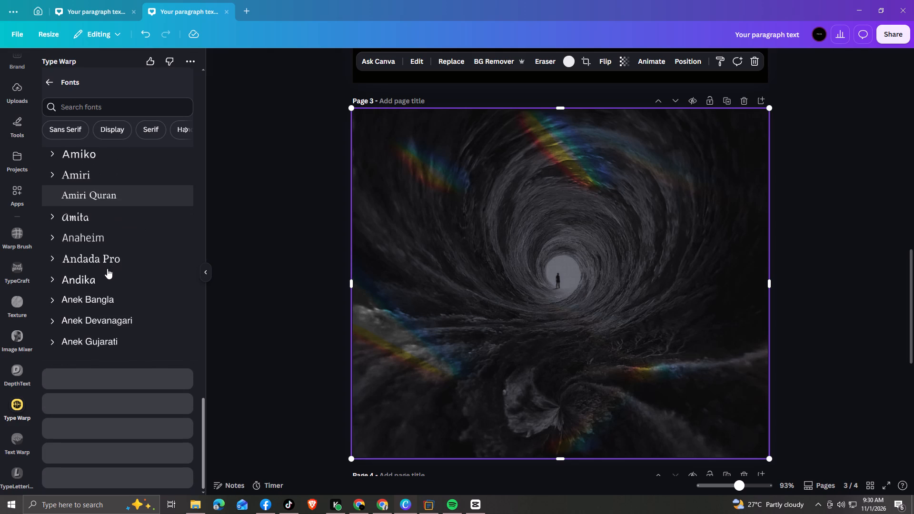
scroll(107, 267, "down", 18)
scroll(107, 266, "down", 3)
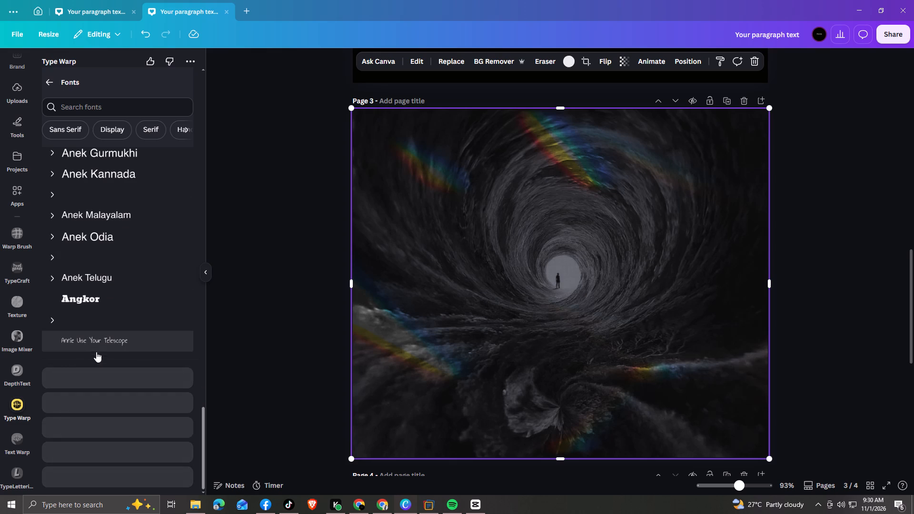
scroll(106, 359, "down", 1)
scroll(145, 322, "down", 6)
scroll(152, 310, "up", 20)
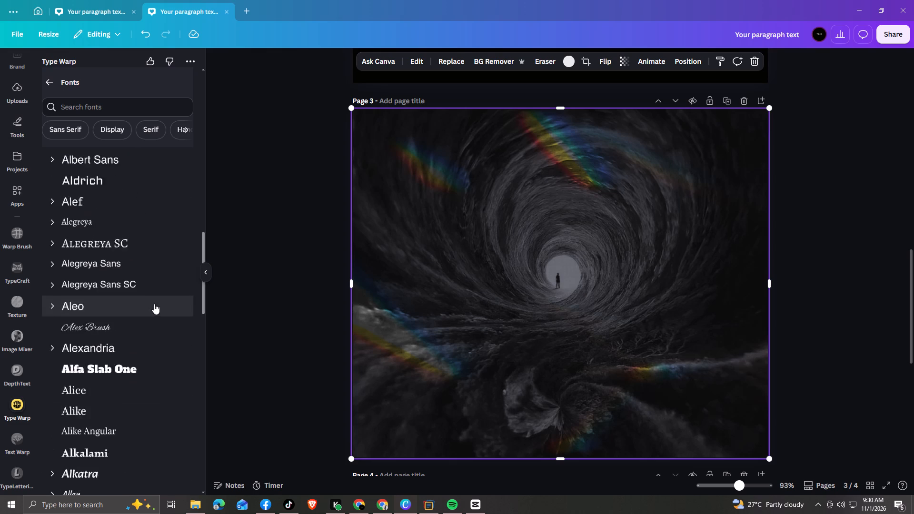
scroll(154, 304, "up", 20)
scroll(154, 304, "up", 1)
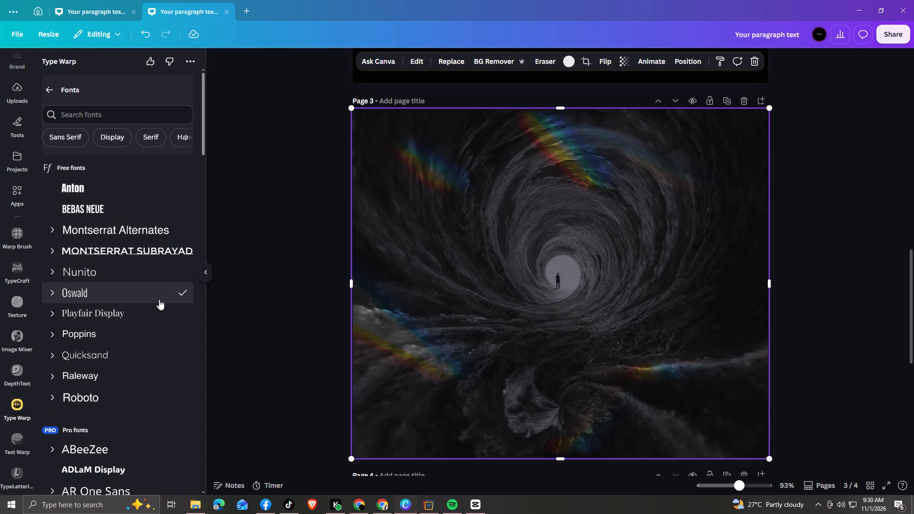
scroll(159, 299, "up", 1)
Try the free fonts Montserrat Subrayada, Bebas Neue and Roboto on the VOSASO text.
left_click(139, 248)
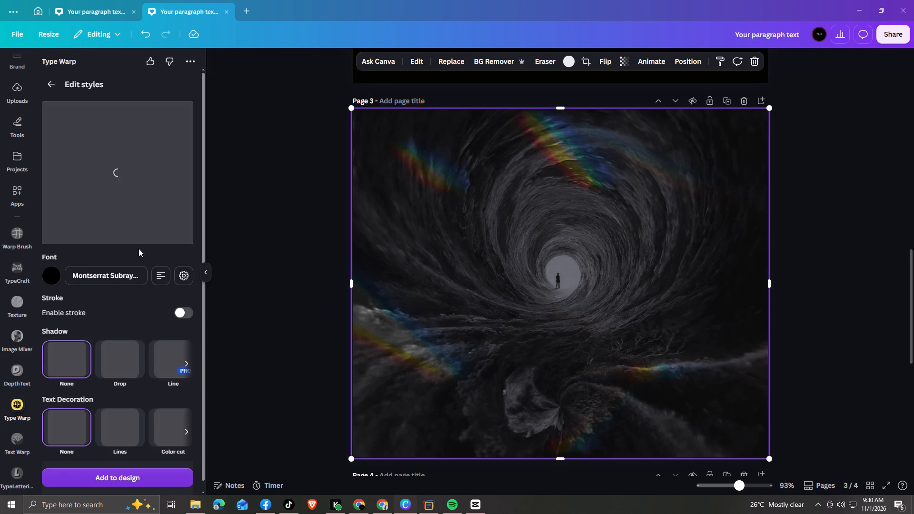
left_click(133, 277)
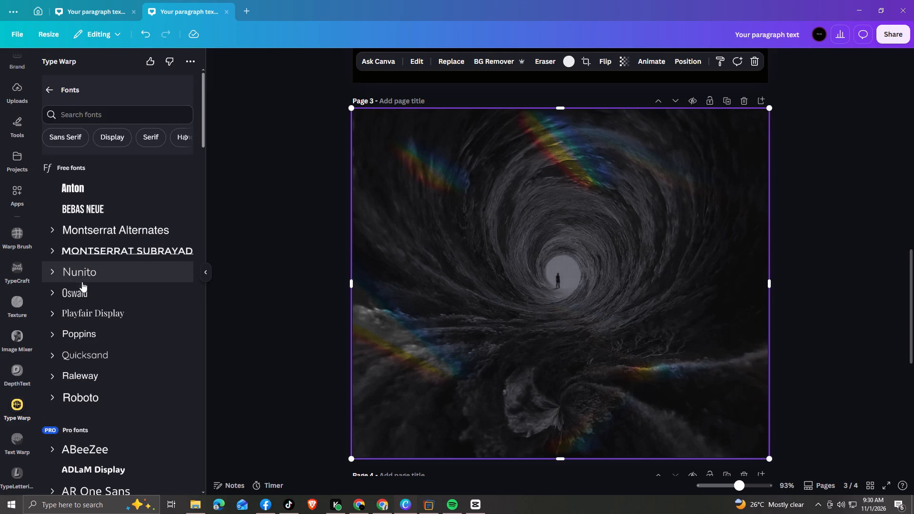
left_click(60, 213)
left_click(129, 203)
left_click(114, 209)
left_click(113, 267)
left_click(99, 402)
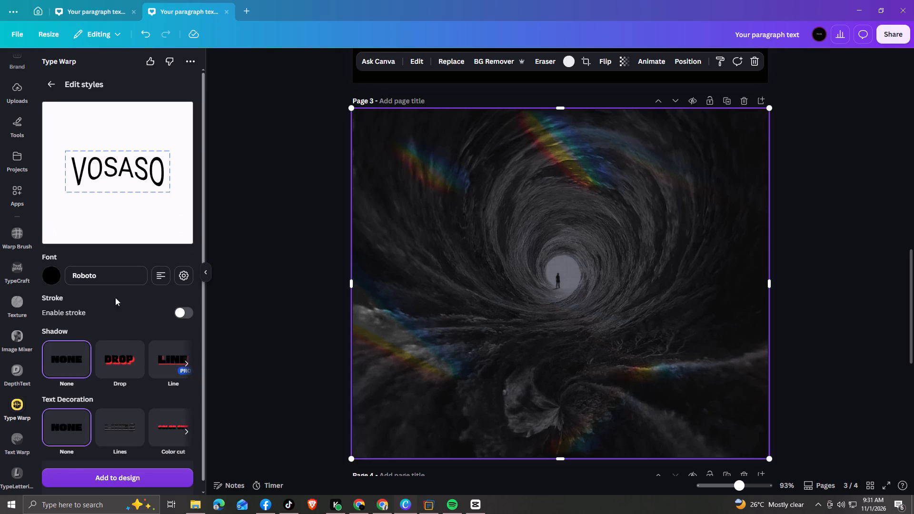
Set the VOSASO text's font to the Black Italic style of Playfair Display.
left_click(119, 277)
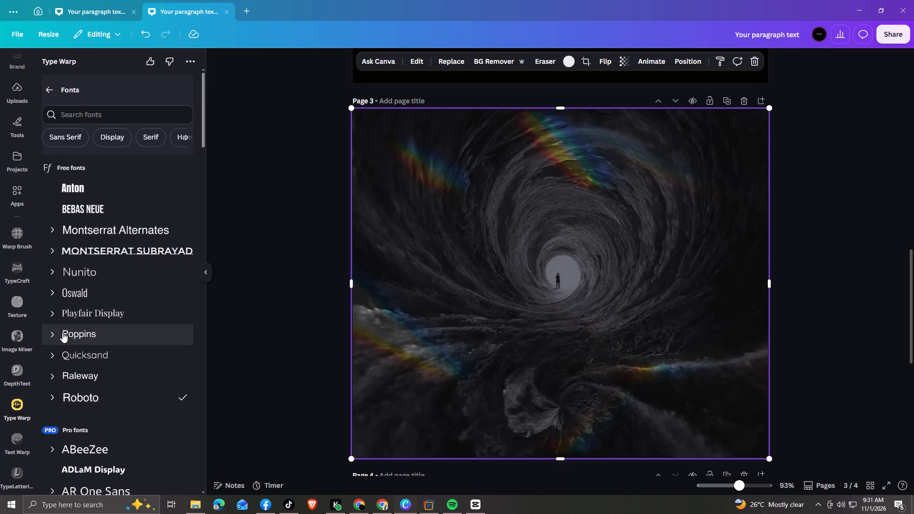
left_click(49, 333)
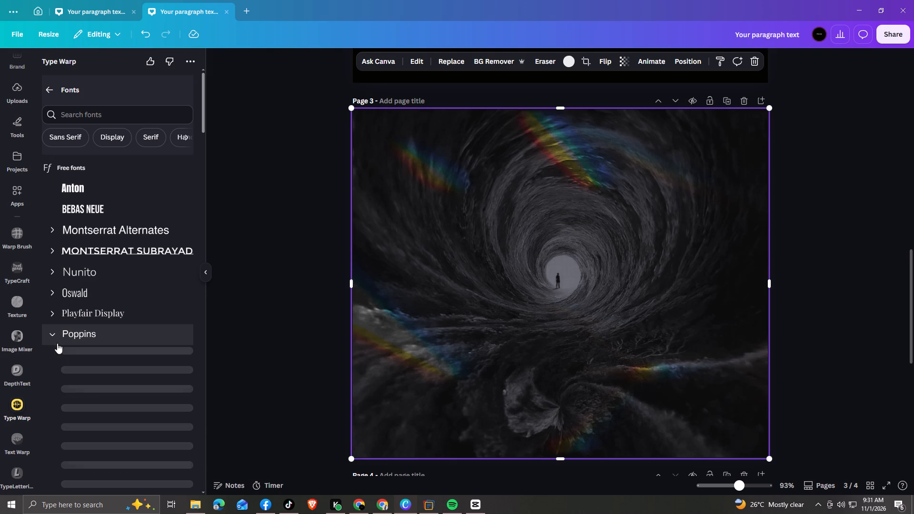
left_click(51, 314)
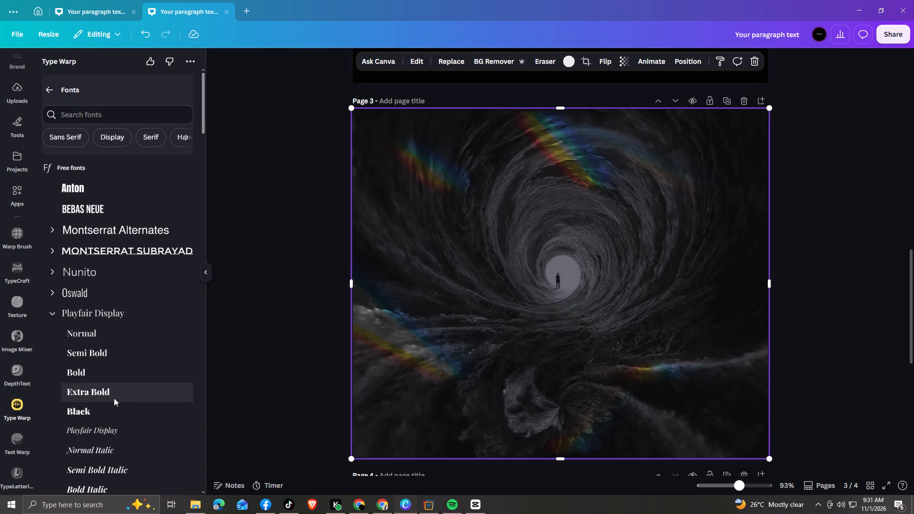
scroll(115, 398, "down", 3)
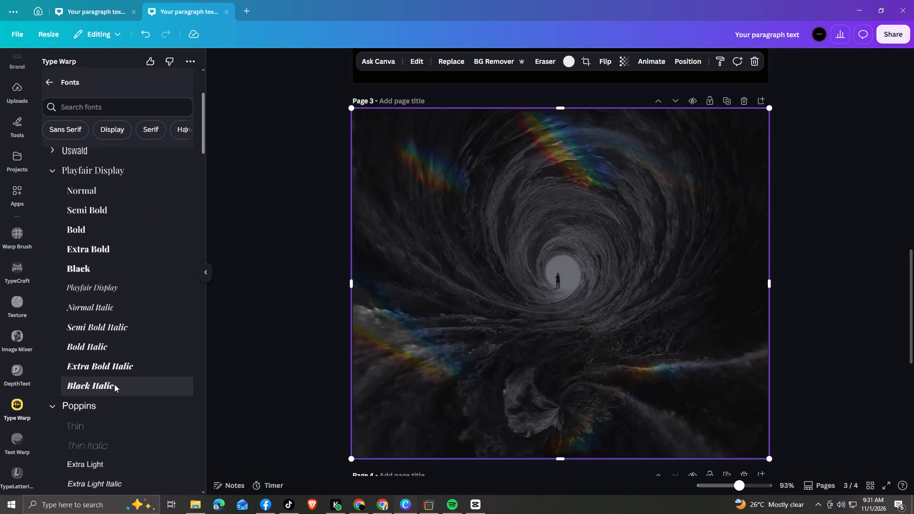
left_click(114, 384)
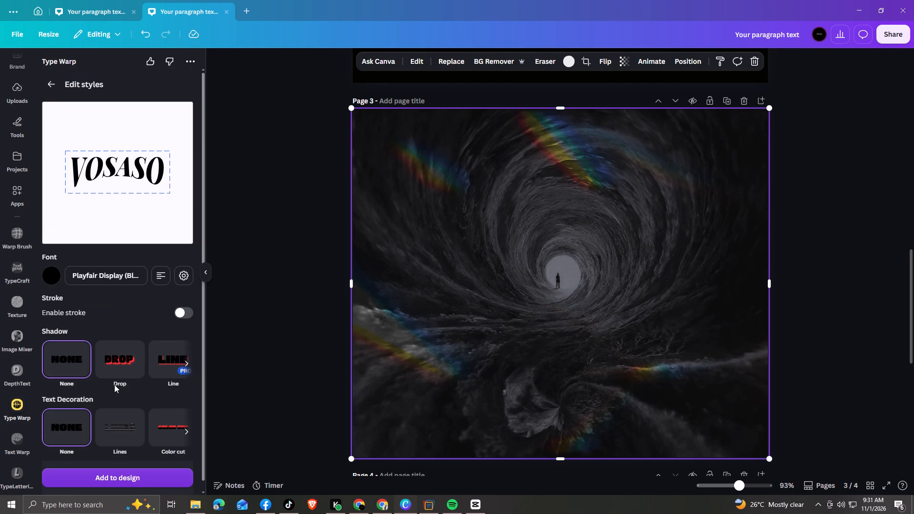
Look through the free and Pro fonts again for an alternative, keeping Playfair Display Black Italic, and return to the style settings.
left_click(127, 279)
scroll(127, 289, "down", 2)
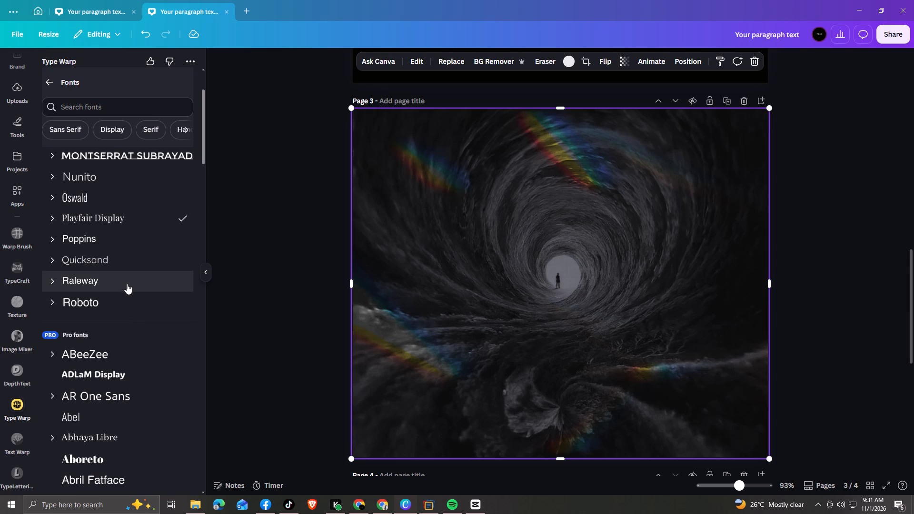
scroll(127, 284, "down", 11)
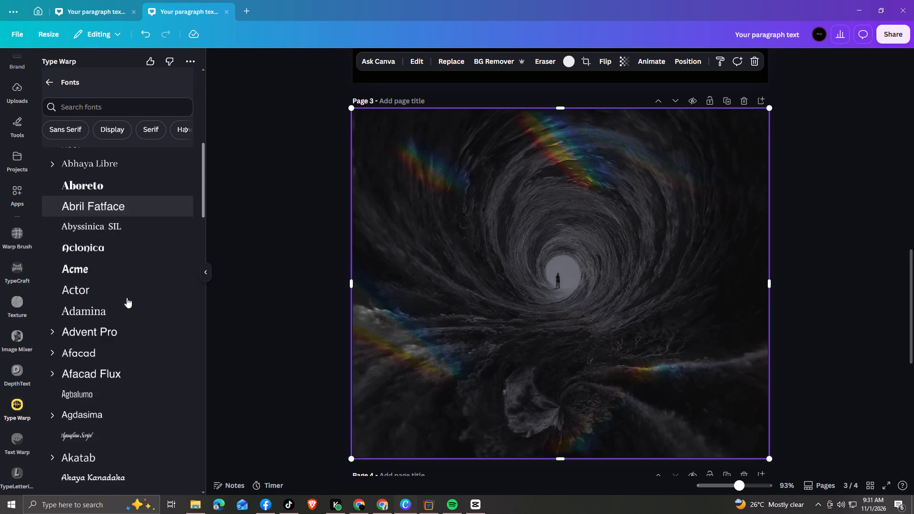
scroll(123, 274, "up", 4)
left_click(48, 74)
left_click(47, 80)
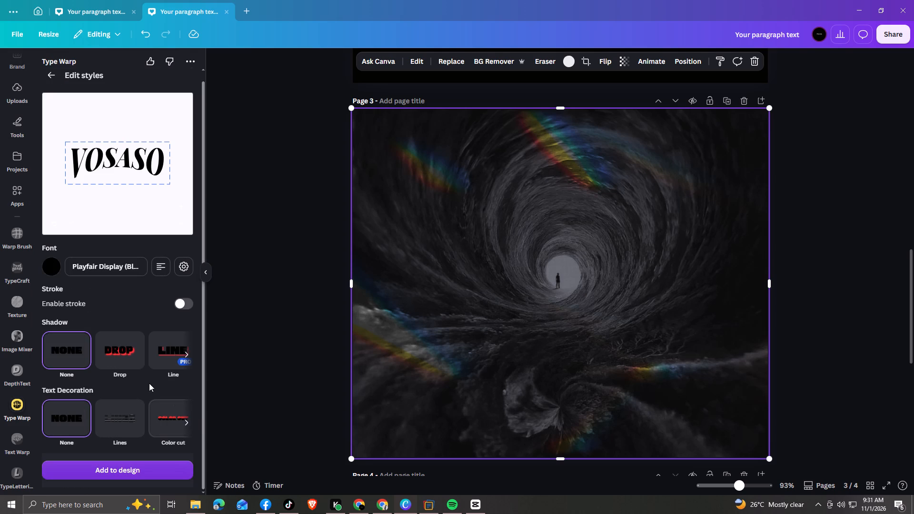
Apply a Drop shadow to the VOSASO text with an offset of 7.
scroll(146, 383, "down", 3)
left_click(186, 353)
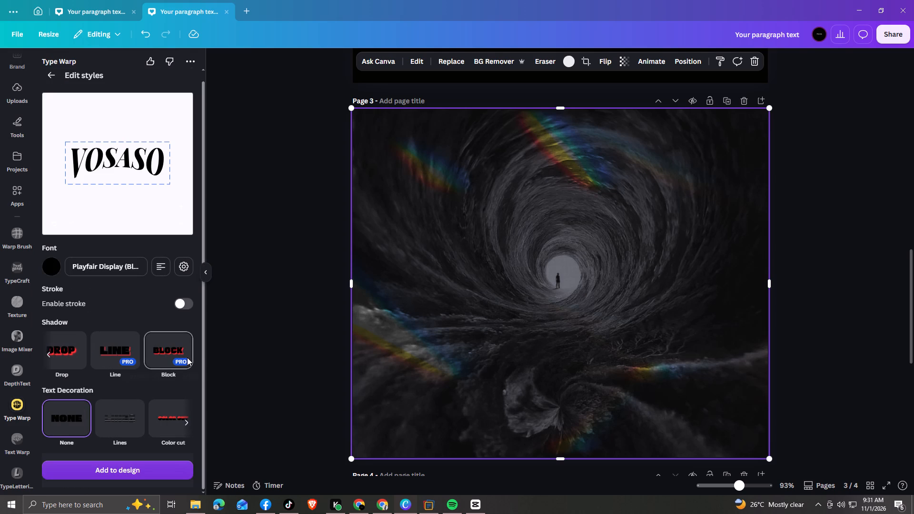
left_click(49, 352)
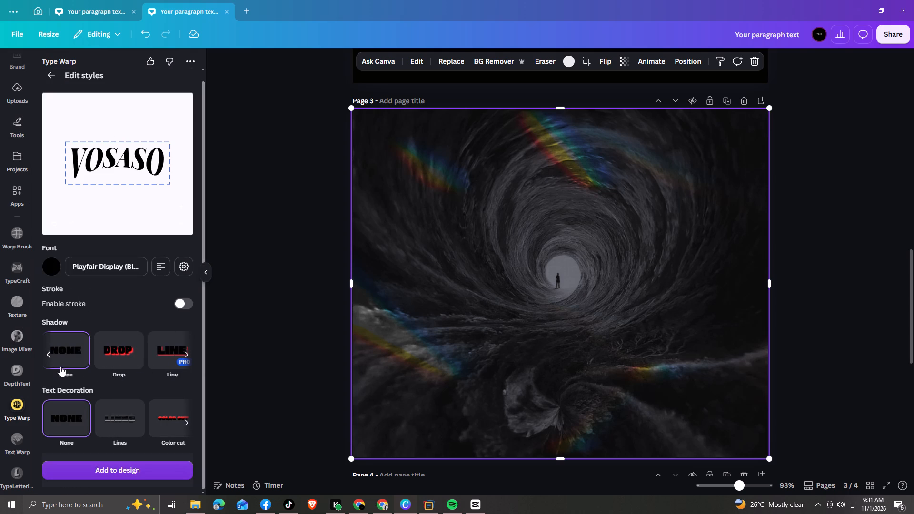
left_click(125, 350)
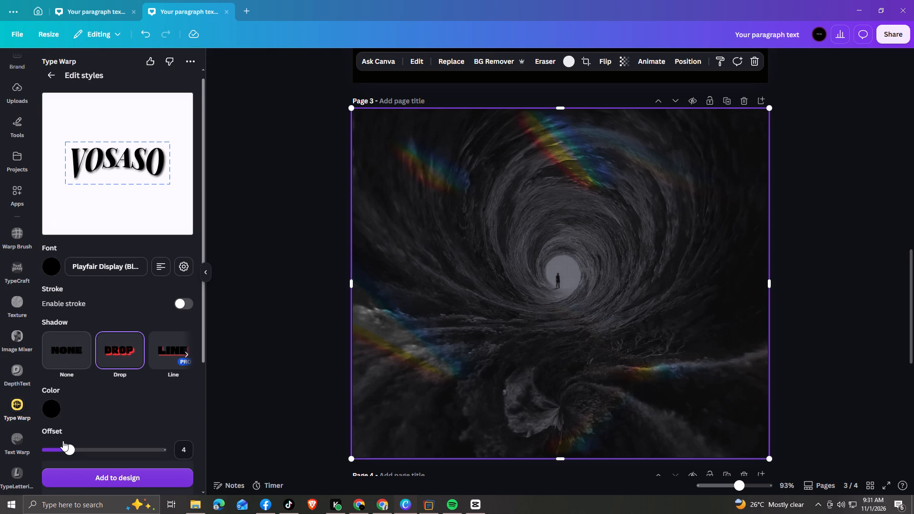
left_click_drag(68, 453, 102, 453)
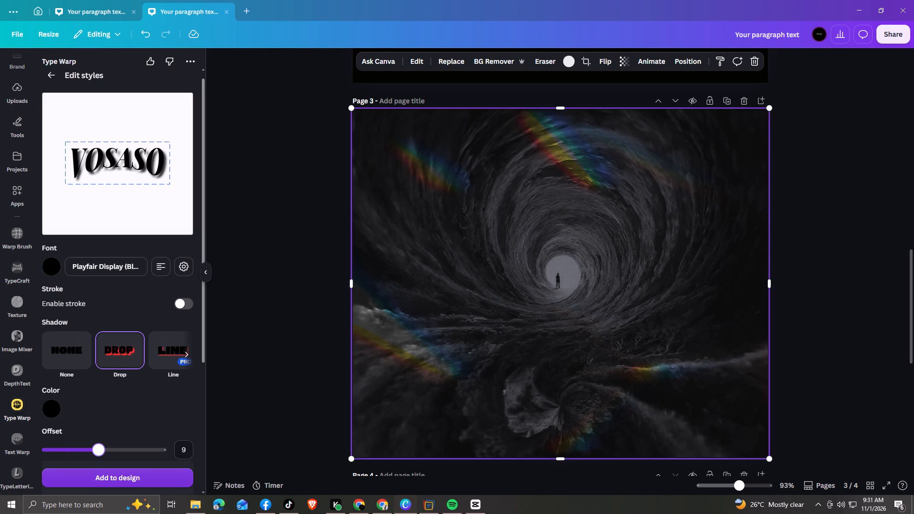
left_click_drag(102, 453, 87, 455)
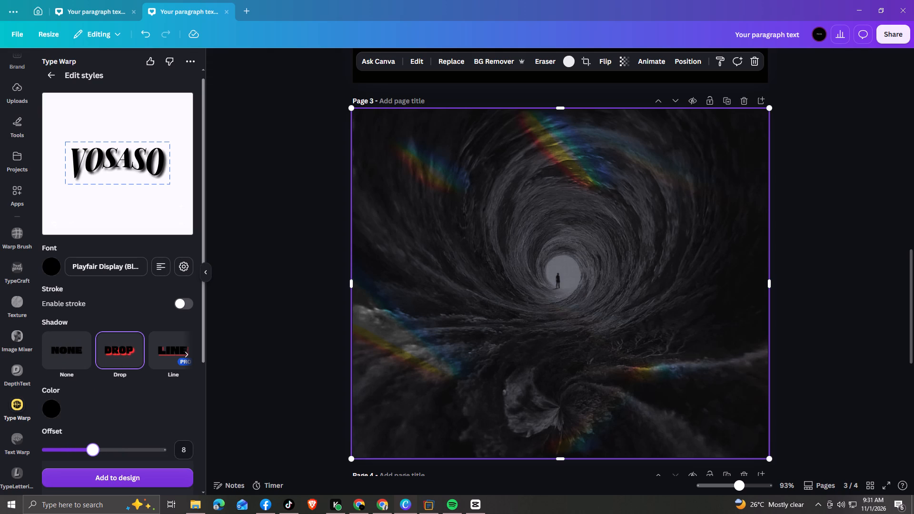
left_click_drag(87, 455, 84, 455)
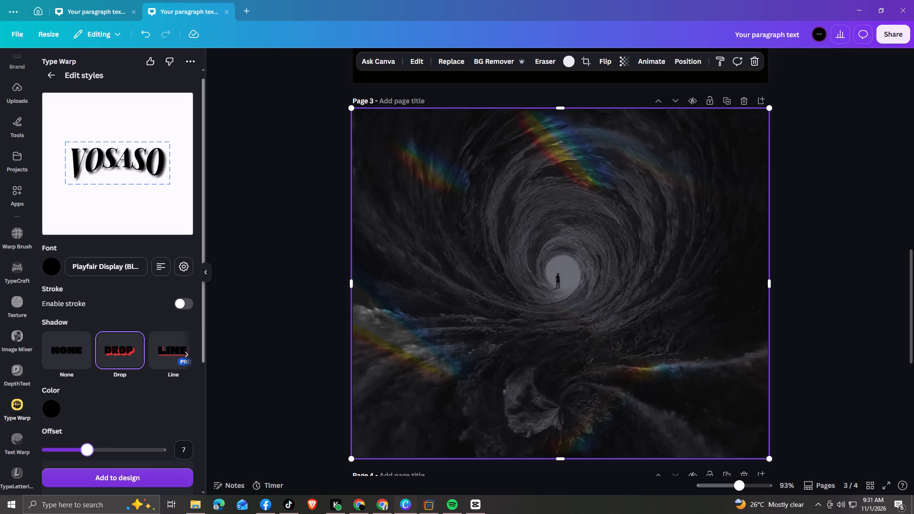
left_click_drag(84, 455, 88, 455)
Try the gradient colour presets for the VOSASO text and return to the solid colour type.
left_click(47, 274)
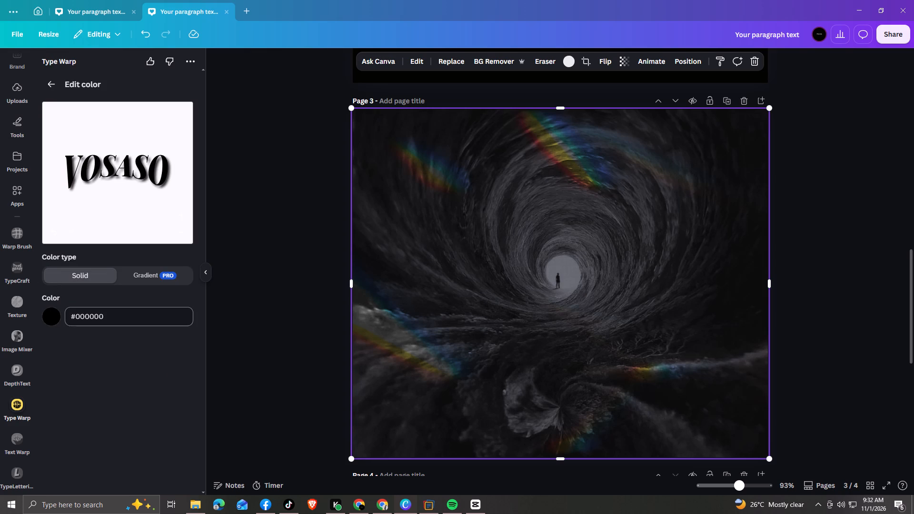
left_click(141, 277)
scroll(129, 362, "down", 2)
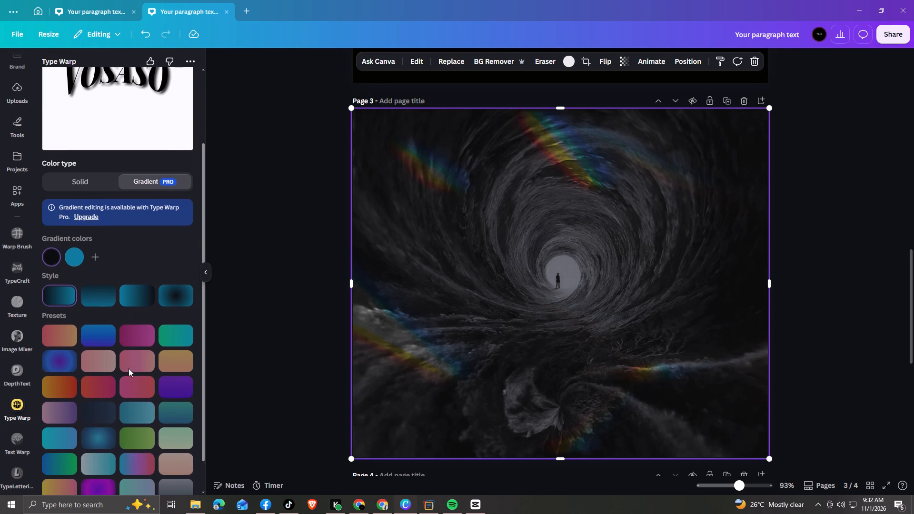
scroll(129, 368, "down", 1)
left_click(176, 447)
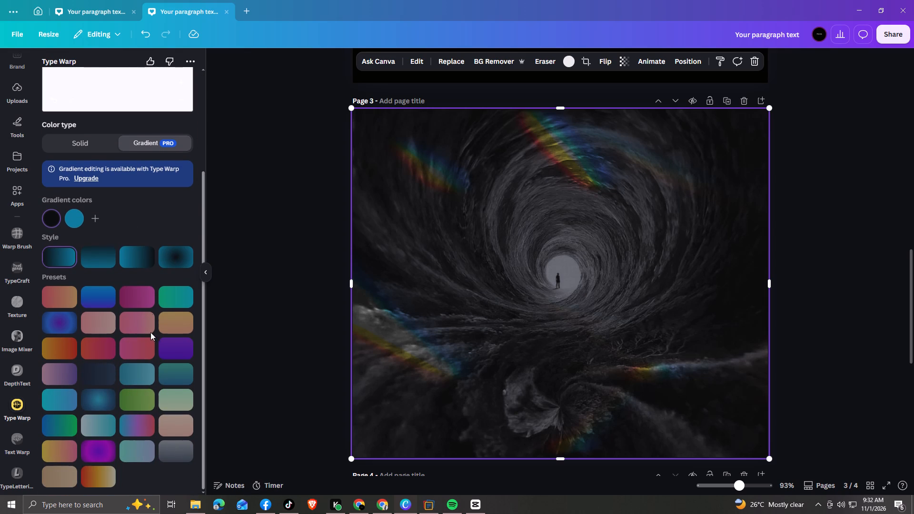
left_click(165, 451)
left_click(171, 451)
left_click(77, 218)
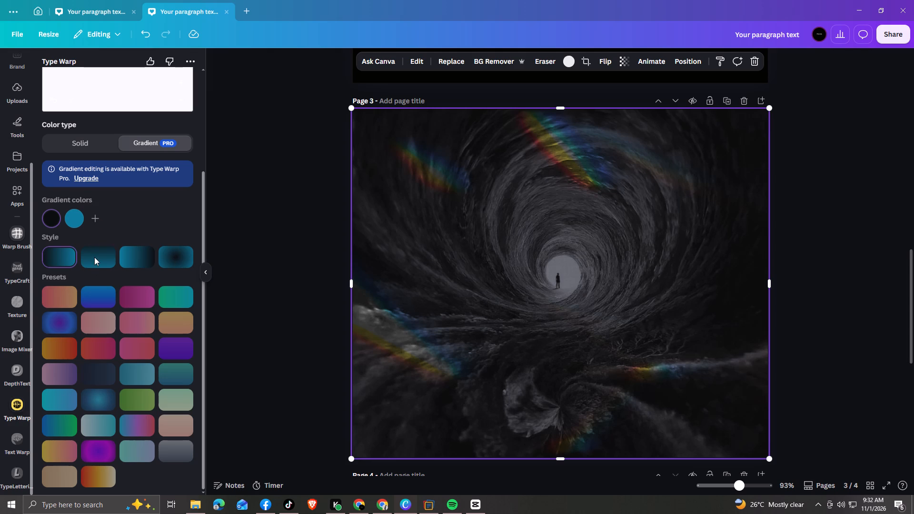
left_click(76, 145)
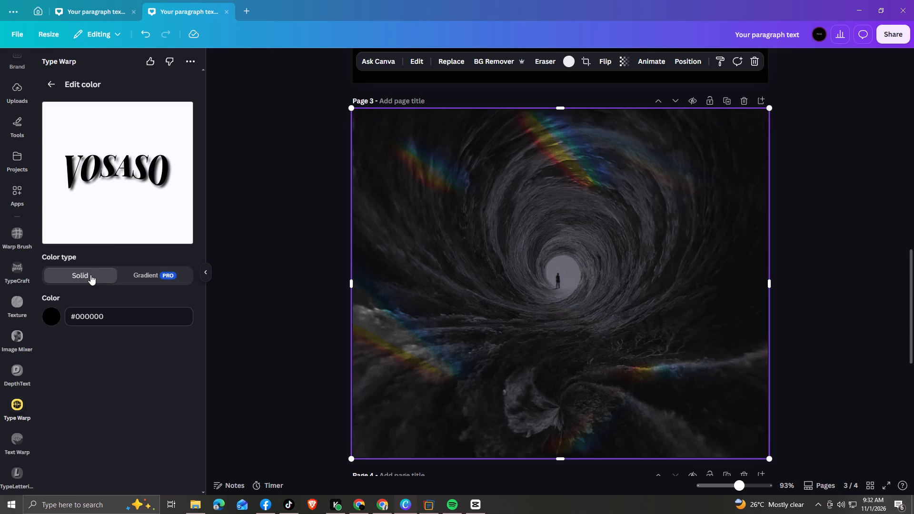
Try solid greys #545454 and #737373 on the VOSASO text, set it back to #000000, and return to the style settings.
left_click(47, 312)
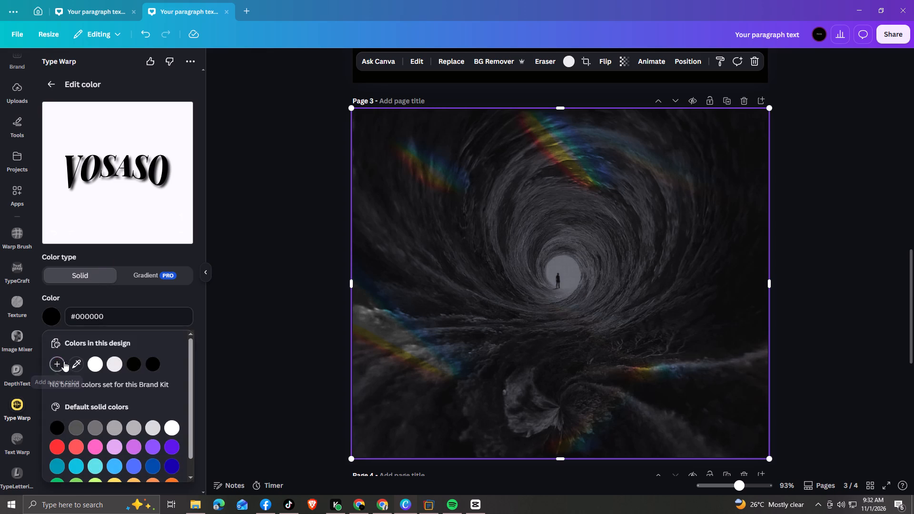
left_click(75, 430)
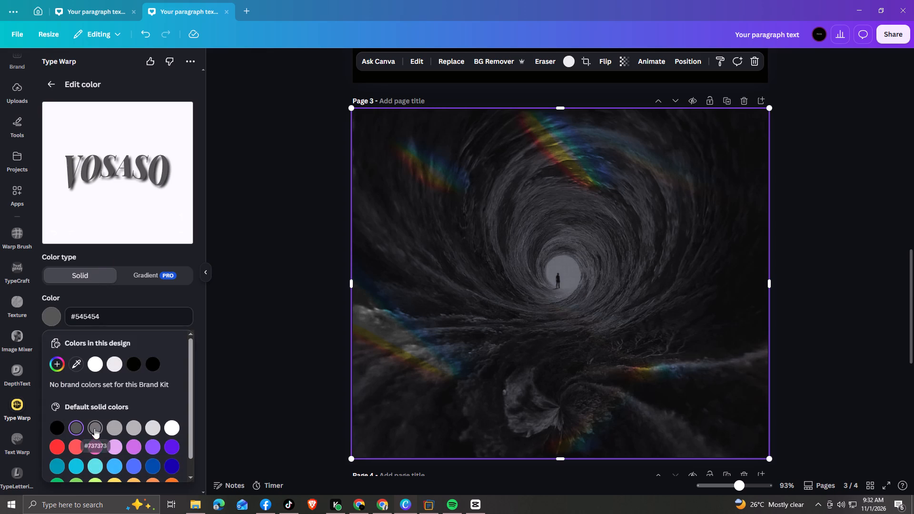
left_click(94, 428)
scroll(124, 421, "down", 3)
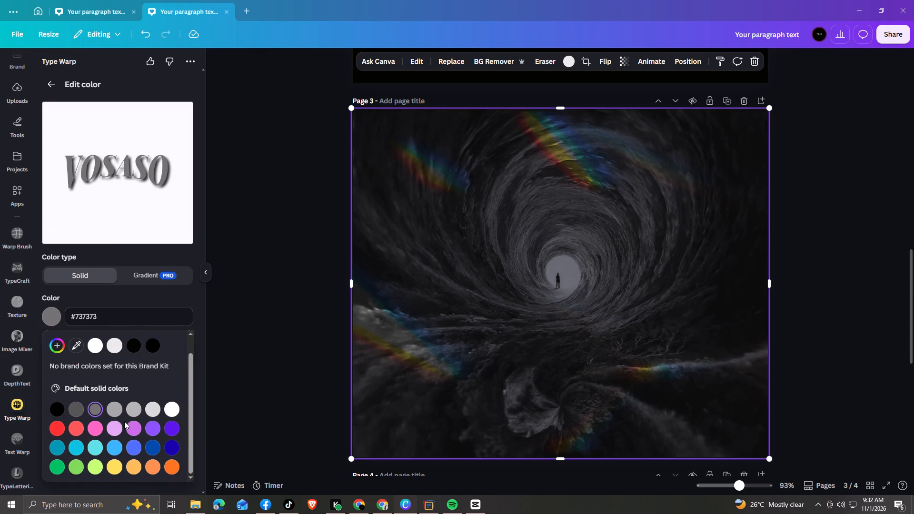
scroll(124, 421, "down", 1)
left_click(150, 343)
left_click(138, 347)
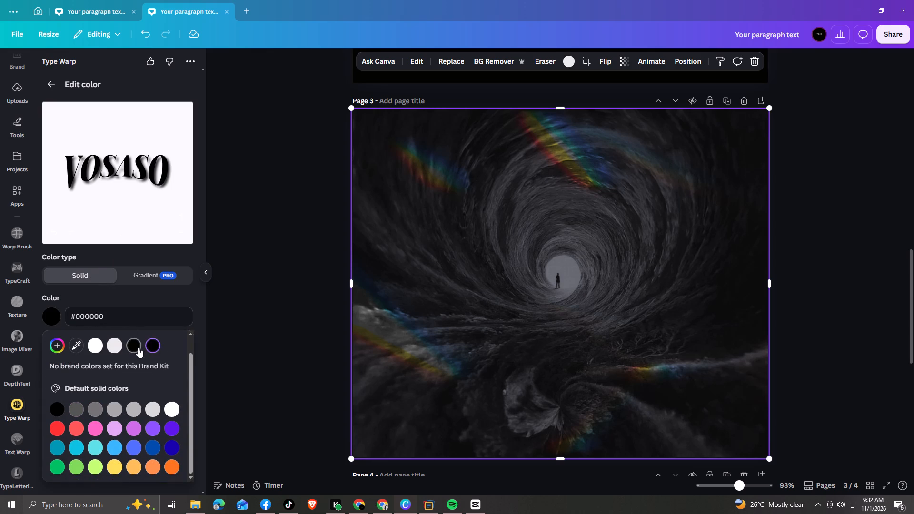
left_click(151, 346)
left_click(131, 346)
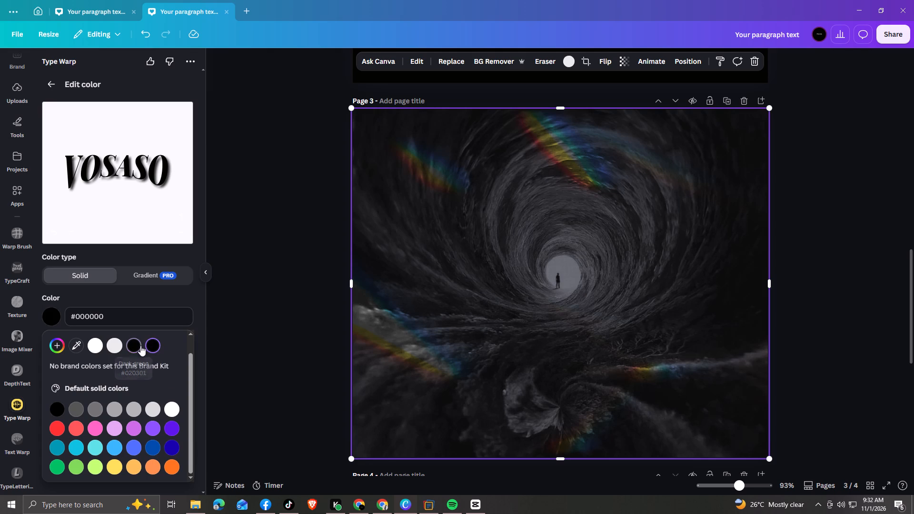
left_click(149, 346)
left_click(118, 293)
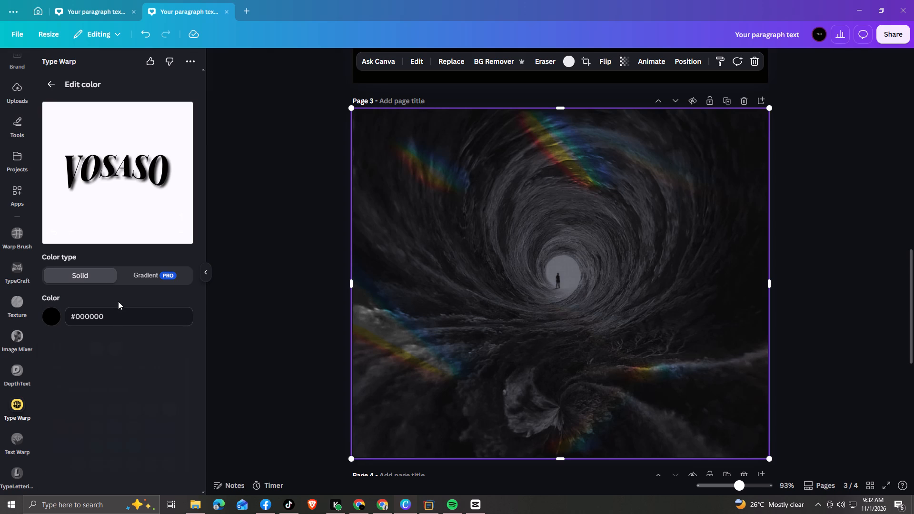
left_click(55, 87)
Apply the Inner outline text decoration to the VOSASO text.
scroll(97, 320, "up", 1)
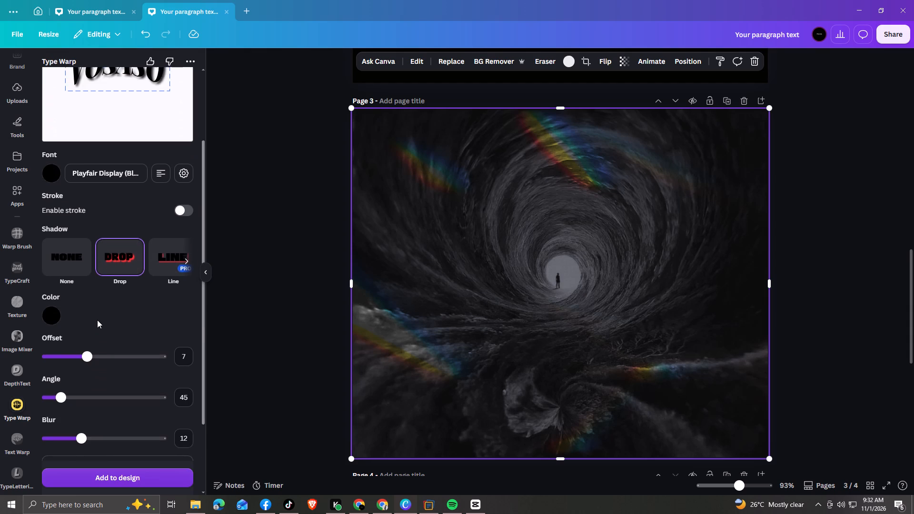
scroll(97, 320, "up", 1)
scroll(95, 330, "down", 5)
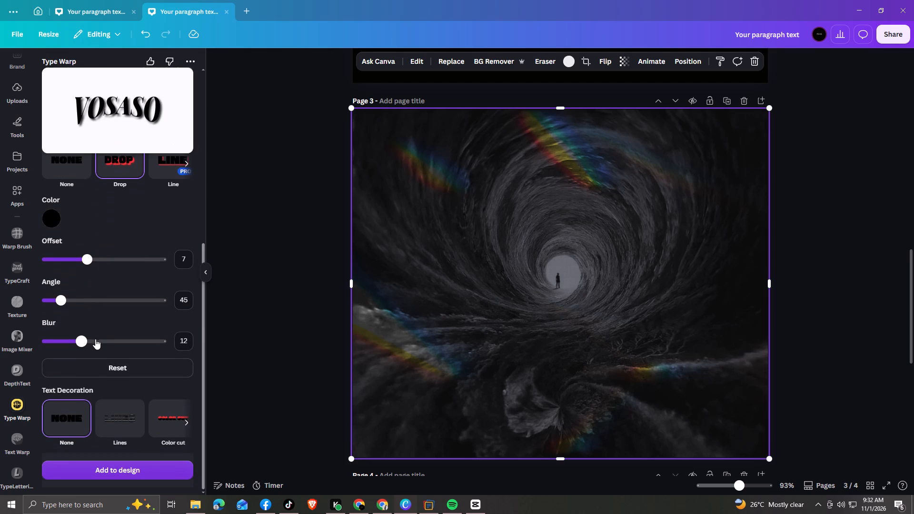
scroll(95, 341, "down", 1)
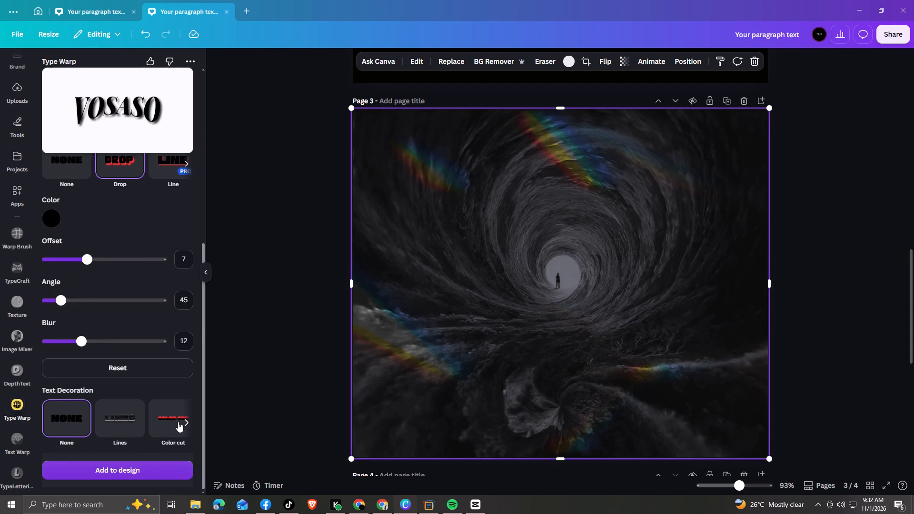
left_click(185, 422)
left_click(184, 421)
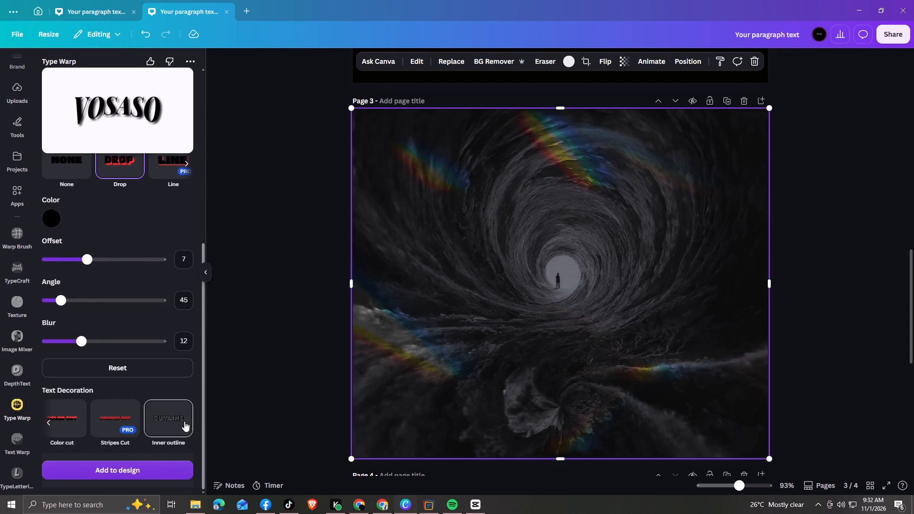
left_click(175, 420)
Review the Inner outline's colour, opacity, weight, distance and corner options along with the font and shadow settings.
scroll(163, 416, "down", 4)
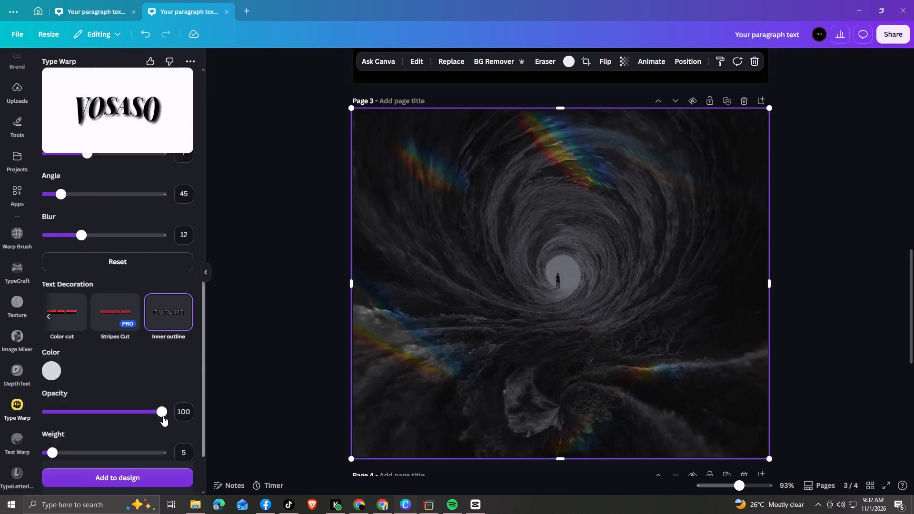
scroll(163, 416, "down", 4)
scroll(162, 414, "up", 6)
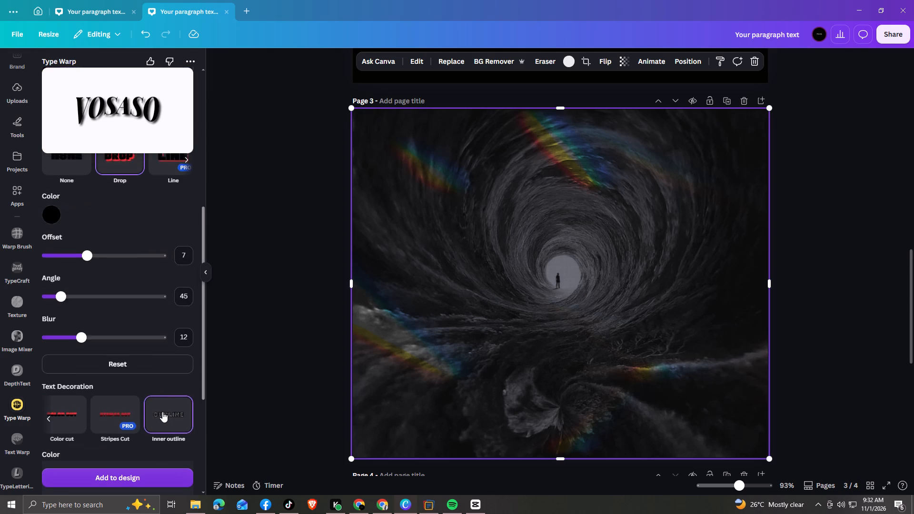
scroll(162, 412, "up", 6)
scroll(137, 375, "up", 2)
scroll(136, 381, "down", 9)
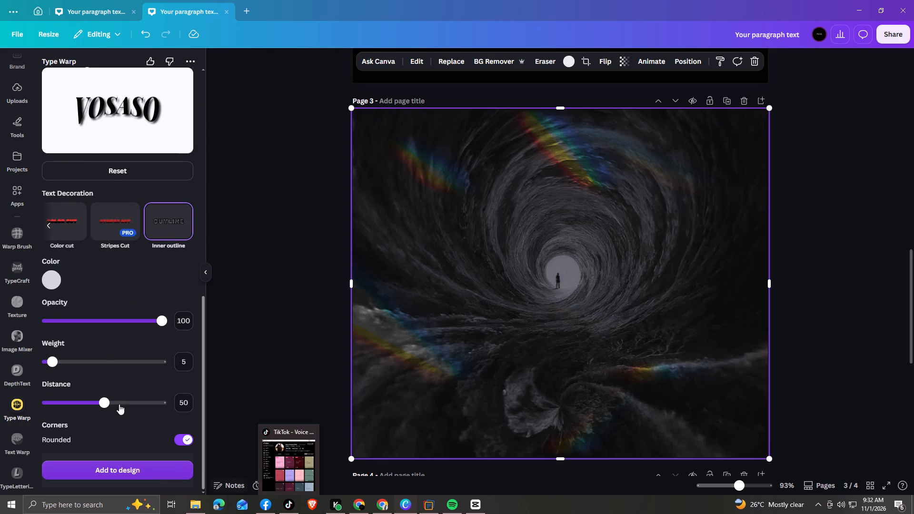
scroll(94, 341, "down", 3)
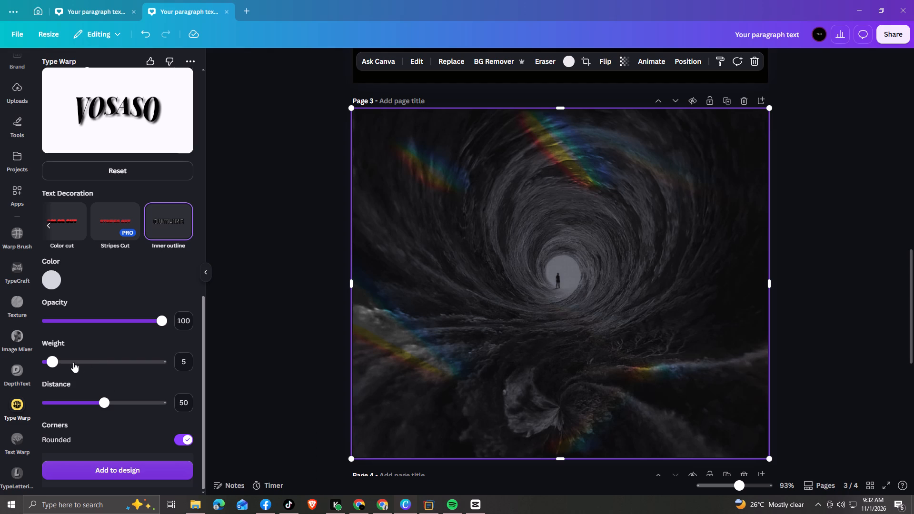
scroll(75, 361, "up", 10)
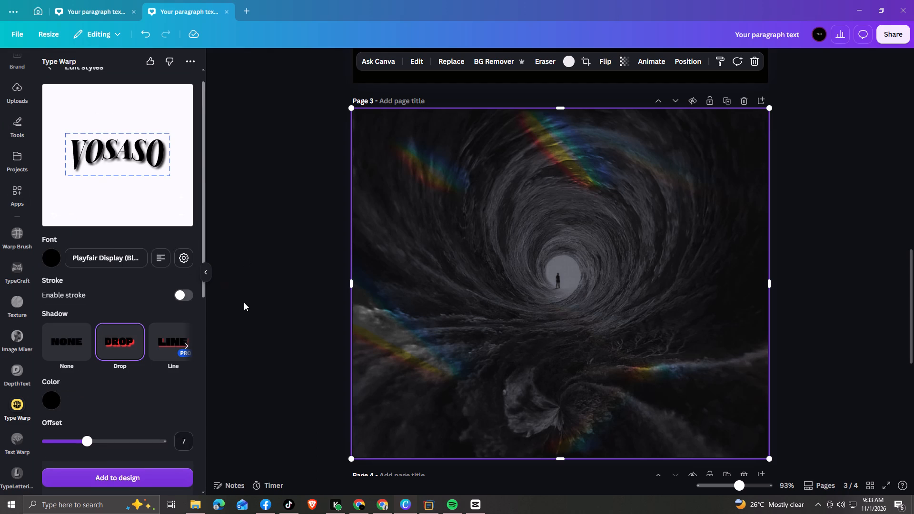
Switch to the Text Warp app and accept its updated permissions.
left_click(19, 433)
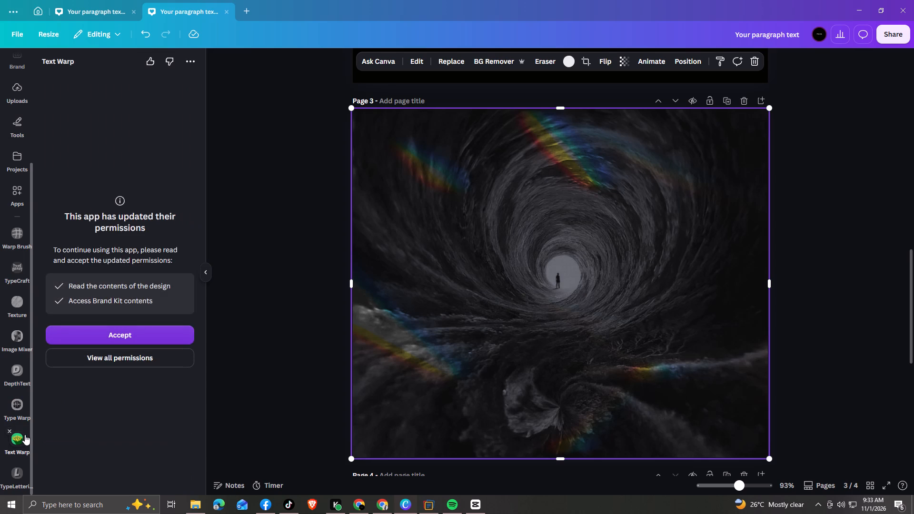
left_click(141, 337)
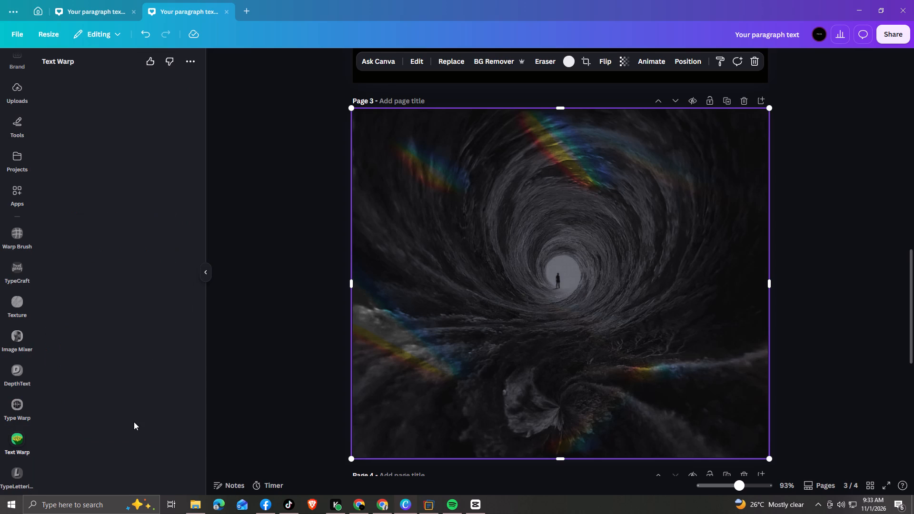
Look through the lettering templates in the TypeLettering app.
left_click(15, 474)
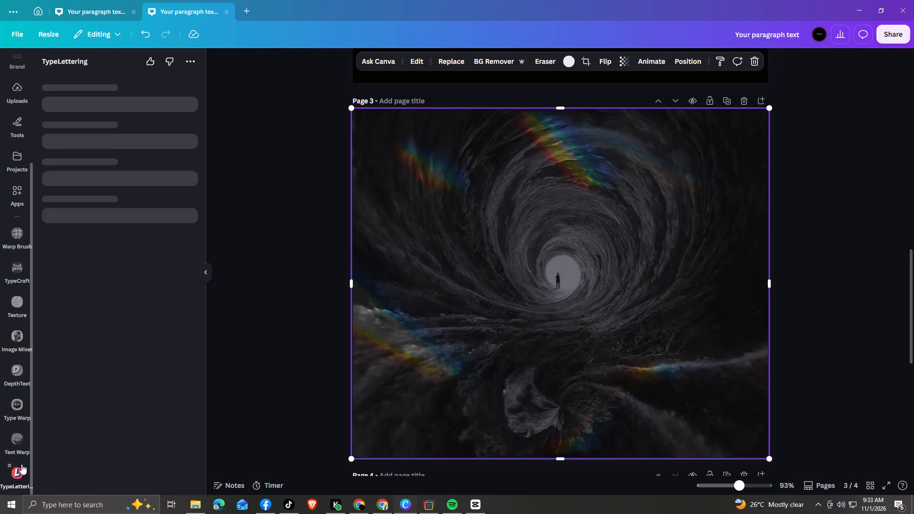
scroll(21, 464, "down", 2)
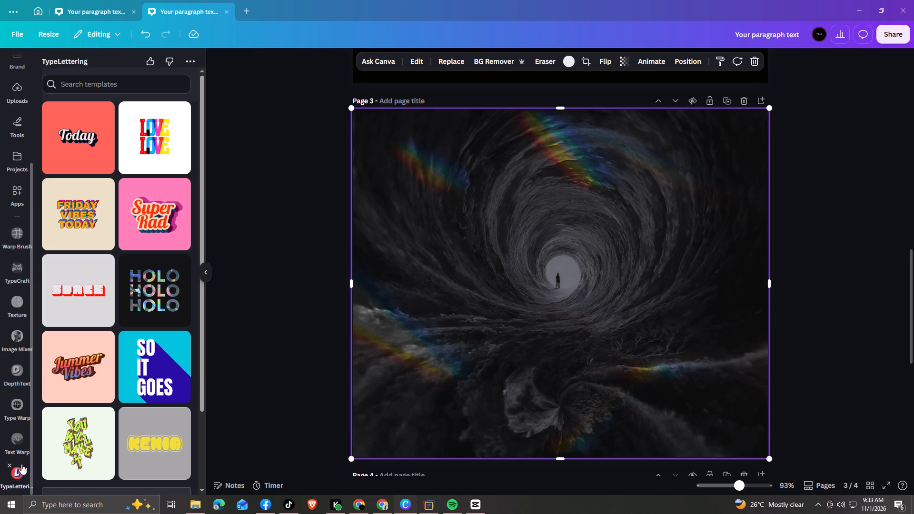
scroll(142, 413, "down", 2)
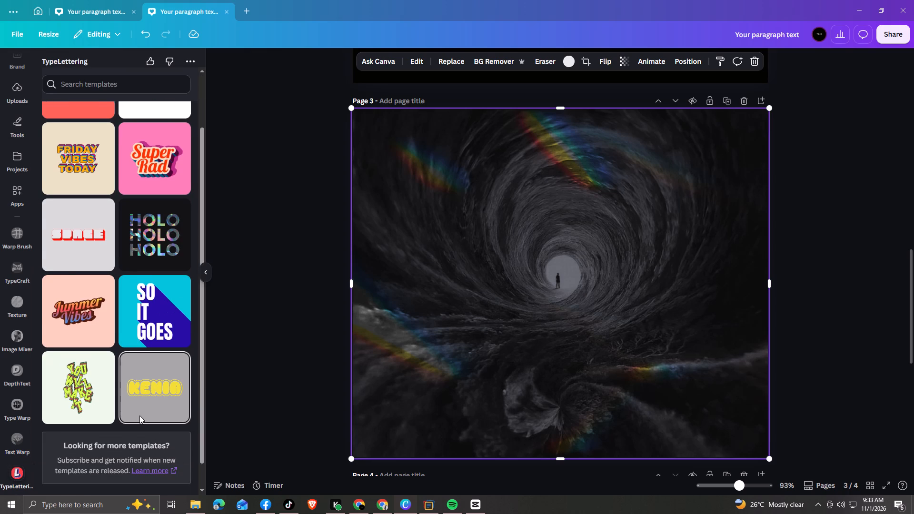
scroll(139, 415, "down", 2)
scroll(0, 471, "down", 3)
Return to the Text Warp app, replace its sample text with VOSASO, and check the available style options.
left_click(17, 443)
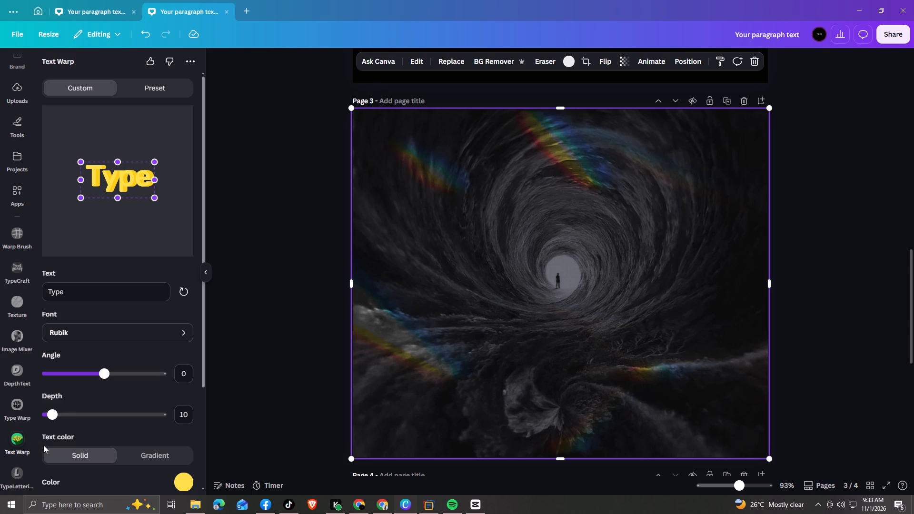
left_click(79, 290)
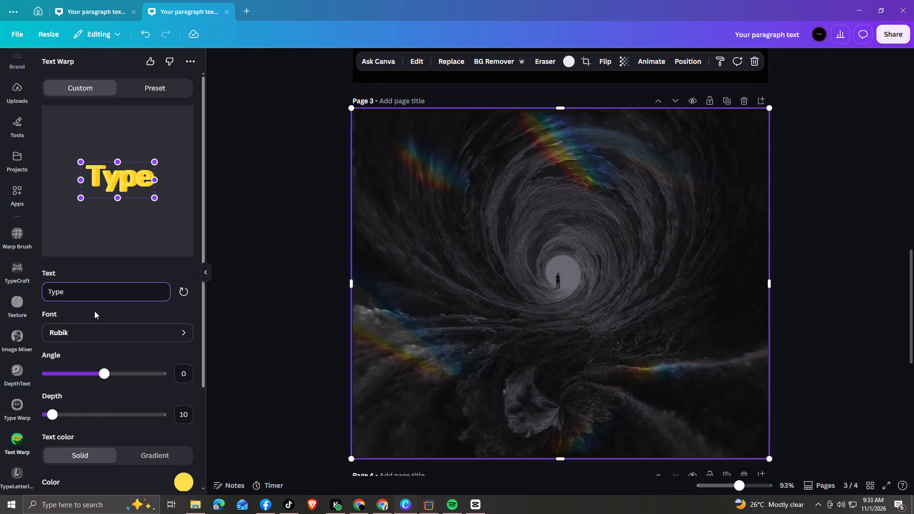
key("BackSpace")
key("BackSpace")
key("BackSpace")
key("BackSpace")
key("BackSpace")
key("BackSpace")
key("BackSpace")
key("BackSpace")
key("BackSpace")
key("BackSpace")
key("BackSpace")
key("BackSpace")
key("BackSpace")
key("BackSpace")
key("BackSpace")
key("BackSpace")
key("BackSpace")
key("BackSpace")
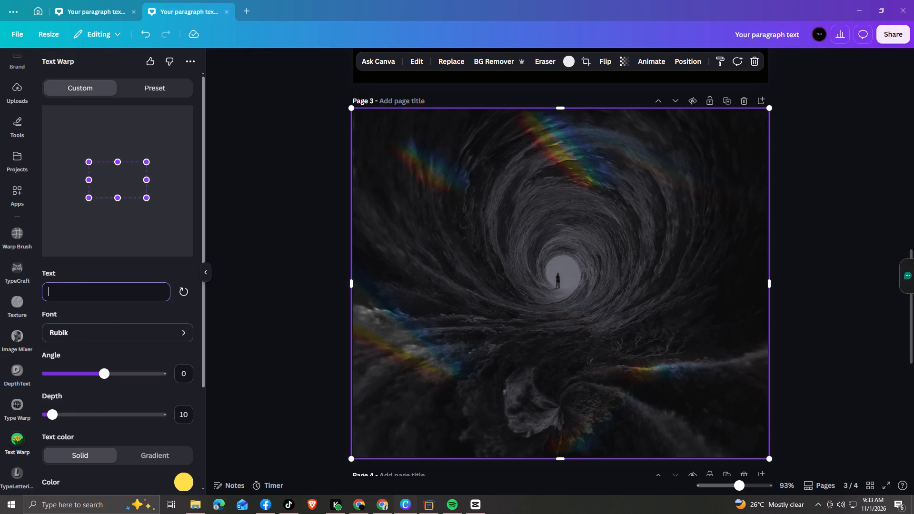
key("shift+v")
key("shift+o")
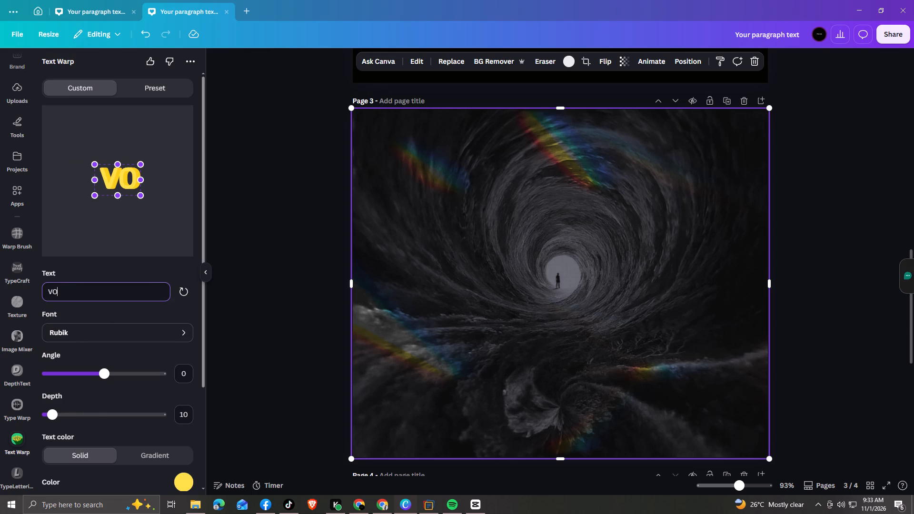
type("SAS")
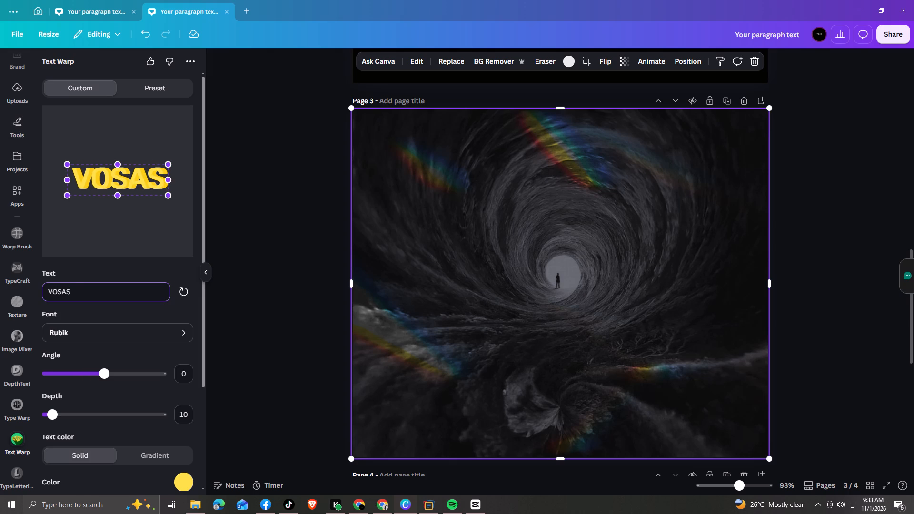
key("shift+o")
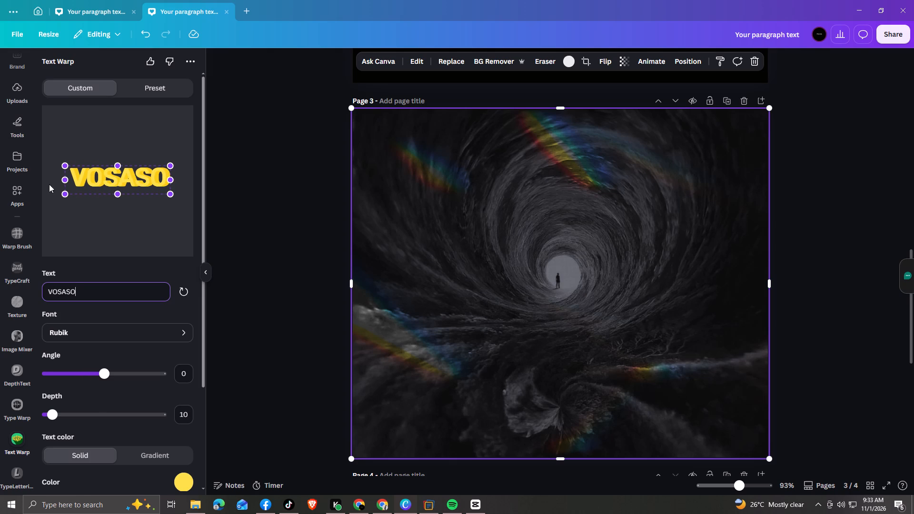
scroll(97, 392, "down", 2)
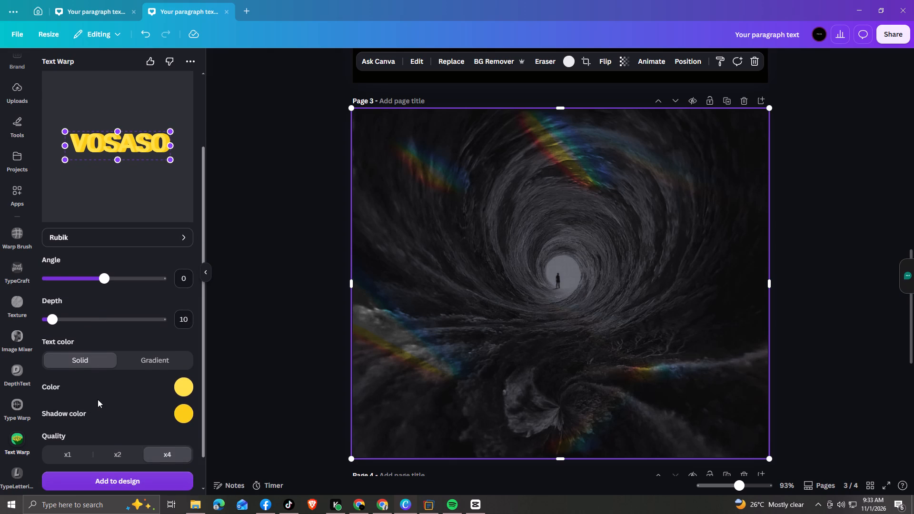
scroll(98, 399, "down", 3)
scroll(99, 394, "up", 6)
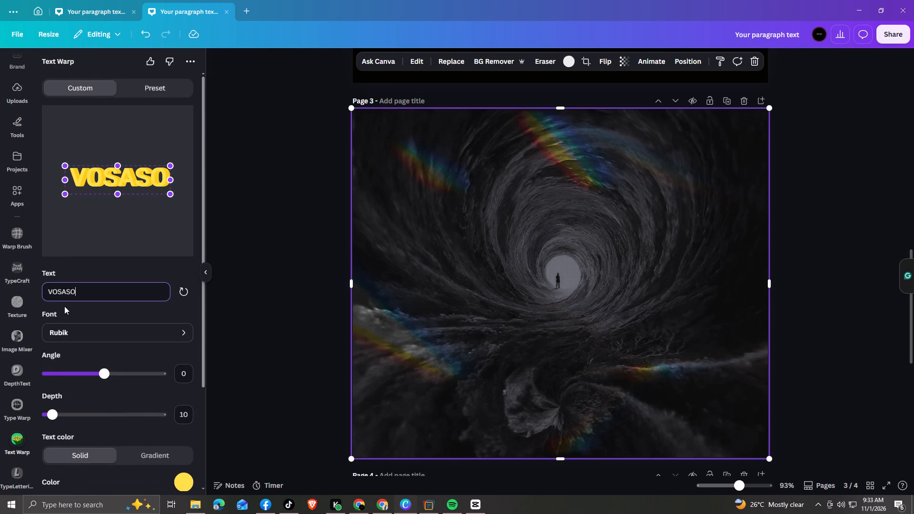
Insert a space after each of the first three letters of the wordmark so it reads V O S ASO.
left_click(51, 291)
key("space")
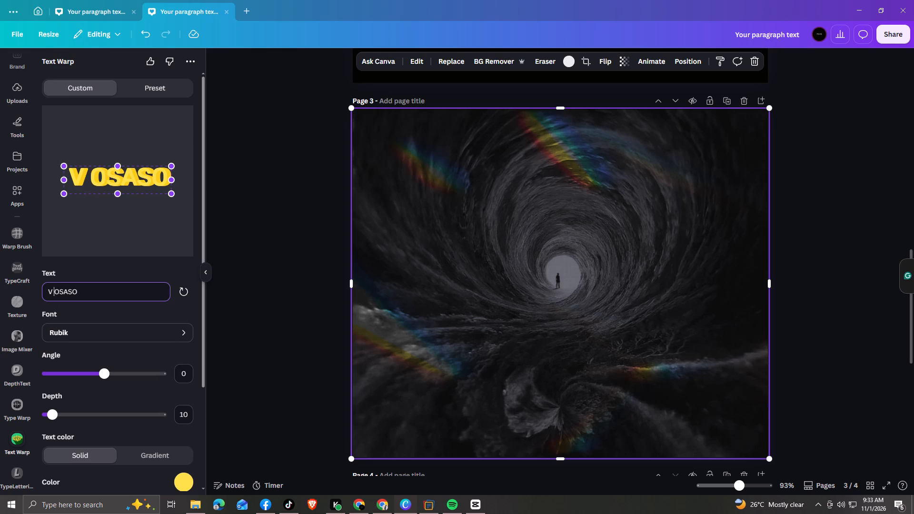
key("space")
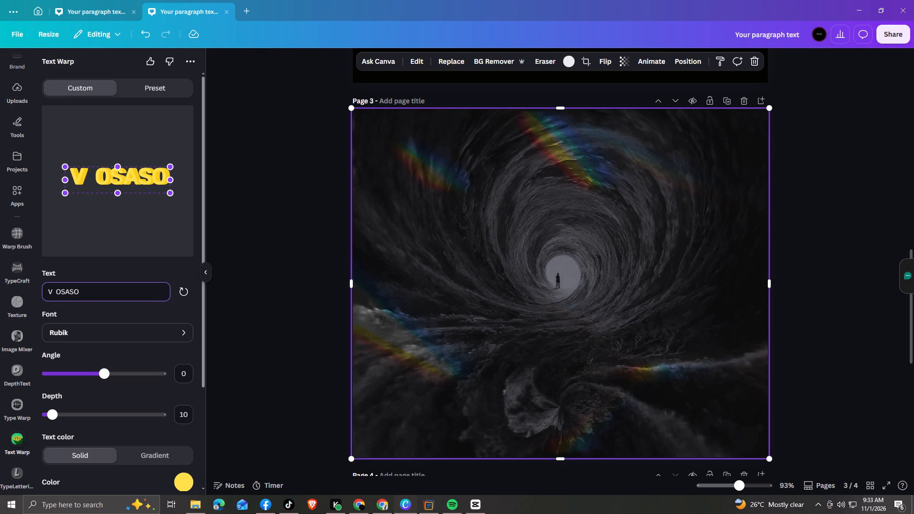
key("BackSpace")
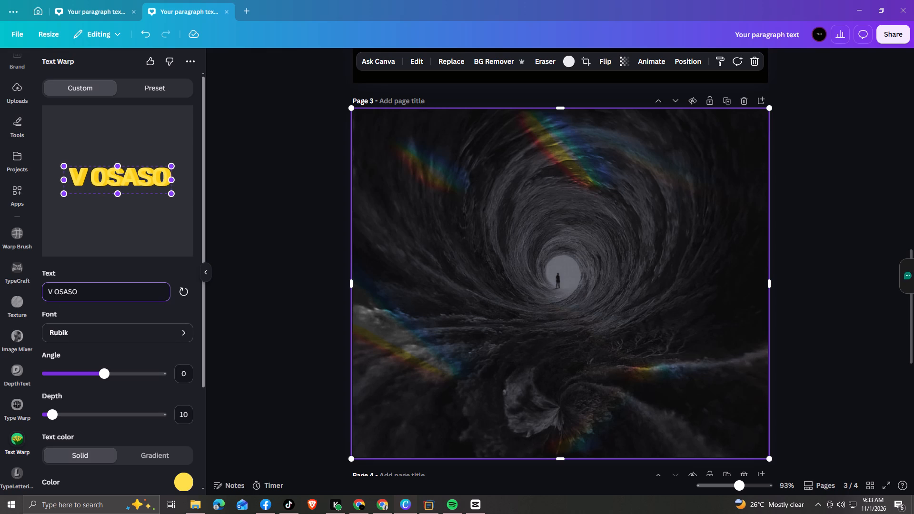
left_click(59, 292)
key("space")
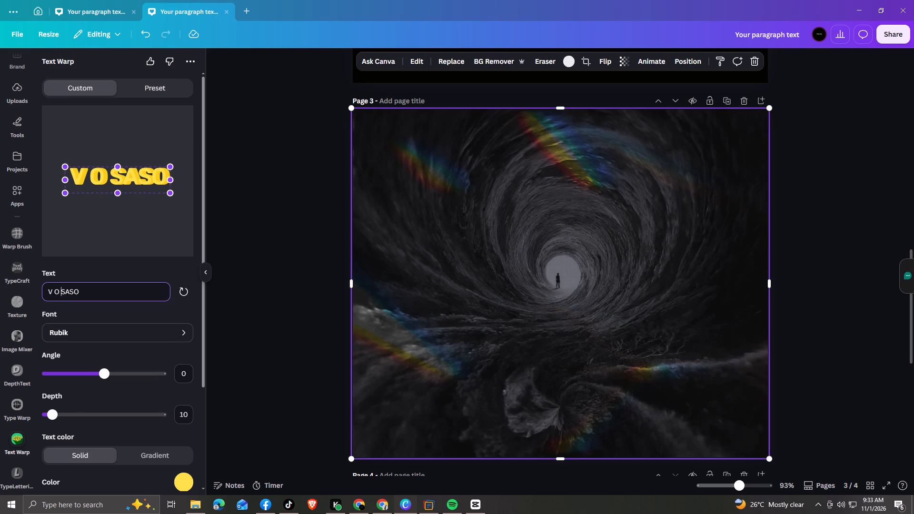
left_click(66, 291)
key("space")
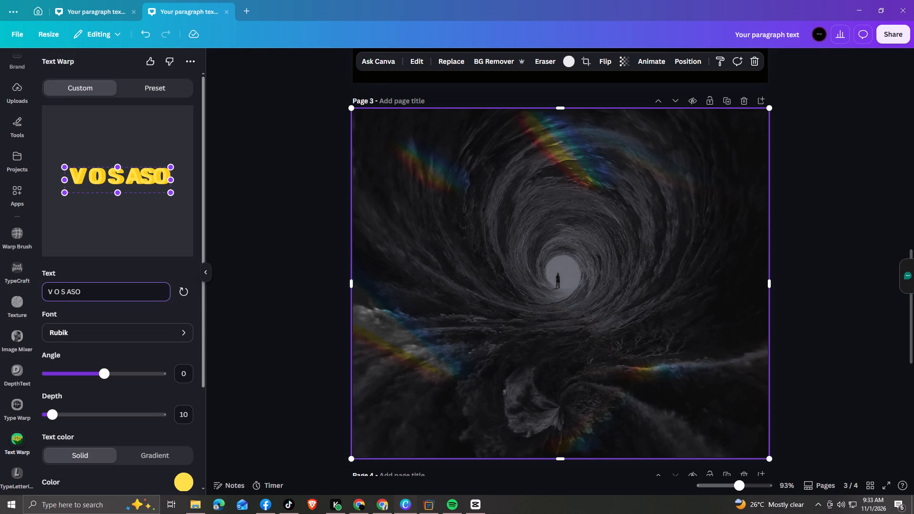
Regroup the wordmark's letters into spaced pairs so the text reads VO SA SO.
left_click(55, 291)
key("BackSpace")
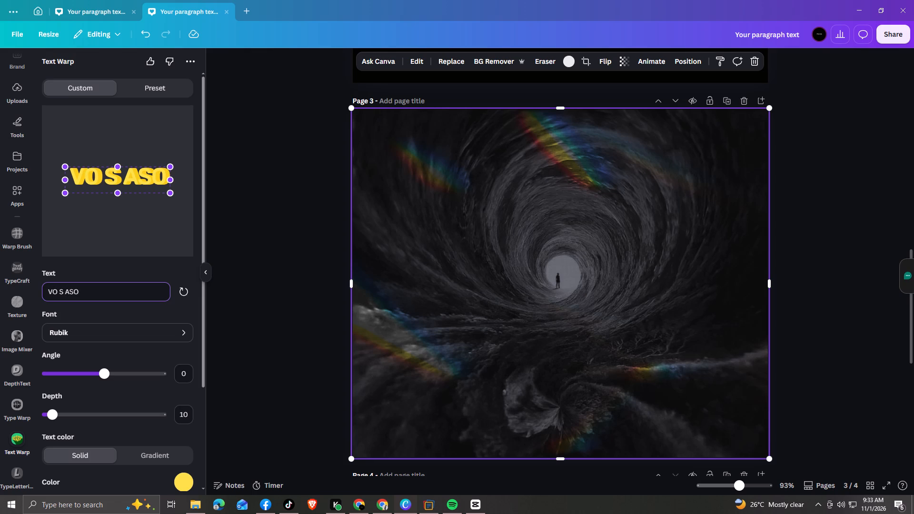
left_click(70, 294)
key("BackSpace")
key("BackSpace")
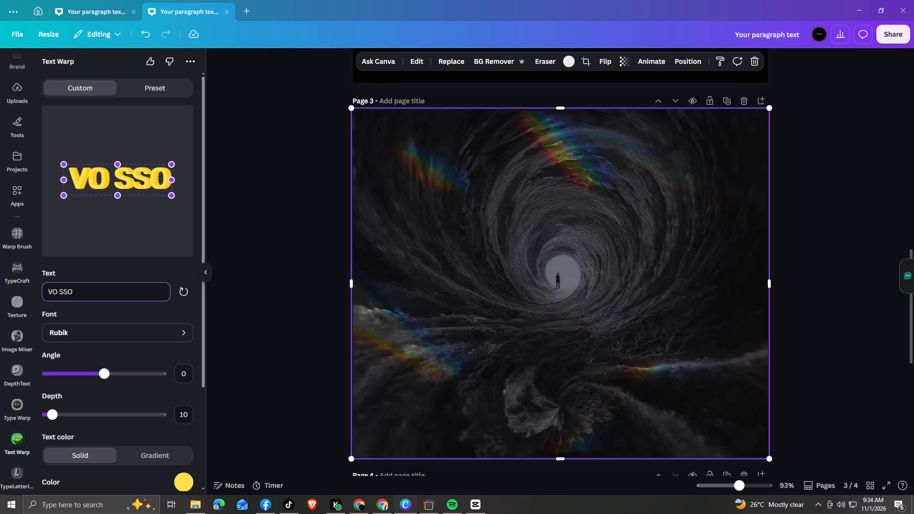
type("AS")
key("BackSpace")
type("v")
key("space")
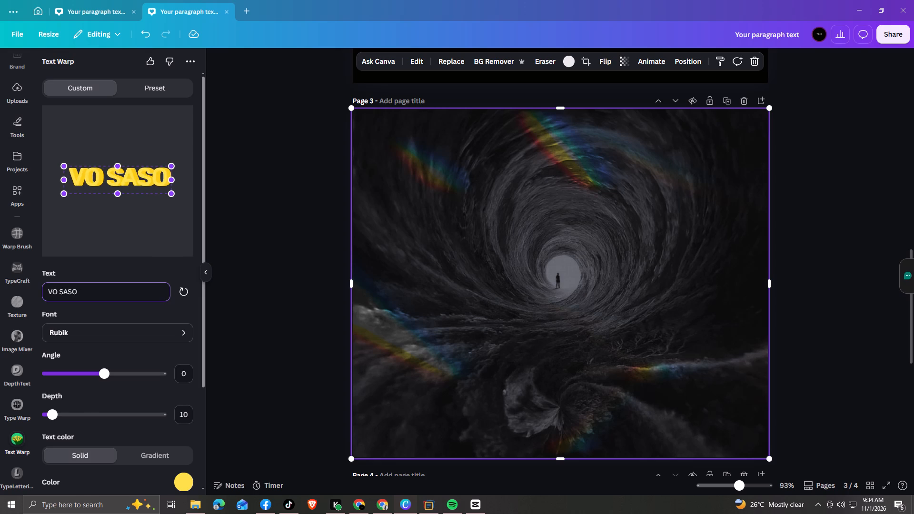
key("BackSpace")
key("BackSpace")
key("space")
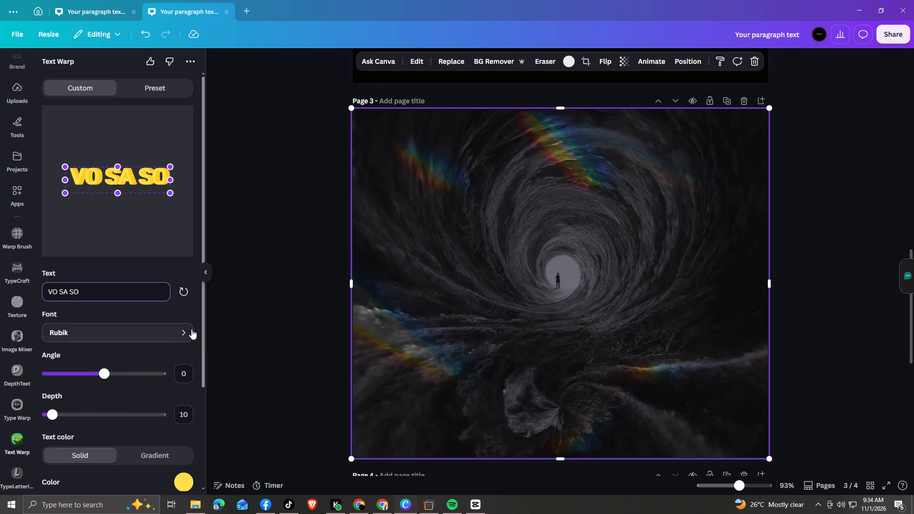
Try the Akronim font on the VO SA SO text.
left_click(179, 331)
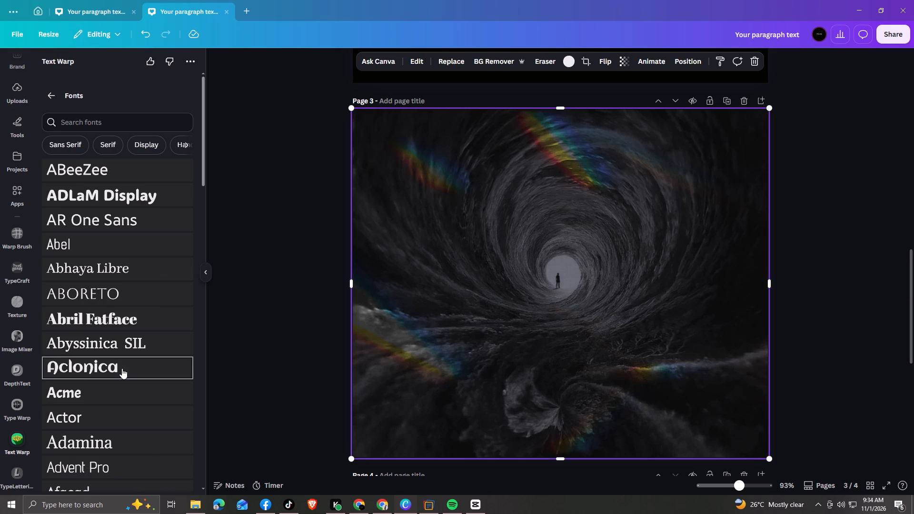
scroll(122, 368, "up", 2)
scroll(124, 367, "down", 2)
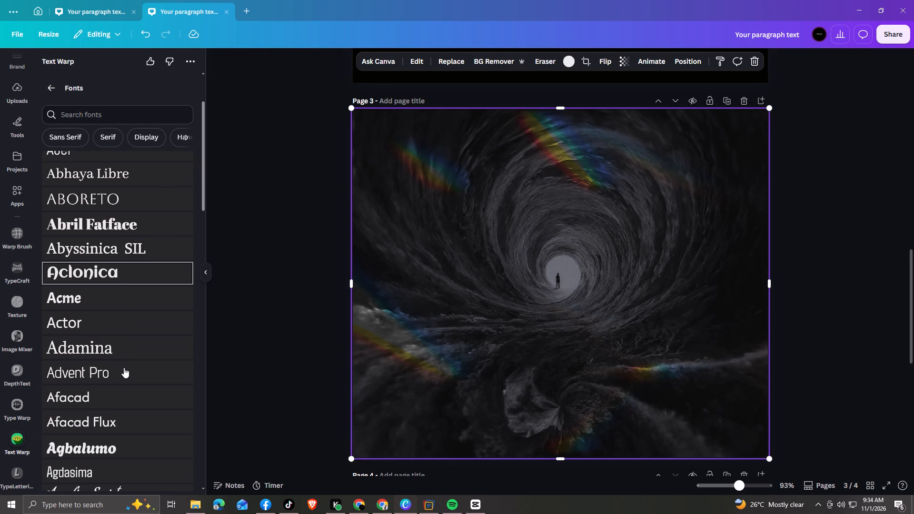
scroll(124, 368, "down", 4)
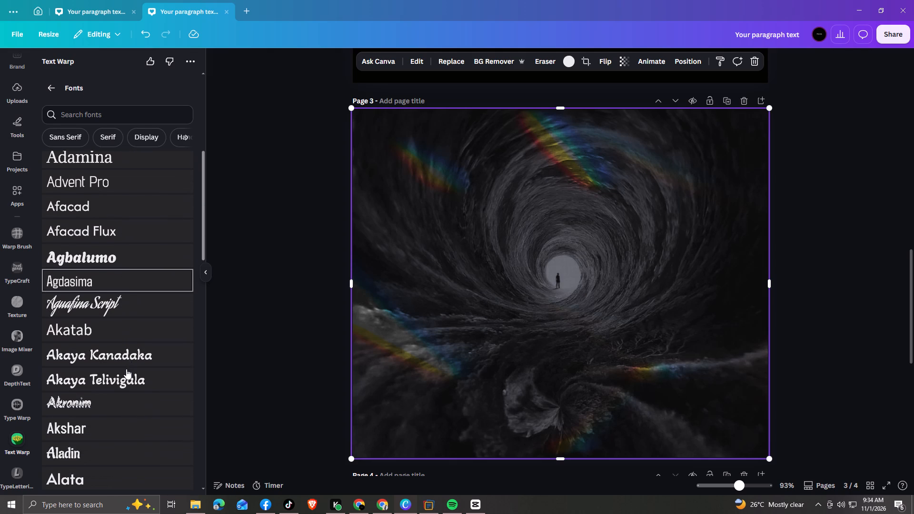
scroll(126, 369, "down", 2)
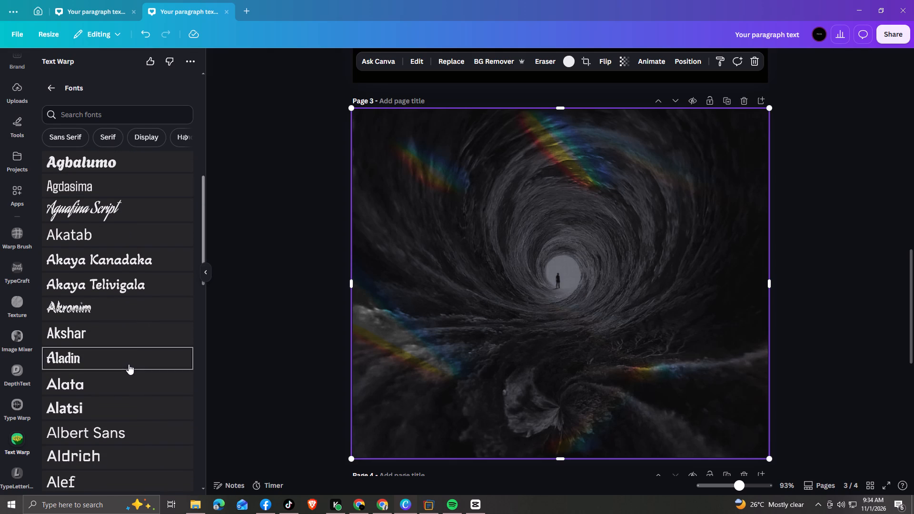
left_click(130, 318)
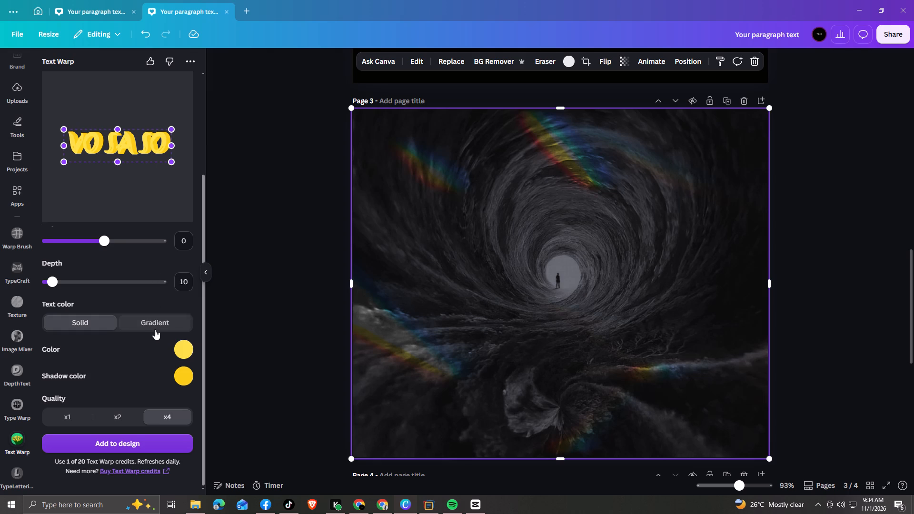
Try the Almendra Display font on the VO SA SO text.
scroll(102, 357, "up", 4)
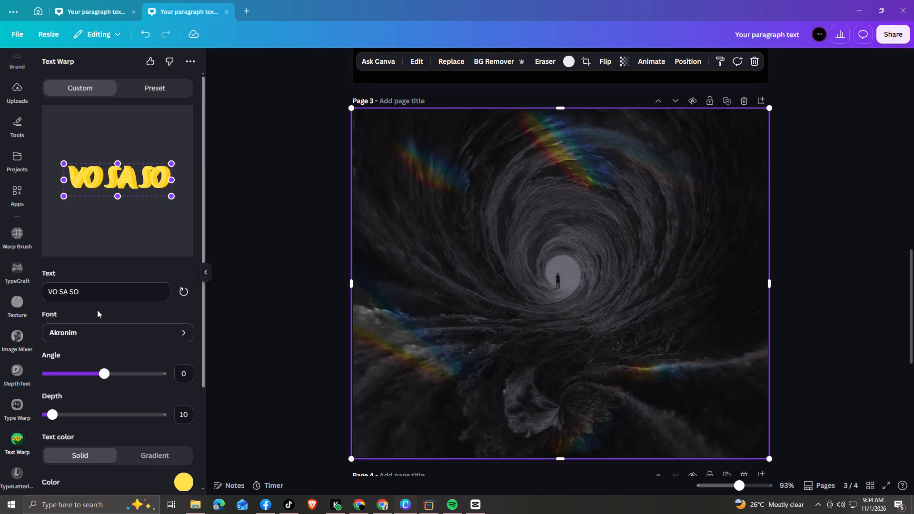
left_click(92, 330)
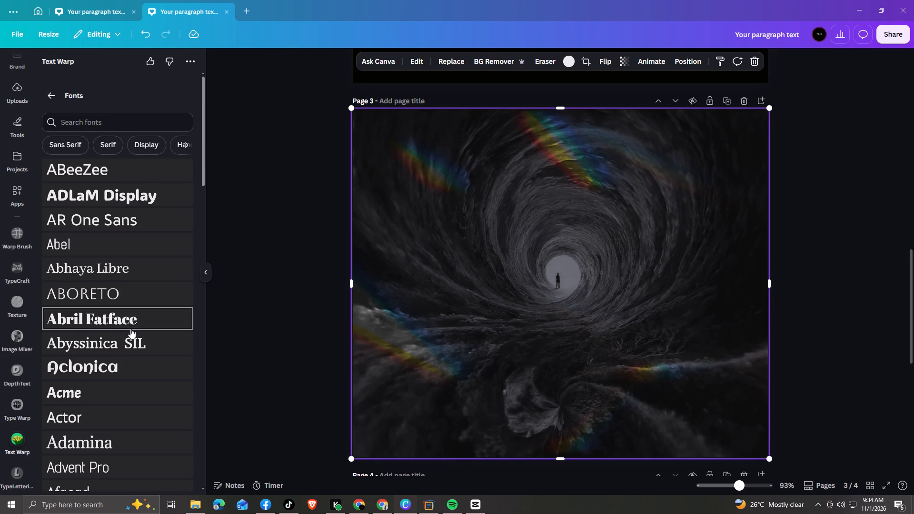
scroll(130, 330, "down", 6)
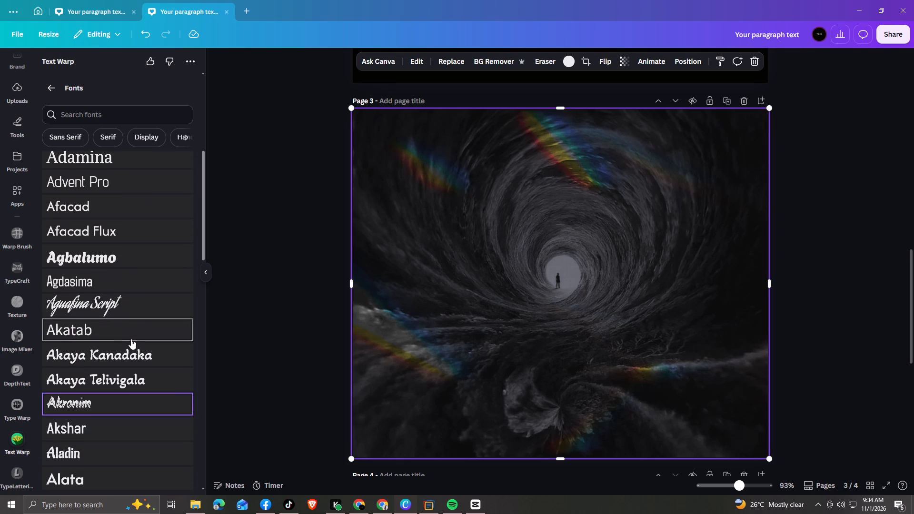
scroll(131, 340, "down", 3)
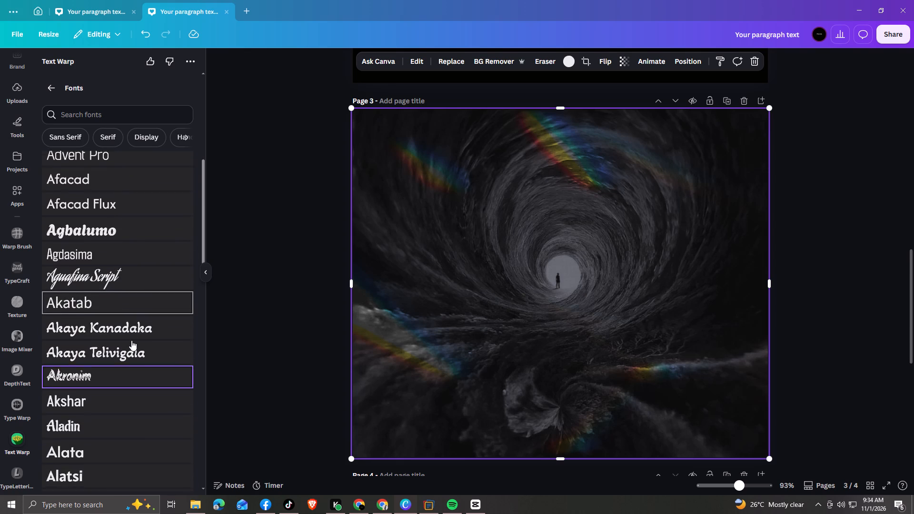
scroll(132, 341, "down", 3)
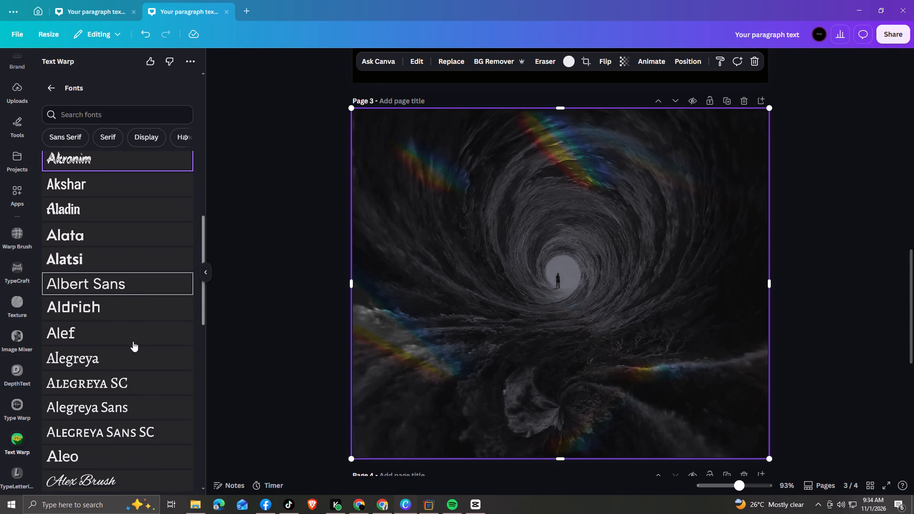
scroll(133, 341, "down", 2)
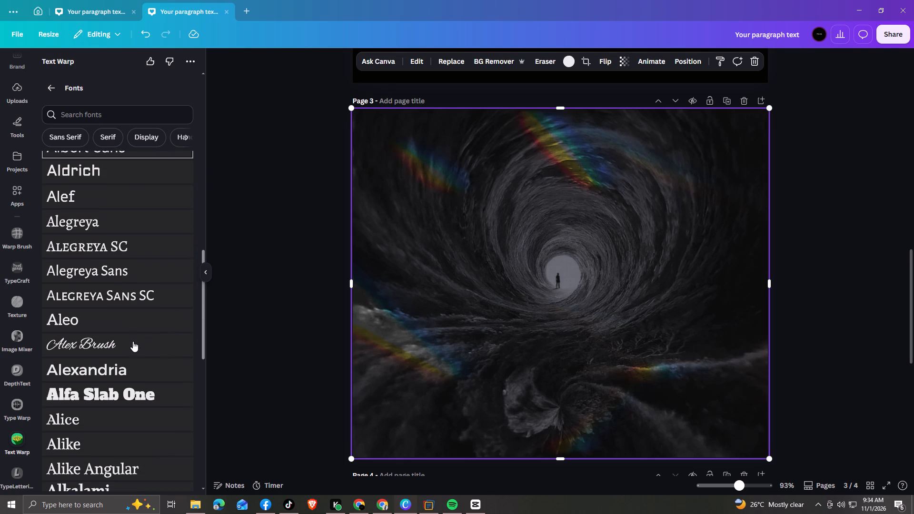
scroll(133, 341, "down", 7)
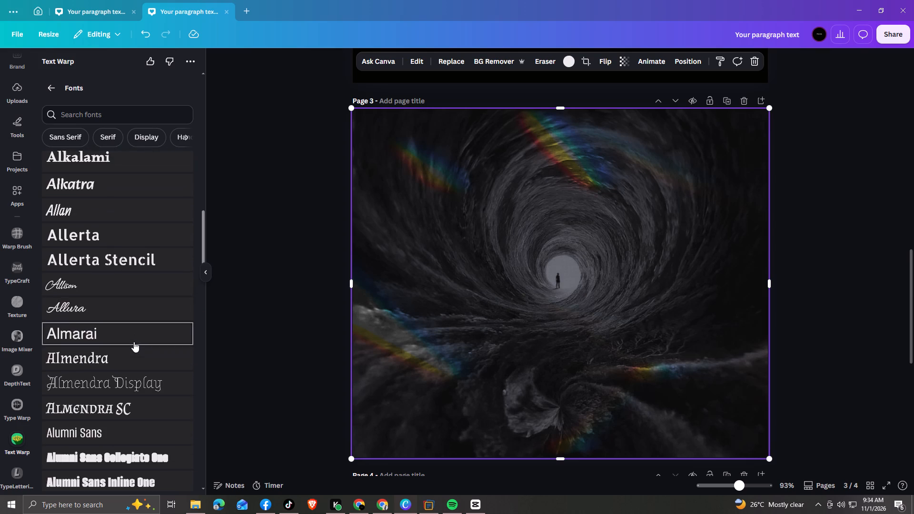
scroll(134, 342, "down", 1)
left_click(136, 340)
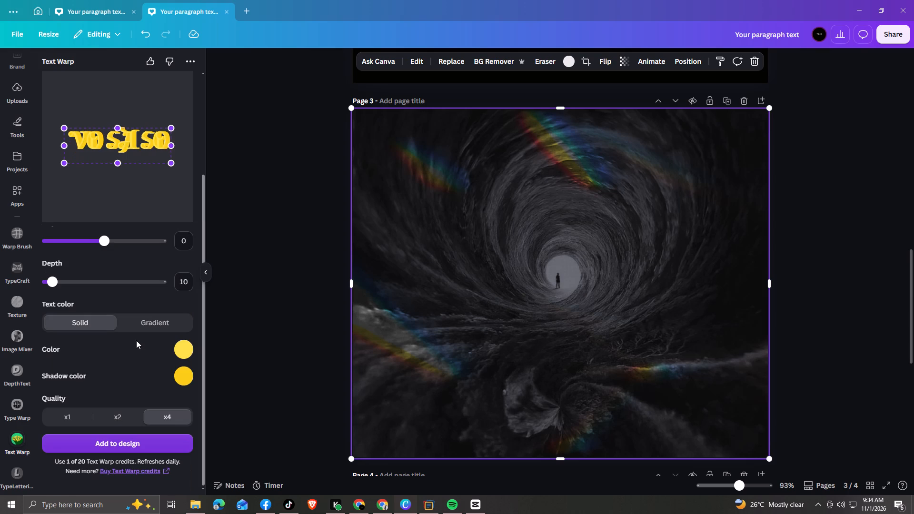
Change the font of the VO SA SO text to Almendra SC.
scroll(121, 317, "up", 4)
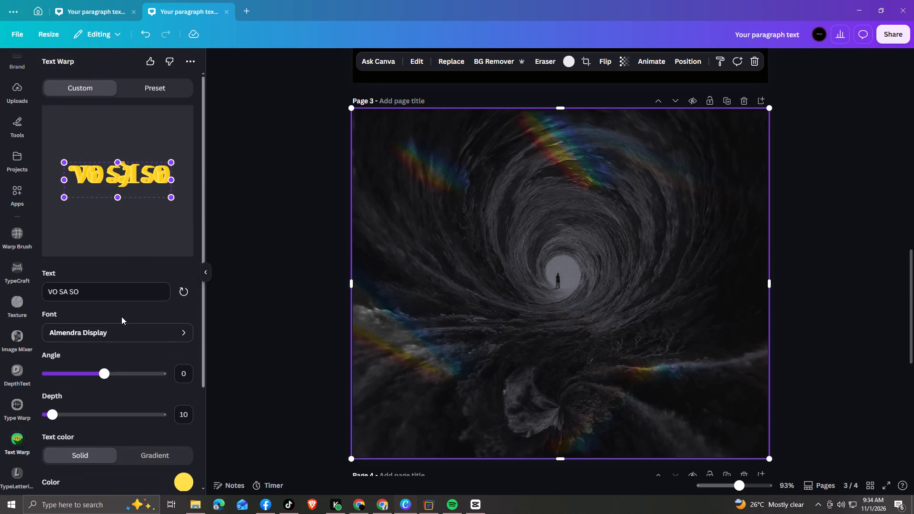
left_click(121, 332)
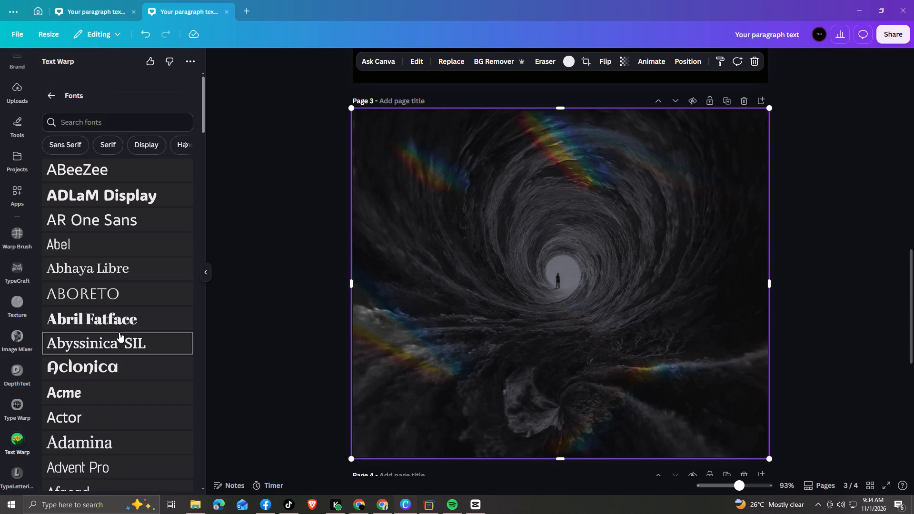
scroll(119, 334, "down", 2)
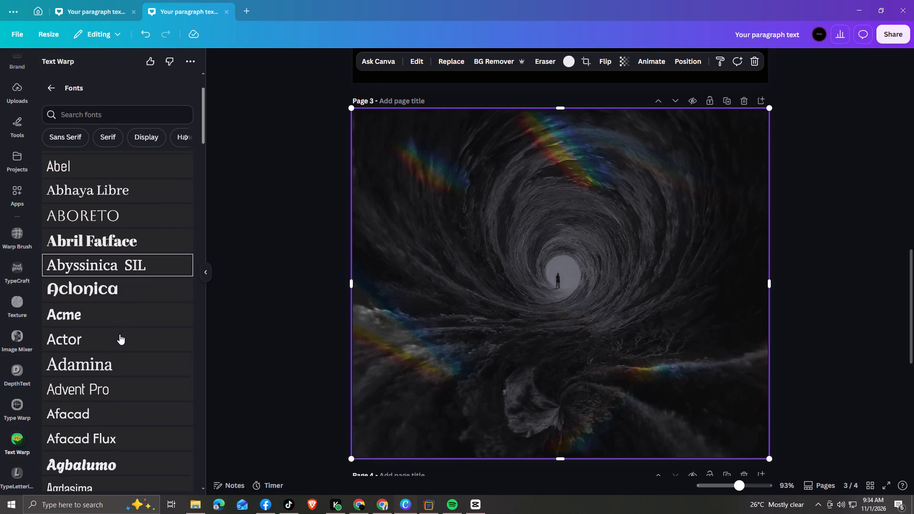
scroll(119, 334, "down", 1)
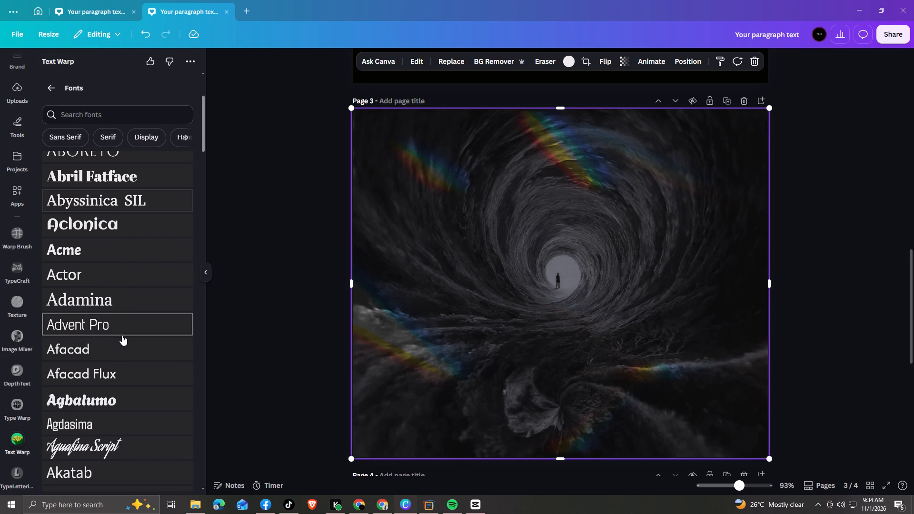
scroll(122, 334, "down", 3)
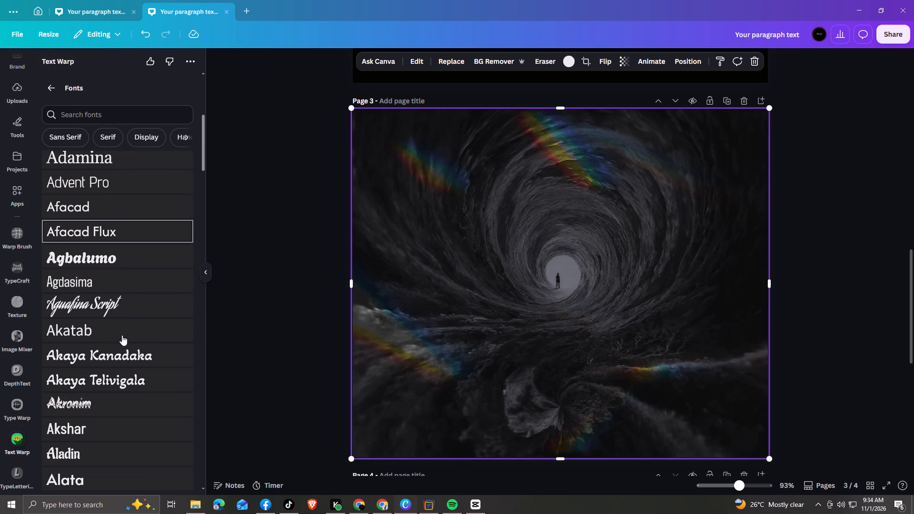
scroll(122, 335, "down", 12)
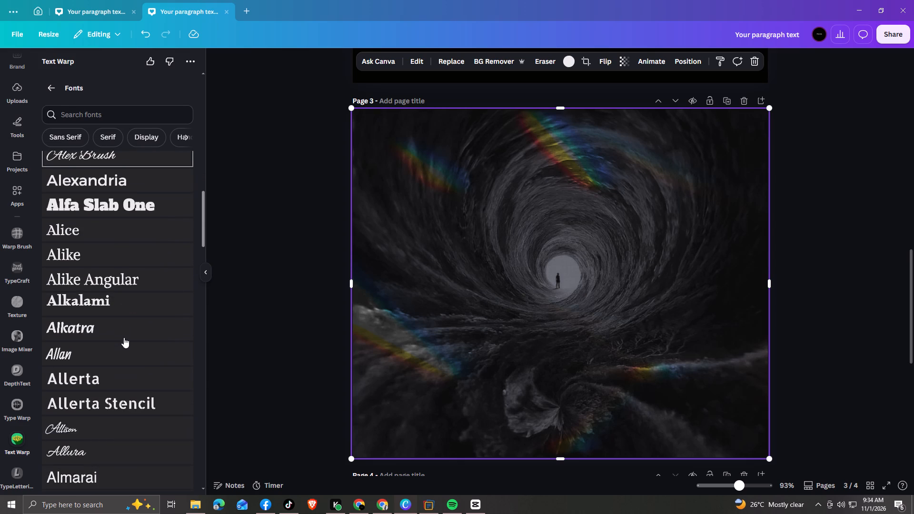
scroll(126, 338, "down", 4)
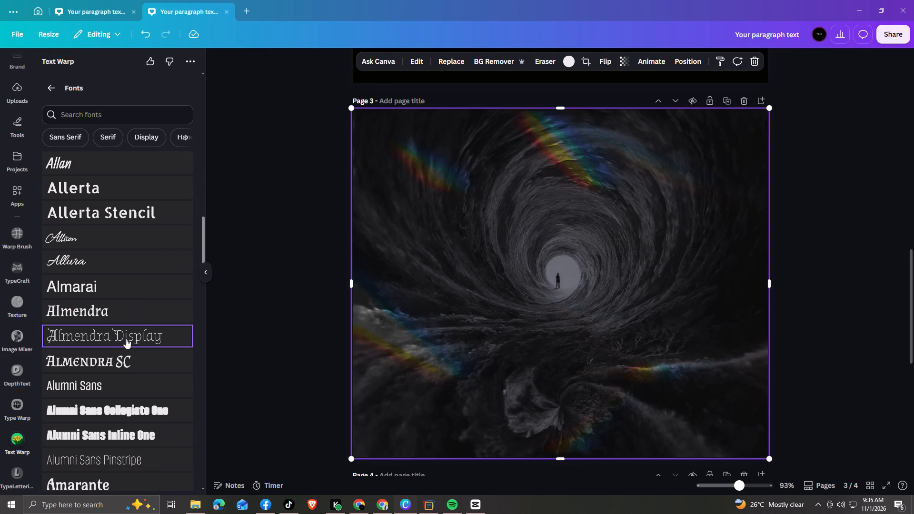
scroll(126, 340, "down", 1)
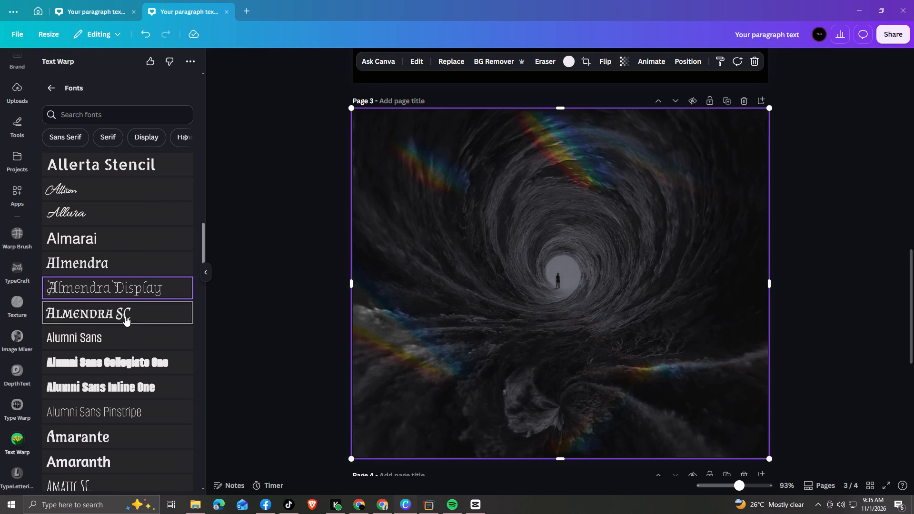
left_click(125, 316)
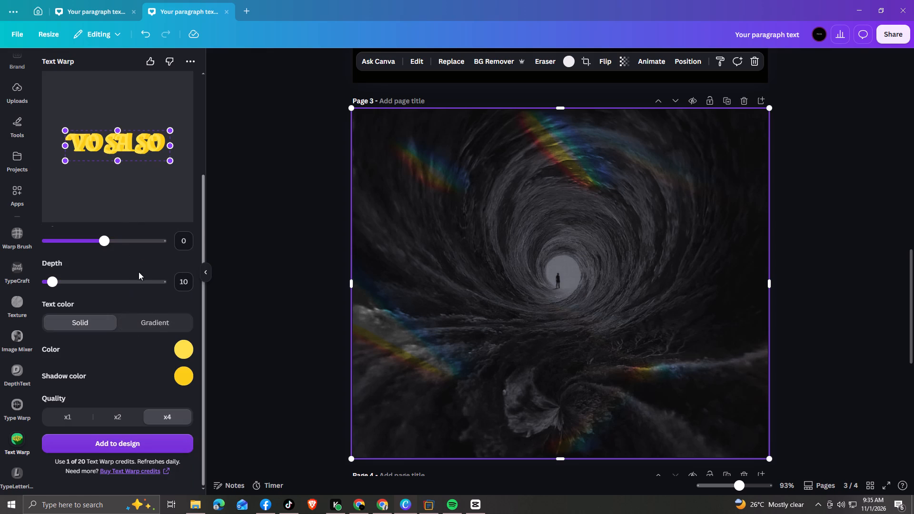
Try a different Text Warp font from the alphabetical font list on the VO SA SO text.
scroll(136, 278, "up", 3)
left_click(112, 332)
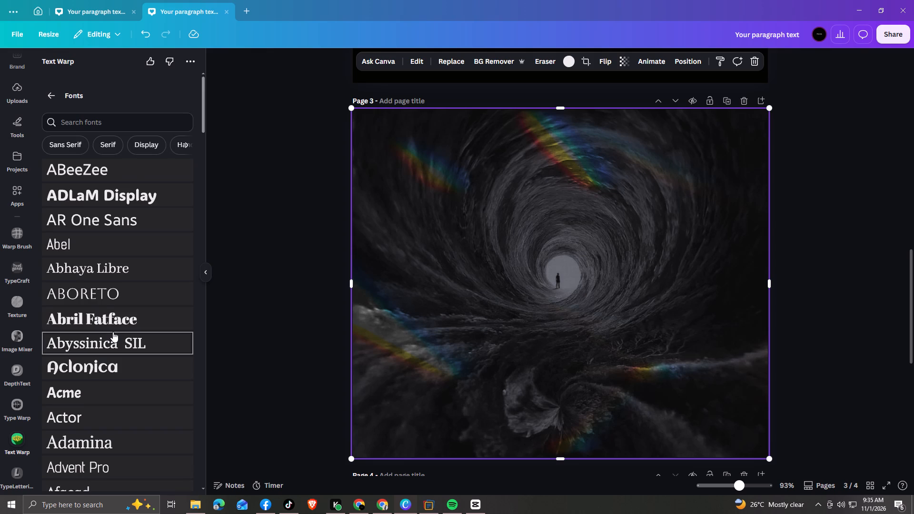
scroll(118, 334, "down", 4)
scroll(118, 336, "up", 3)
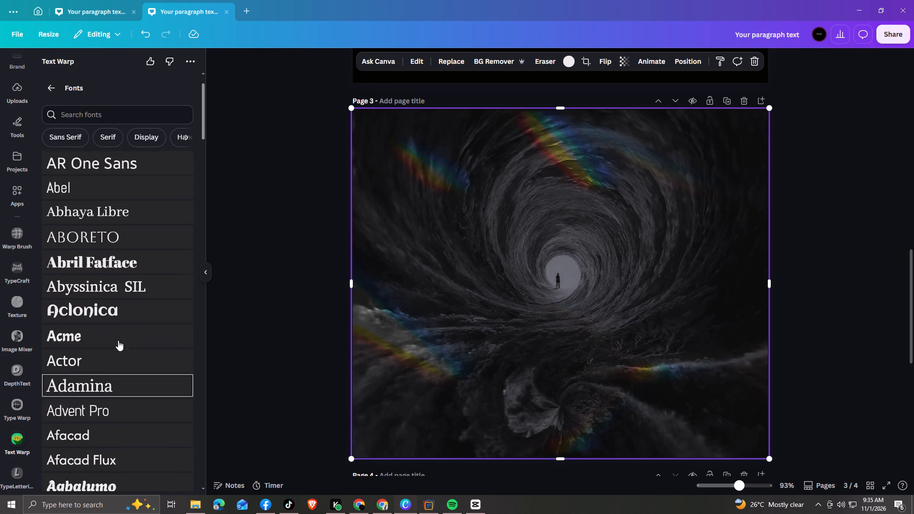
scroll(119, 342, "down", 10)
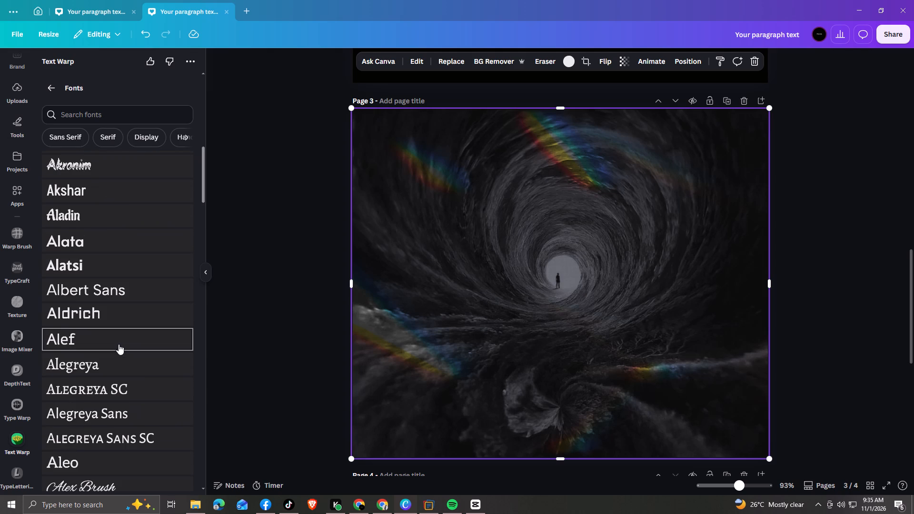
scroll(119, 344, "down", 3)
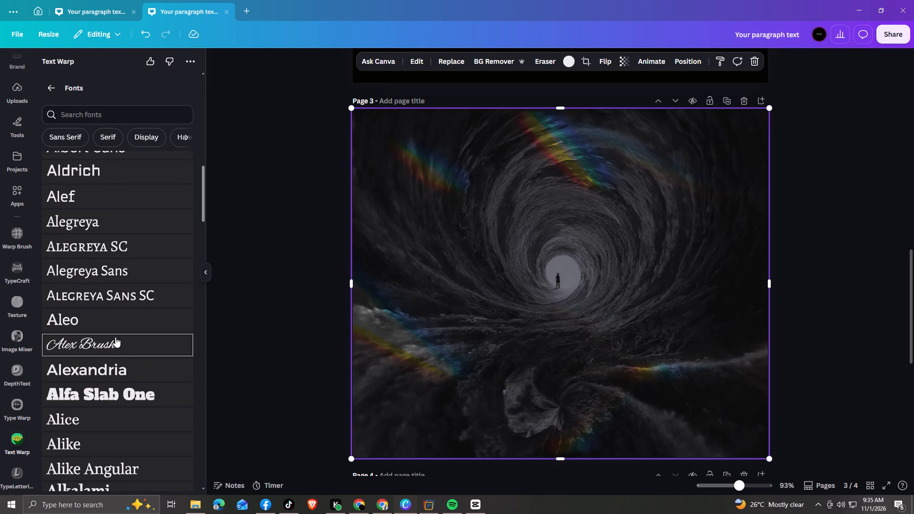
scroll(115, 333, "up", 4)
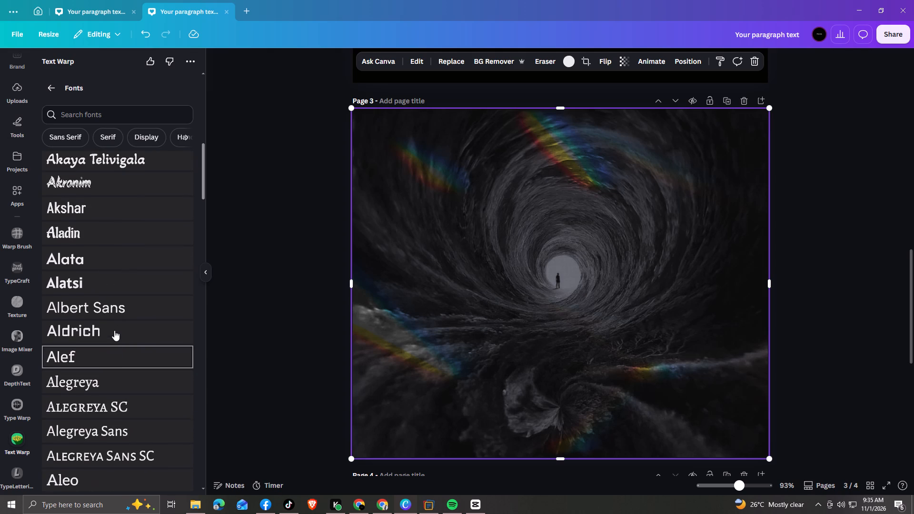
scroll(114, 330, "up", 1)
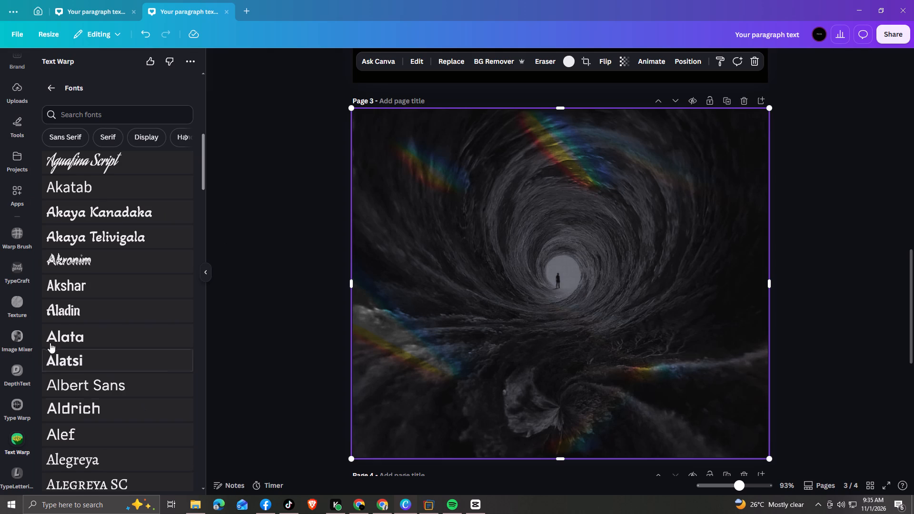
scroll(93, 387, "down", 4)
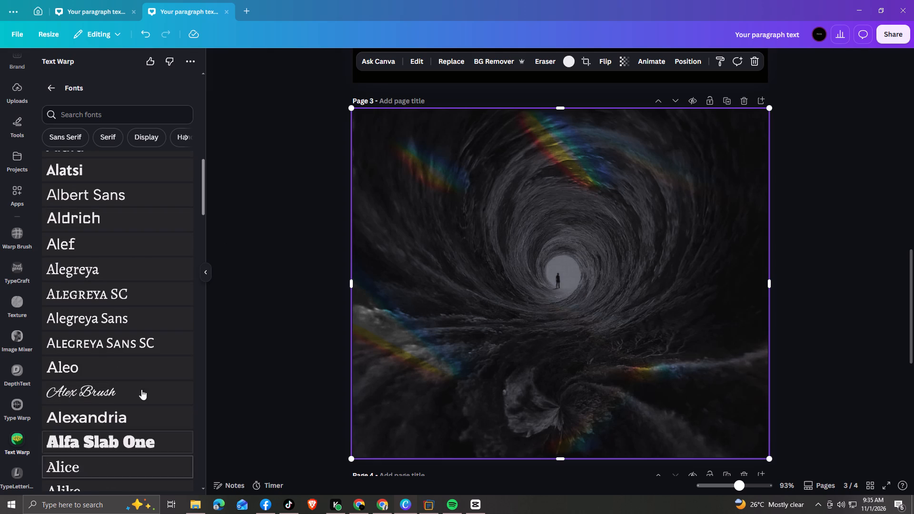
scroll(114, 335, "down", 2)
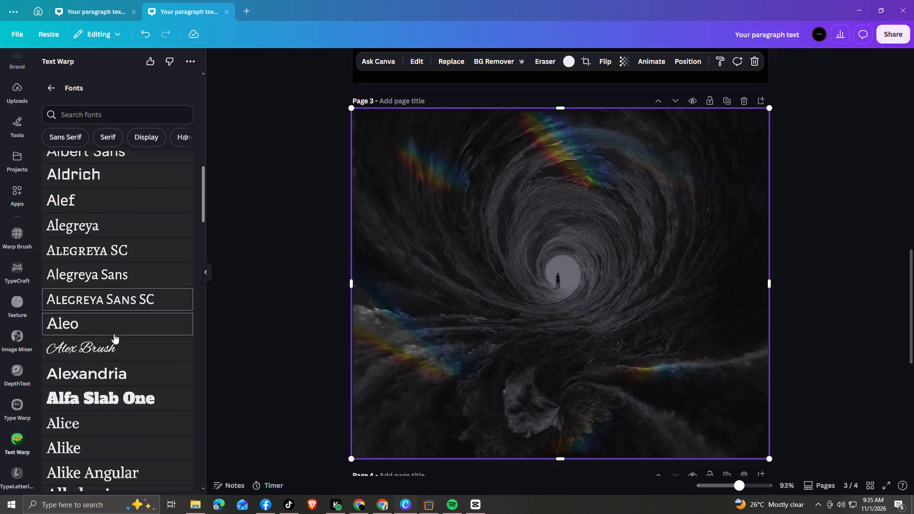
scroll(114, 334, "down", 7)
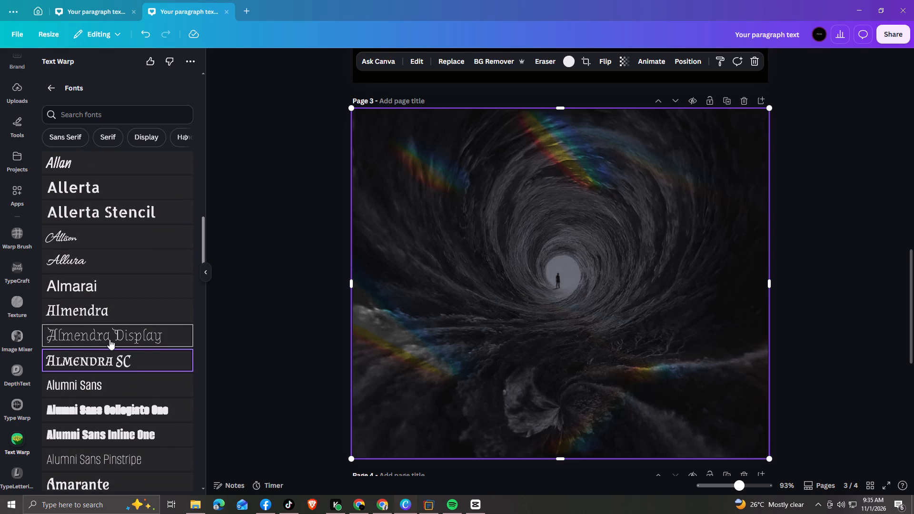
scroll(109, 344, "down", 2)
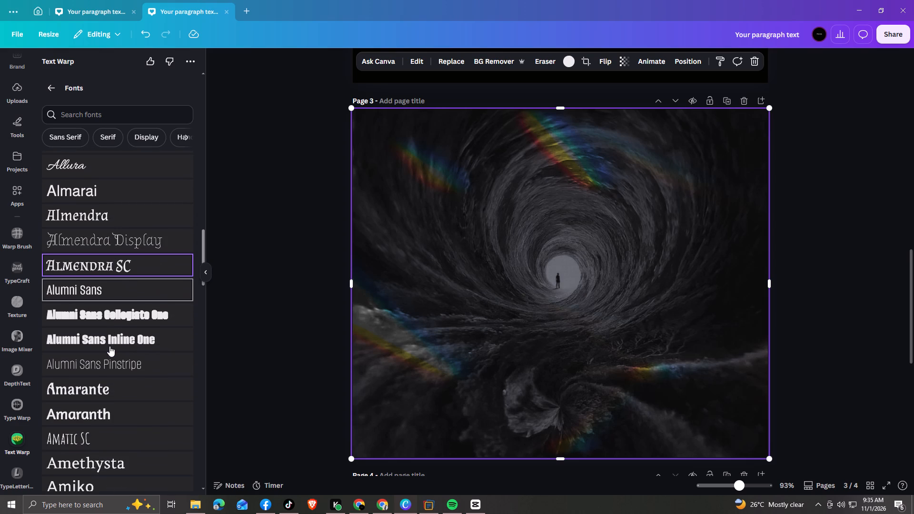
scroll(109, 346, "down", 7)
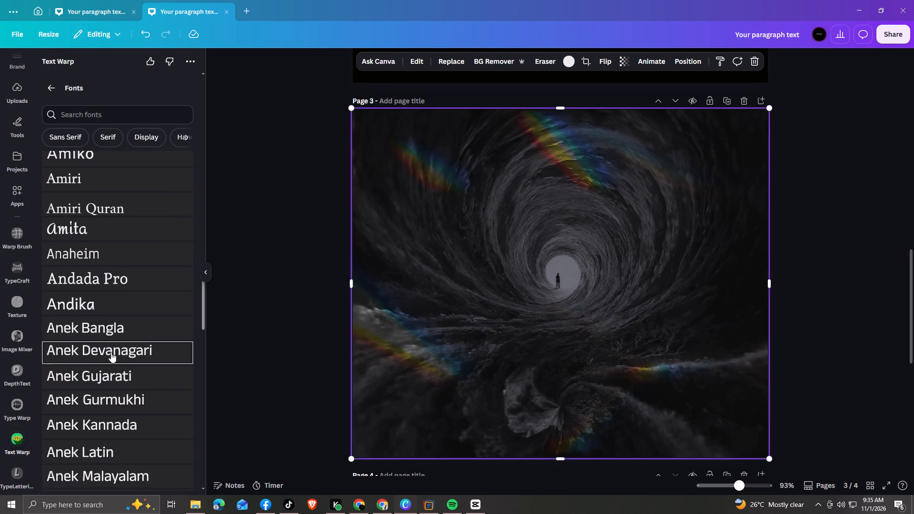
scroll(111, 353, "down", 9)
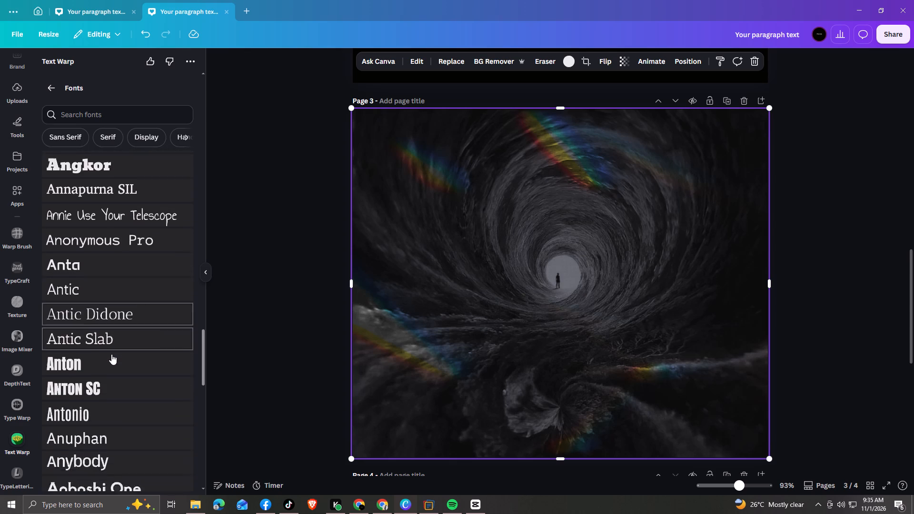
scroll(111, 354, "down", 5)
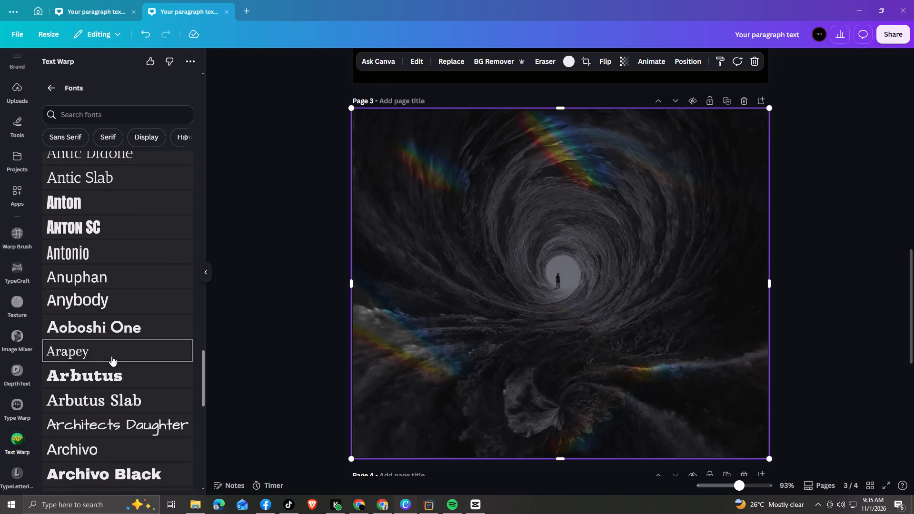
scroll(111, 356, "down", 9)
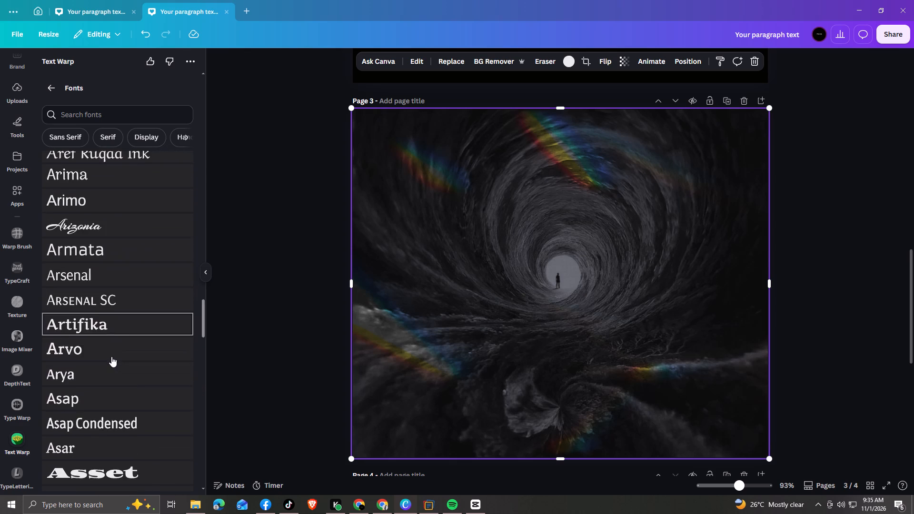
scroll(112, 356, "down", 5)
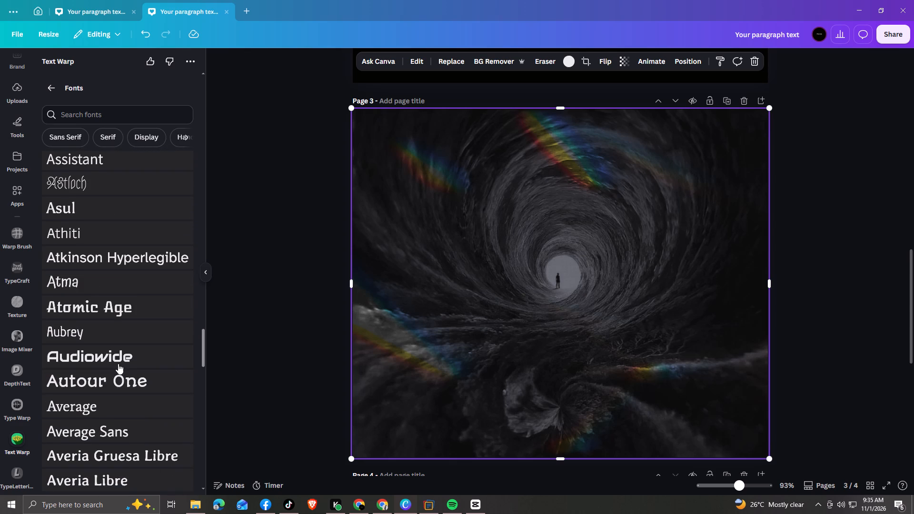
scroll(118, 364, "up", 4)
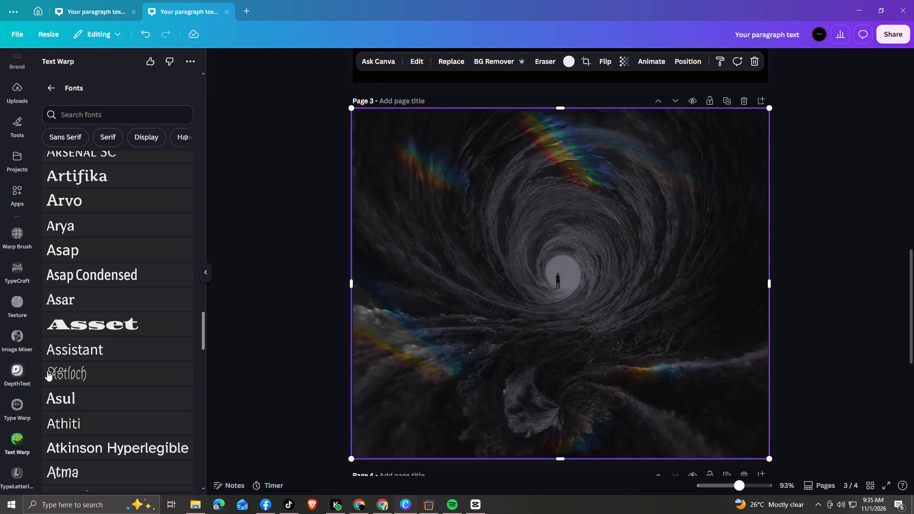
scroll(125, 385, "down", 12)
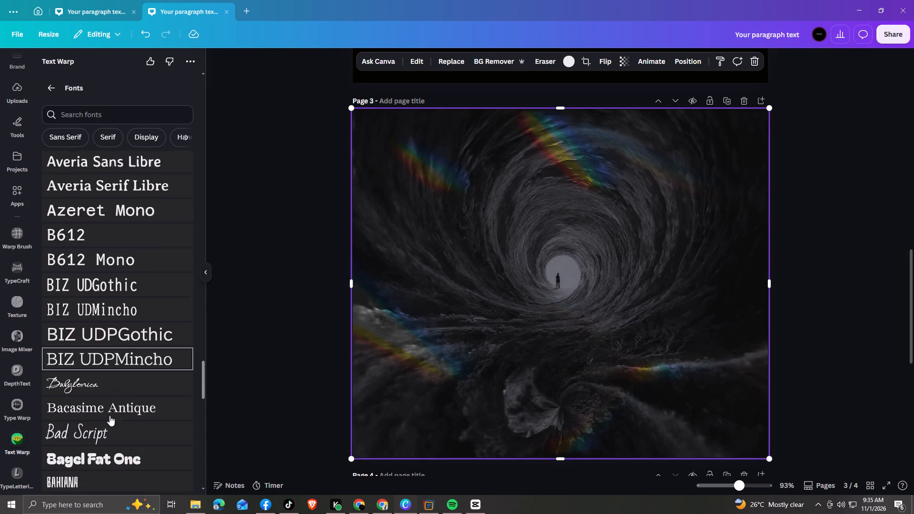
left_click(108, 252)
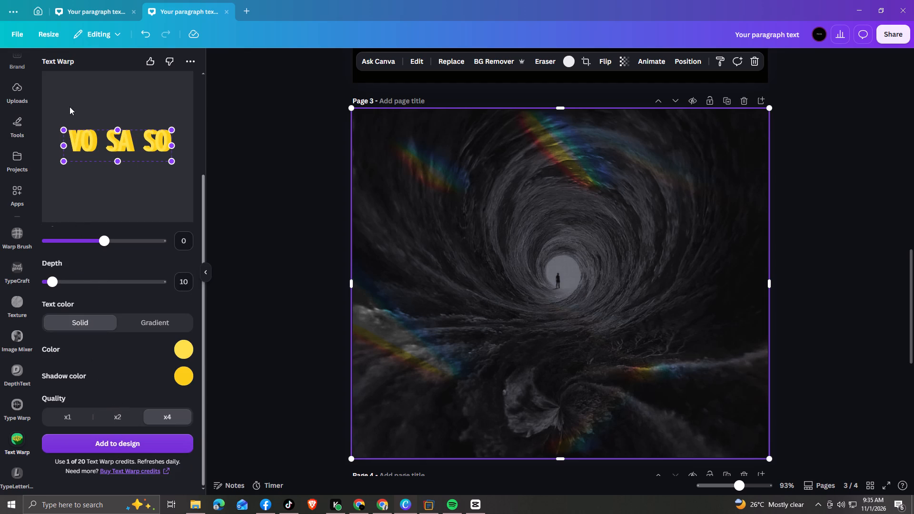
Switch to the TypeCraft app and replace its sample text with VO SA SO.
left_click(16, 303)
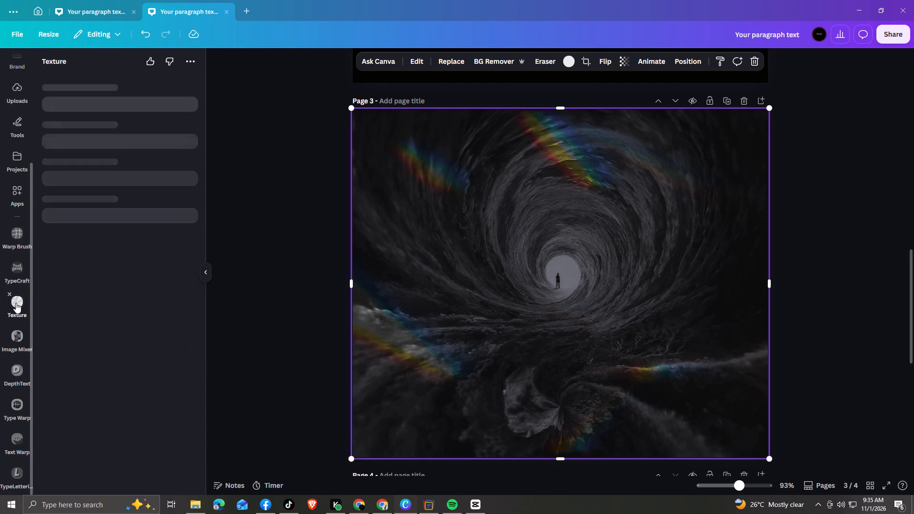
left_click(20, 269)
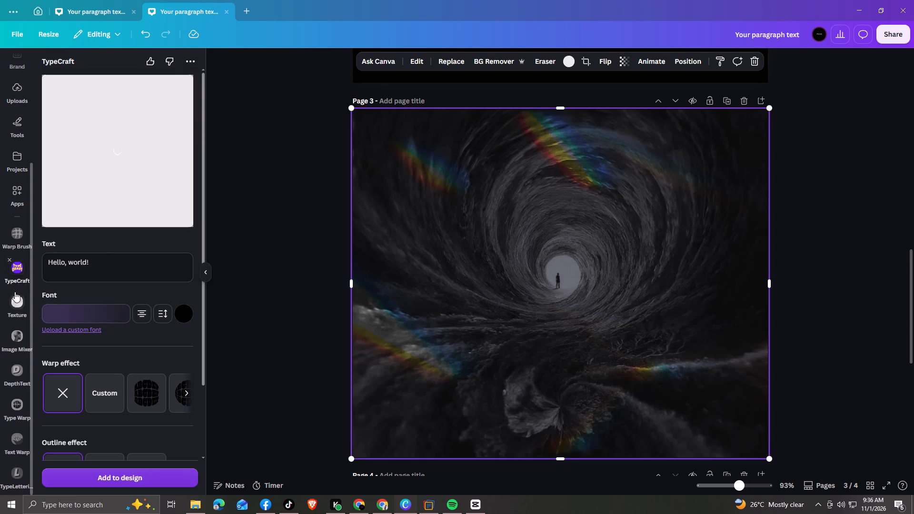
left_click_drag(103, 265, 50, 265)
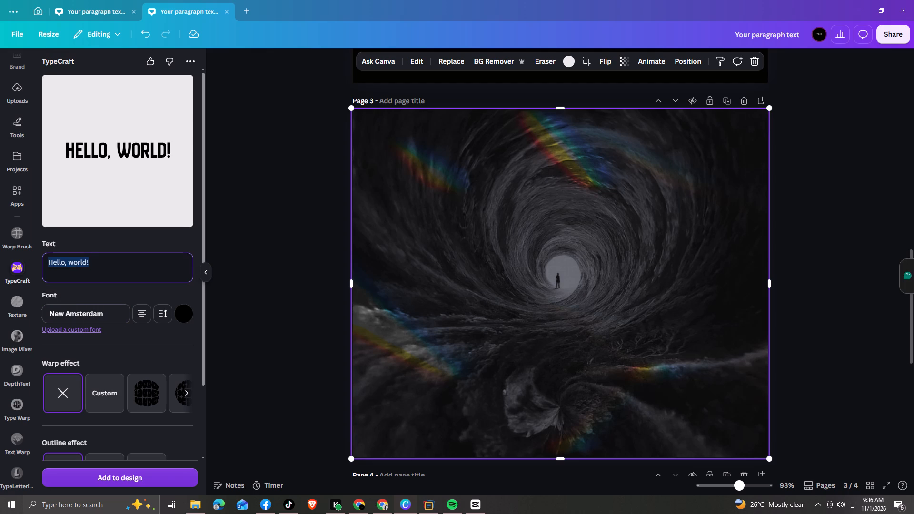
key("BackSpace")
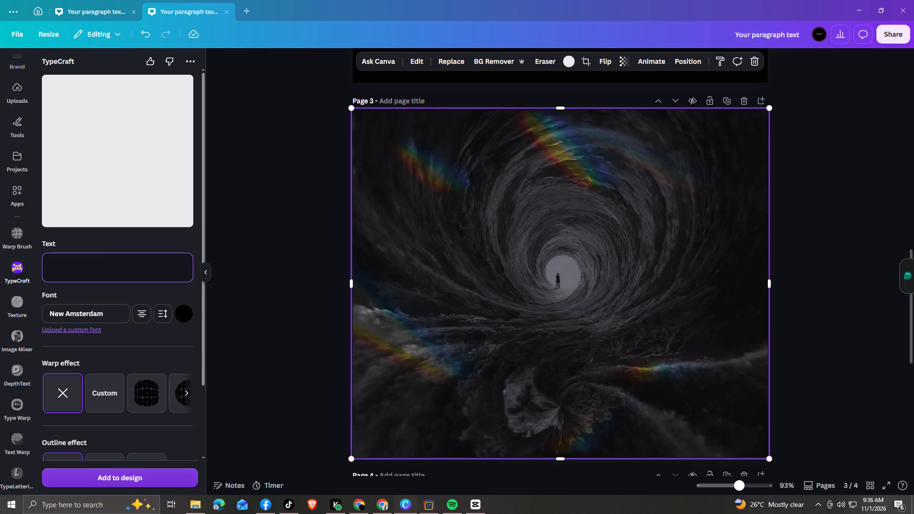
type("VO SA SO")
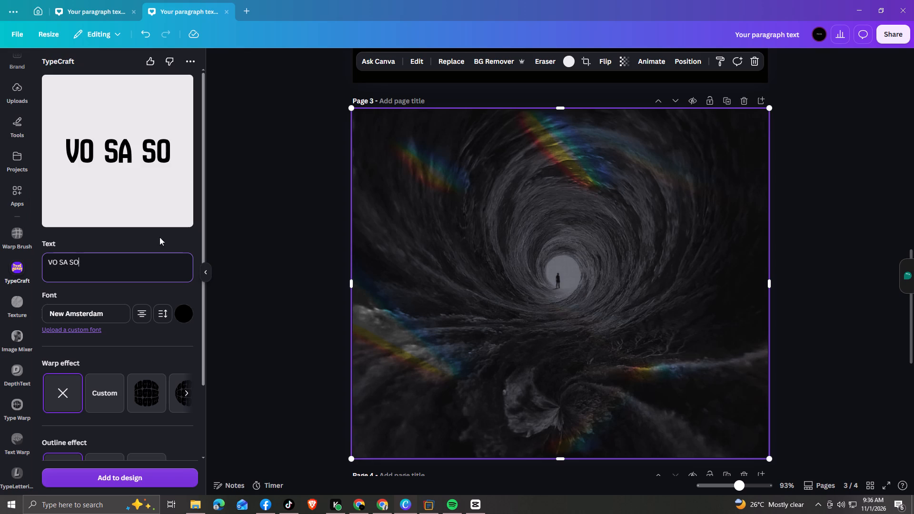
Set the font of the TypeCraft VO SA SO text to Beaver Punch.
left_click(102, 319)
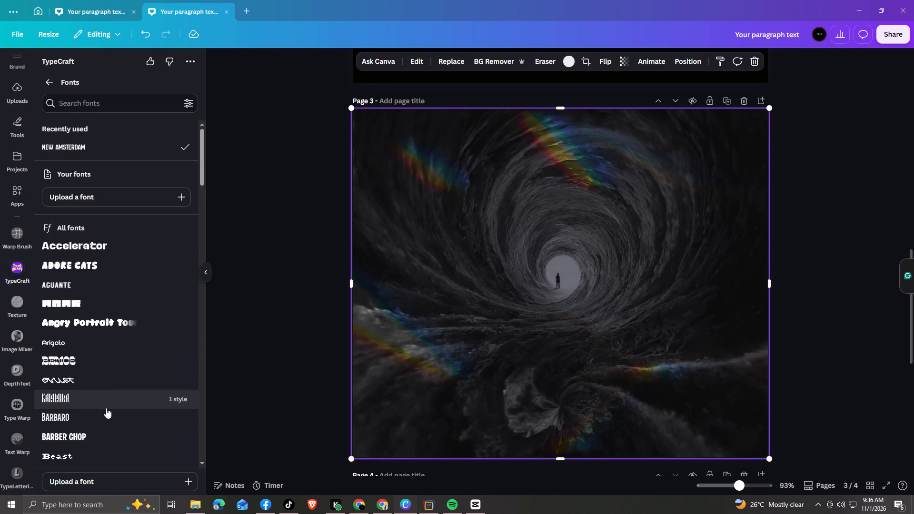
scroll(102, 418, "down", 3)
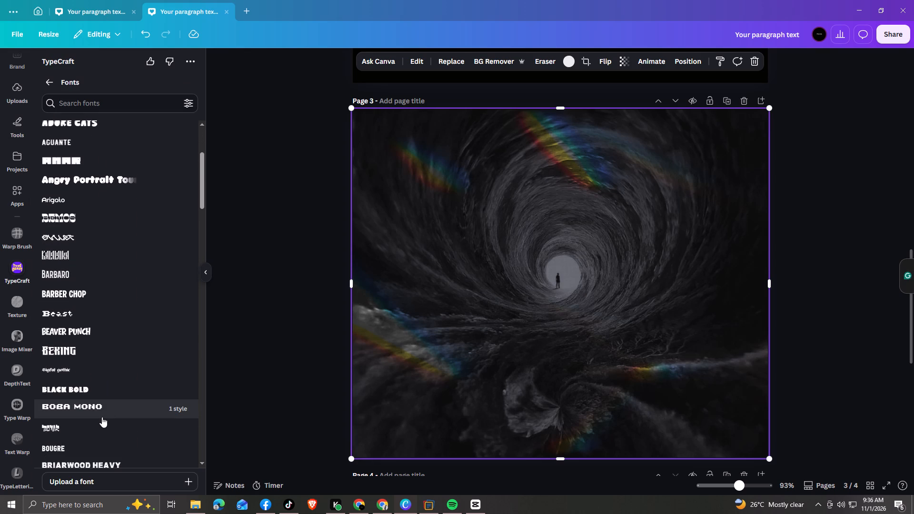
scroll(100, 410, "down", 2)
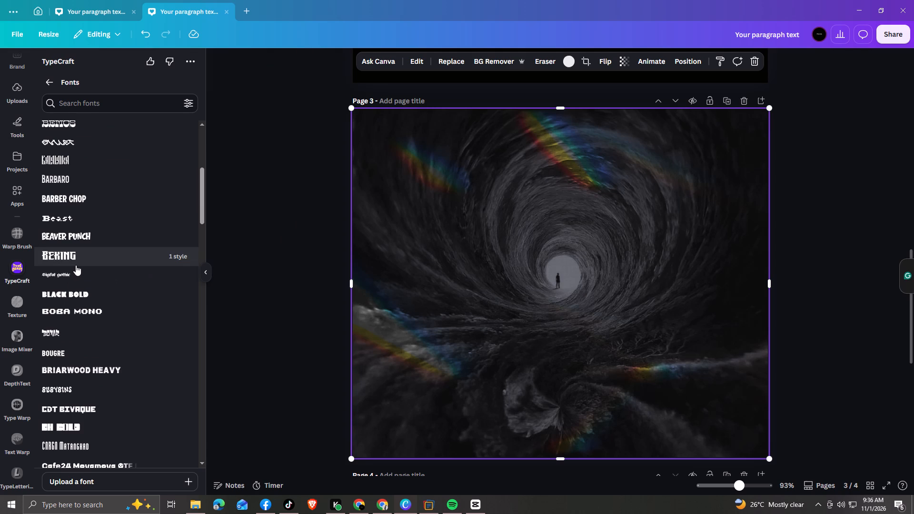
left_click(86, 241)
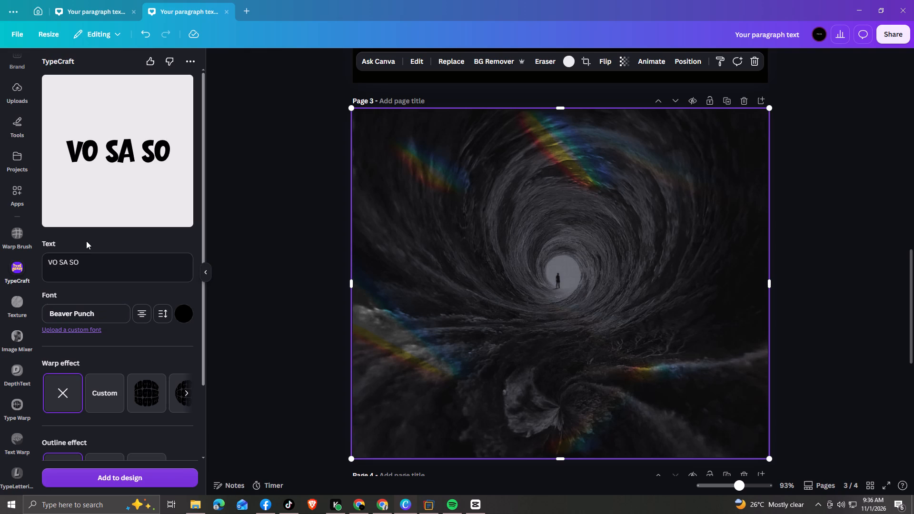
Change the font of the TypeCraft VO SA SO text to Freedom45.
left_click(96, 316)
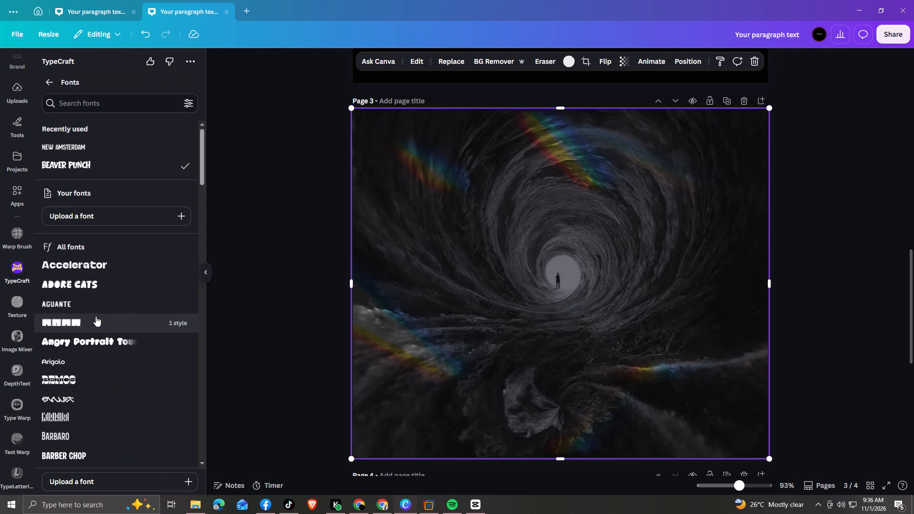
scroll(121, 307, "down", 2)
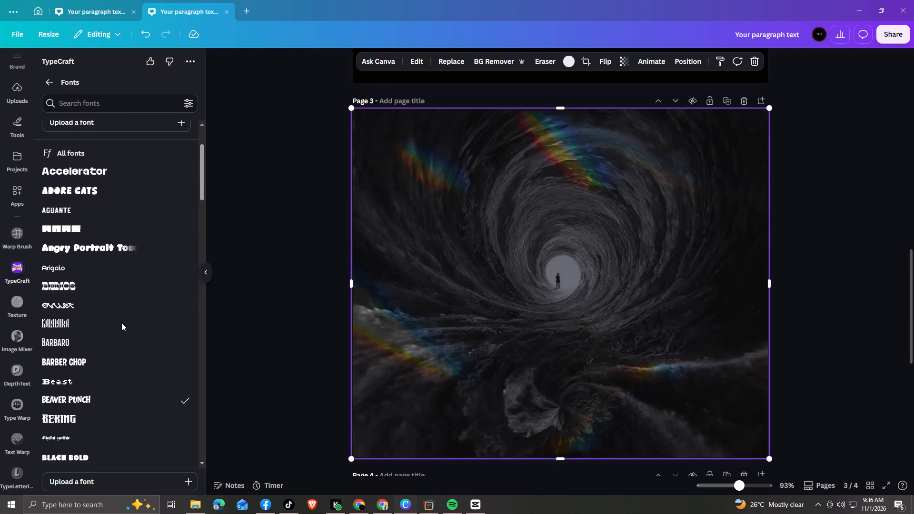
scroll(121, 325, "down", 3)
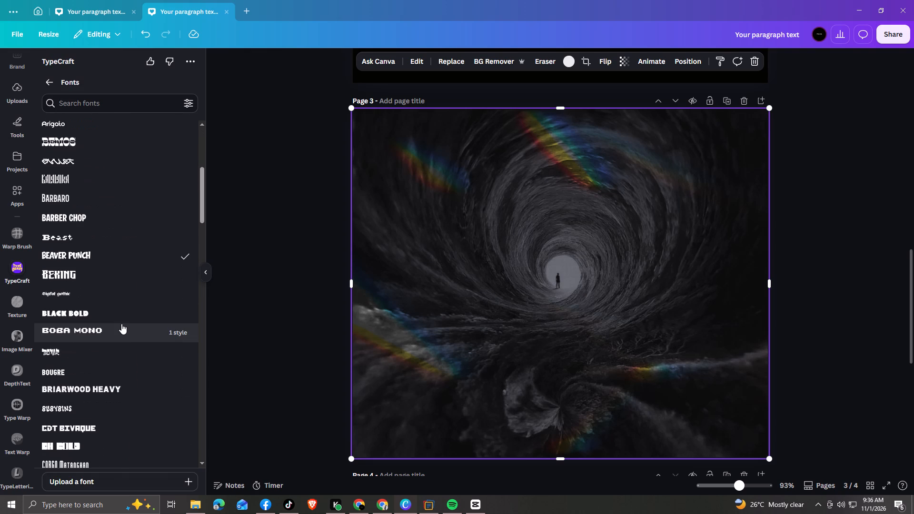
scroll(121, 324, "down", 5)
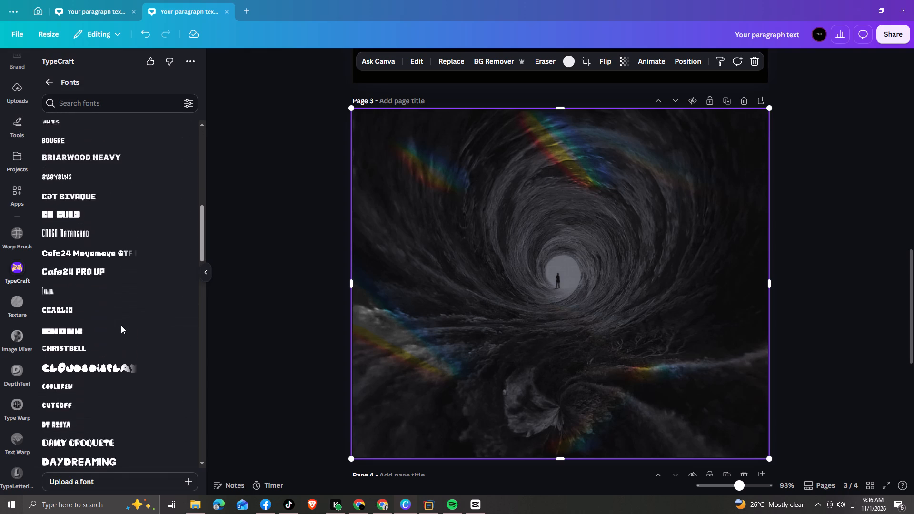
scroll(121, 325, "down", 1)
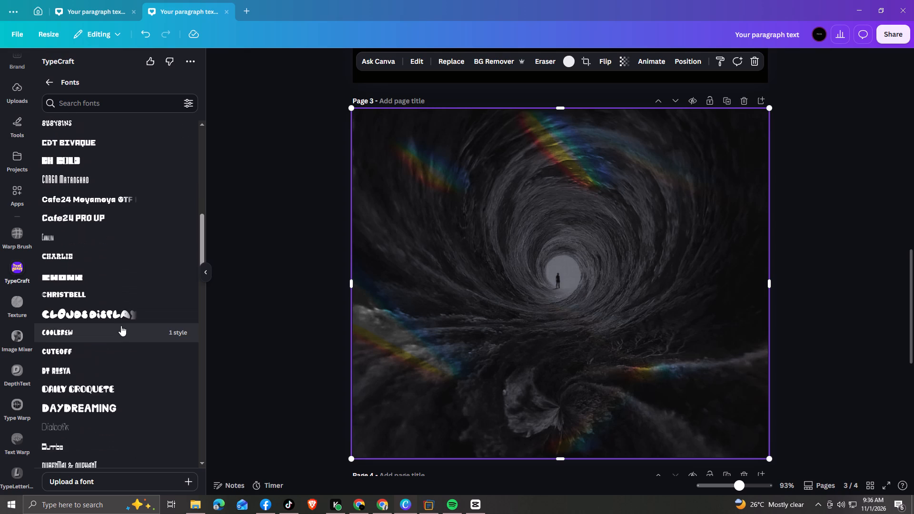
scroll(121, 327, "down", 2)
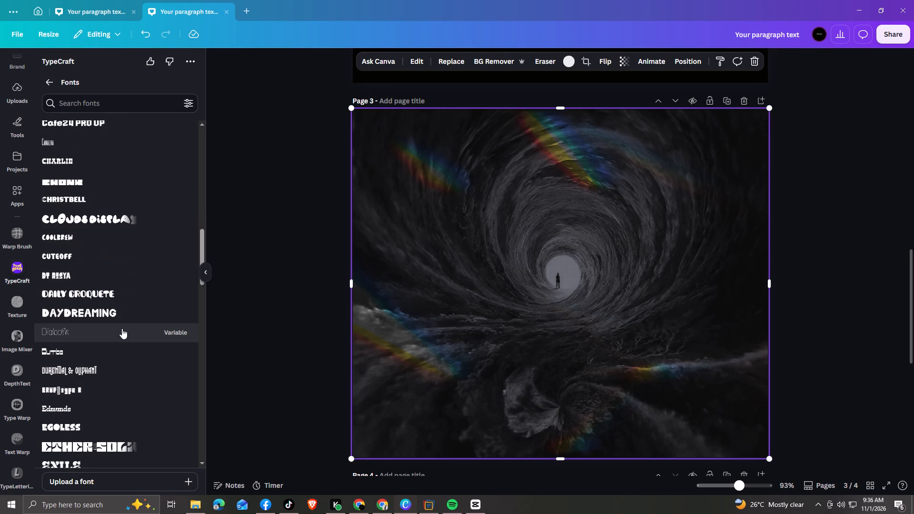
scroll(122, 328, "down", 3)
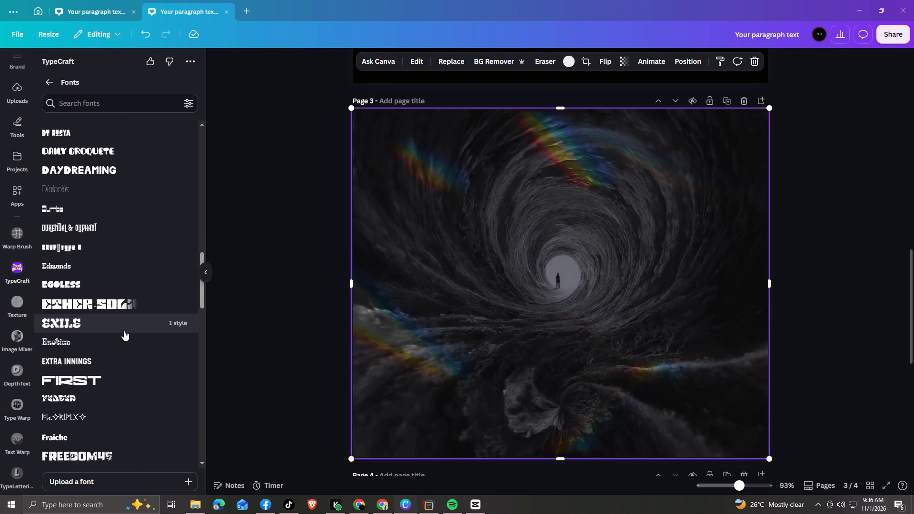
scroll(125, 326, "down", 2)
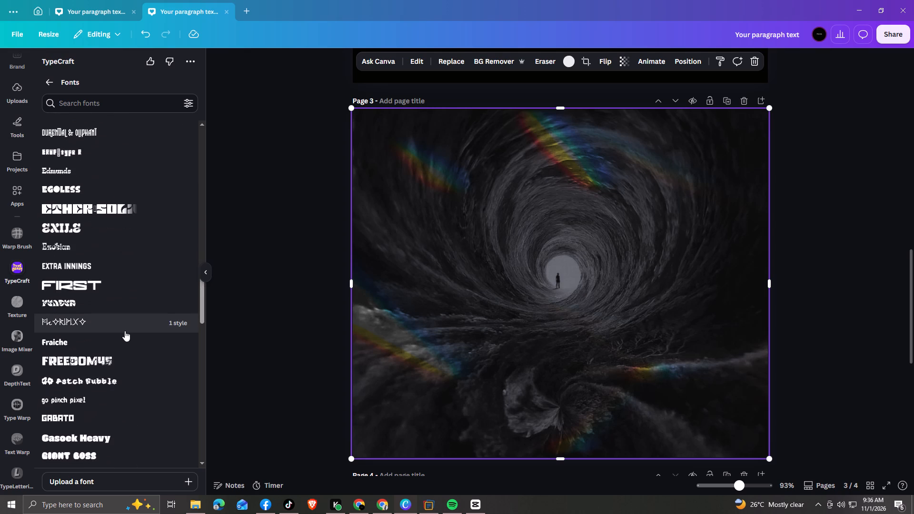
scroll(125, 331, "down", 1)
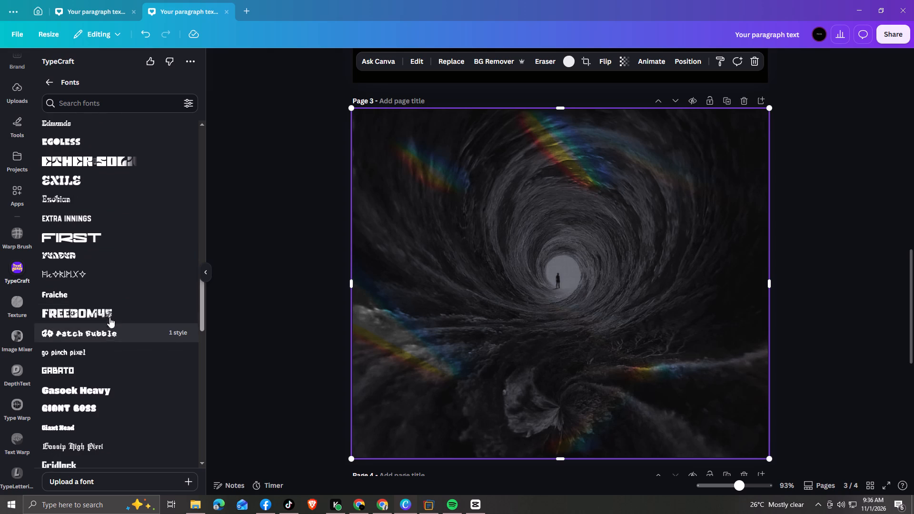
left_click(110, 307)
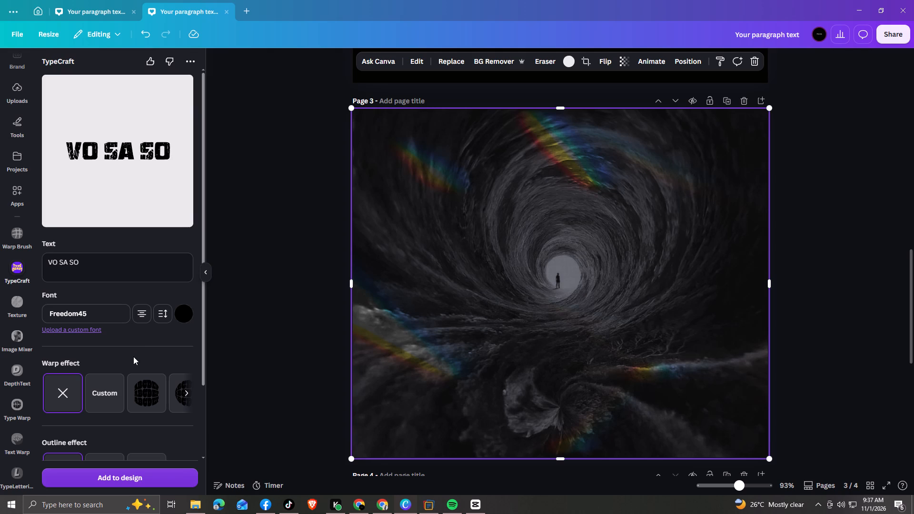
Set the font of the TypeCraft VO SA SO text to Grungy Boldy.
left_click(94, 312)
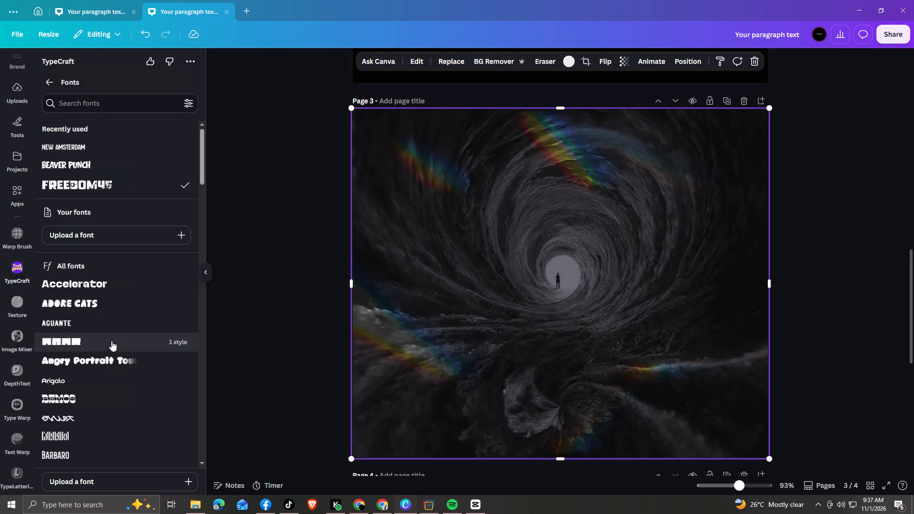
scroll(112, 351, "down", 12)
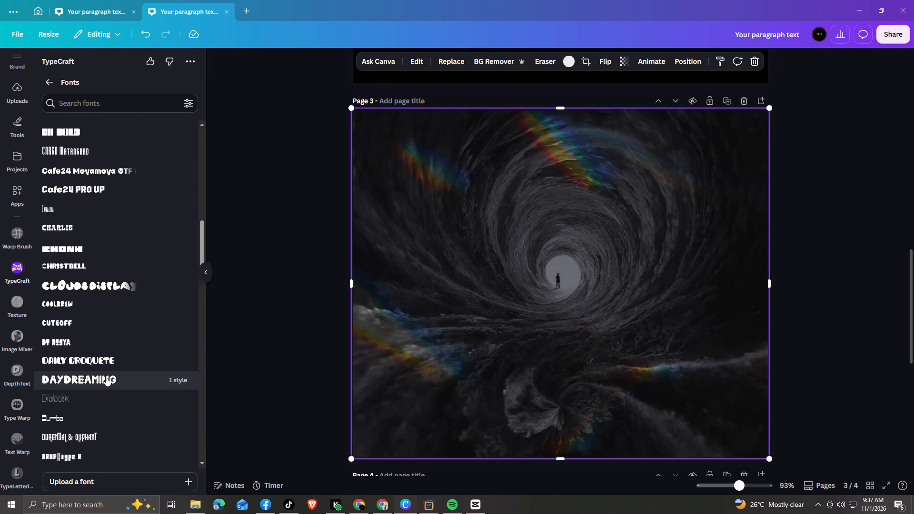
scroll(106, 376, "up", 1)
scroll(107, 374, "down", 7)
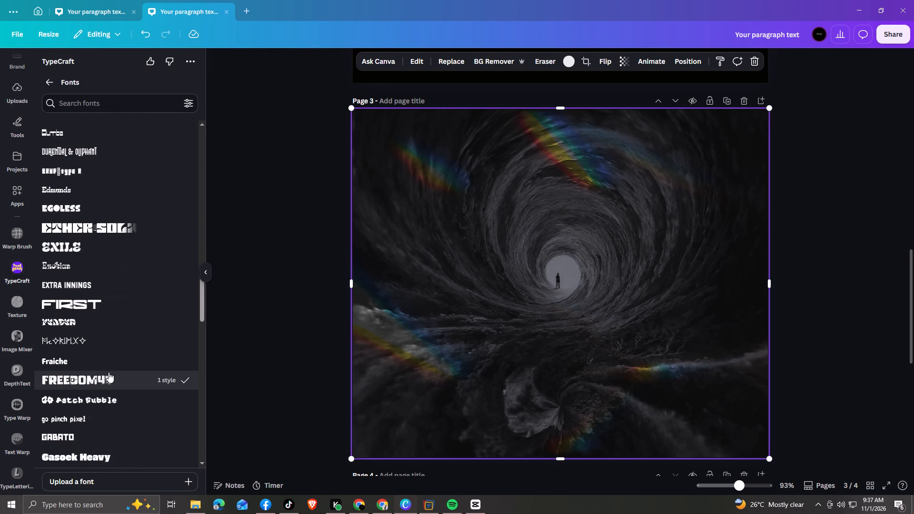
scroll(109, 372, "down", 3)
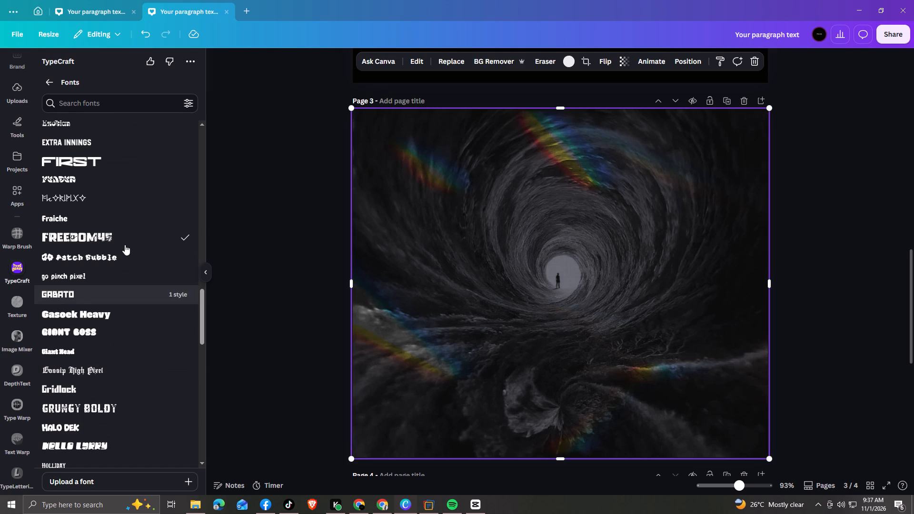
left_click(103, 408)
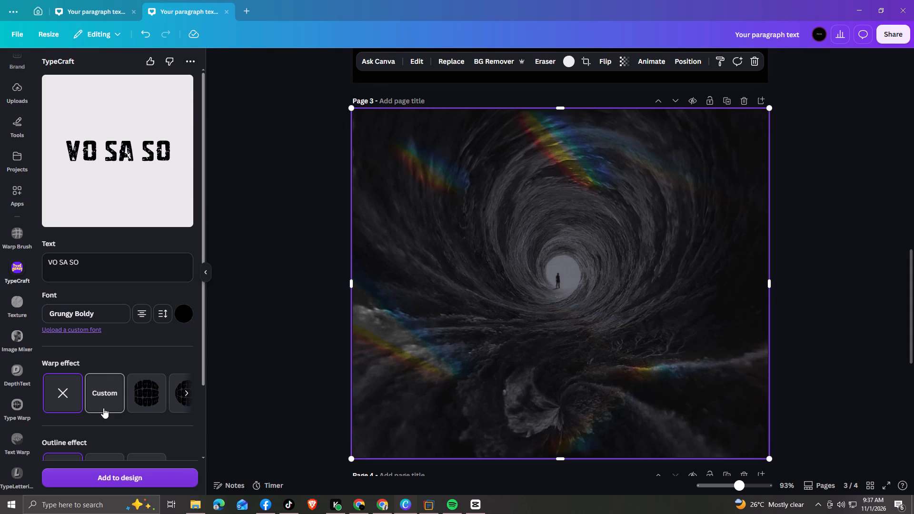
Browse the TypeCraft font list, from the display fonts on into the alphabetical fonts, for alternative VO SA SO lettering.
left_click(107, 309)
scroll(109, 332, "down", 7)
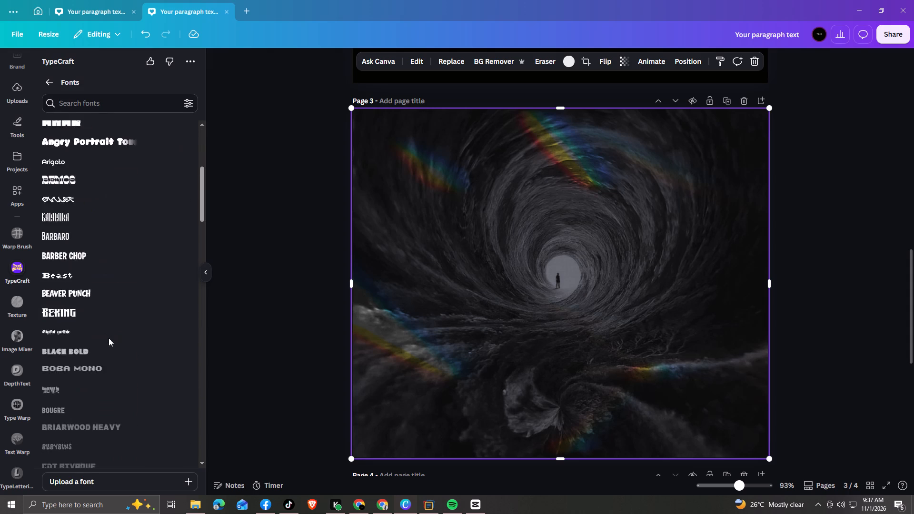
scroll(109, 338, "down", 16)
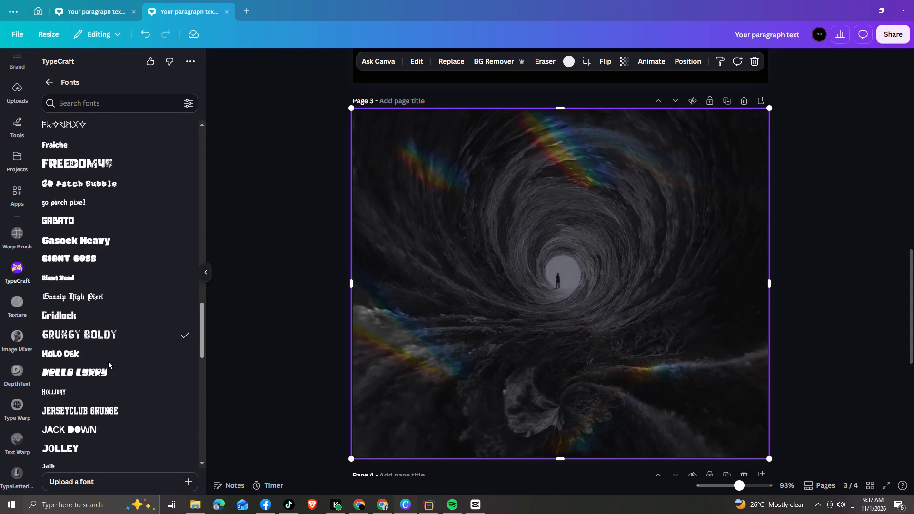
scroll(108, 362, "down", 3)
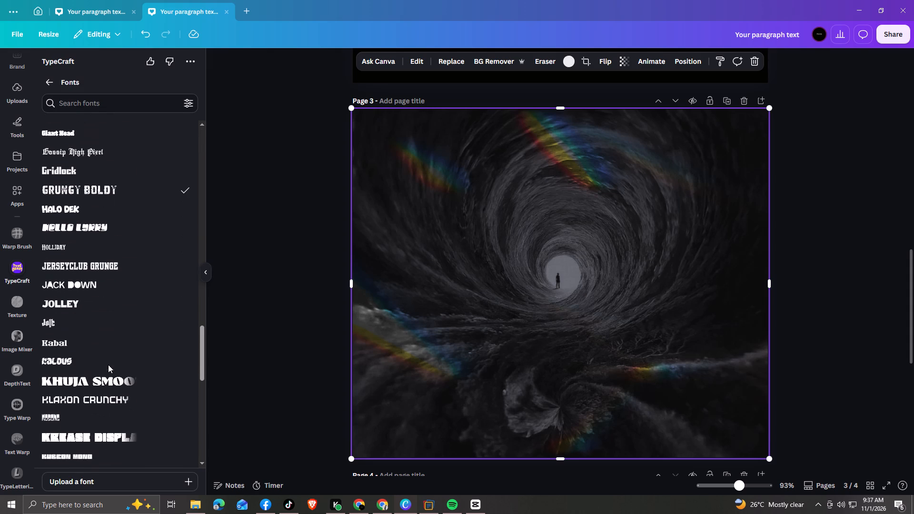
scroll(108, 365, "down", 1)
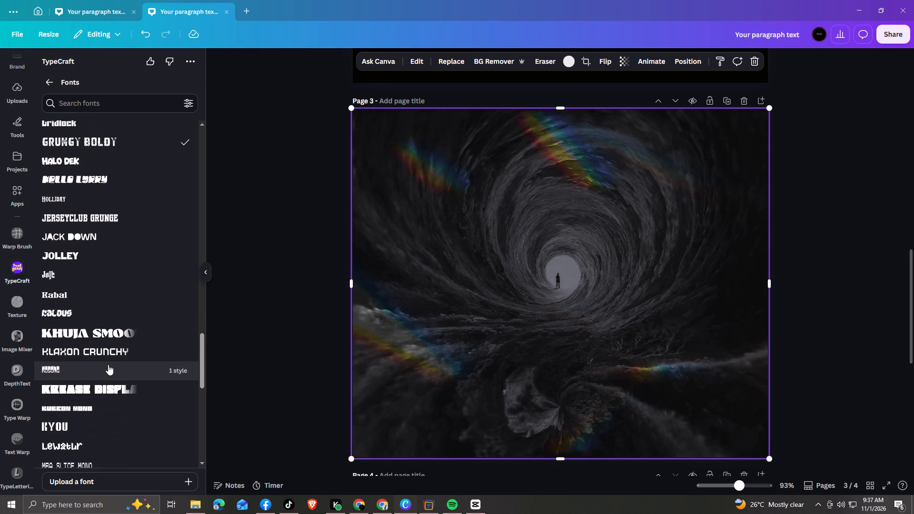
scroll(108, 373, "down", 1)
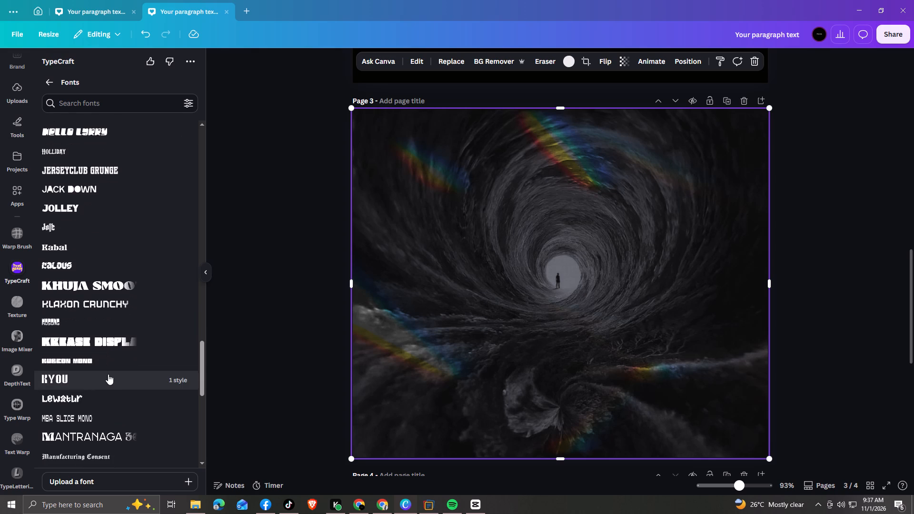
scroll(108, 374, "down", 6)
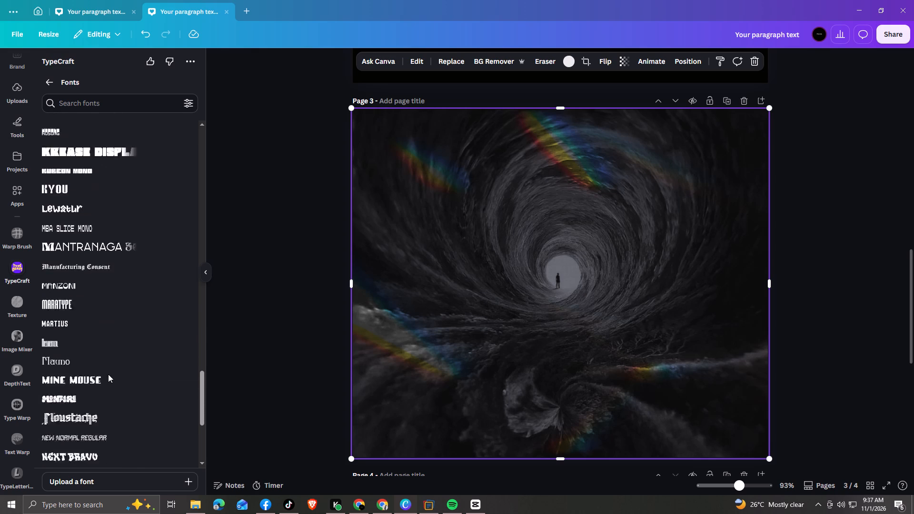
scroll(108, 374, "down", 4)
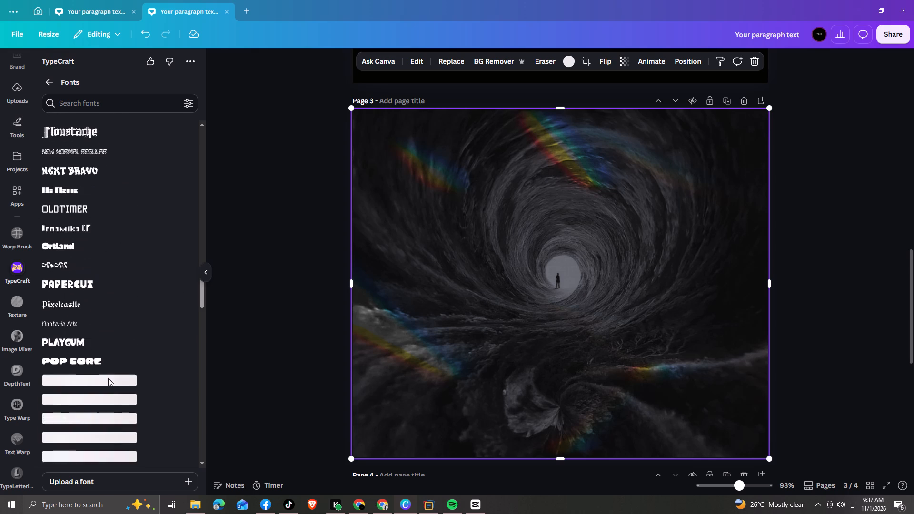
scroll(108, 379, "down", 4)
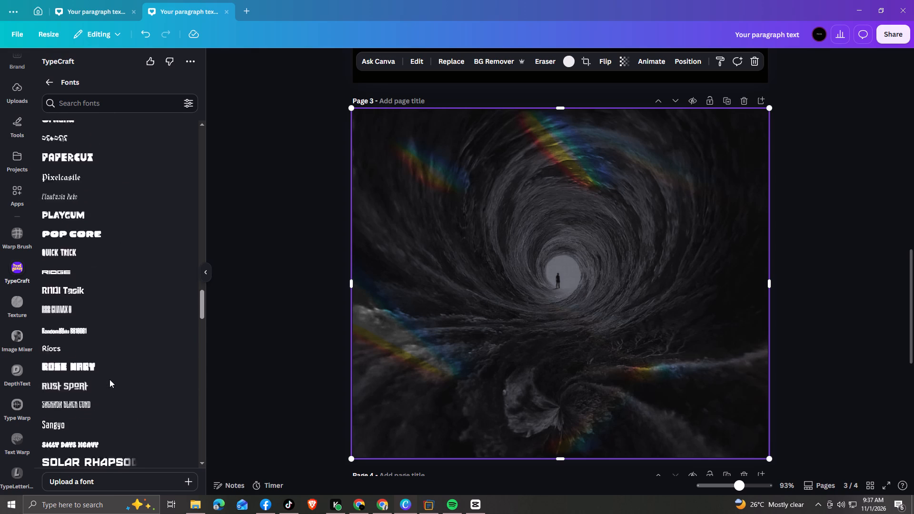
scroll(109, 379, "down", 4)
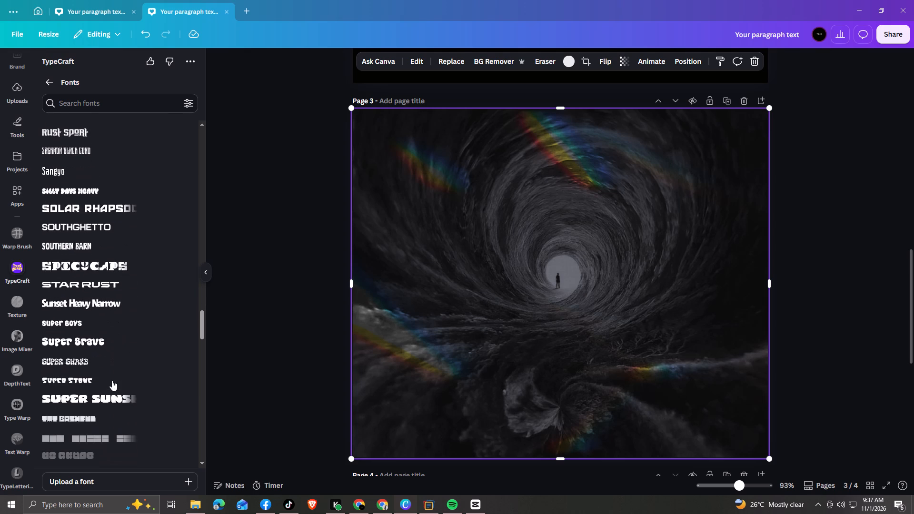
scroll(112, 381, "down", 6)
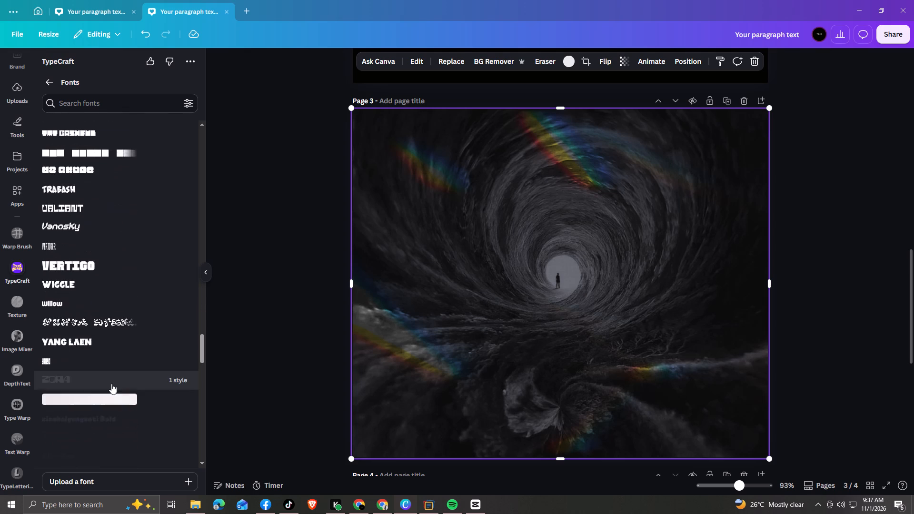
scroll(111, 384, "down", 6)
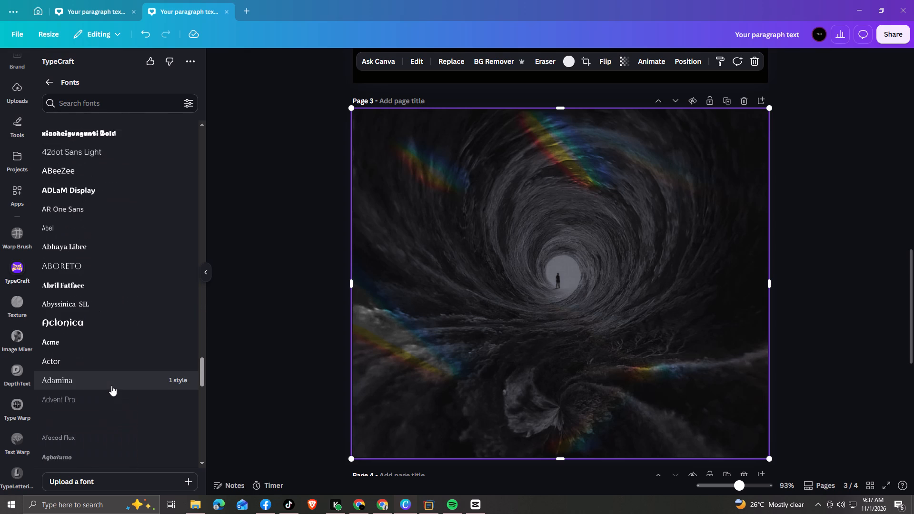
scroll(111, 386, "down", 9)
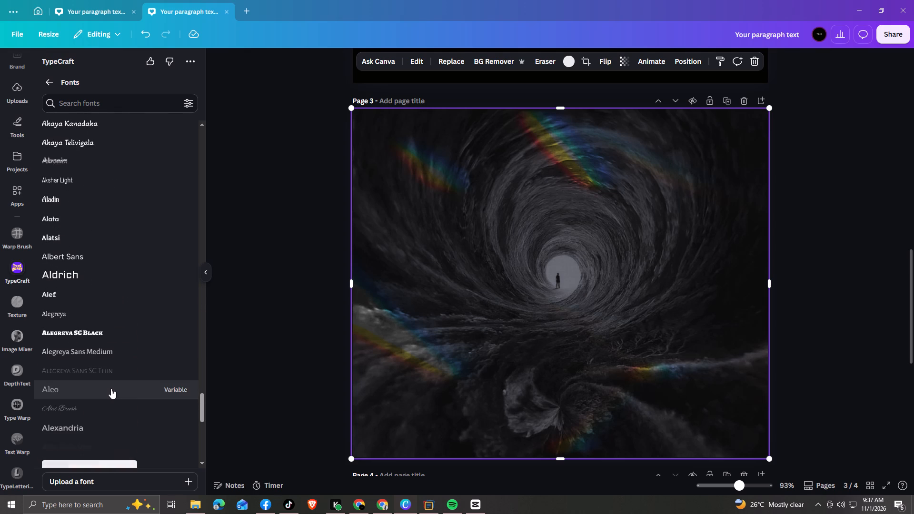
scroll(111, 390, "down", 10)
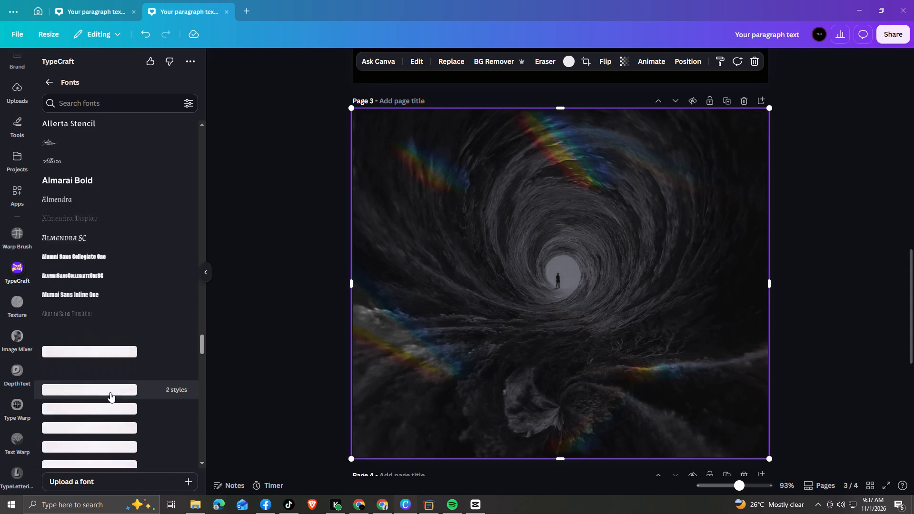
scroll(109, 393, "down", 11)
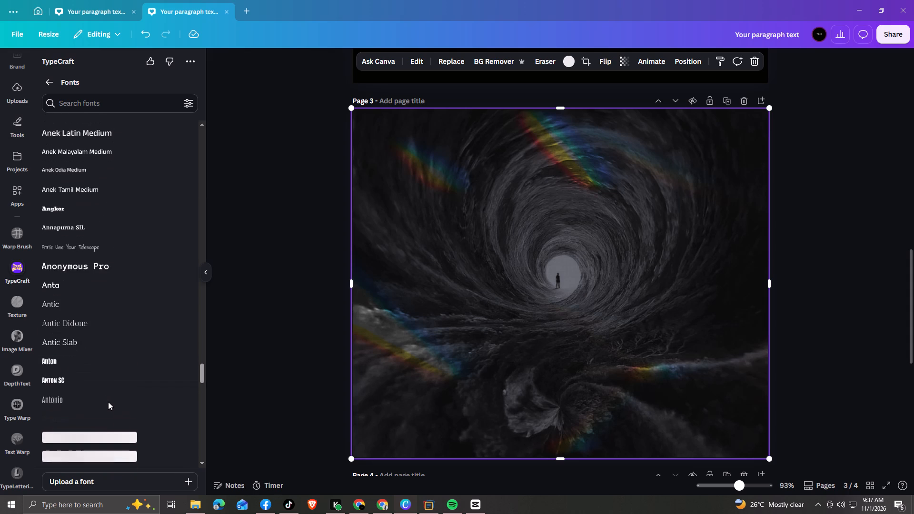
scroll(108, 402, "down", 10)
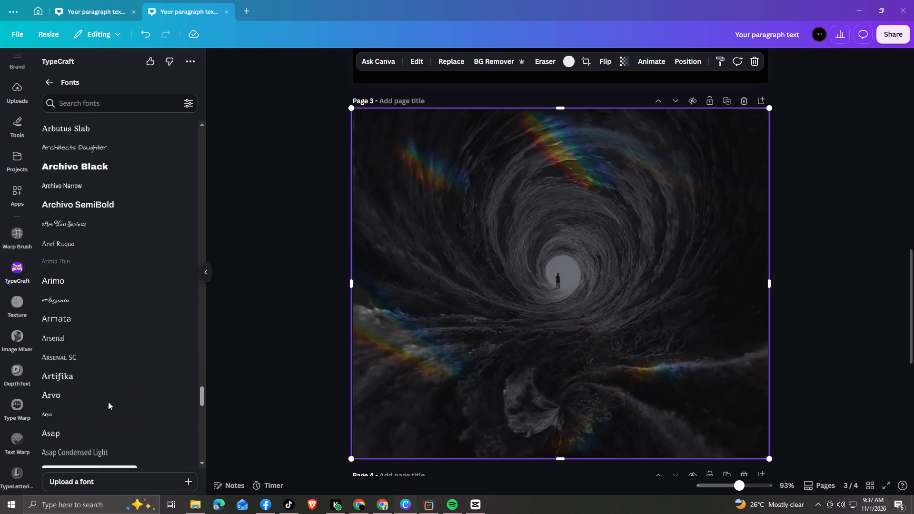
scroll(108, 402, "down", 5)
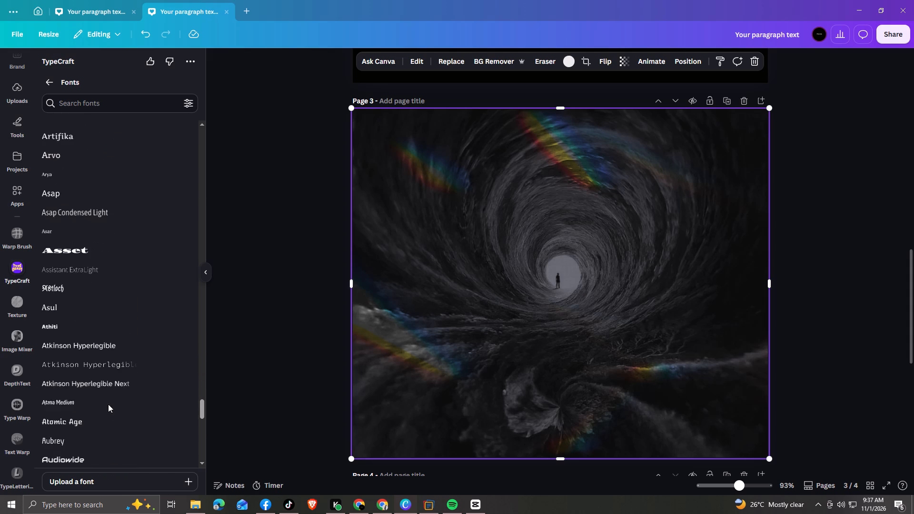
scroll(108, 404, "down", 6)
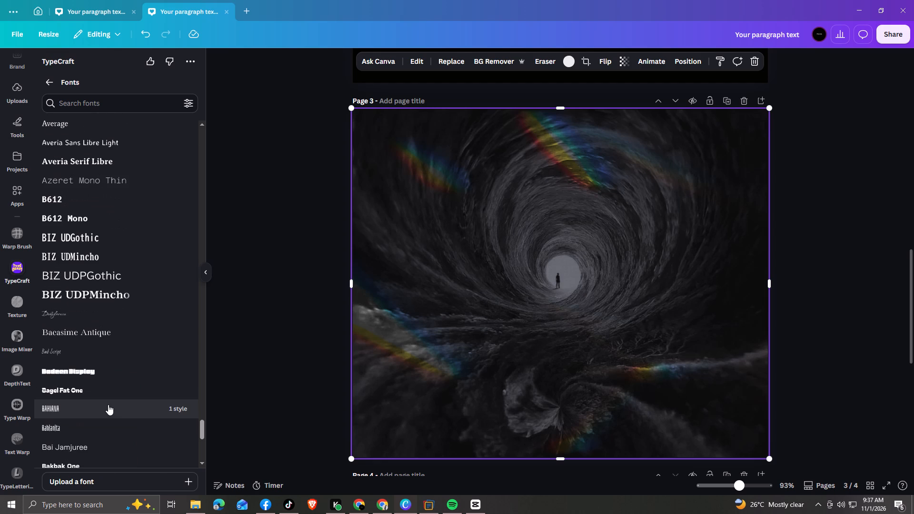
scroll(108, 405, "down", 6)
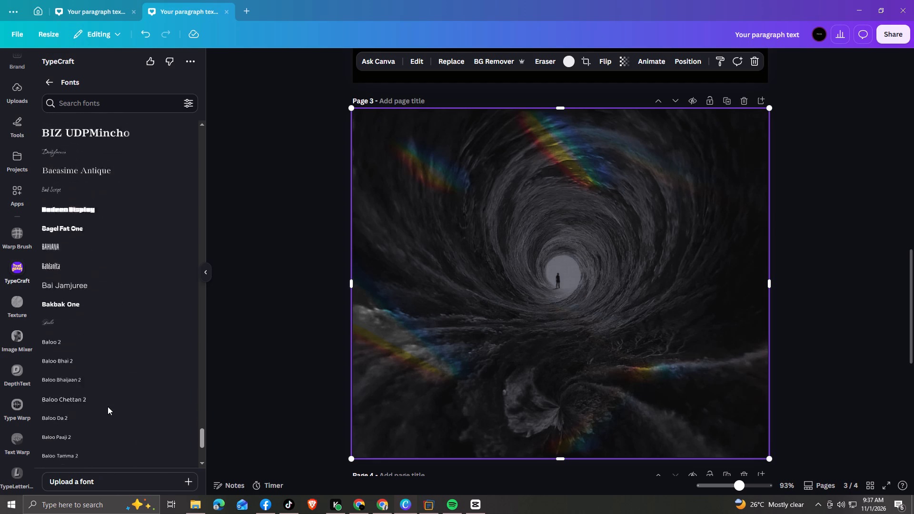
scroll(108, 406, "down", 8)
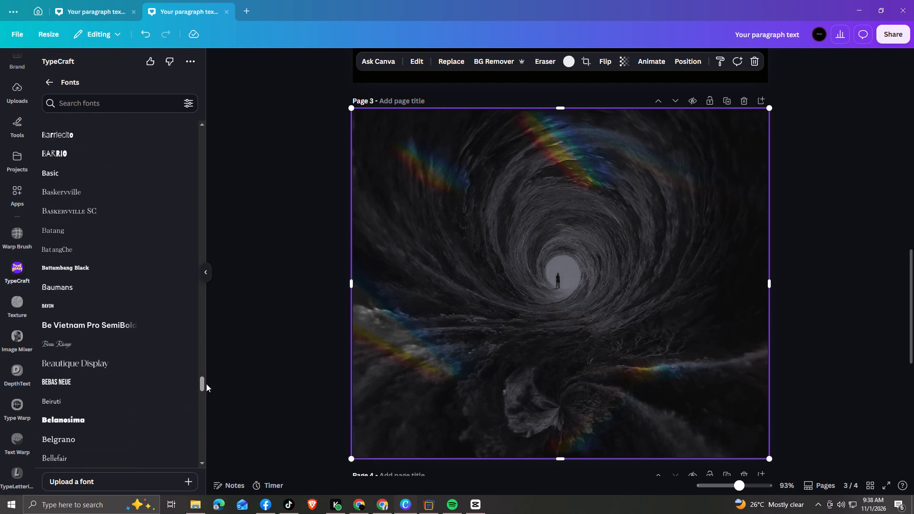
left_click_drag(201, 385, 210, 125)
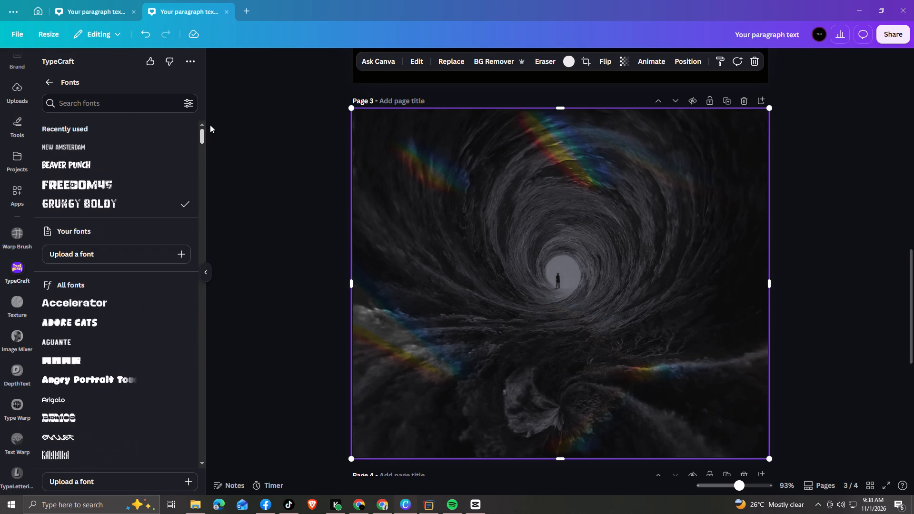
Set the font of the TypeCraft VO SA SO text to Freedom45.
left_click_drag(210, 125, 209, 124)
left_click(94, 176)
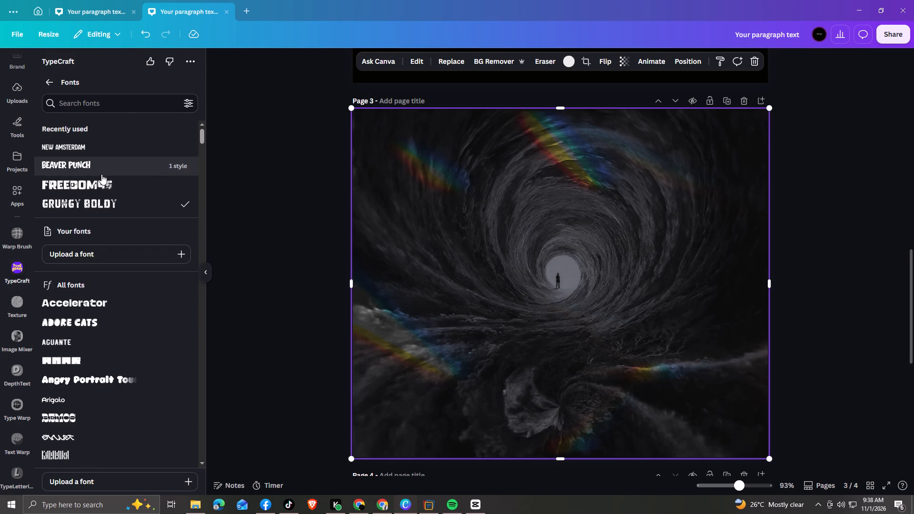
left_click(101, 184)
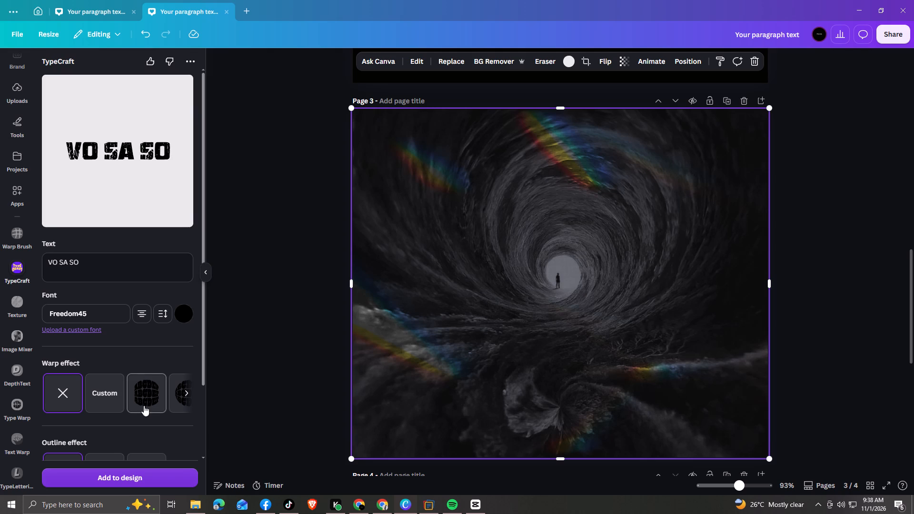
Start a custom Distort warp on VO SA SO with left-right mirroring, stretching the bottom corners downward and the top corners upward.
left_click(111, 400)
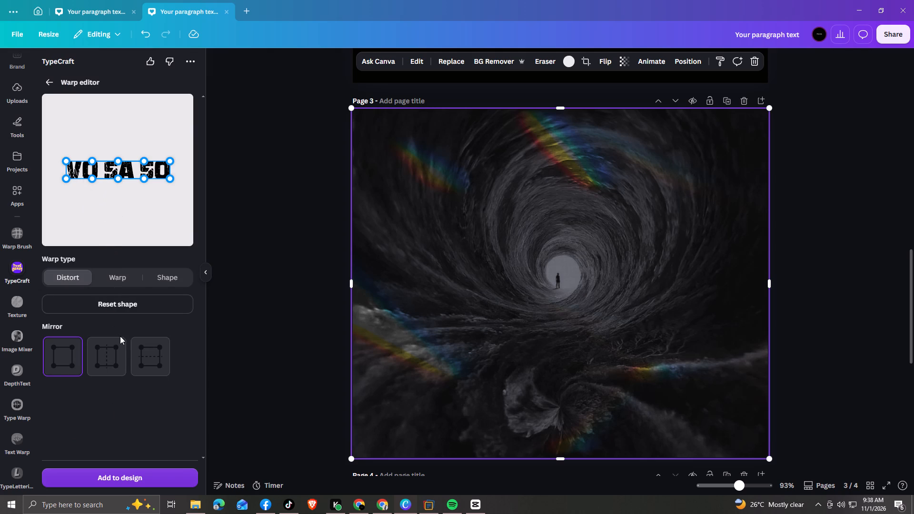
left_click(103, 363)
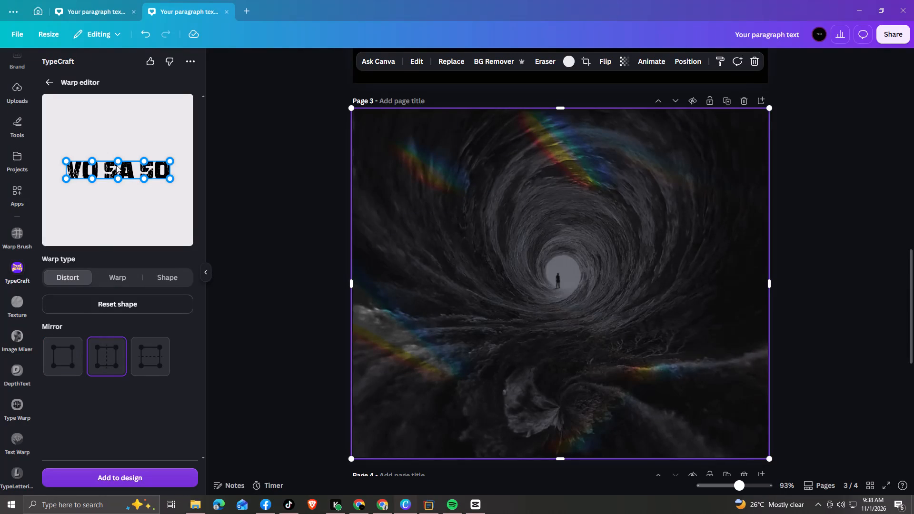
left_click(116, 162)
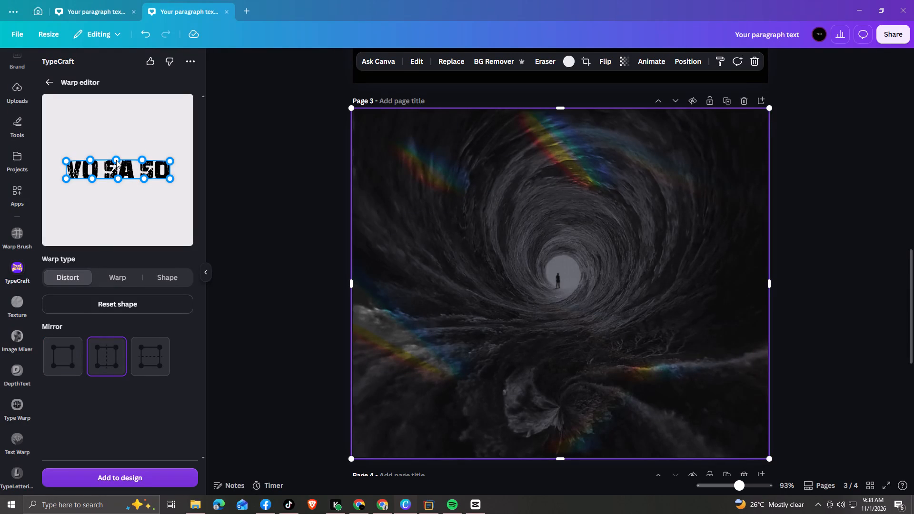
left_click_drag(67, 180, 64, 186)
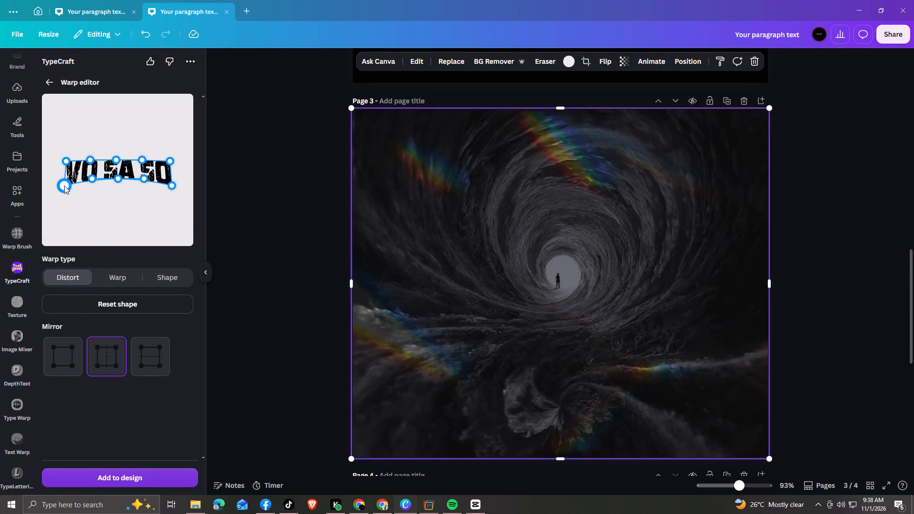
left_click_drag(64, 186, 64, 197)
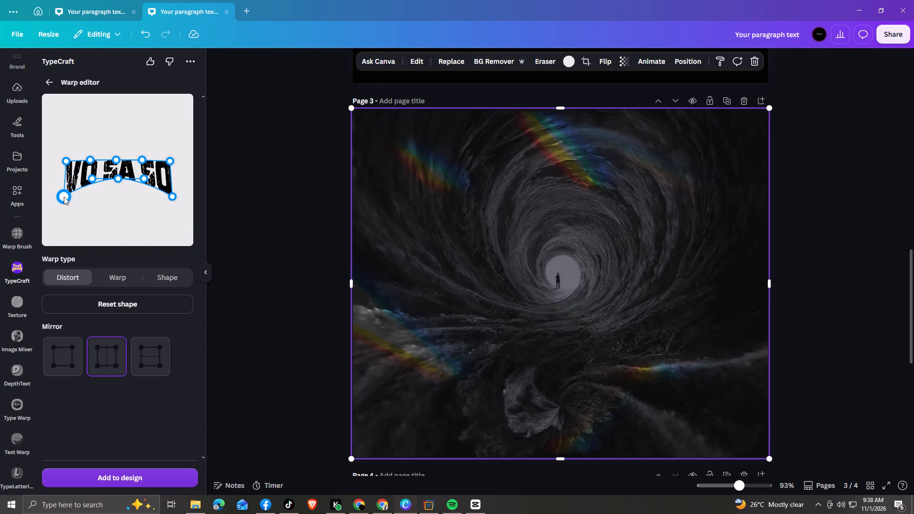
left_click_drag(64, 197, 64, 198)
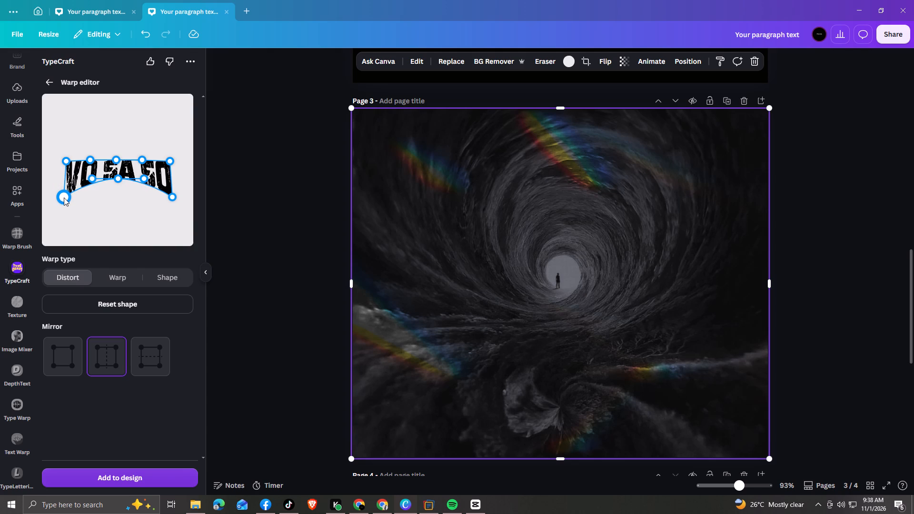
left_click_drag(64, 198, 64, 199)
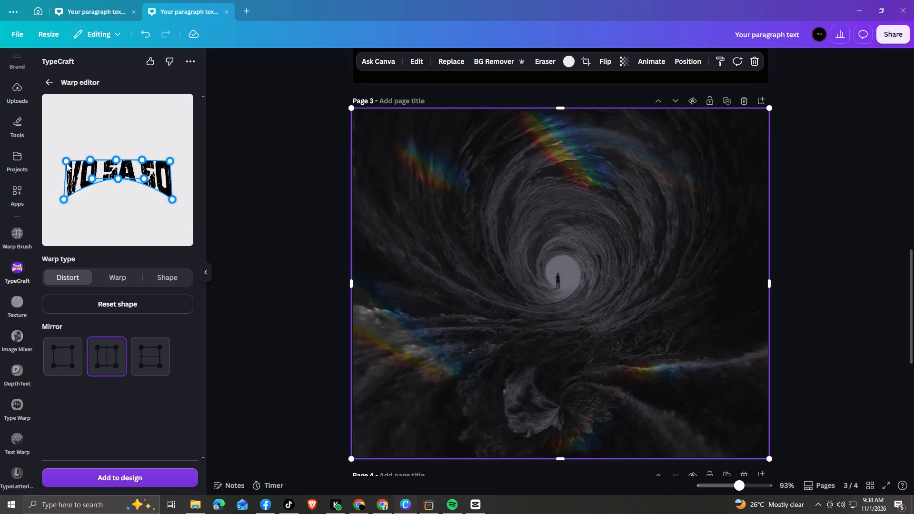
left_click_drag(66, 160, 64, 151)
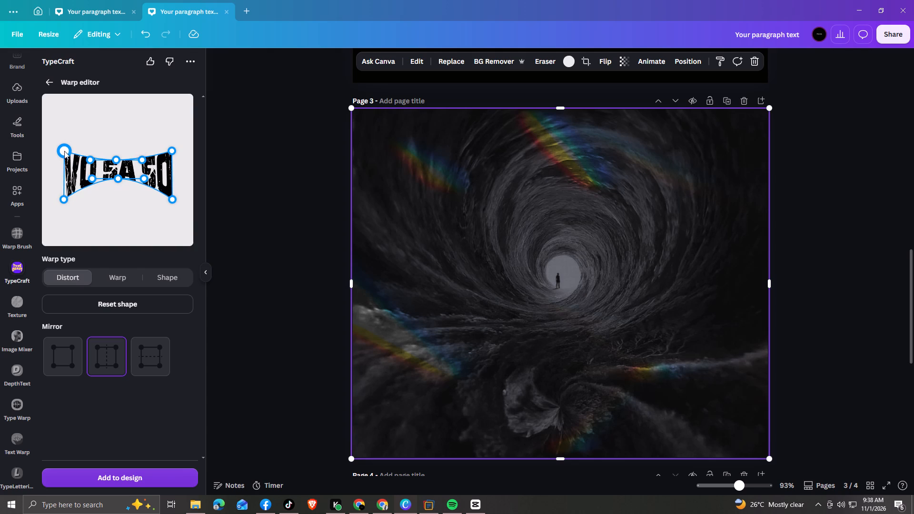
left_click_drag(64, 151, 60, 153)
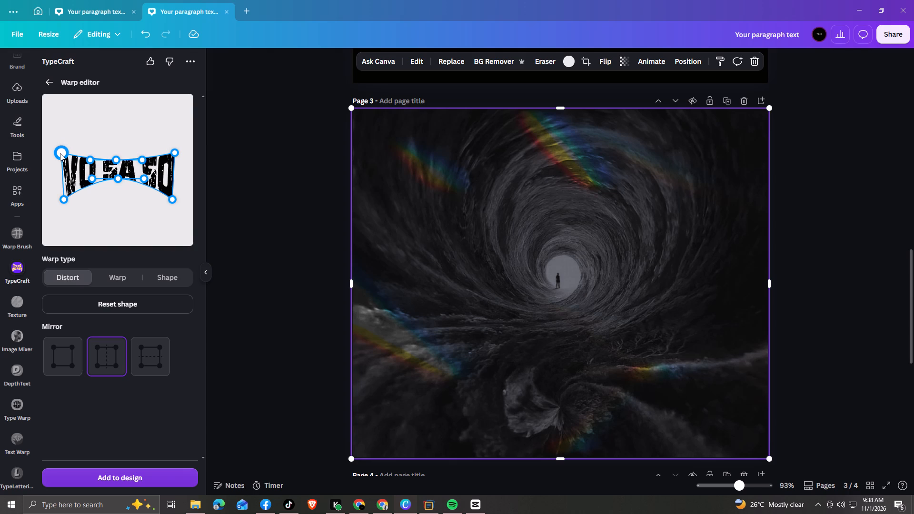
left_click_drag(60, 153, 64, 153)
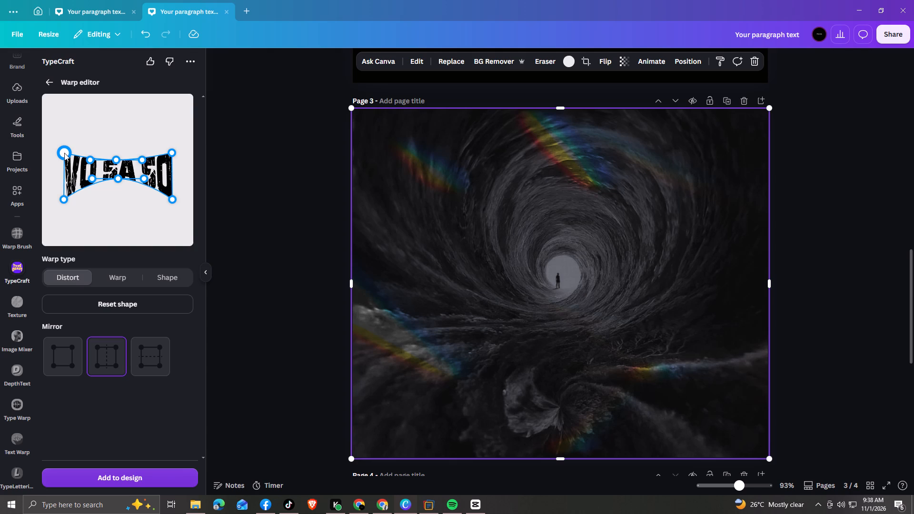
left_click_drag(64, 153, 62, 153)
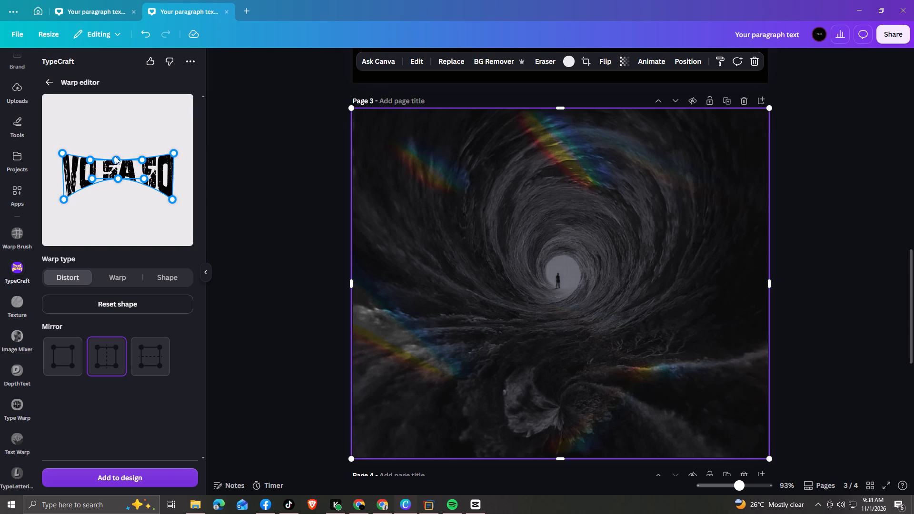
Refine the middle of the warp by nudging its centre points apart vertically and pulling the lower curve handles inward.
left_click(115, 156)
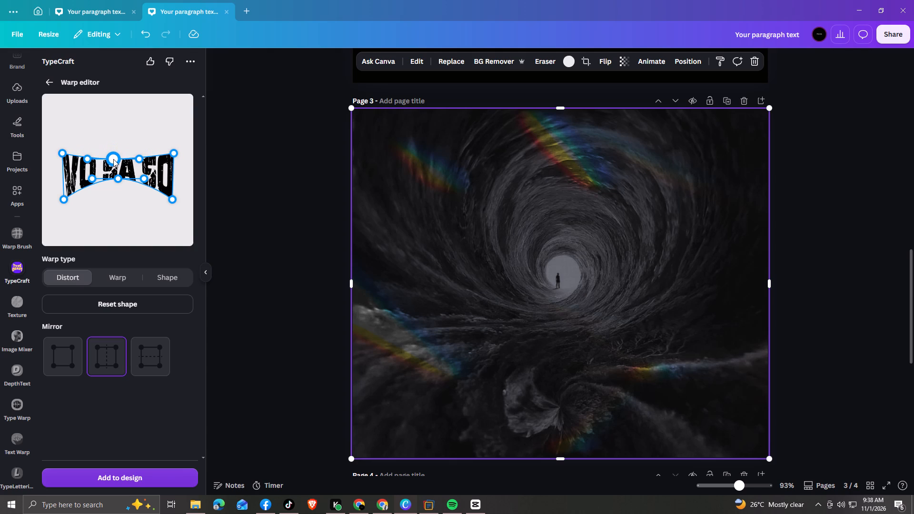
left_click_drag(115, 176, 116, 181)
left_click_drag(89, 179, 92, 177)
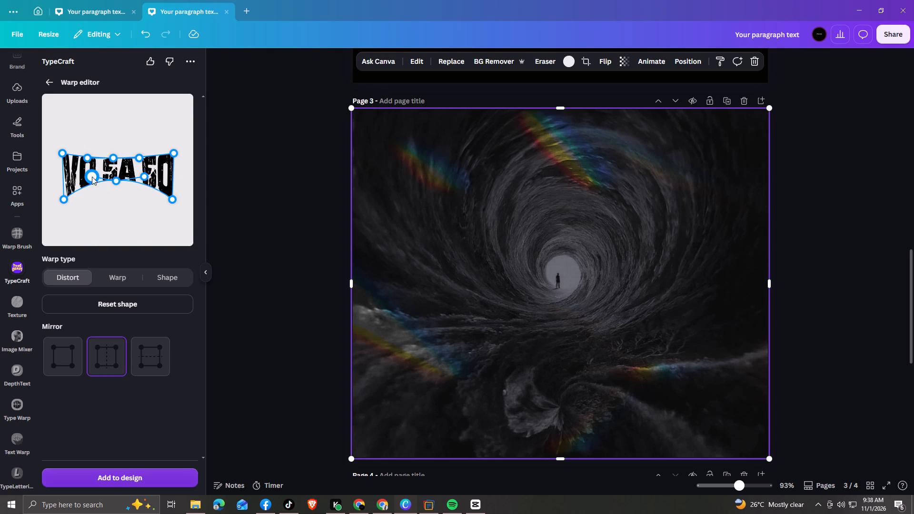
left_click_drag(92, 177, 102, 172)
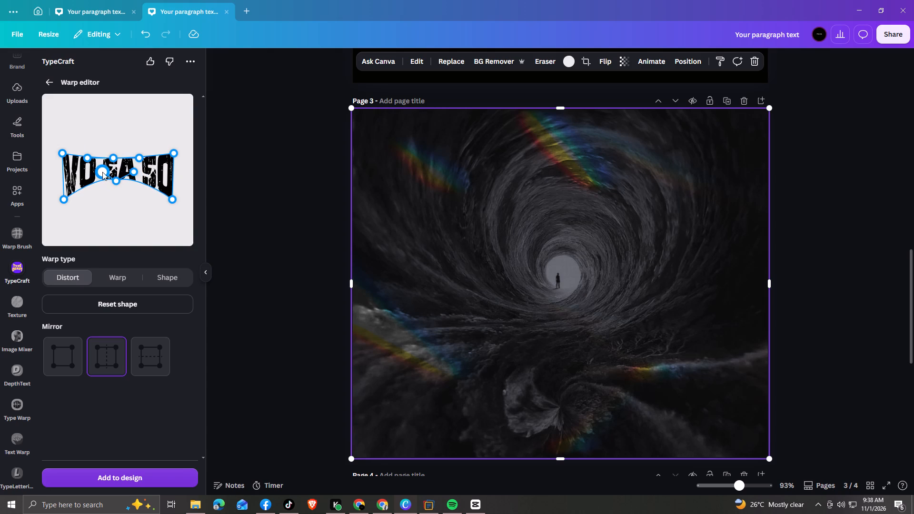
left_click_drag(102, 172, 104, 176)
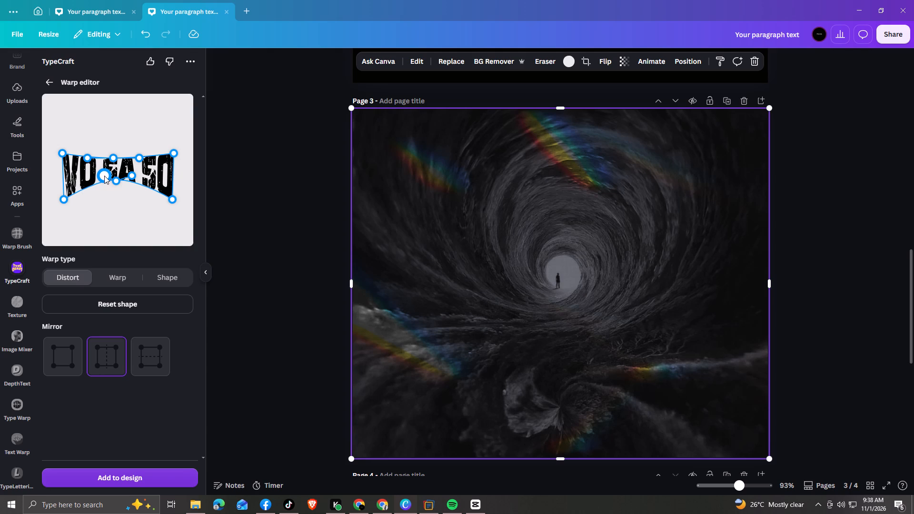
left_click_drag(104, 176, 101, 173)
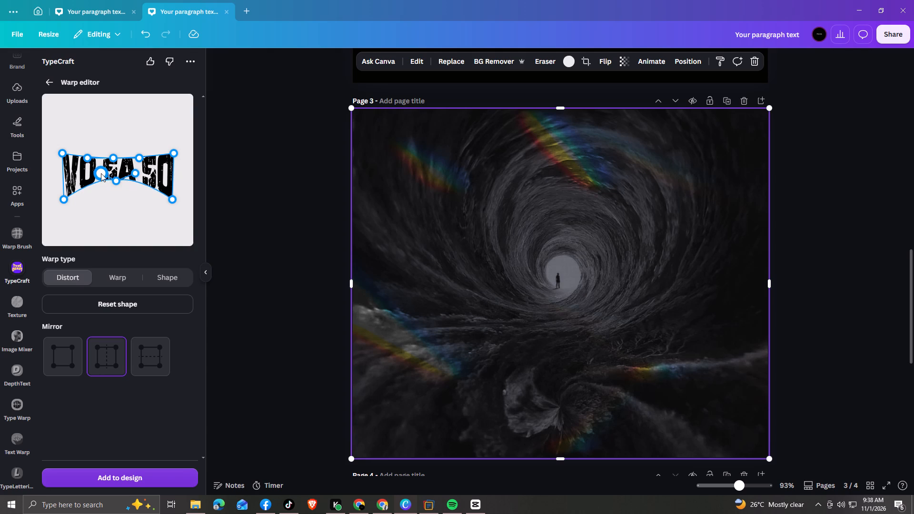
left_click_drag(101, 173, 102, 176)
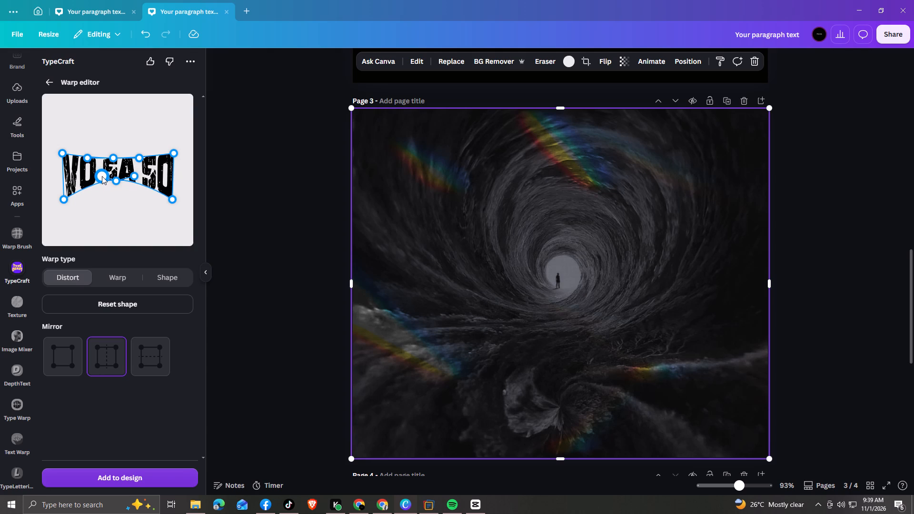
left_click_drag(102, 176, 103, 175)
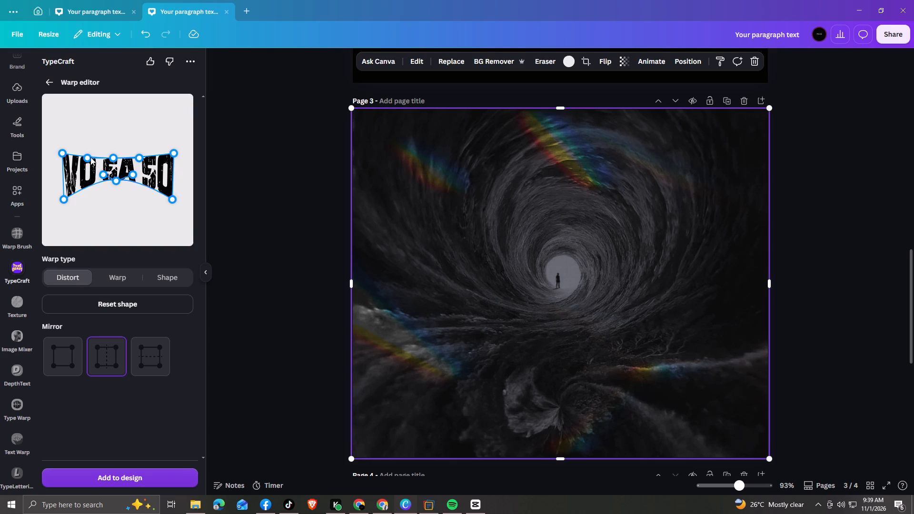
Raise the centre of the warp's top edge so the middle letters of VO SA SO become taller.
left_click(89, 157)
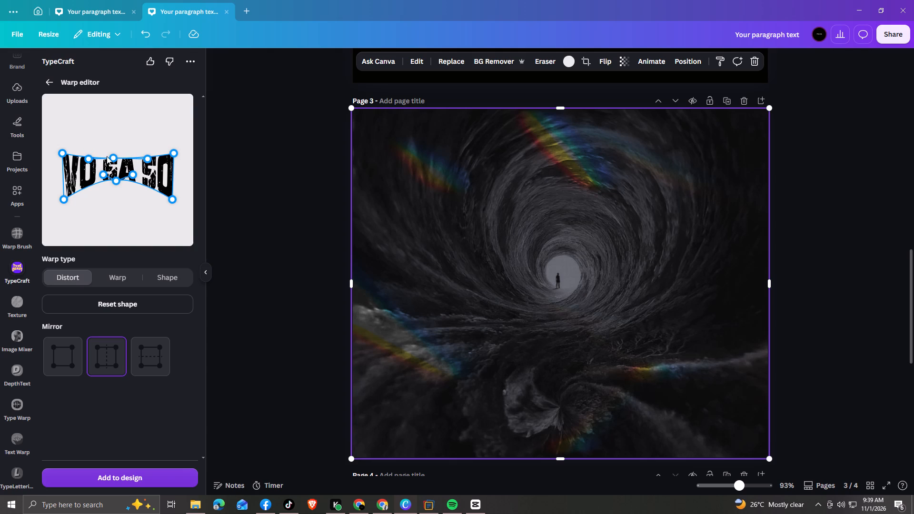
left_click_drag(110, 156, 110, 156)
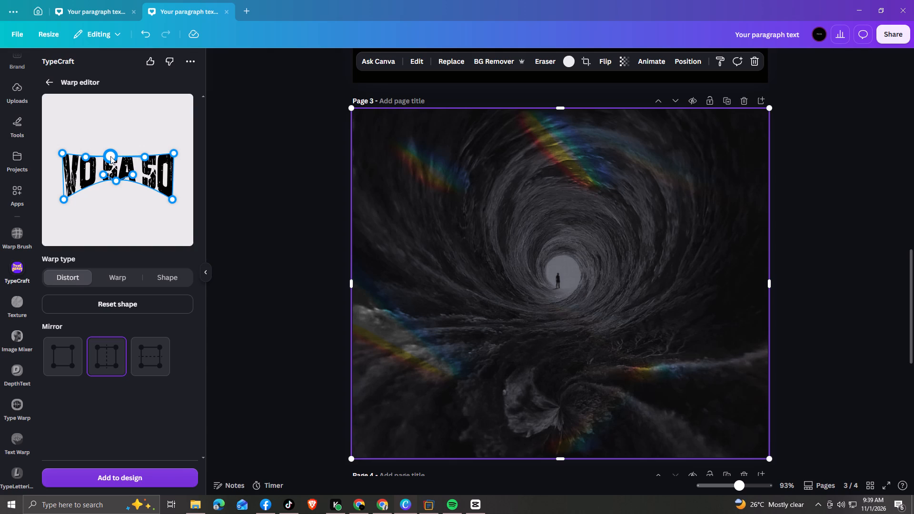
left_click_drag(110, 156, 110, 147)
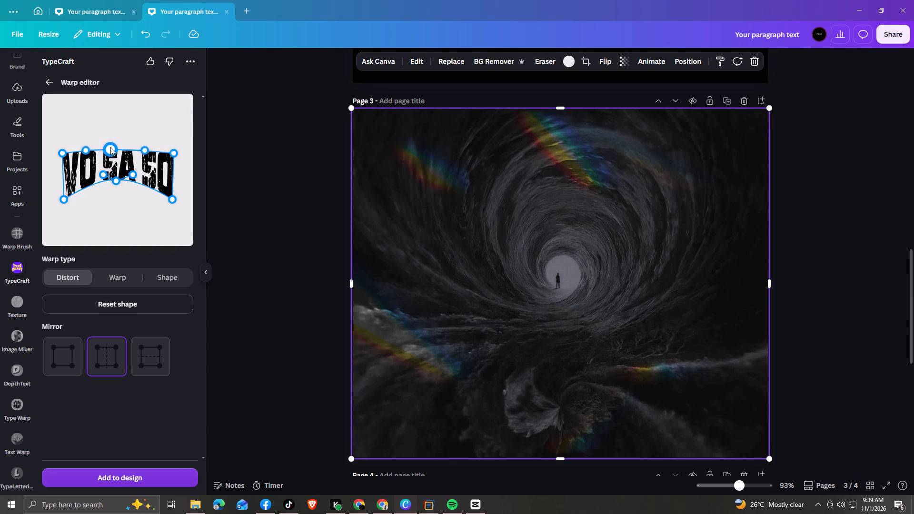
left_click_drag(110, 147, 110, 142)
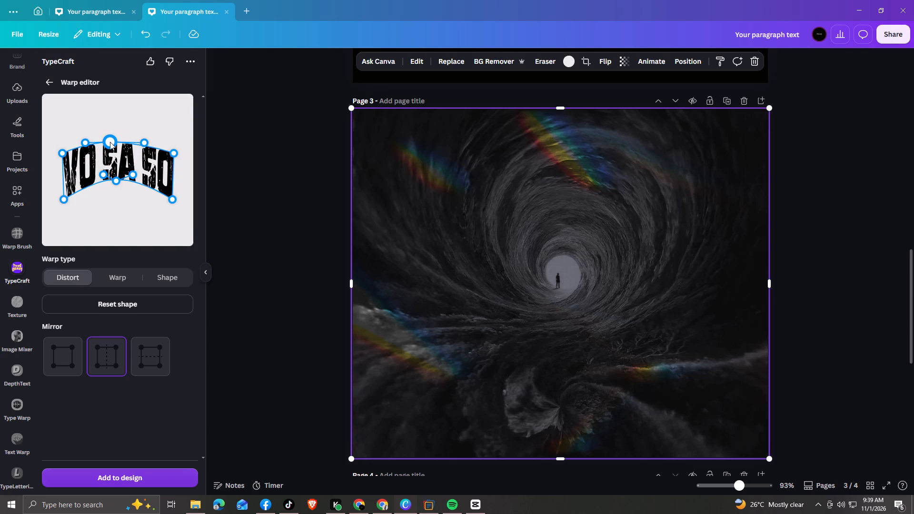
left_click_drag(110, 142, 110, 147)
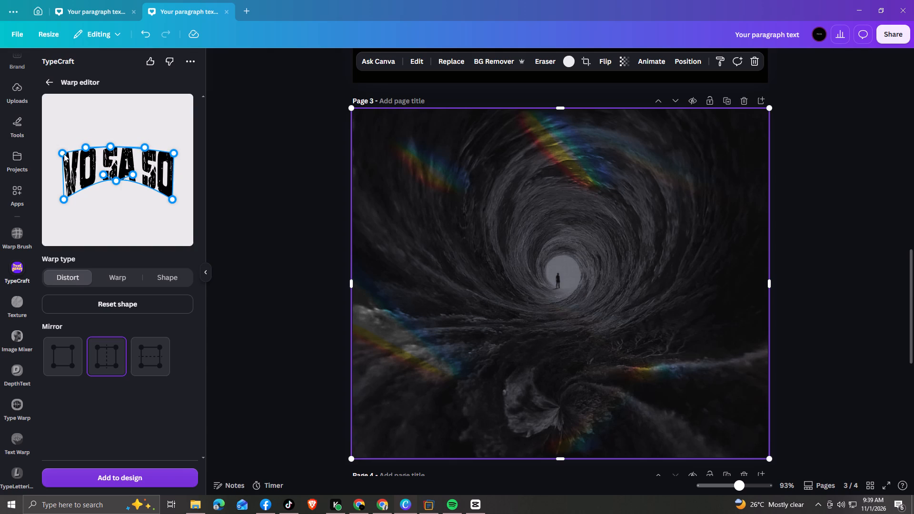
Flare the VO SA SO warp by moving its top corners up and outward, and spreading the bottom corners and lower curve handles.
left_click_drag(62, 155, 57, 144)
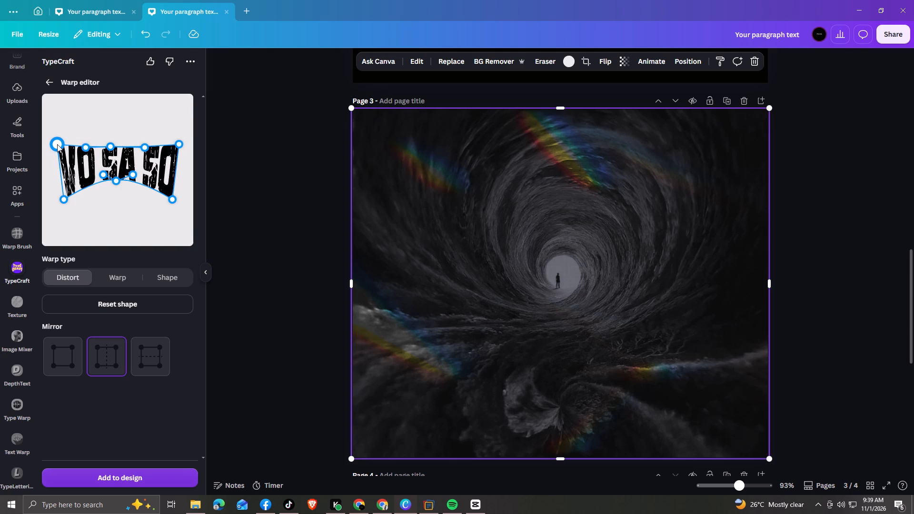
left_click_drag(57, 144, 56, 142)
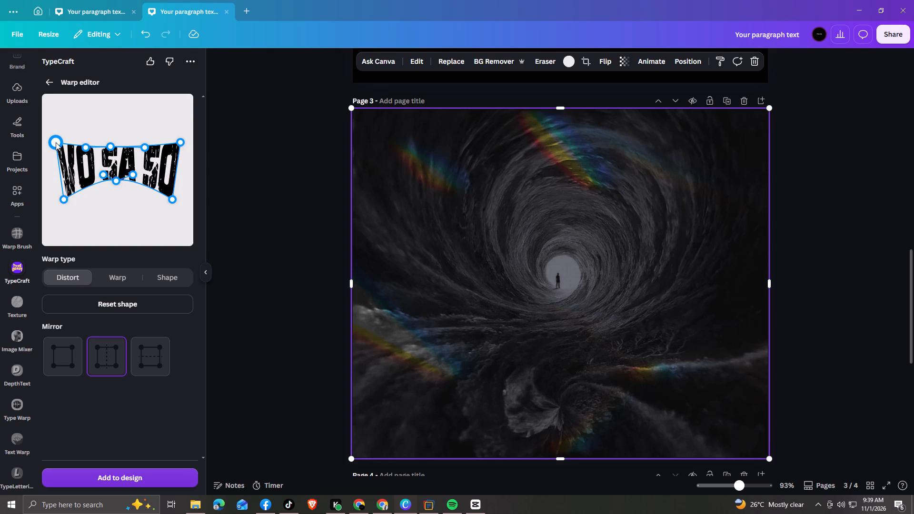
left_click_drag(56, 142, 56, 144)
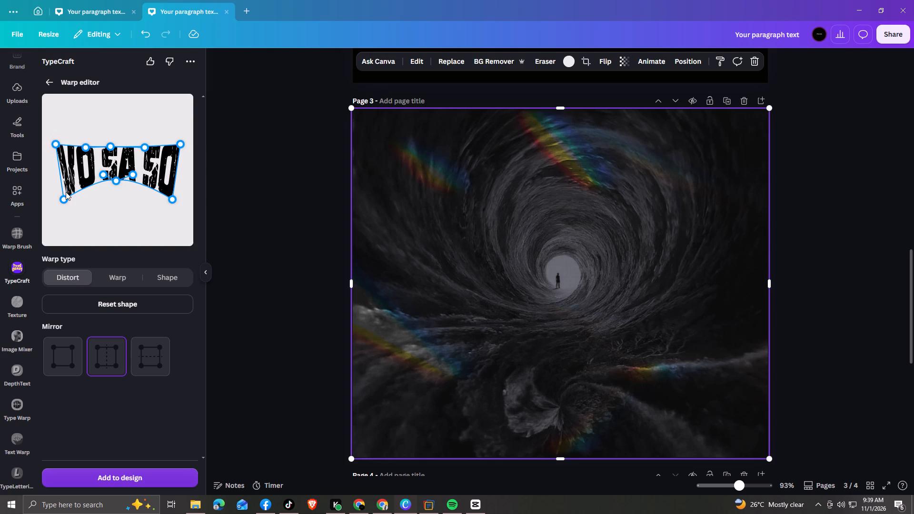
left_click_drag(63, 196, 65, 199)
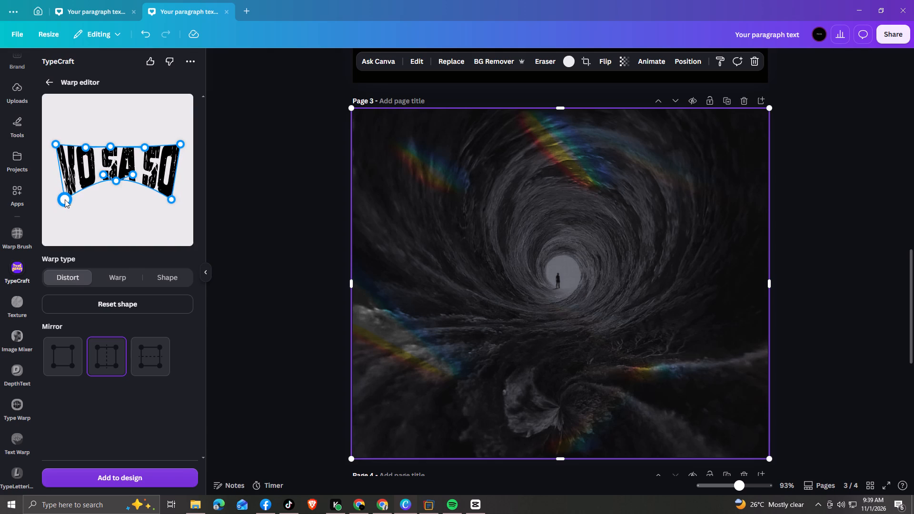
left_click_drag(65, 199, 62, 202)
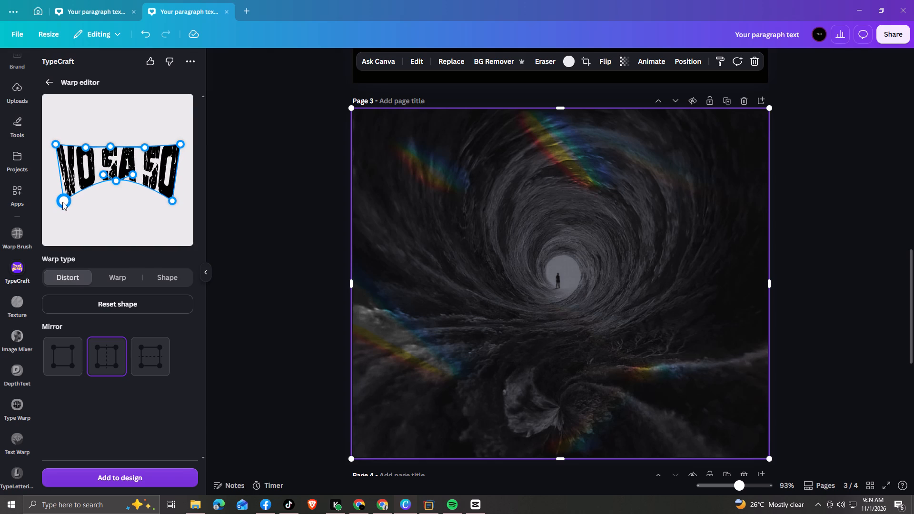
left_click_drag(62, 202, 60, 202)
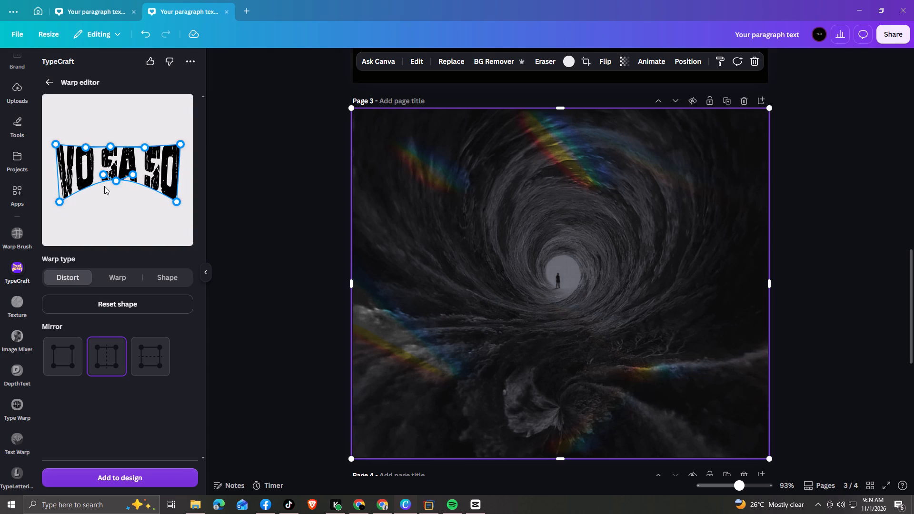
left_click_drag(102, 174, 95, 174)
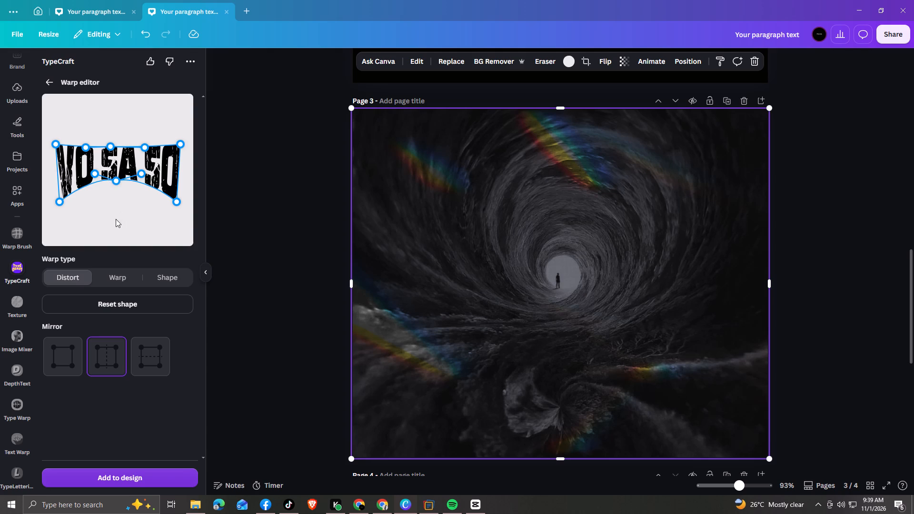
left_click(55, 144)
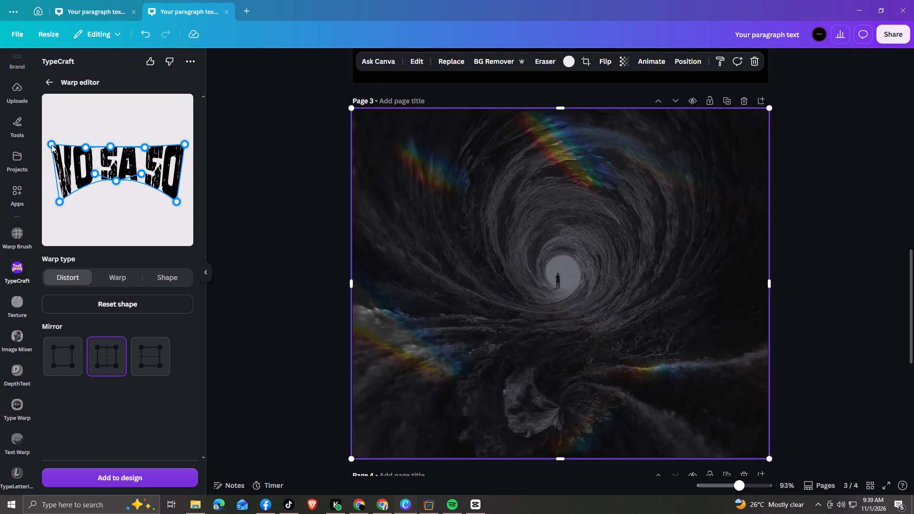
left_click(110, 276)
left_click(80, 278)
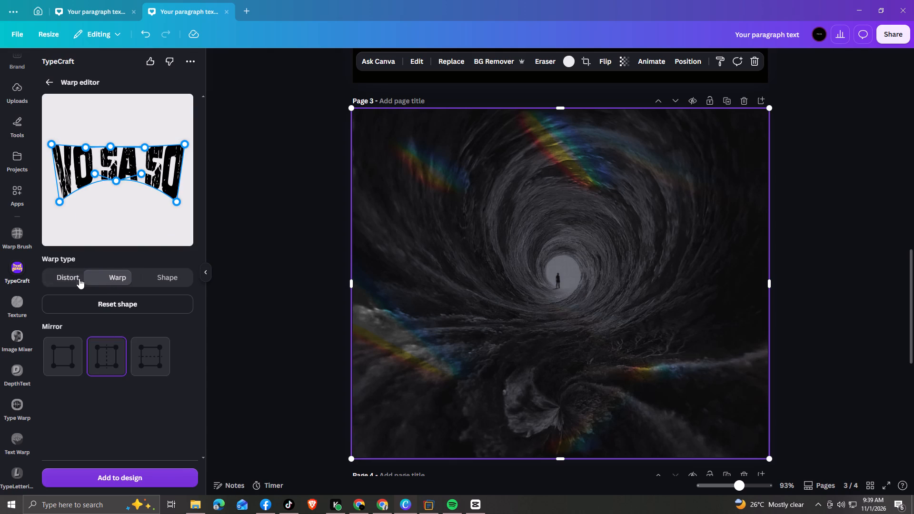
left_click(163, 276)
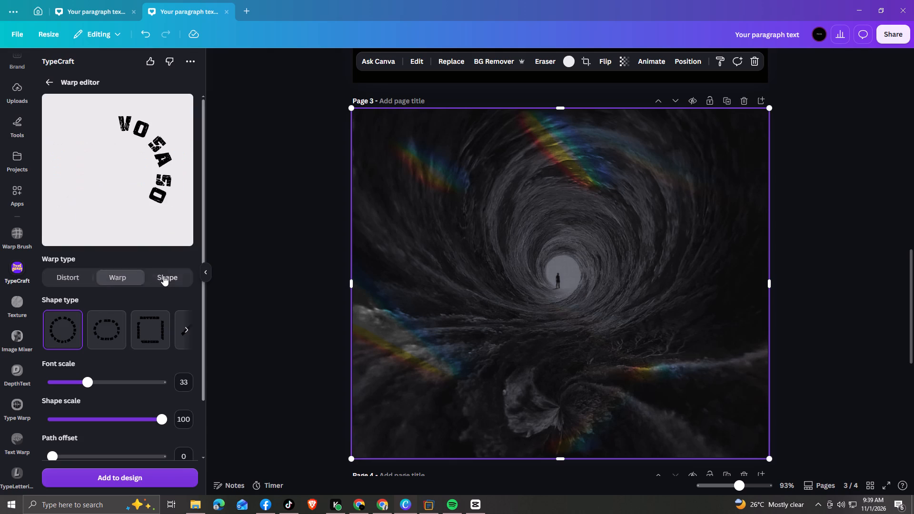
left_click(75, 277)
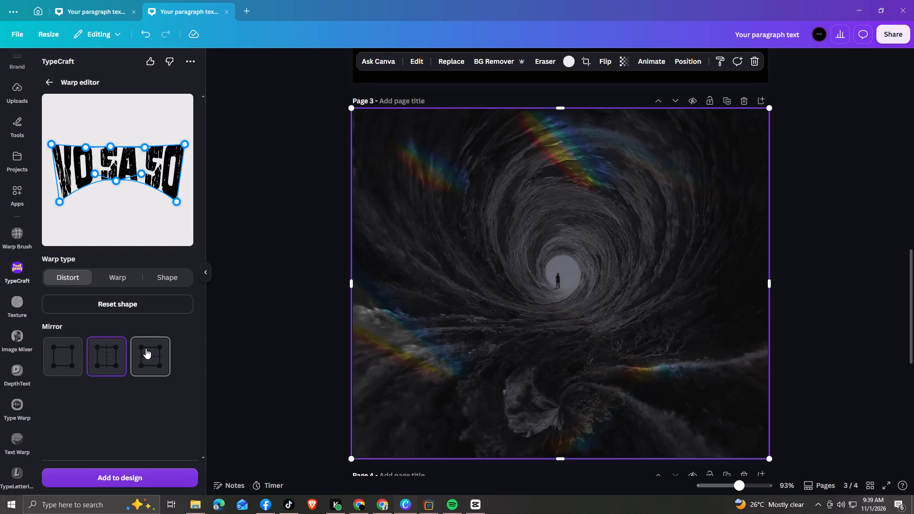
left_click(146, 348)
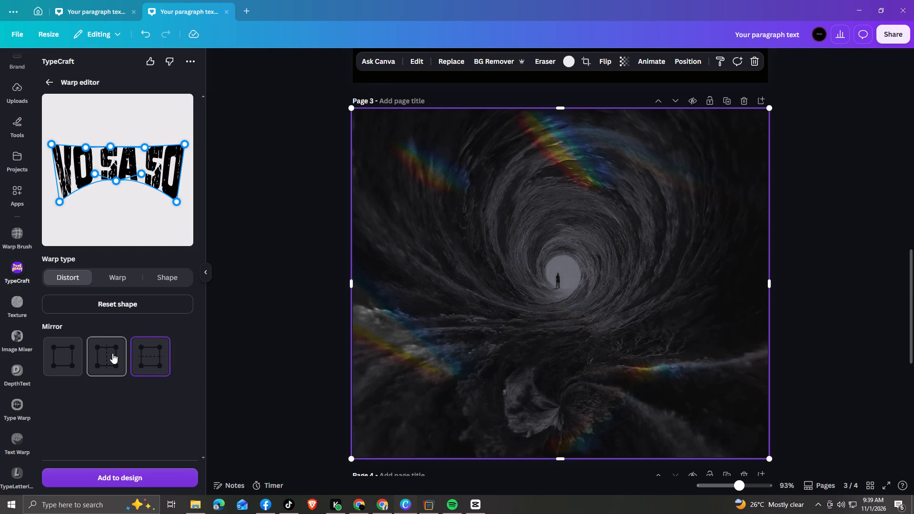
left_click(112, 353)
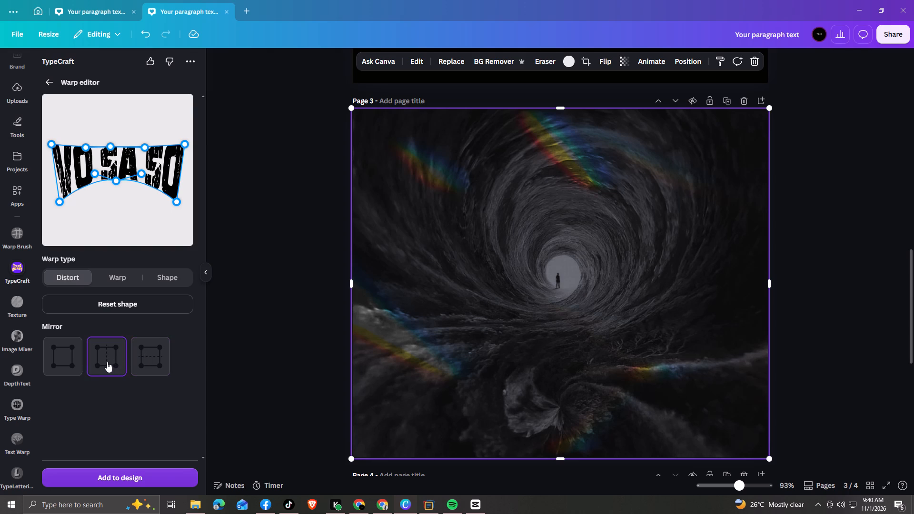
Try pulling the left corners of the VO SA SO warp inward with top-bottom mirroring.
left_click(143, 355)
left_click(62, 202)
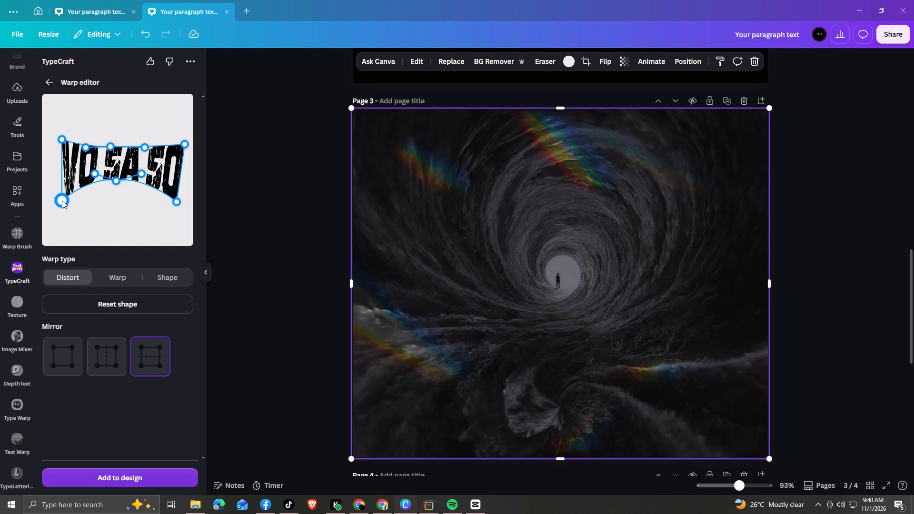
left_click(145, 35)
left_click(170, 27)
Switch the Distort warp back to left-right mirroring and flare the top corners of VO SA SO outward.
left_click(102, 348)
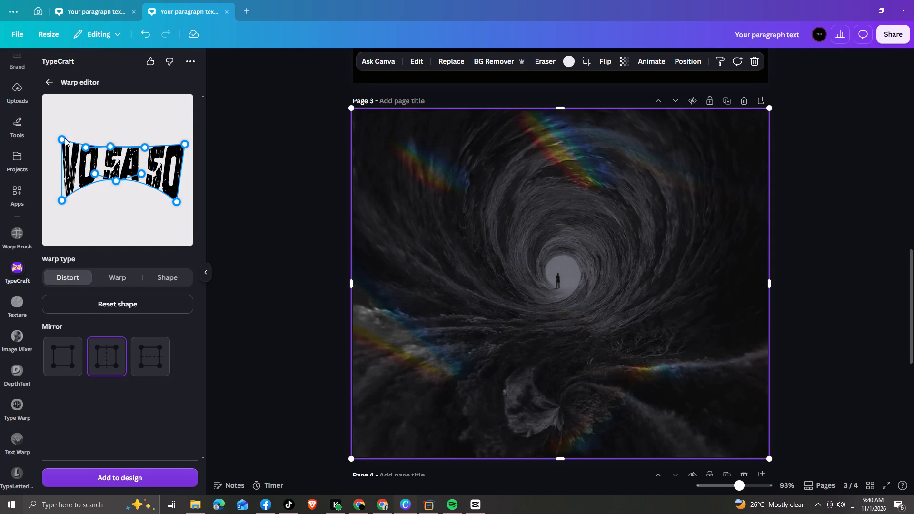
left_click_drag(62, 138, 58, 146)
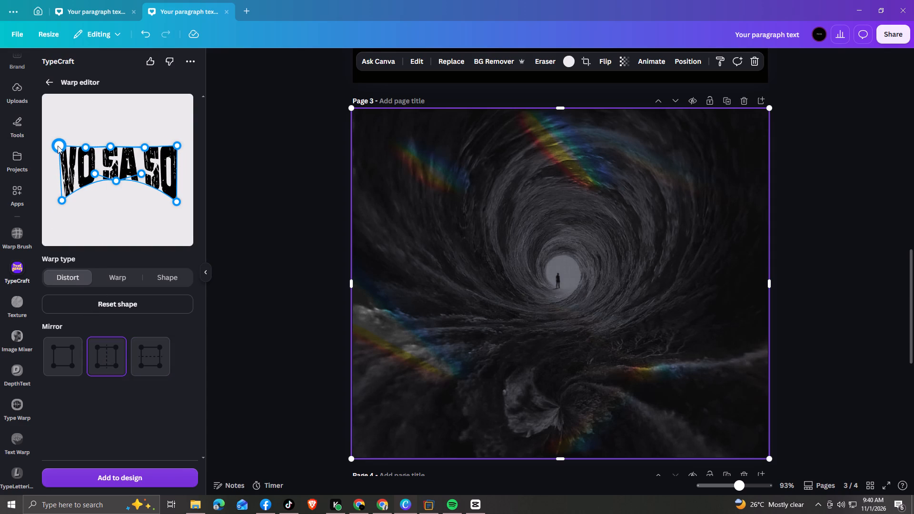
left_click_drag(58, 146, 50, 142)
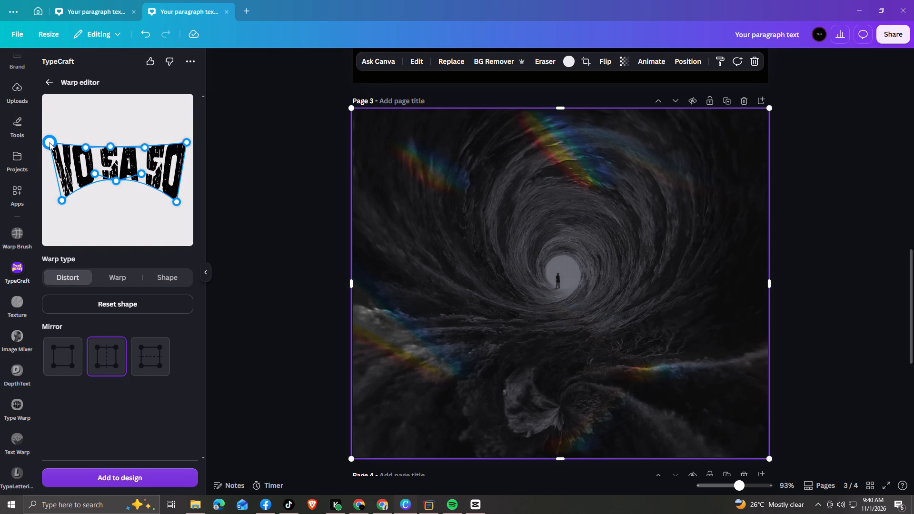
left_click_drag(50, 142, 50, 143)
left_click_drag(50, 143, 49, 142)
Add the warped VO SA SO wordmark to page 3, enlarge it slightly and place it above the tunnel's bright centre.
left_click(136, 476)
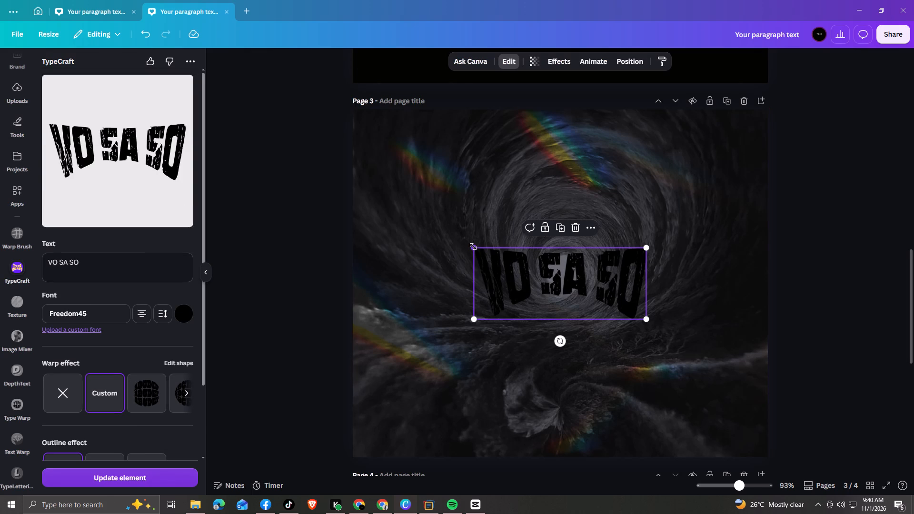
left_click_drag(472, 247, 446, 234)
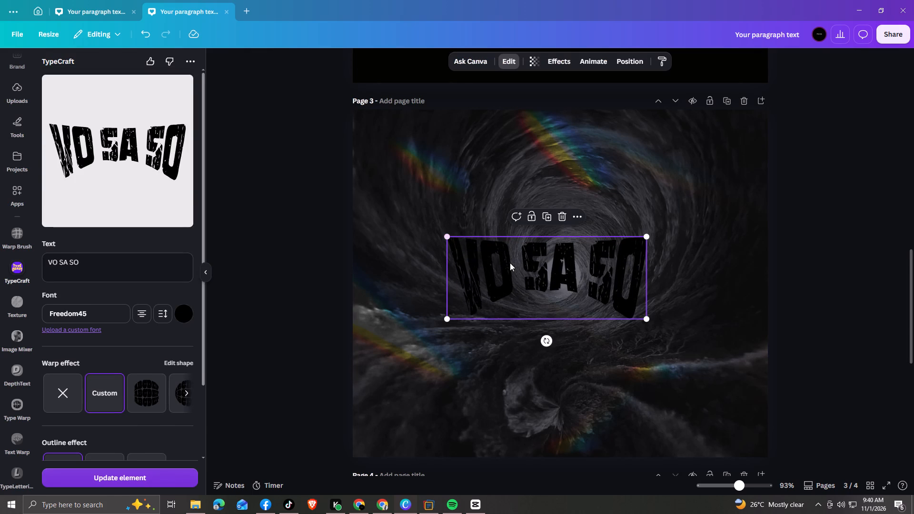
left_click_drag(573, 283, 581, 218)
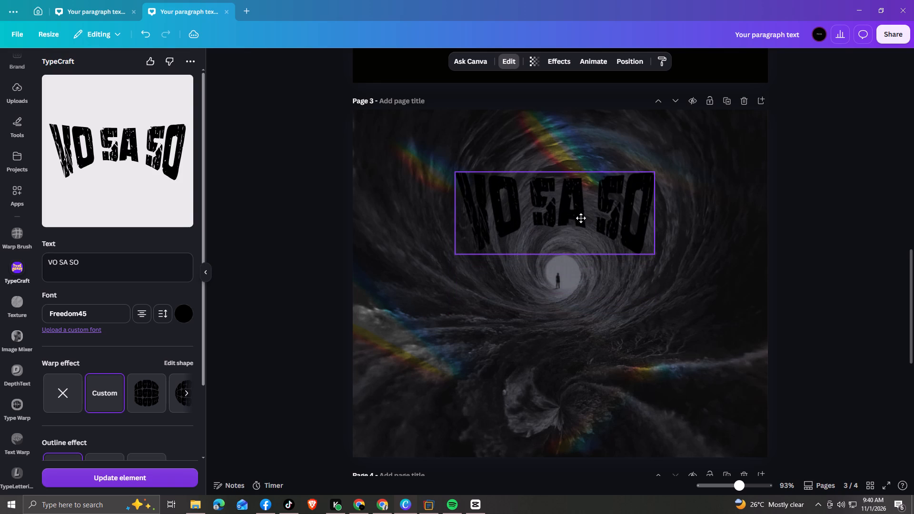
left_click_drag(581, 218, 581, 220)
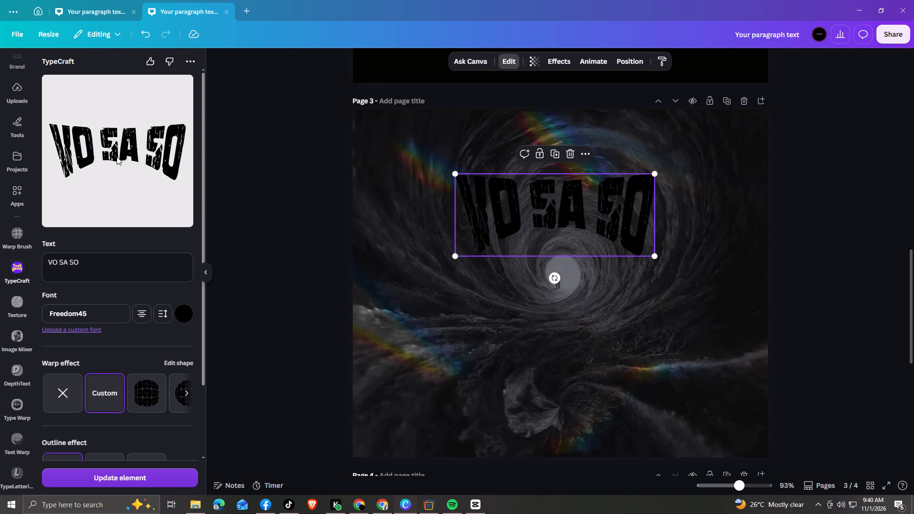
Reopen the wordmark's custom warp, stretch its top corners up and outward to the preview's edges, and raise the top centre slightly.
left_click(116, 151)
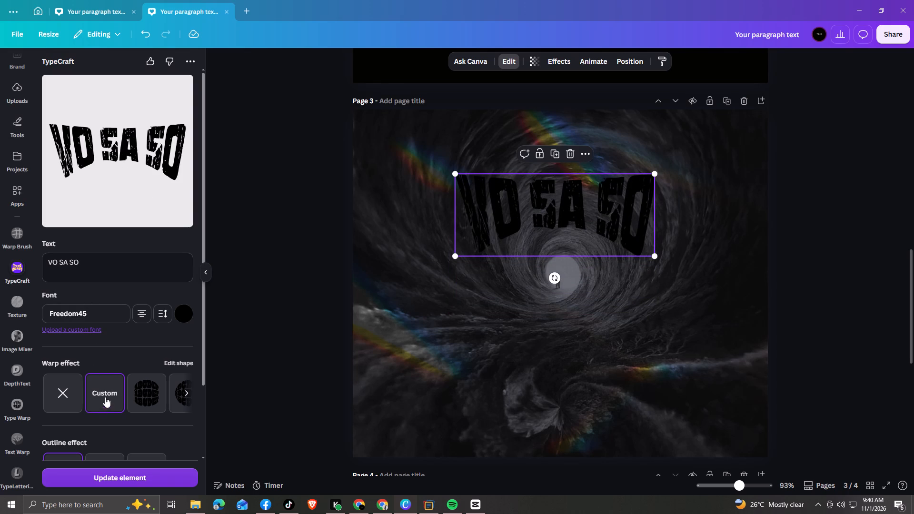
left_click(100, 392)
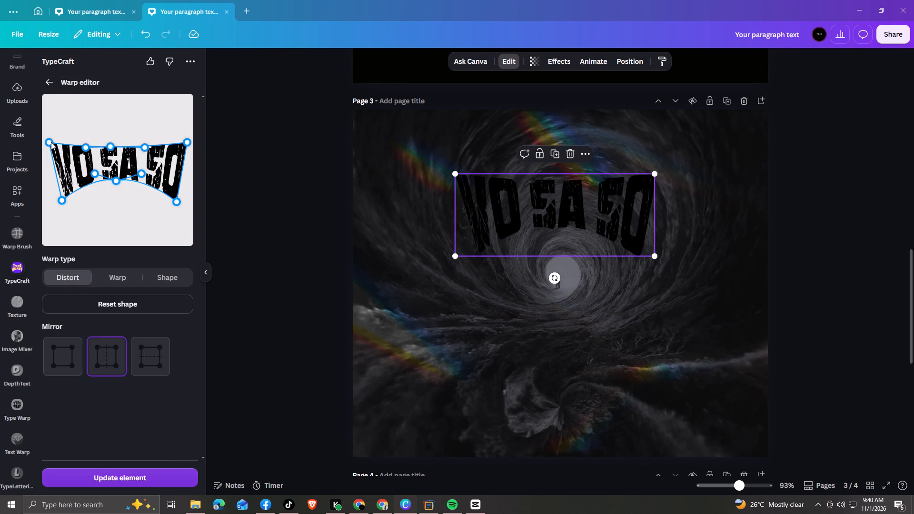
left_click_drag(51, 141, 45, 138)
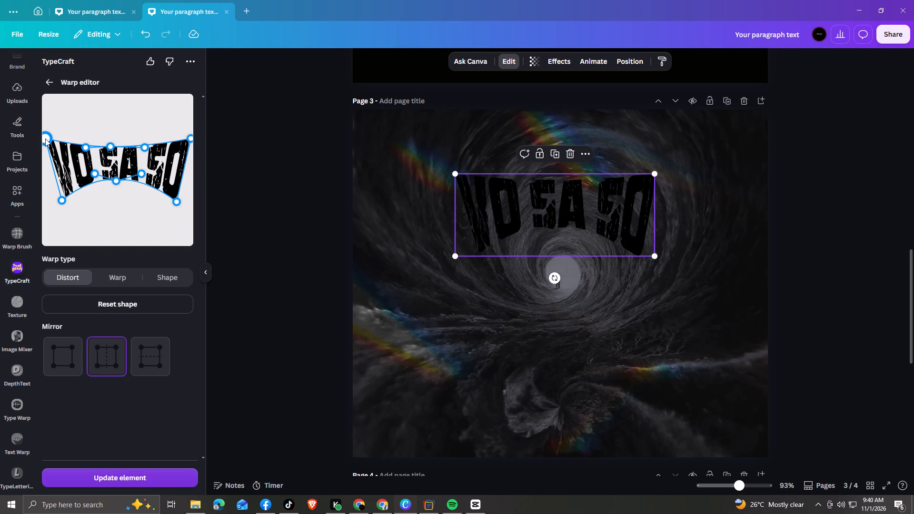
left_click_drag(45, 138, 42, 138)
left_click(112, 144)
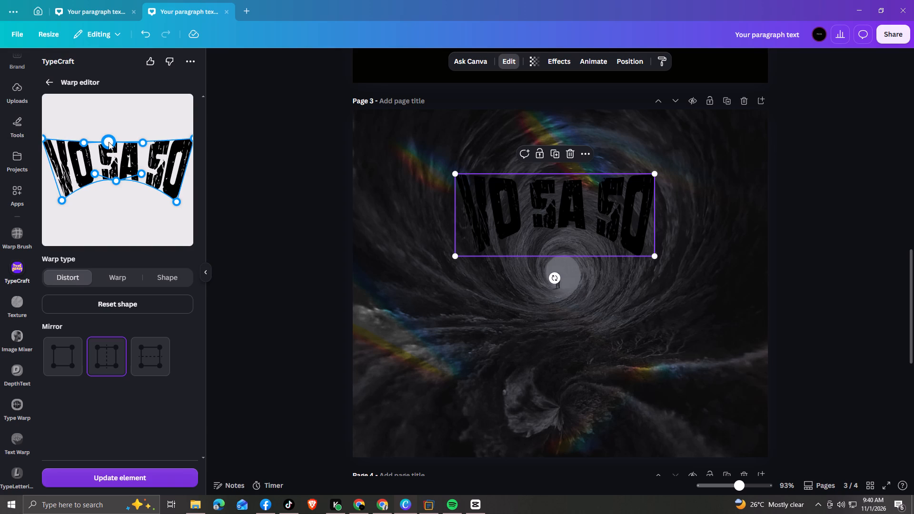
Pull the warp's bottom corners and lower centre downward to make the letters taller, and update the VO SA SO element on page 3.
left_click_drag(114, 180, 114, 185)
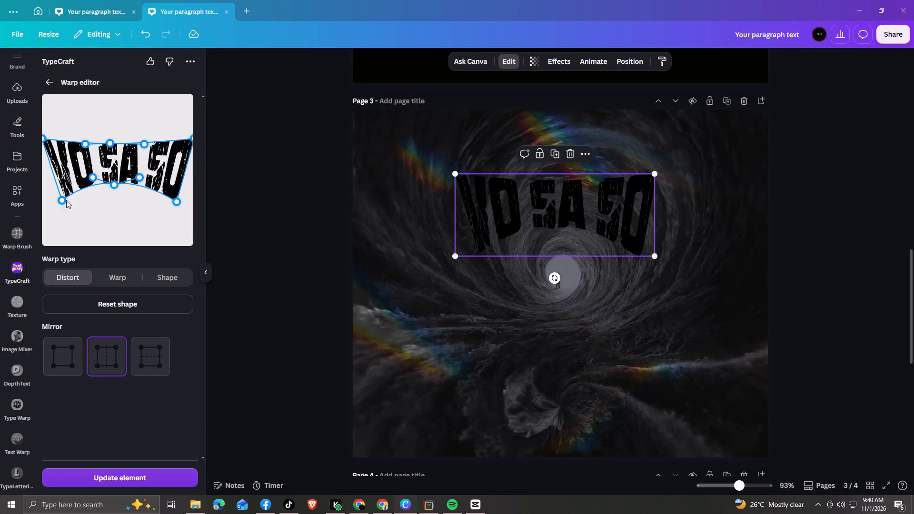
left_click_drag(60, 200, 63, 212)
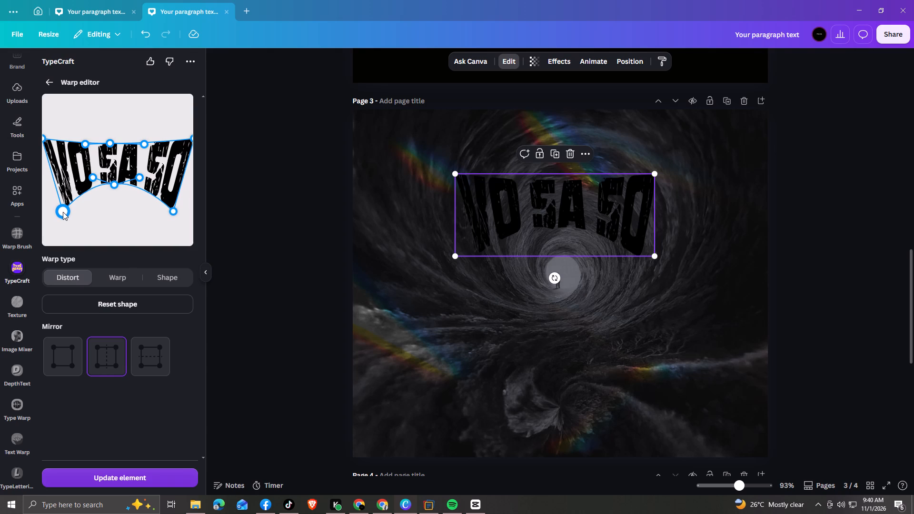
left_click_drag(63, 212, 61, 212)
left_click_drag(111, 181, 111, 186)
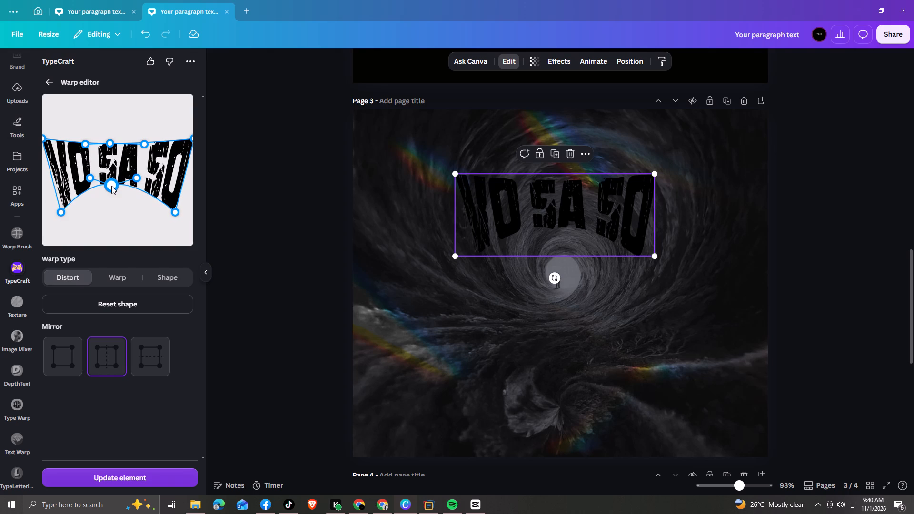
left_click_drag(111, 186, 114, 188)
left_click(112, 144)
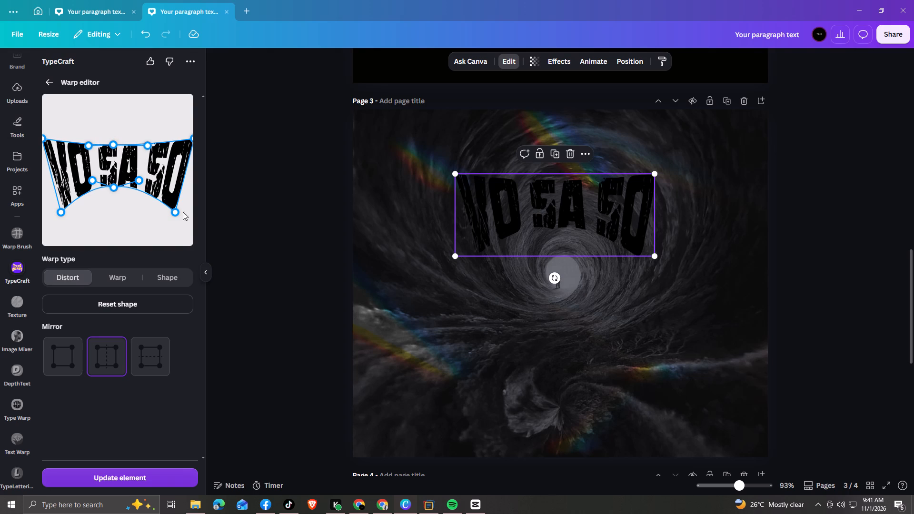
left_click(120, 477)
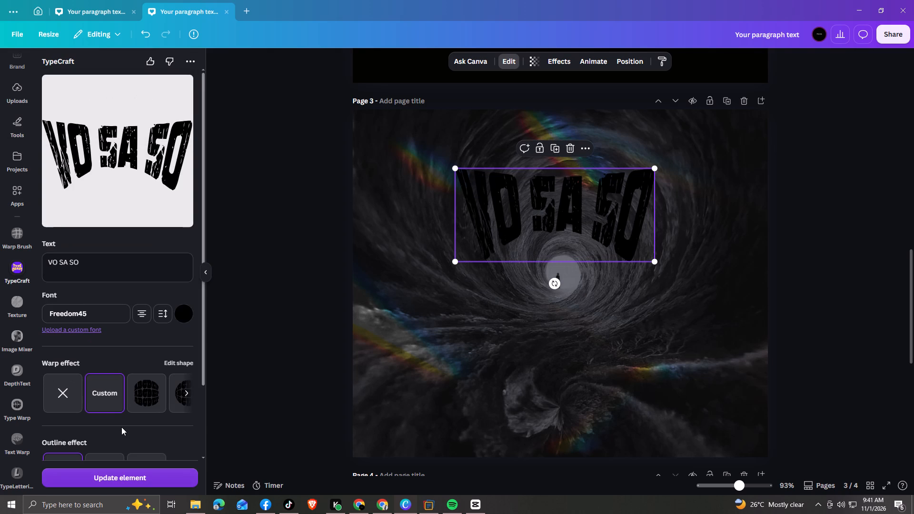
left_click(119, 474)
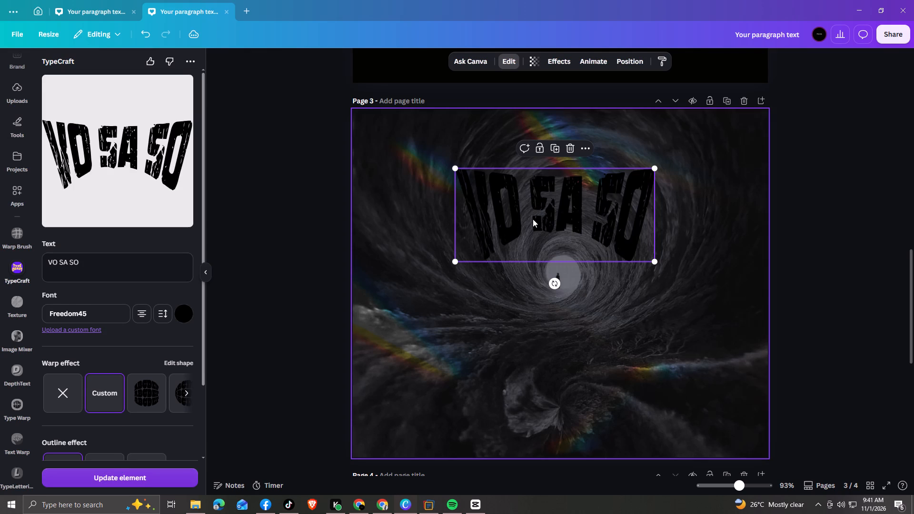
Enlarge the VO SA SO wordmark to about 70% of the page width and position it over the tunnel's bright centre.
left_click_drag(533, 219, 536, 238)
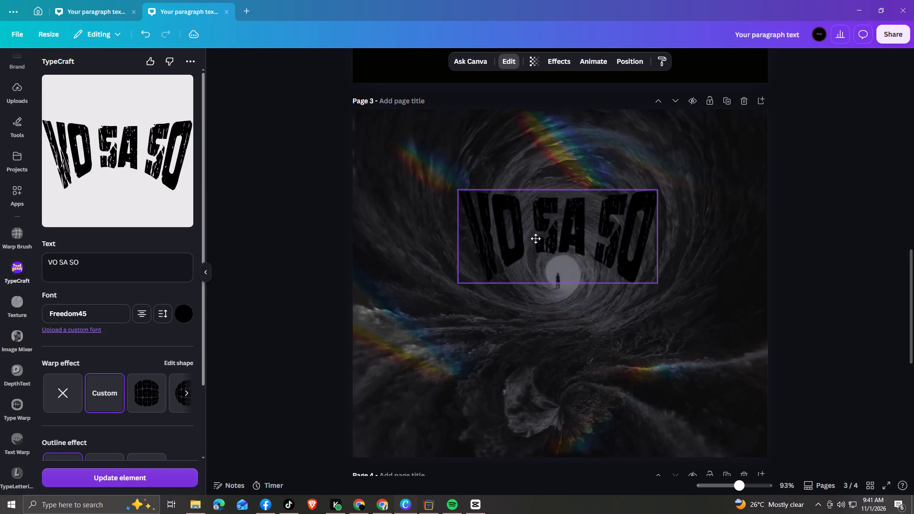
left_click_drag(536, 238, 532, 268)
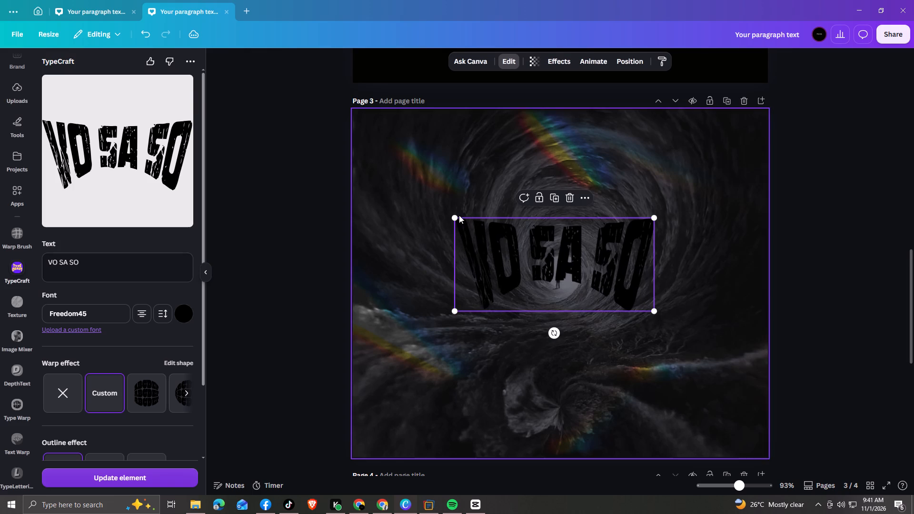
left_click_drag(453, 215, 403, 178)
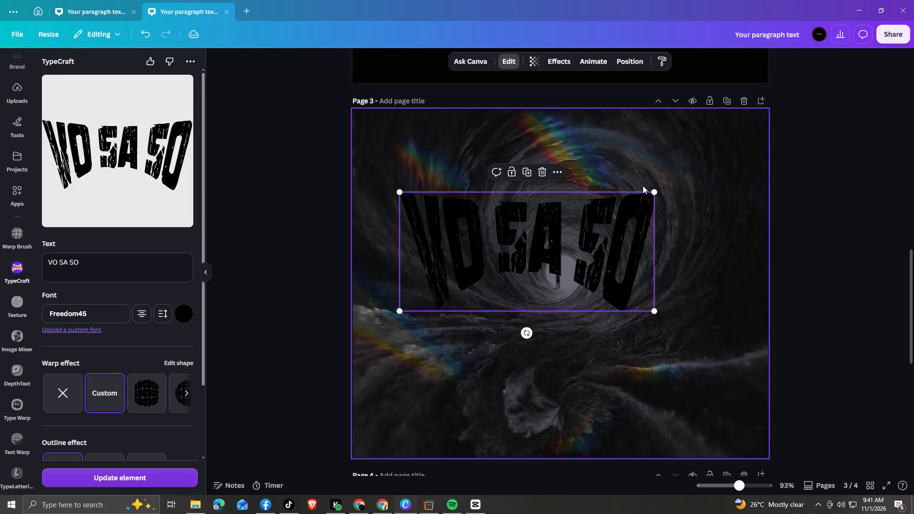
left_click_drag(654, 190, 726, 175)
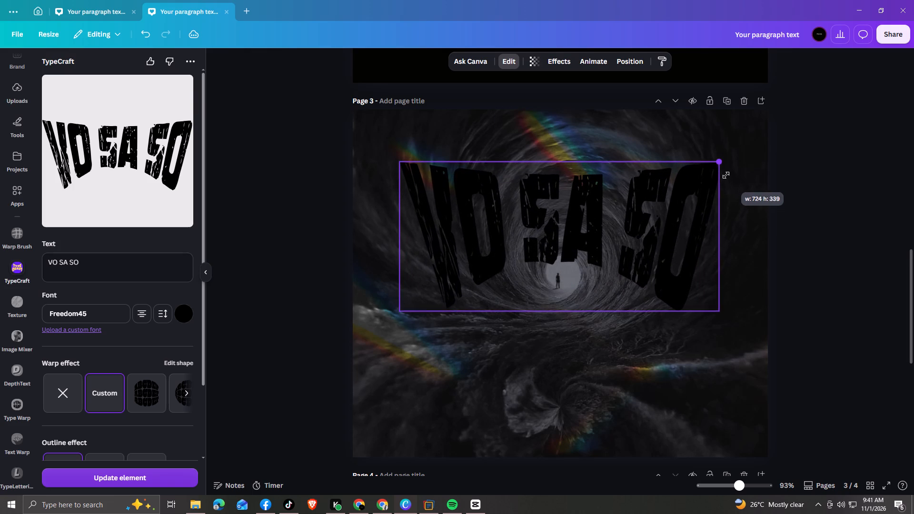
left_click_drag(726, 175, 724, 175)
left_click_drag(612, 217, 601, 248)
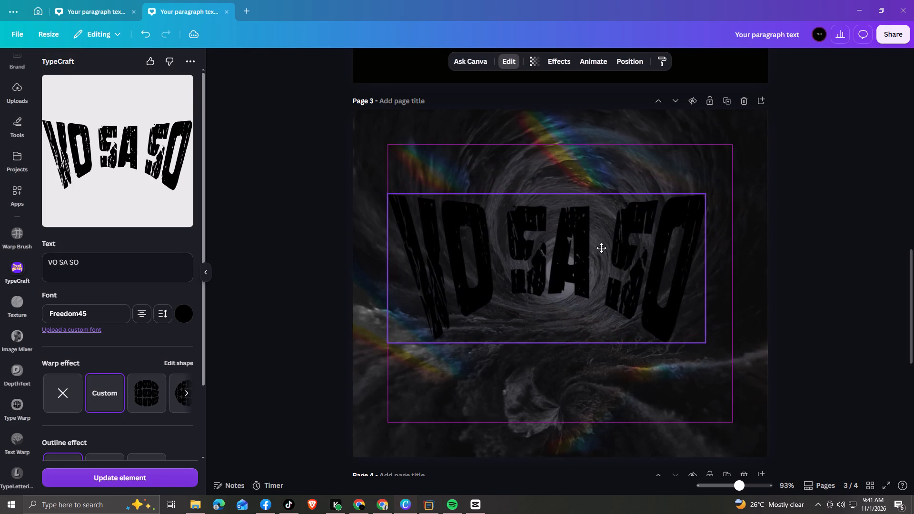
left_click_drag(601, 248, 606, 253)
left_click_drag(710, 345, 705, 343)
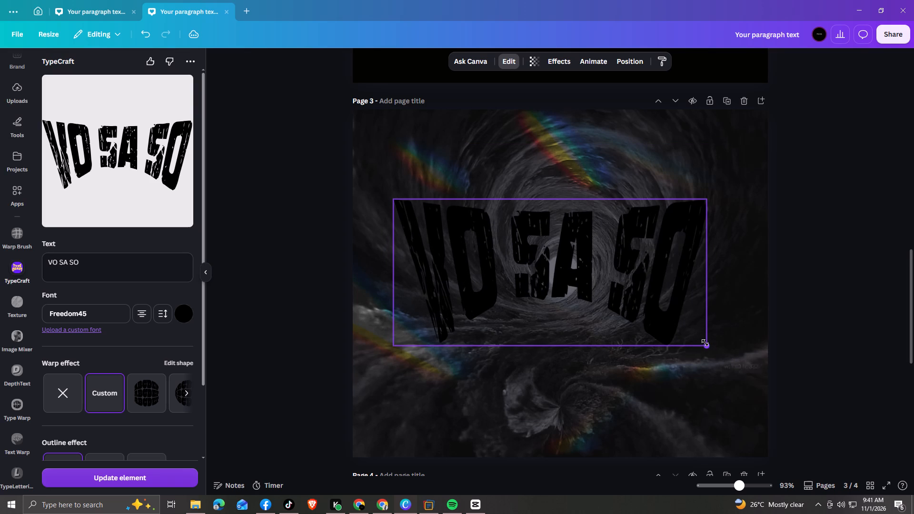
left_click_drag(705, 343, 688, 328)
left_click_drag(606, 294, 619, 295)
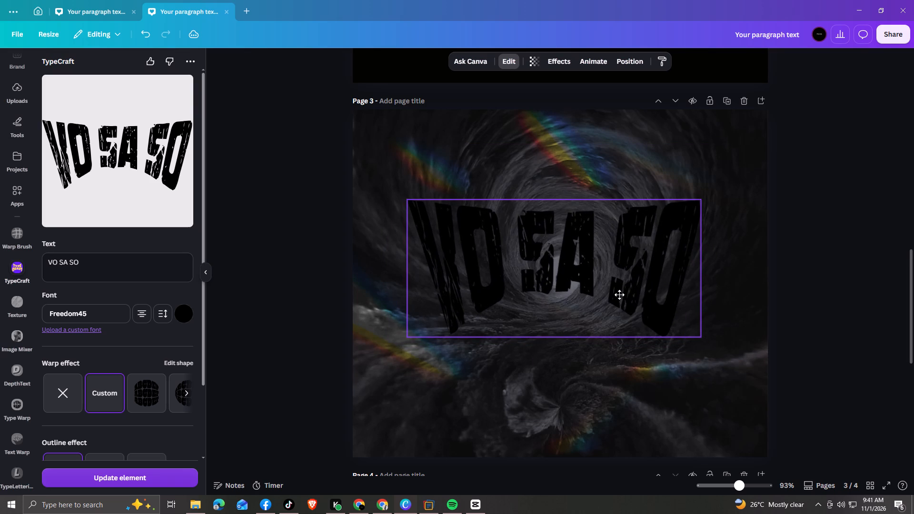
left_click_drag(619, 295, 615, 287)
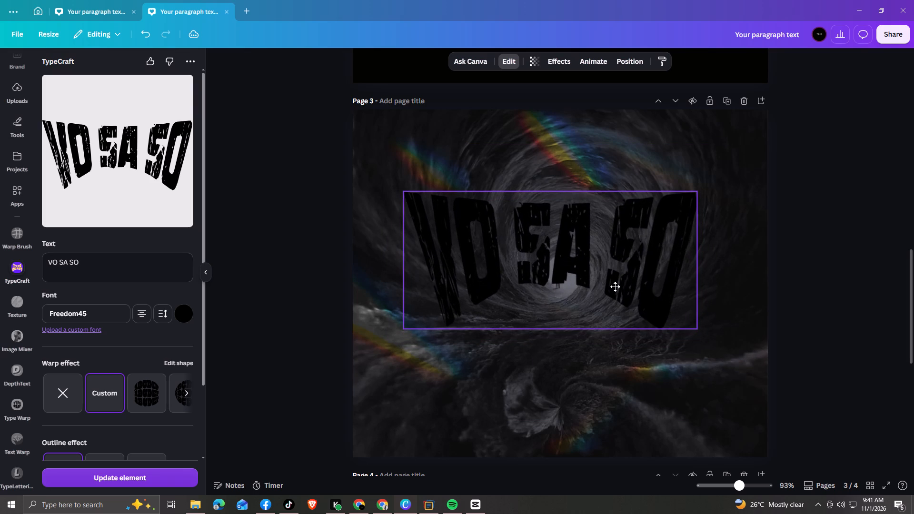
left_click_drag(615, 287, 615, 289)
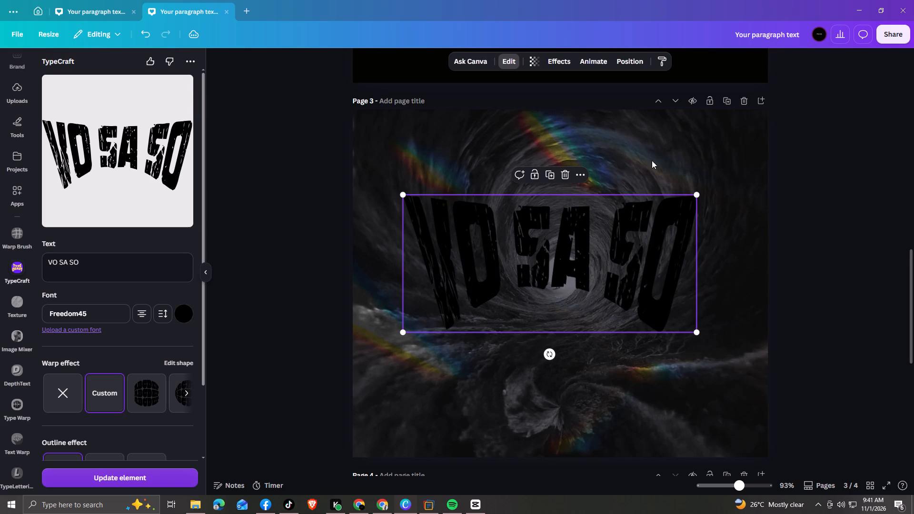
Centre the VO SA SO wordmark horizontally on page 3 and shift it slightly down over the tunnel's bright centre.
left_click(652, 138)
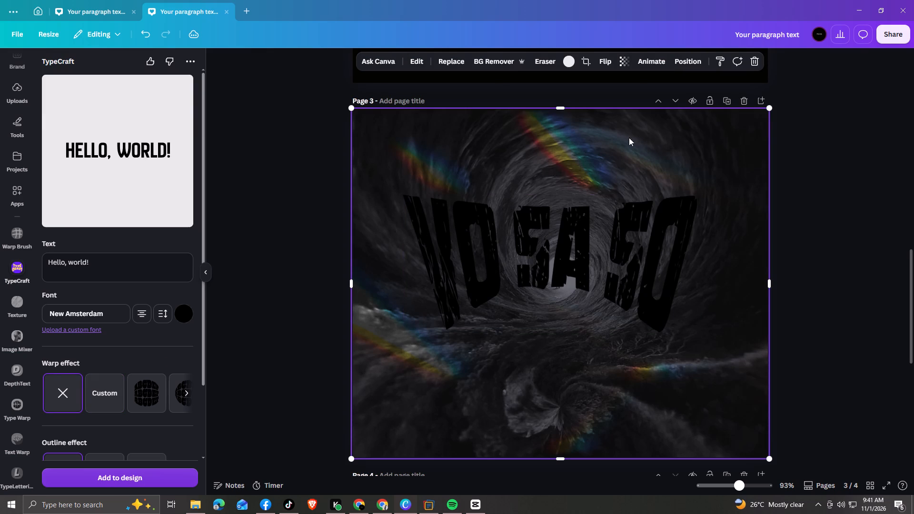
left_click(631, 259)
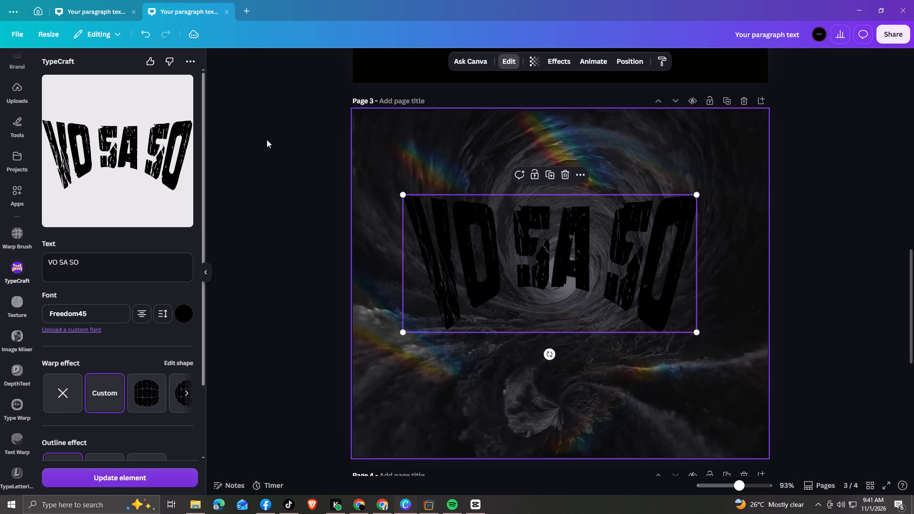
left_click(209, 273)
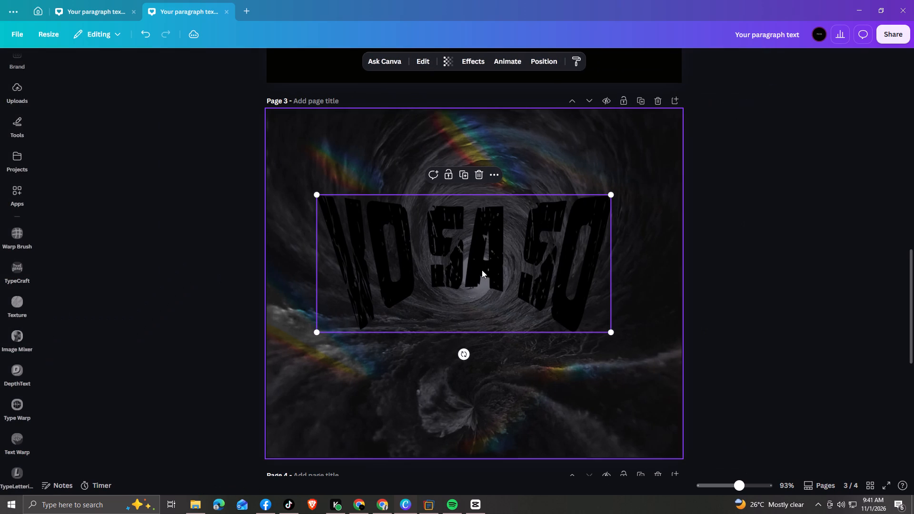
left_click_drag(465, 268, 474, 274)
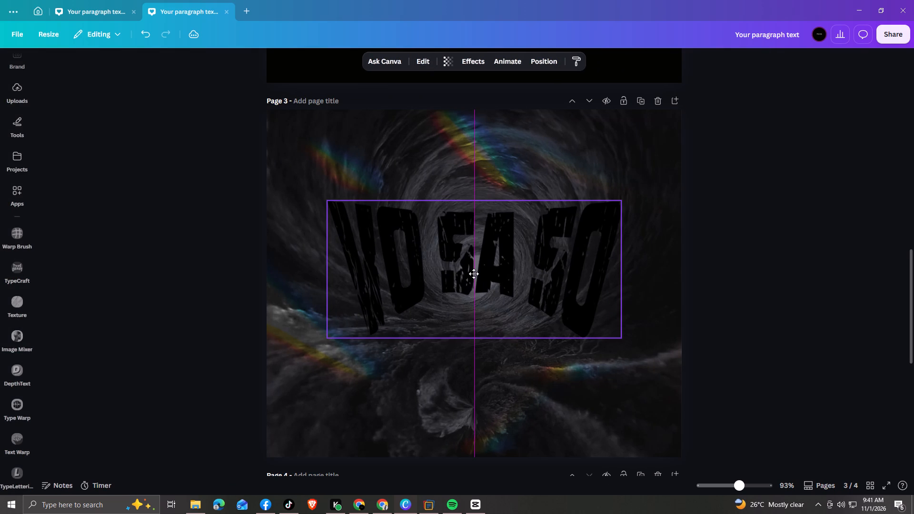
left_click_drag(474, 274, 472, 287)
Remove the background from the tunnel image on page 3 with BG Remover to cut out its bright centre.
left_click(386, 147)
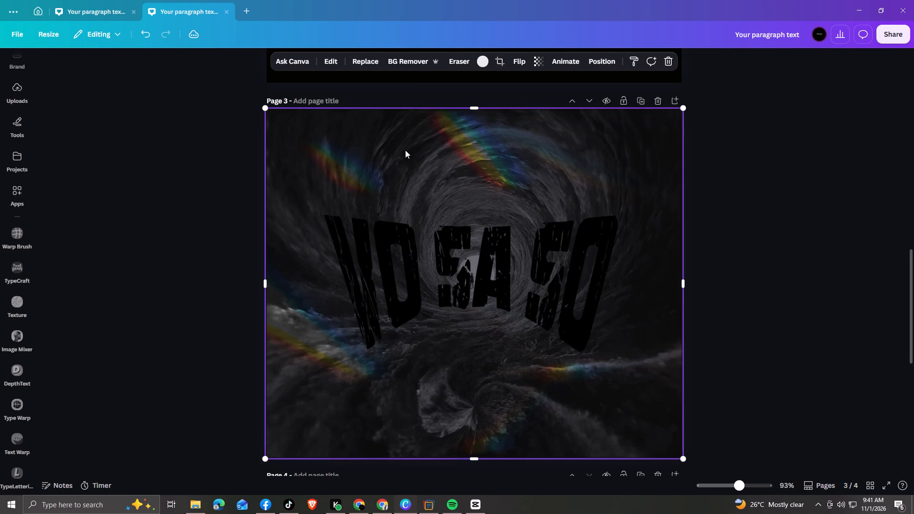
left_click(411, 63)
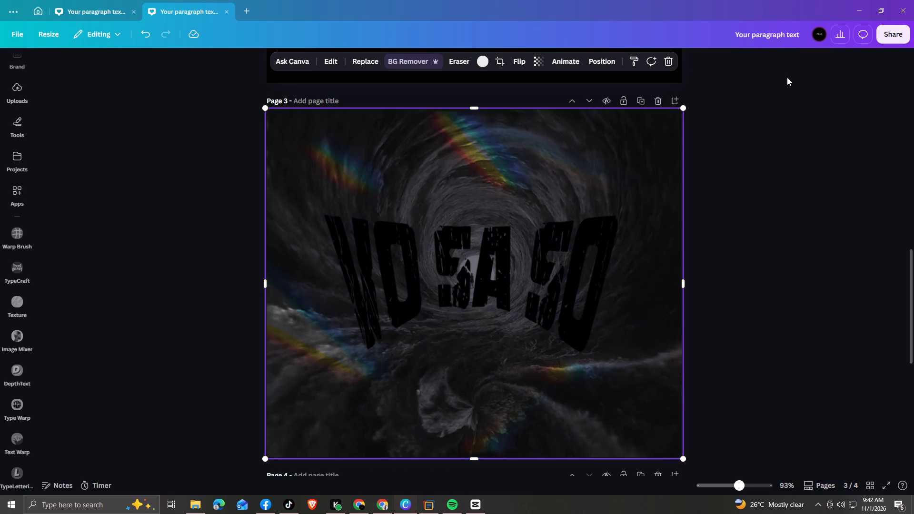
Lower the VO SA SO wordmark slightly so it crosses the tunnel's cut-out opening.
left_click_drag(496, 263, 496, 264)
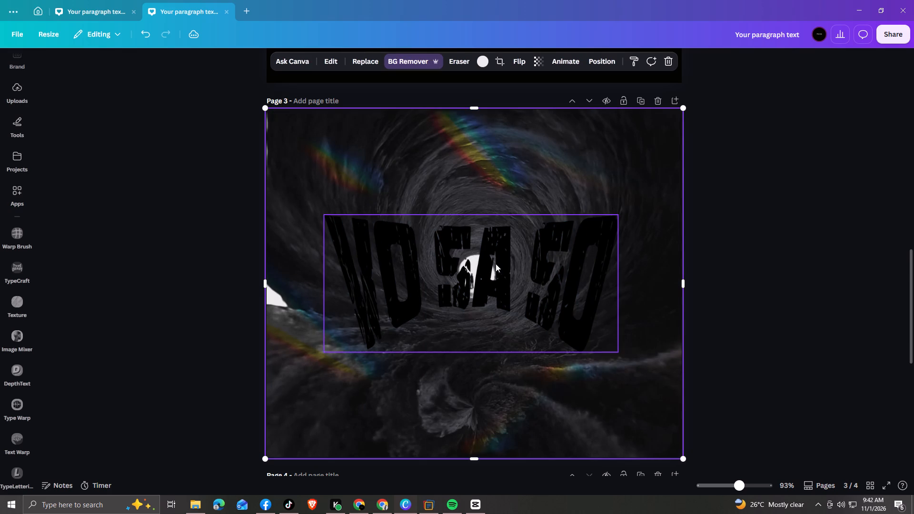
left_click_drag(496, 264, 496, 277)
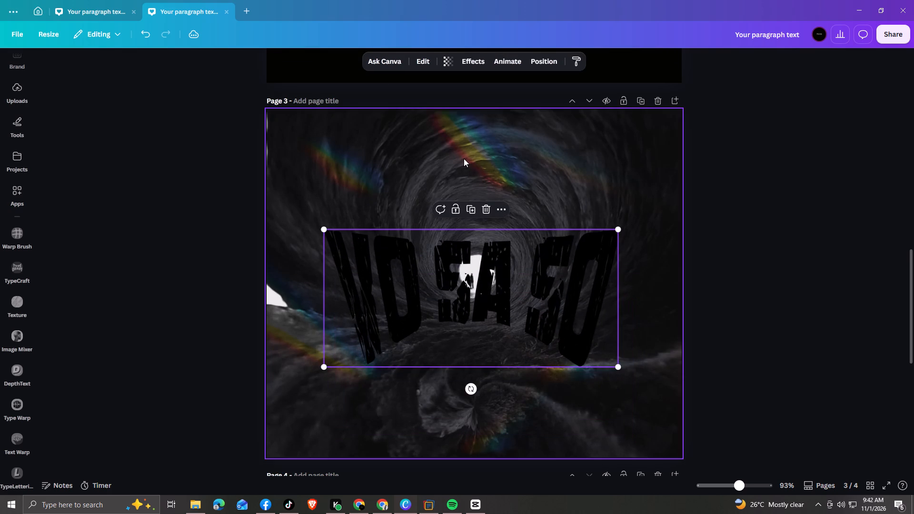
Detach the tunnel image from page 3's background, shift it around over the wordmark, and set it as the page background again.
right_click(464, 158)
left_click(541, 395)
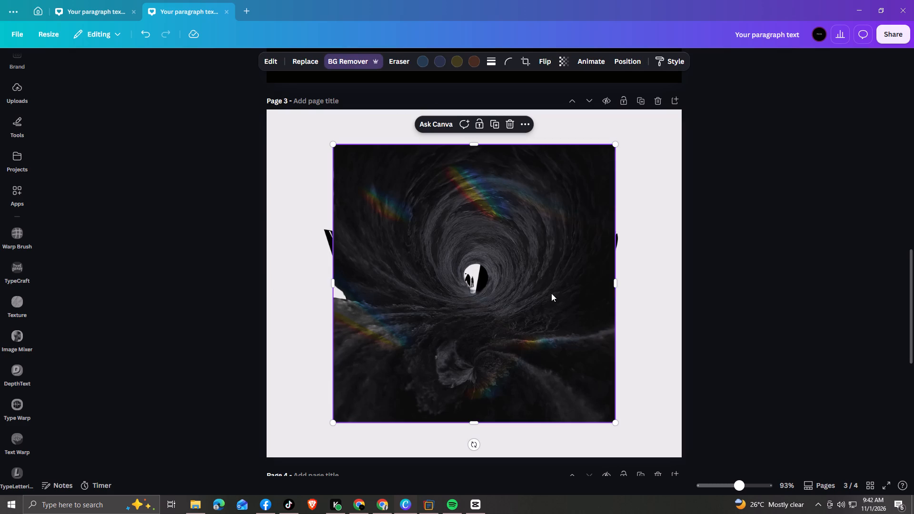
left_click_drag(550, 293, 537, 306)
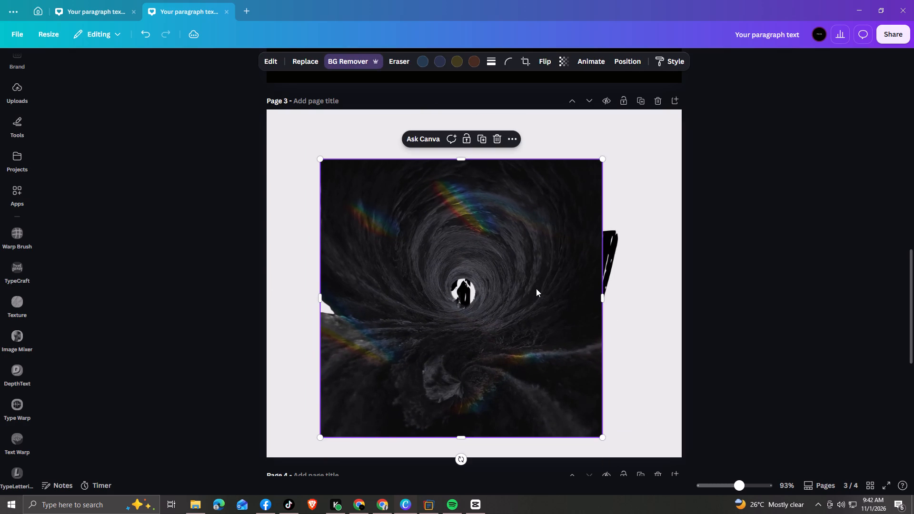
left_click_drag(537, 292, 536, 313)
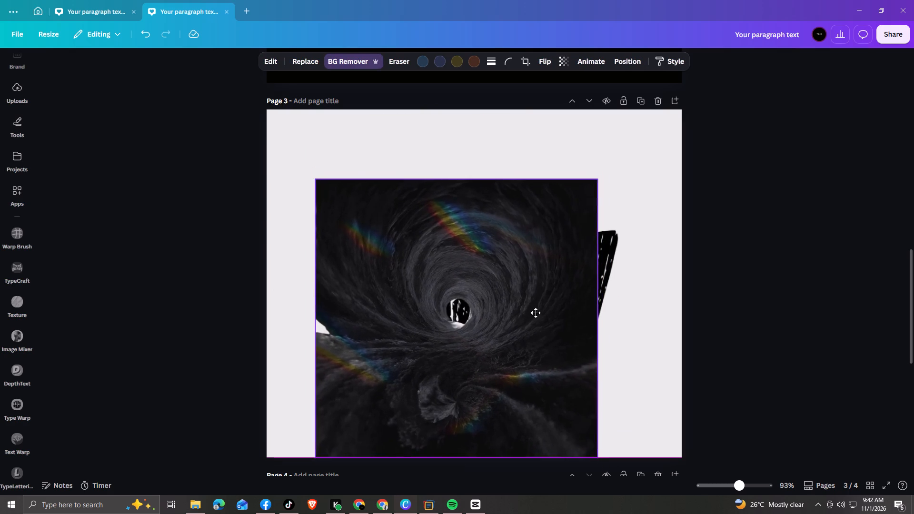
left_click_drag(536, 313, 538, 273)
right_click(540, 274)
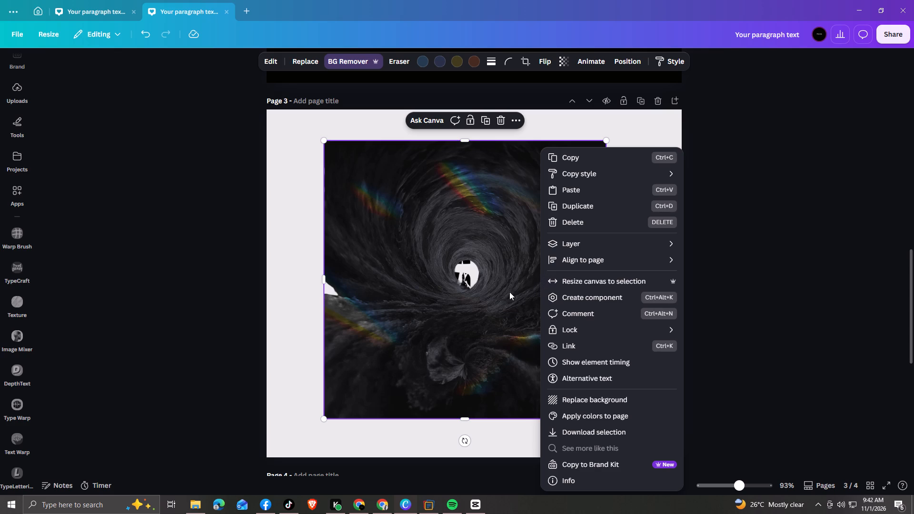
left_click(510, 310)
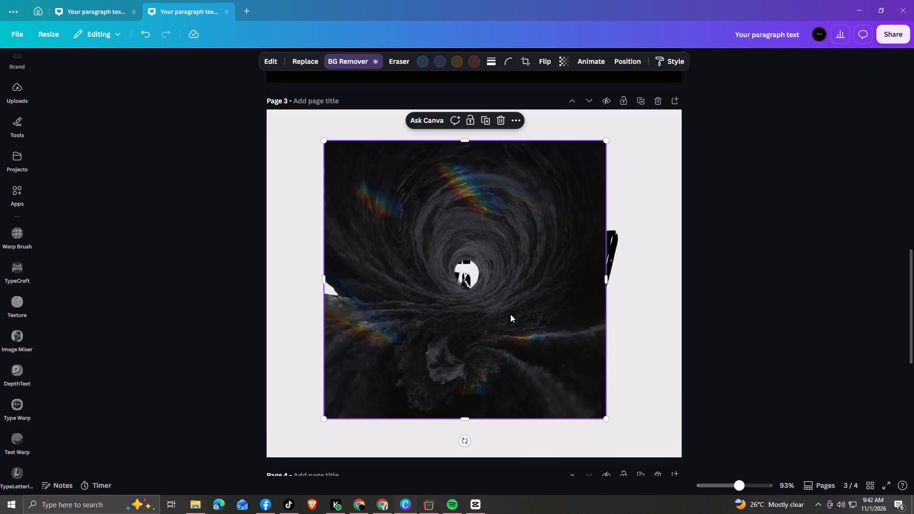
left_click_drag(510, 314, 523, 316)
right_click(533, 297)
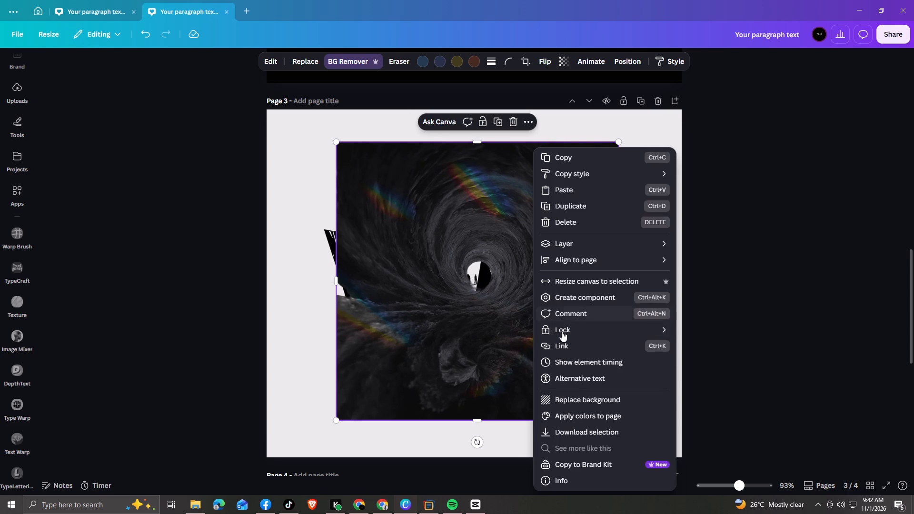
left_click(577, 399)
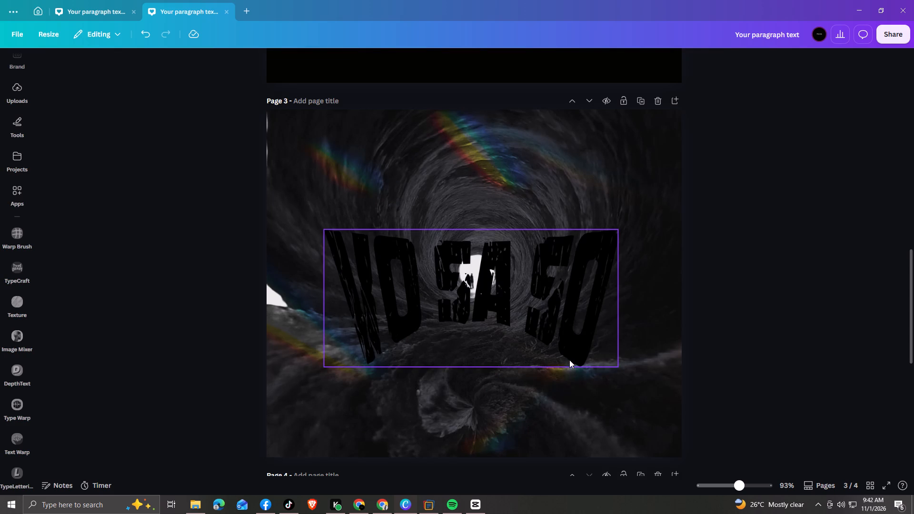
Enlarge the tunnel image to about 1000 px wide and reposition it so it extends past the edges of page 3.
double_click(564, 419)
left_click_drag(264, 459, 263, 460)
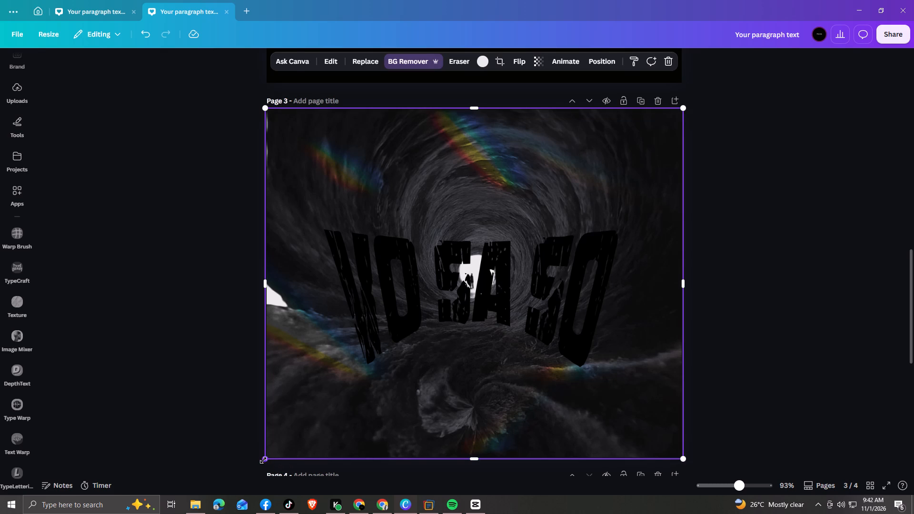
left_click_drag(263, 460, 239, 482)
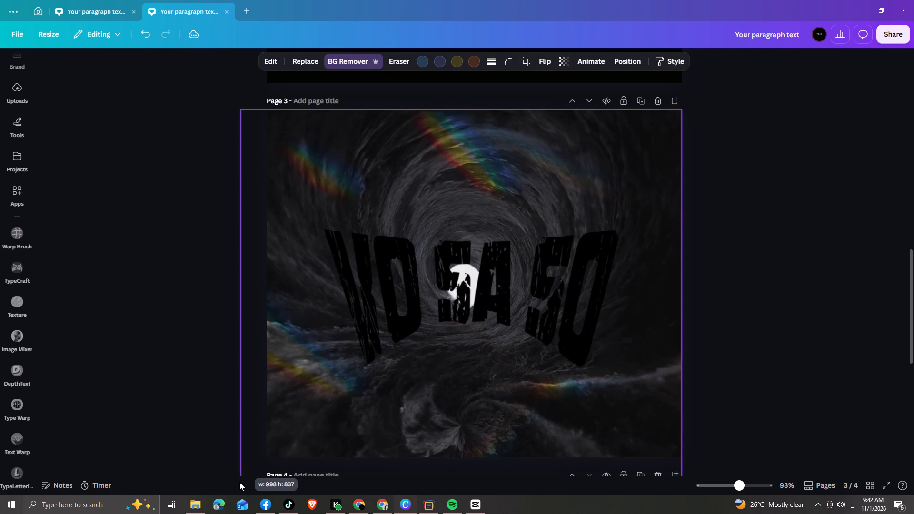
left_click_drag(239, 482, 238, 486)
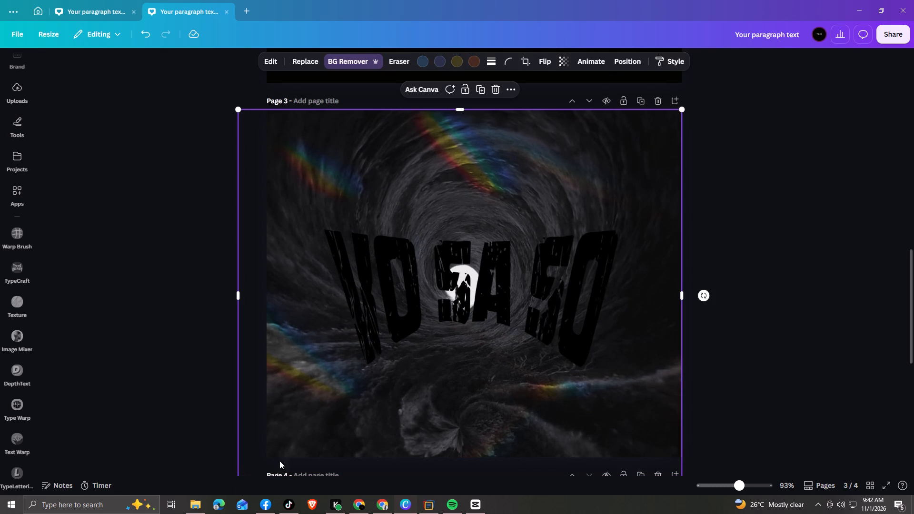
left_click_drag(414, 430, 420, 424)
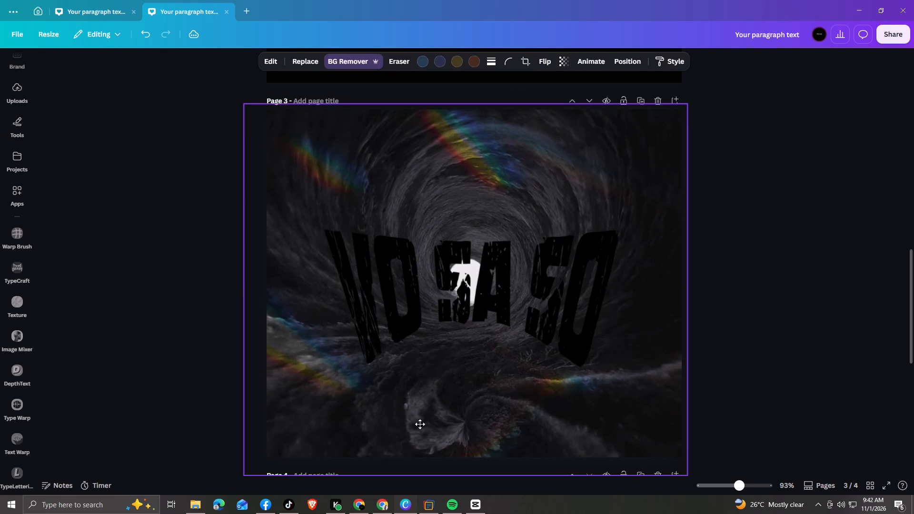
left_click_drag(420, 424, 420, 425)
Move the VO SA SO wordmark slightly up and to the left, over the enlarged tunnel's white opening.
left_click_drag(488, 314, 478, 310)
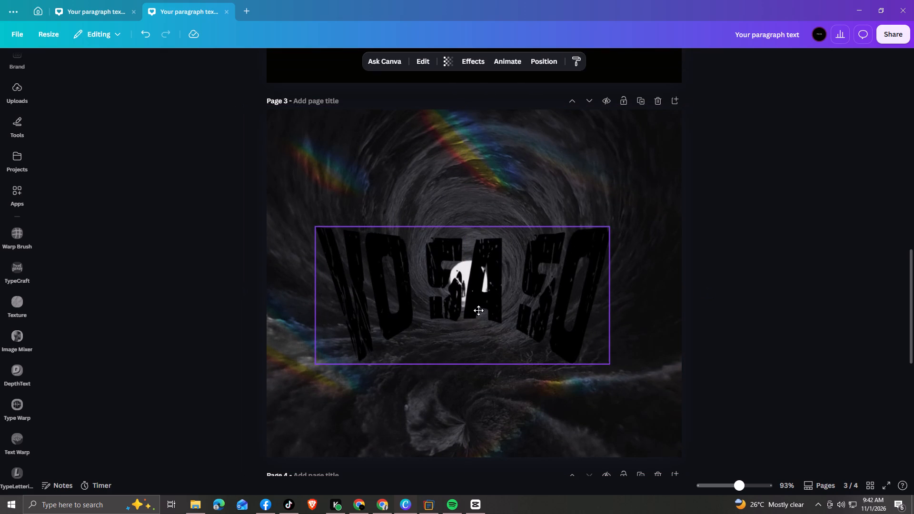
left_click_drag(478, 310, 478, 306)
left_click(474, 294)
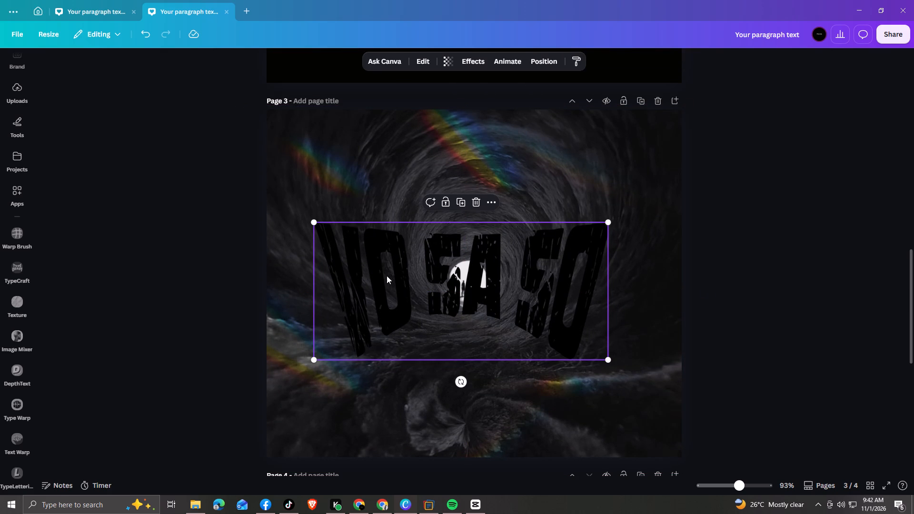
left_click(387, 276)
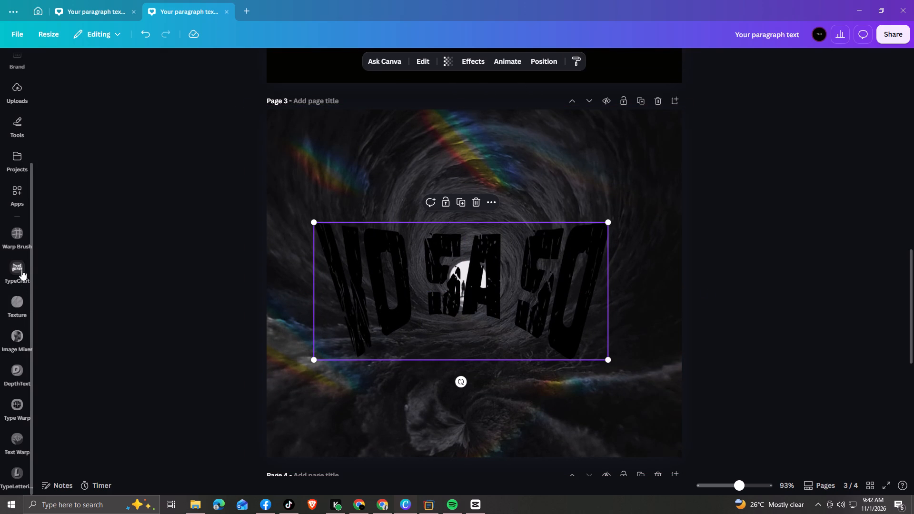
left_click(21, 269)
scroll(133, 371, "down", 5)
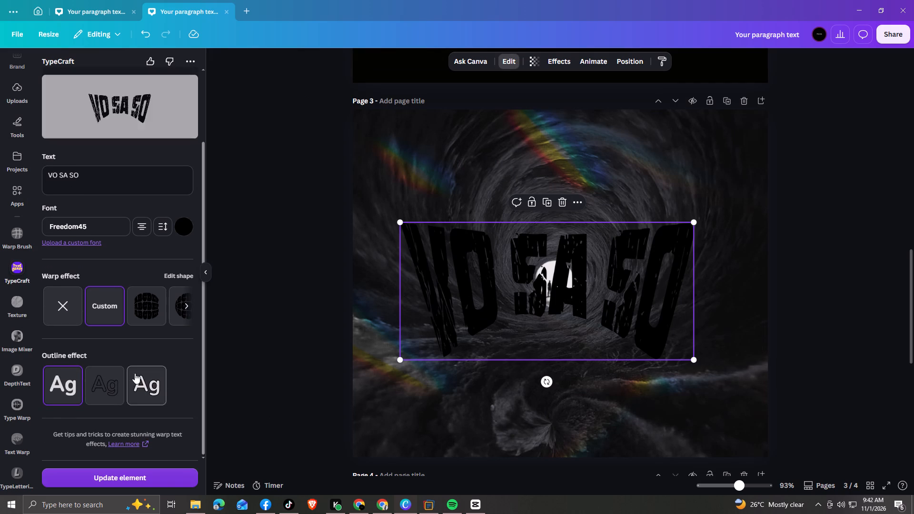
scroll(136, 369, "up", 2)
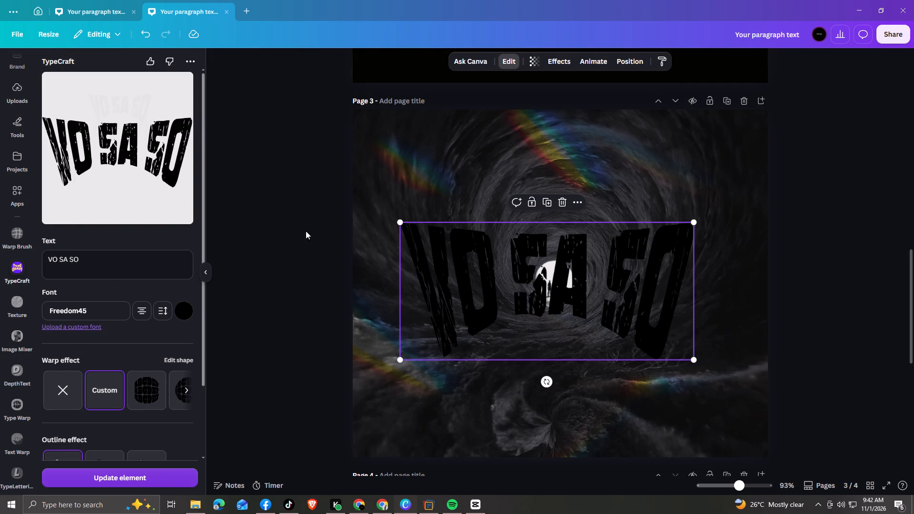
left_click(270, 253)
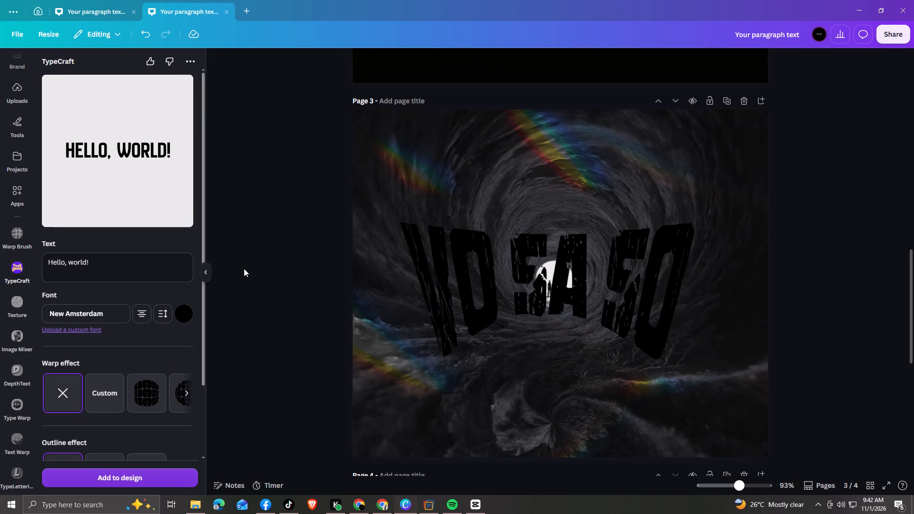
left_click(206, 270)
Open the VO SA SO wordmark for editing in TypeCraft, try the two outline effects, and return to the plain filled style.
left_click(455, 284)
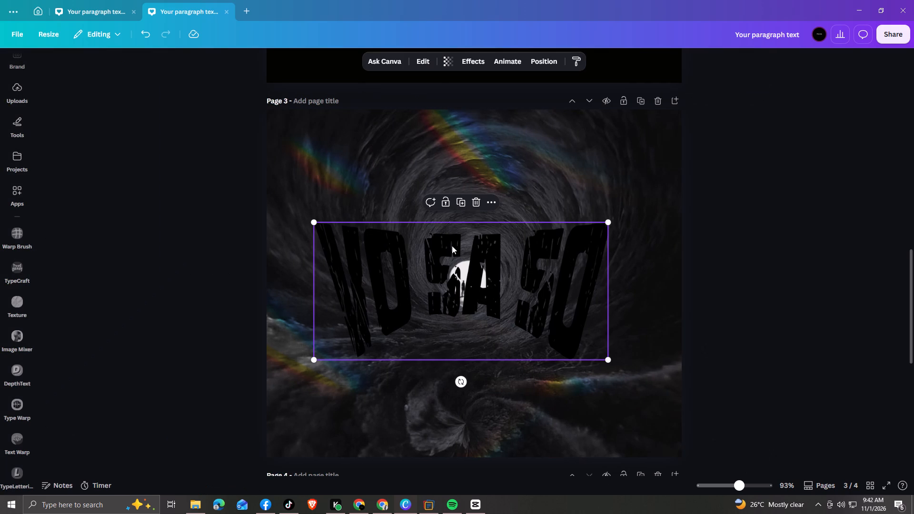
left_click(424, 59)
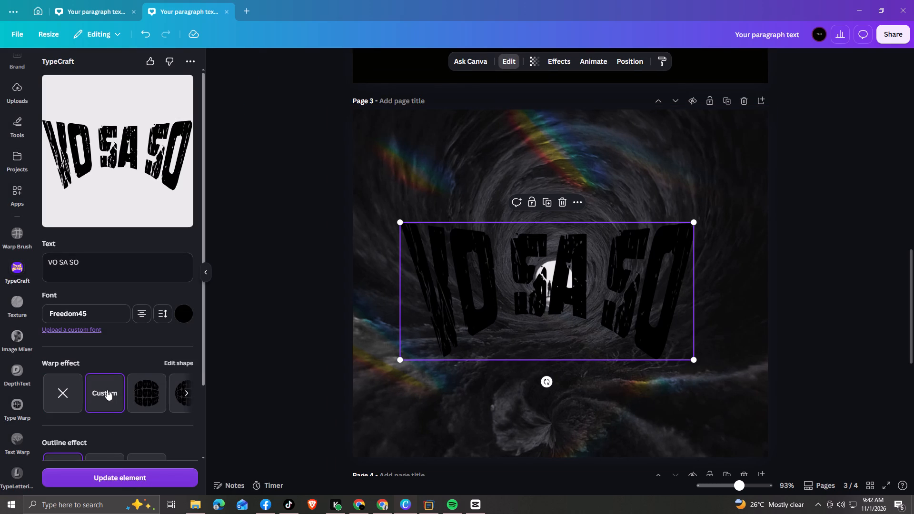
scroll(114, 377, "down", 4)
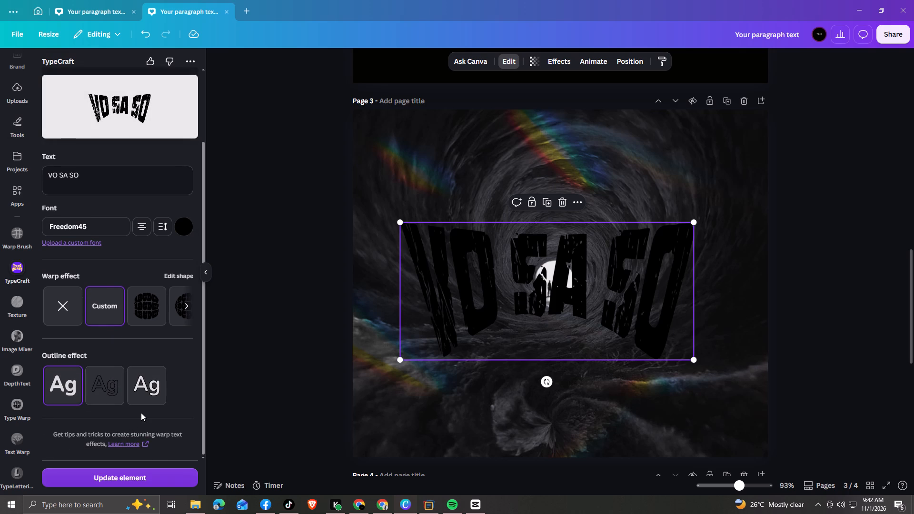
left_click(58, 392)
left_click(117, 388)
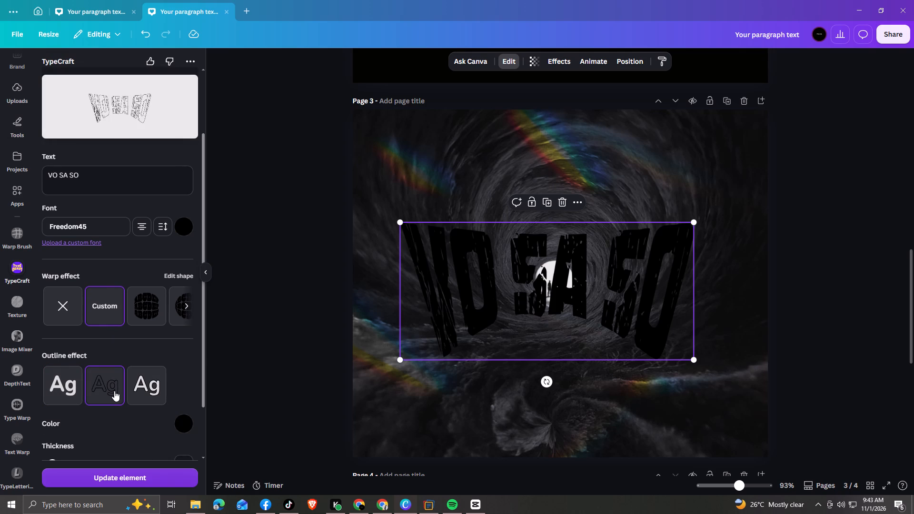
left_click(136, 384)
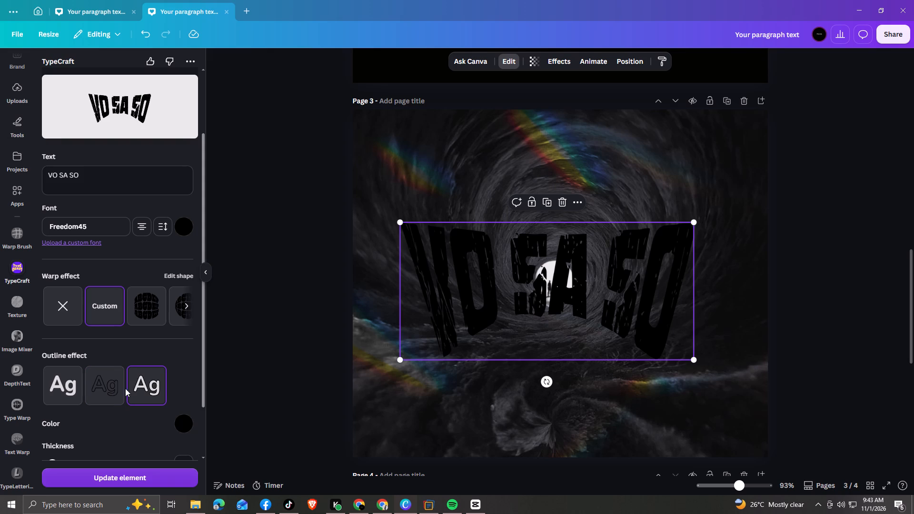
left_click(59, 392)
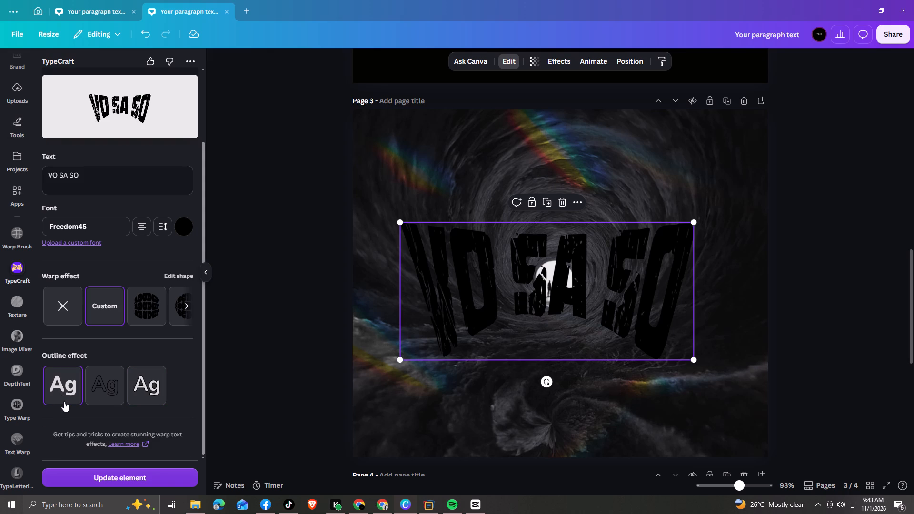
Recolour the VO SA SO wordmark to dark grey and update it on page 3.
scroll(129, 392, "down", 5)
left_click(181, 231)
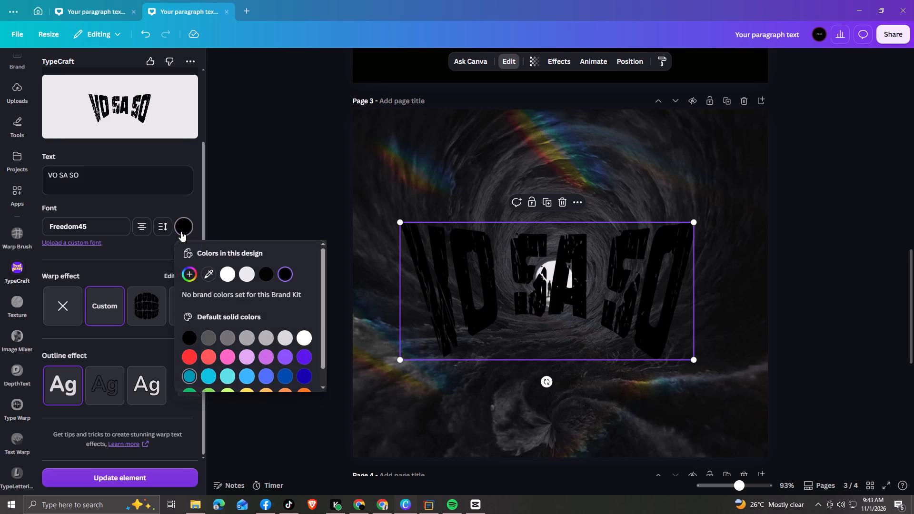
left_click(208, 337)
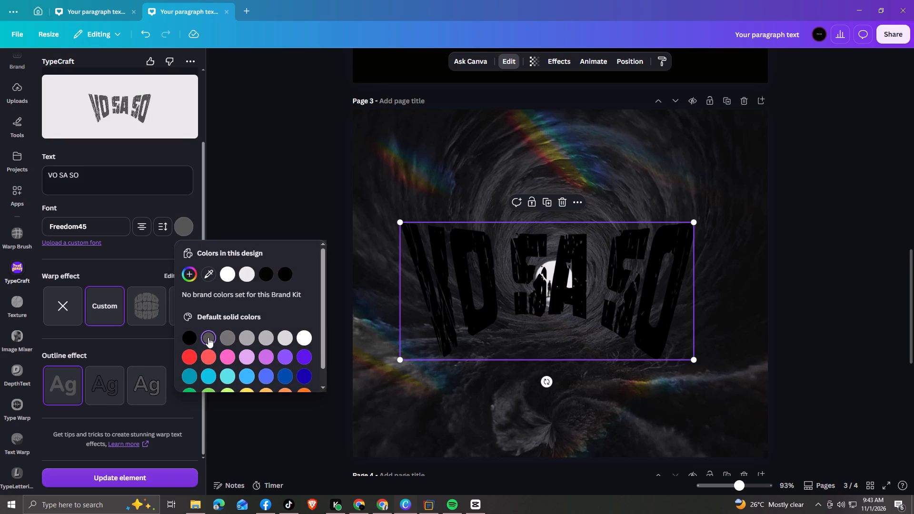
left_click(149, 480)
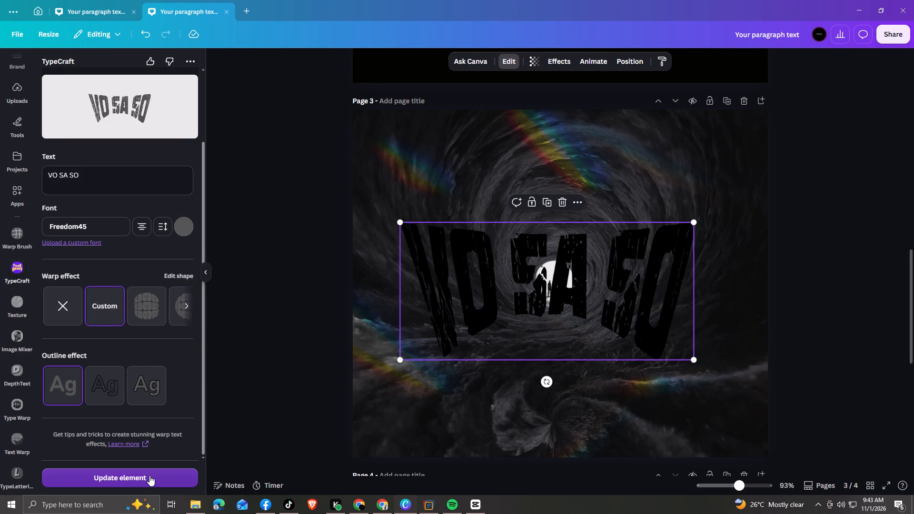
left_click(147, 479)
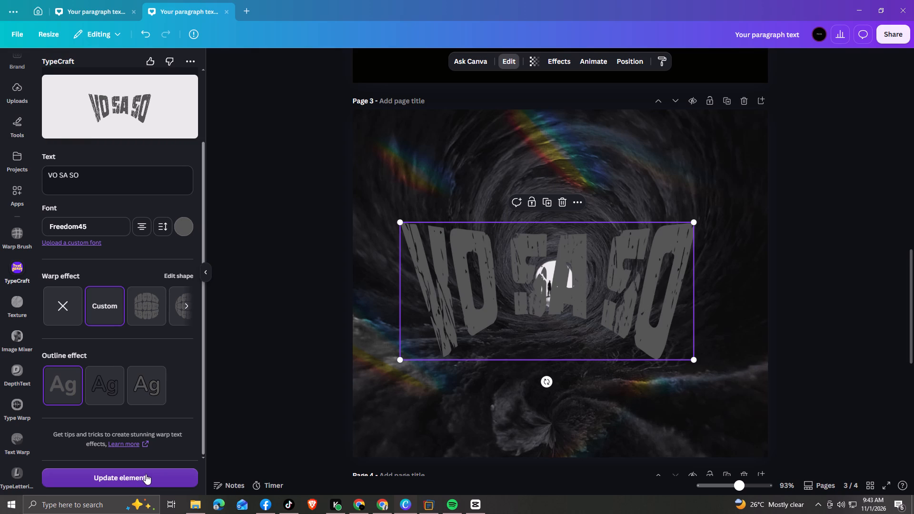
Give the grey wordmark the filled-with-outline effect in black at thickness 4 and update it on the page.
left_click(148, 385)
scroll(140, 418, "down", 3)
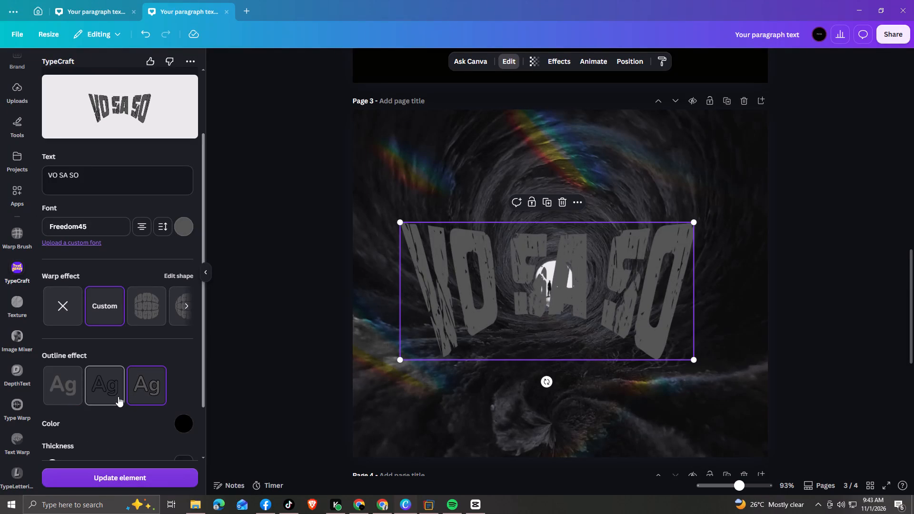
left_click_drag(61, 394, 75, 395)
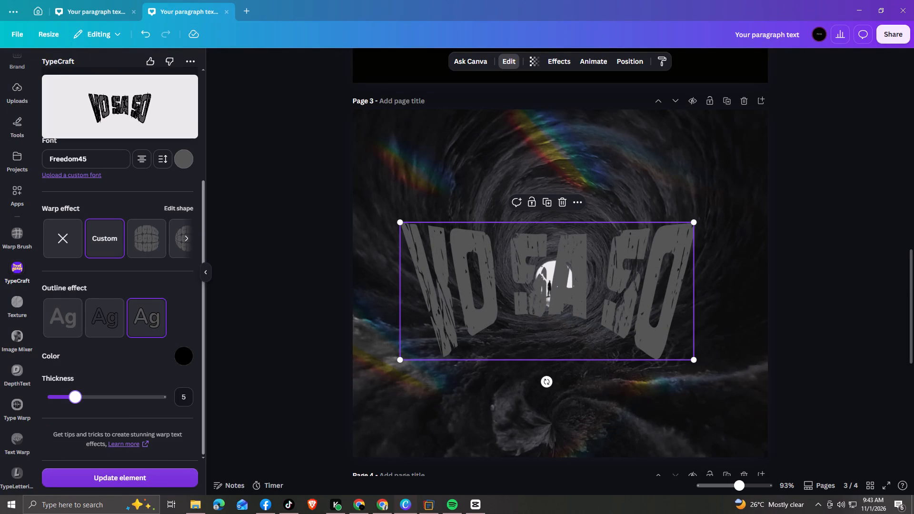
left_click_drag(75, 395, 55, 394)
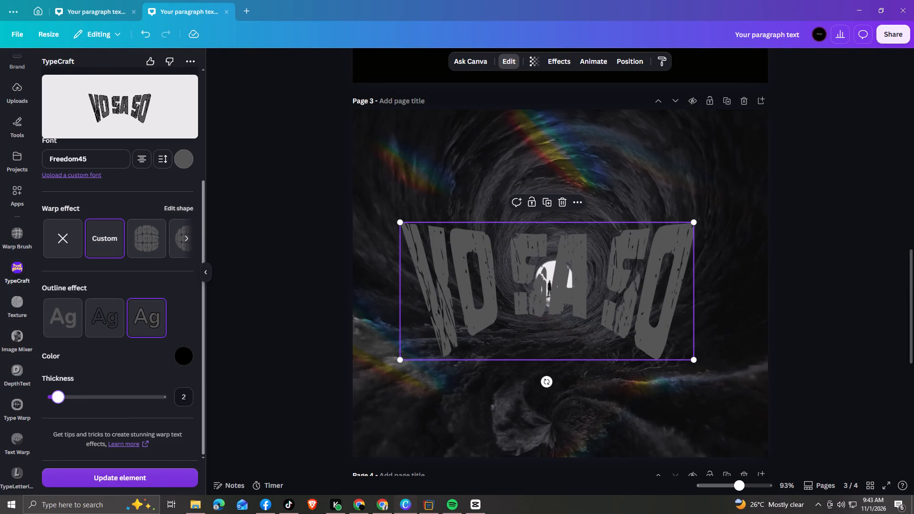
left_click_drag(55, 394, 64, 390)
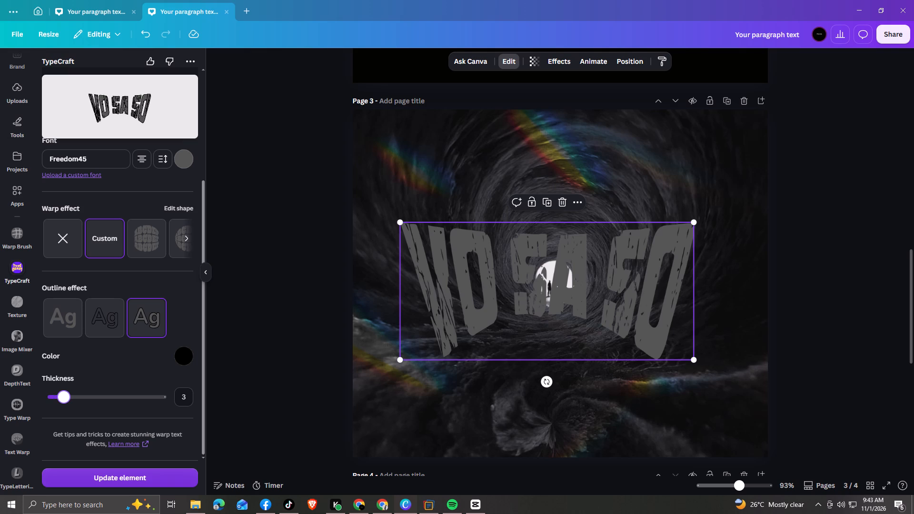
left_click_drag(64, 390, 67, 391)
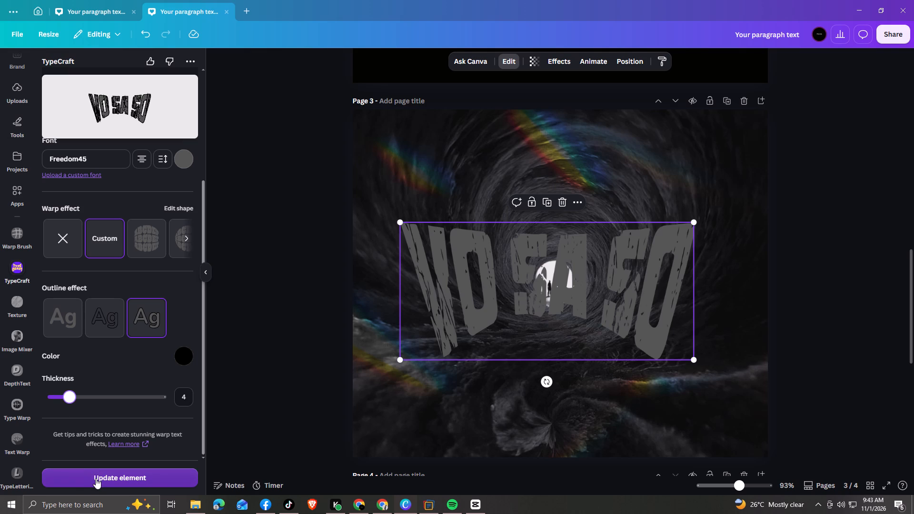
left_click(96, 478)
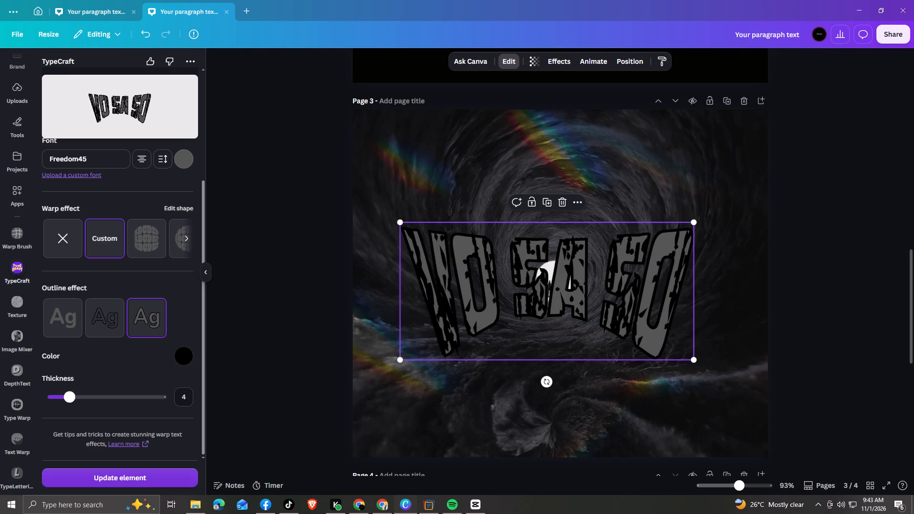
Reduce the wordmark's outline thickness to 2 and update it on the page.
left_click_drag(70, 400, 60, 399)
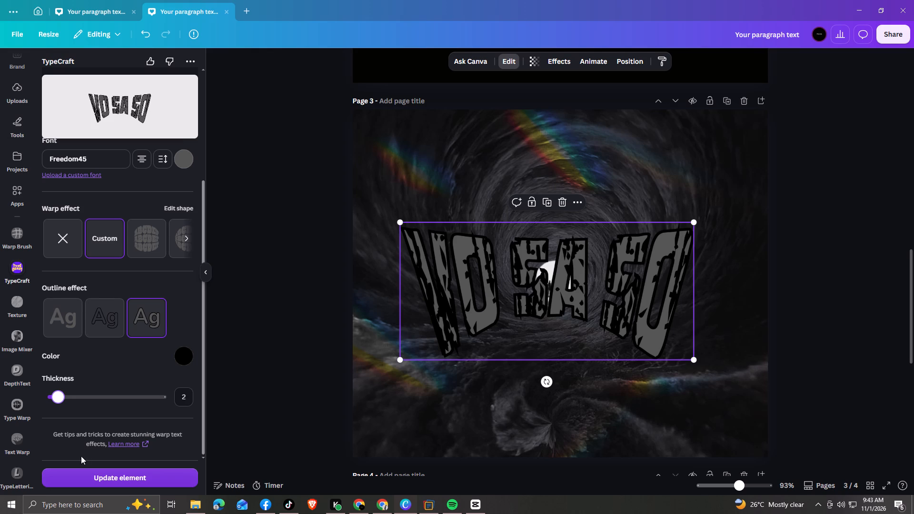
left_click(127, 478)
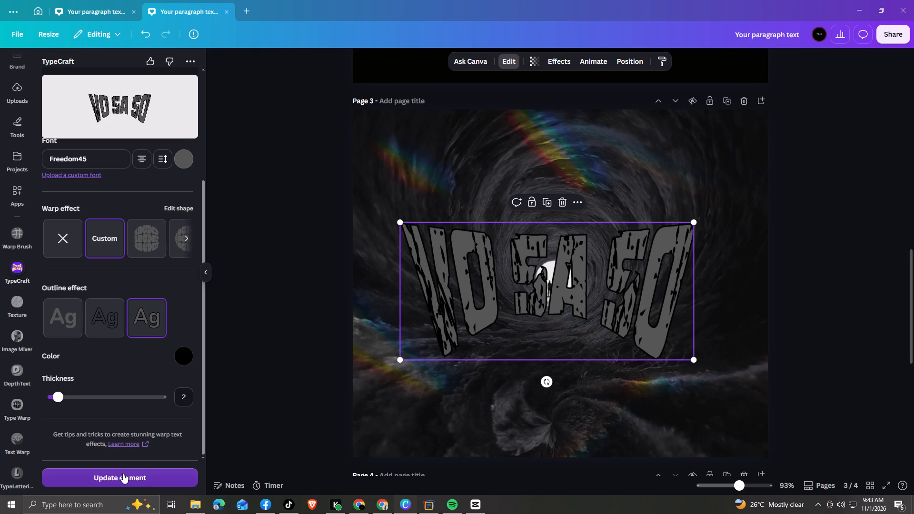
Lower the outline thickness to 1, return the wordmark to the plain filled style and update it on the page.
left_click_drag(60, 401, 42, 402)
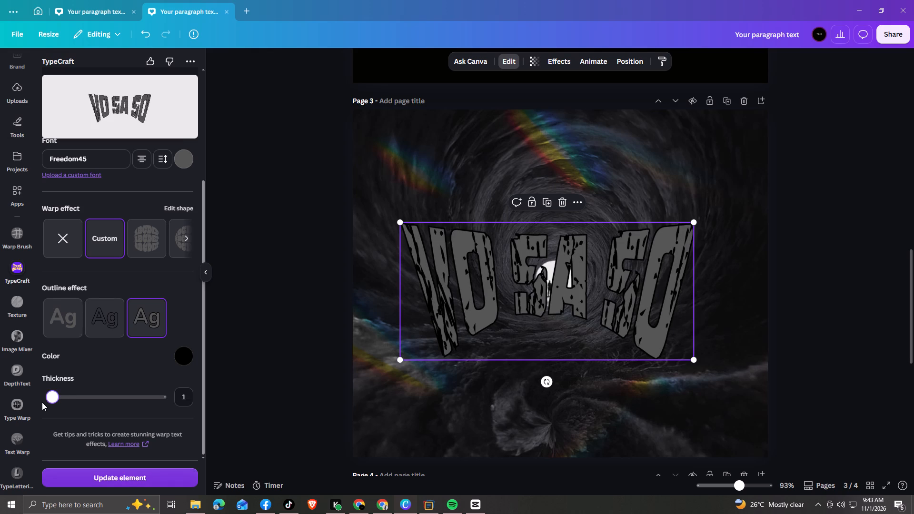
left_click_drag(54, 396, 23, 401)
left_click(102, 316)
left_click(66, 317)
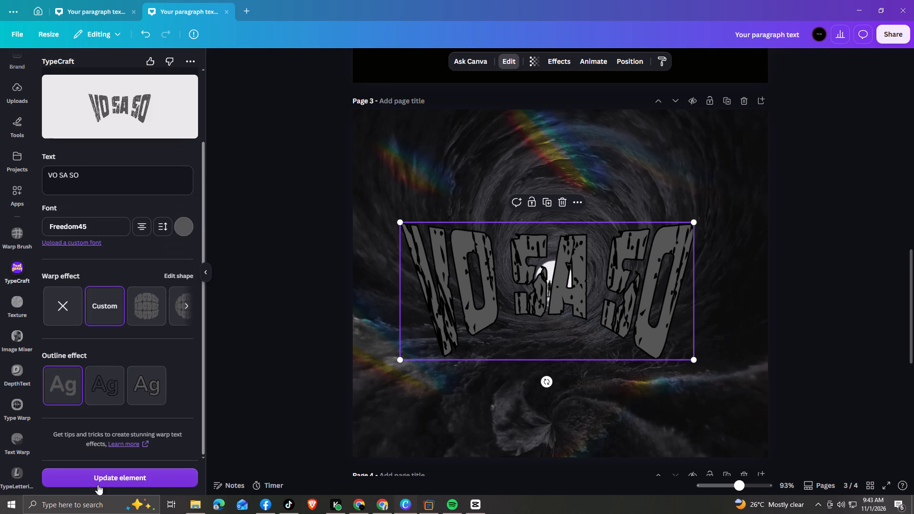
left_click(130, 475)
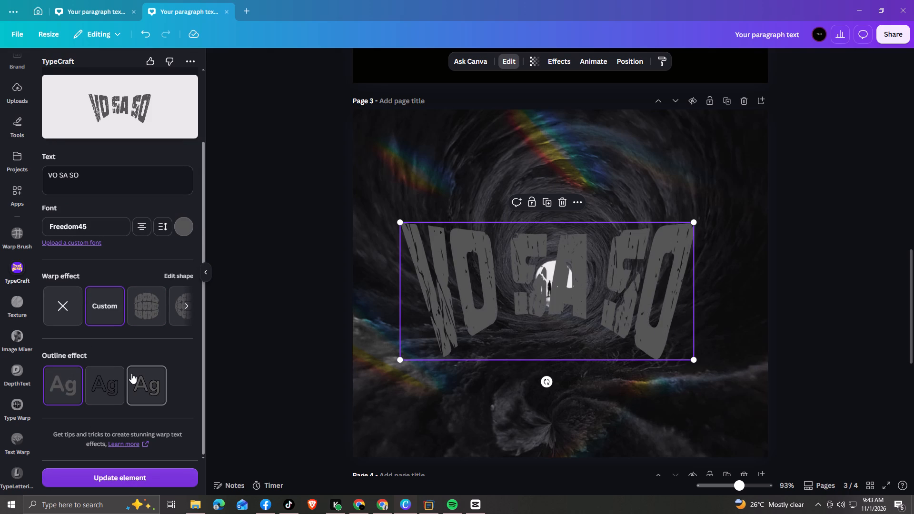
Open the wordmark's custom warp shape for editing, reset it, and set mirroring across the horizontal axis.
scroll(131, 373, "up", 2)
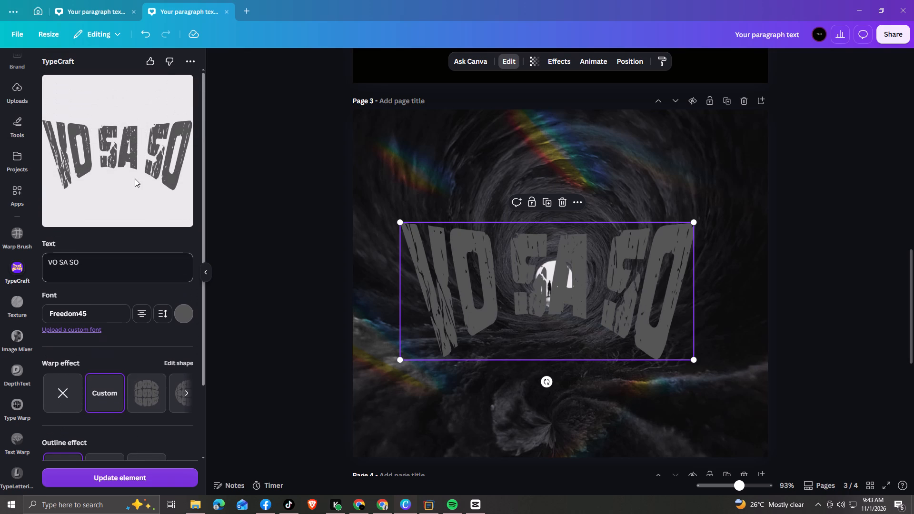
left_click(110, 382)
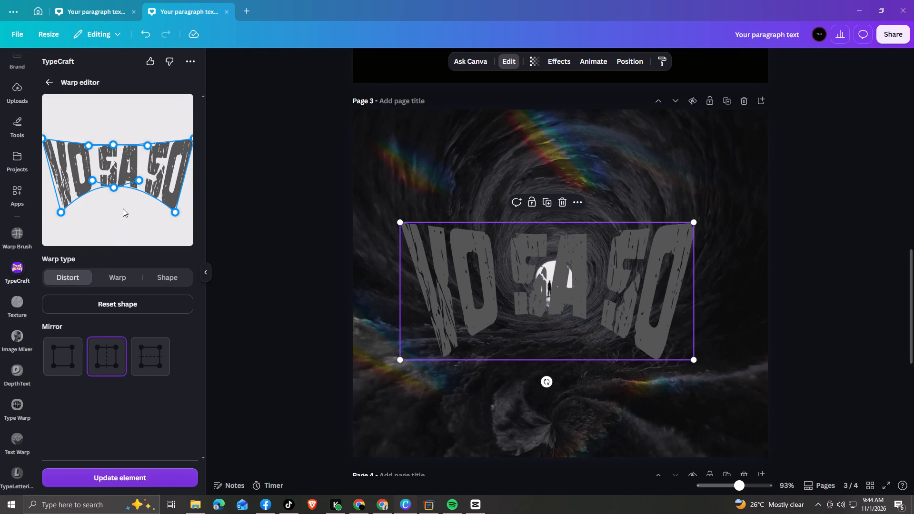
left_click(98, 308)
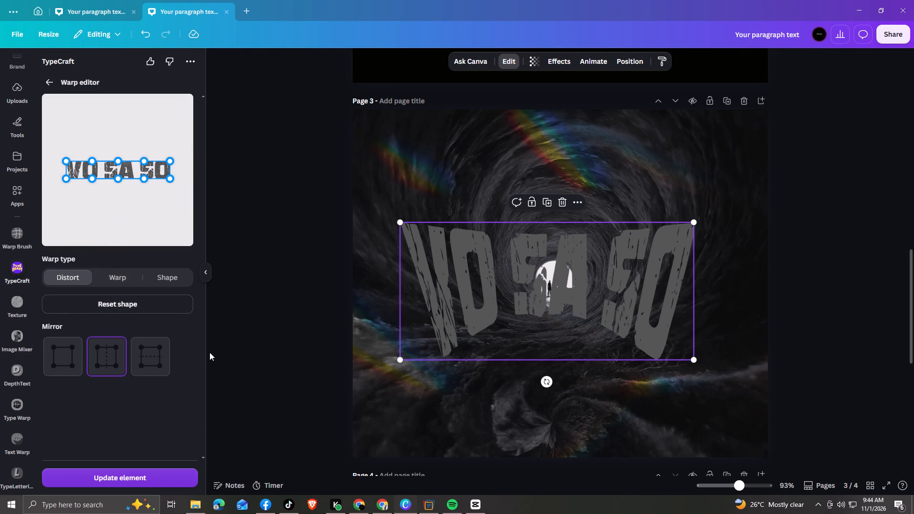
left_click(159, 356)
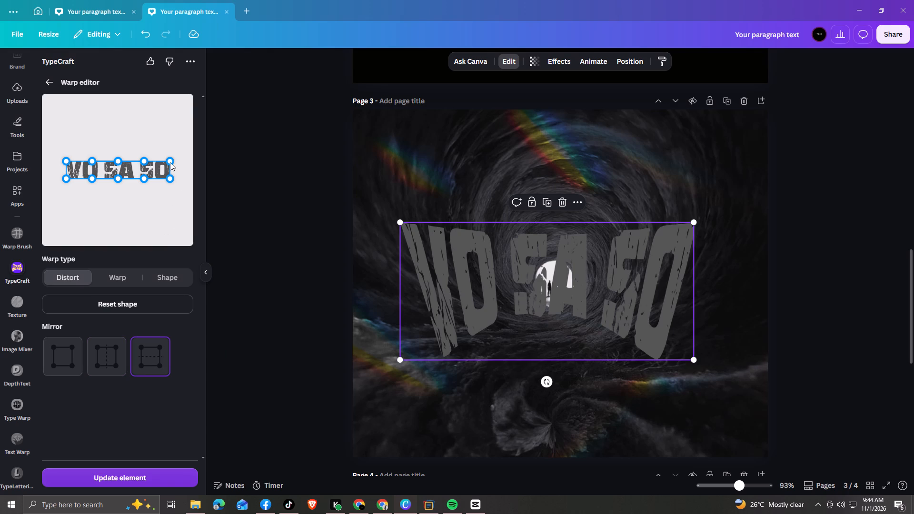
Extend the VO end slightly outward and flare the SO end's mirrored corners to nearly the full preview height.
left_click_drag(170, 161, 187, 153)
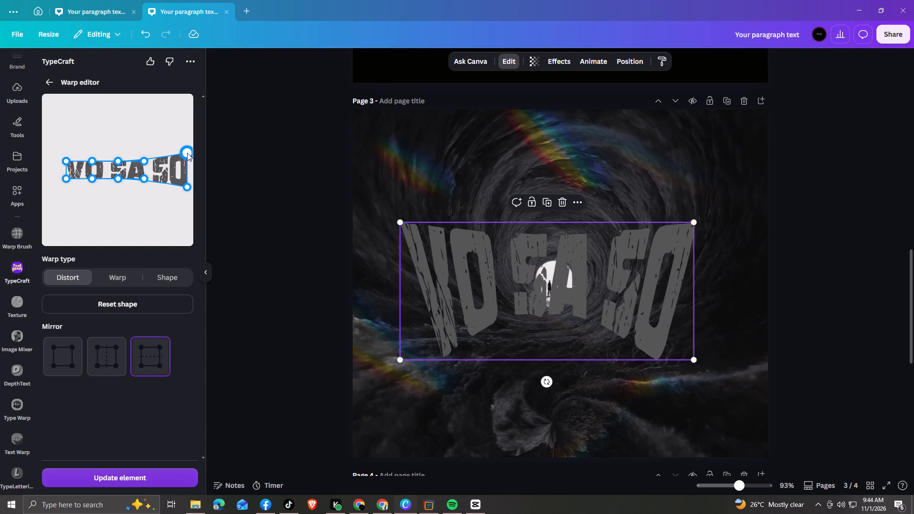
left_click_drag(187, 153, 187, 156)
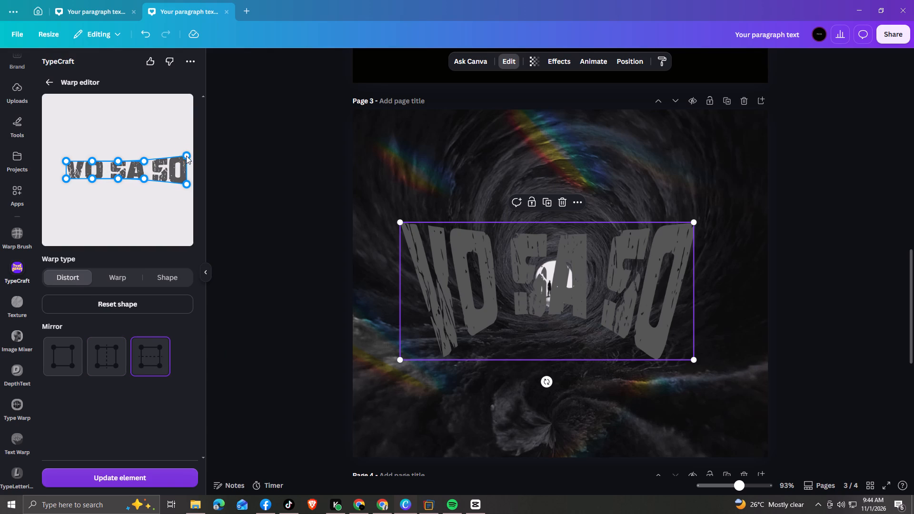
left_click(64, 176)
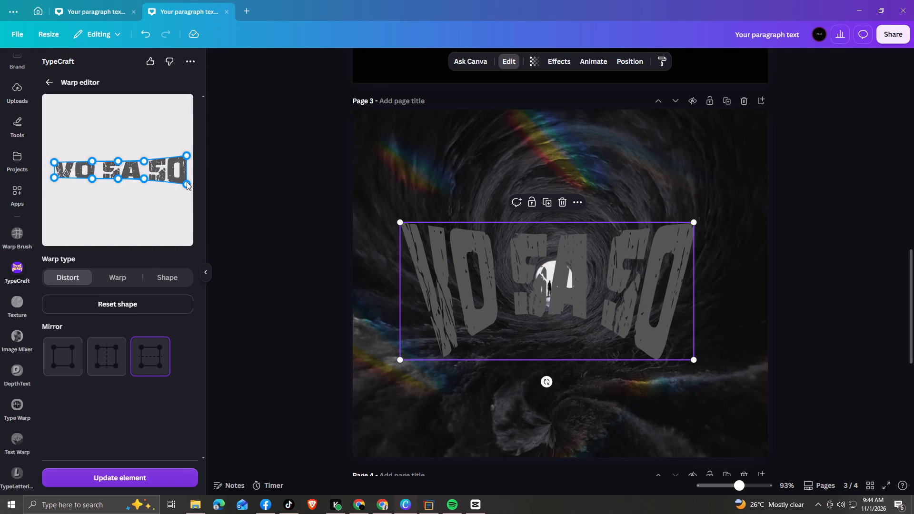
left_click_drag(187, 182, 173, 217)
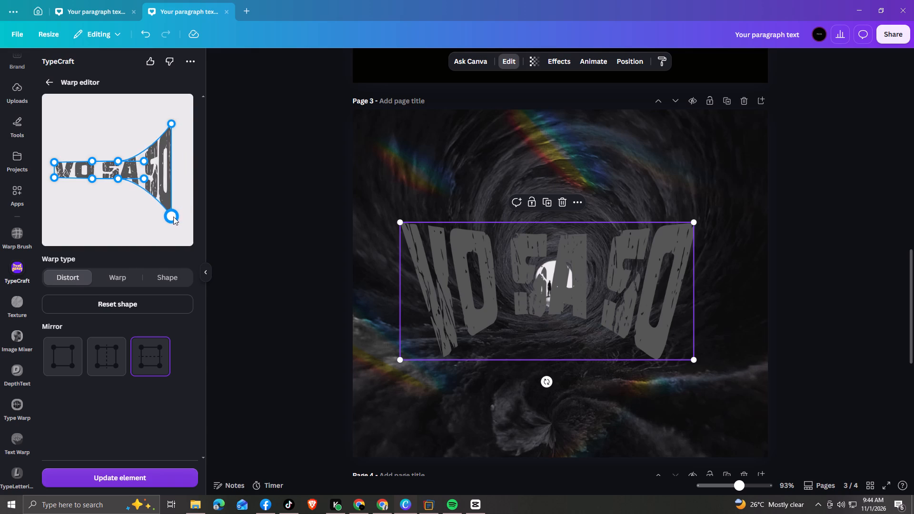
left_click_drag(173, 217, 193, 244)
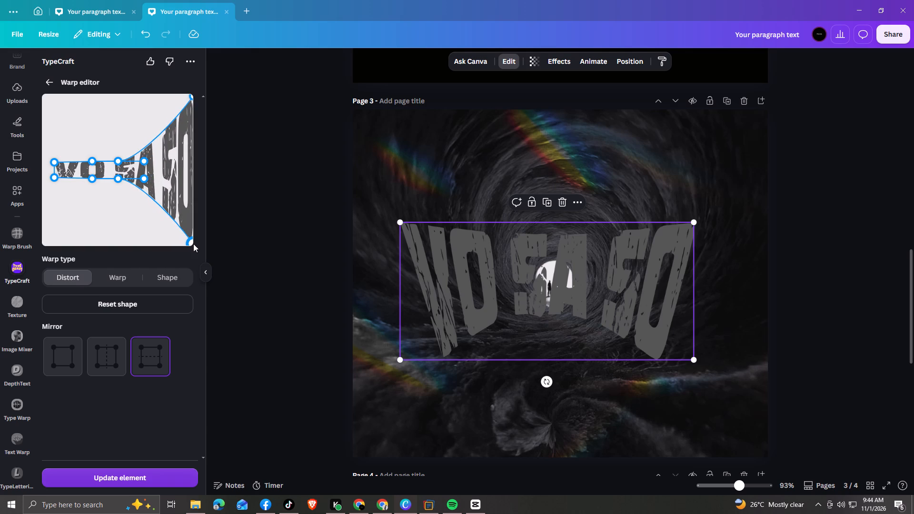
left_click_drag(193, 244, 189, 239)
Spread the middle anchors and the handles toward SO outward so the lettering widens smoothly in a cone from SA to SO.
left_click_drag(142, 160, 145, 150)
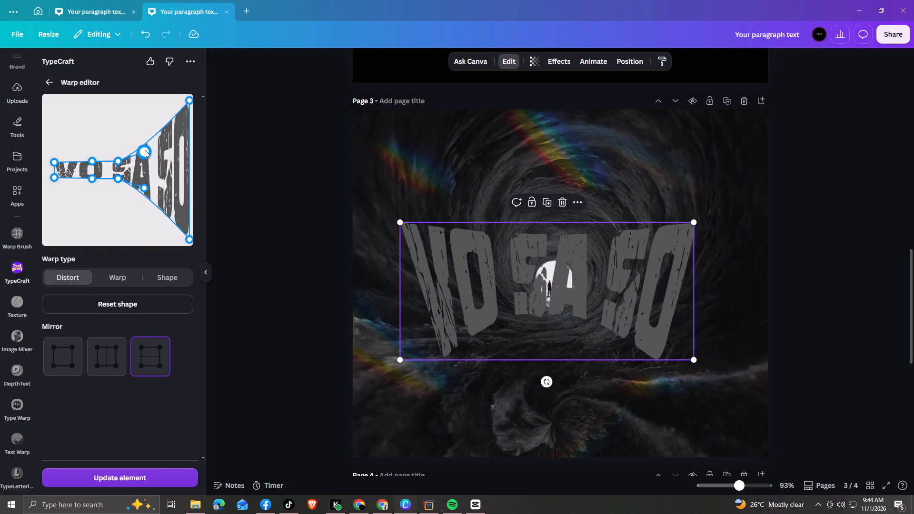
left_click_drag(145, 150, 149, 131)
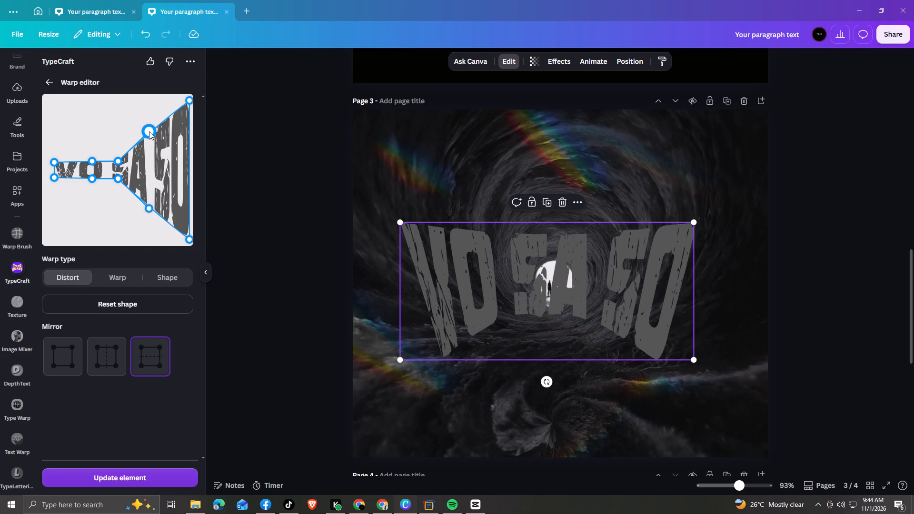
left_click_drag(149, 131, 149, 133)
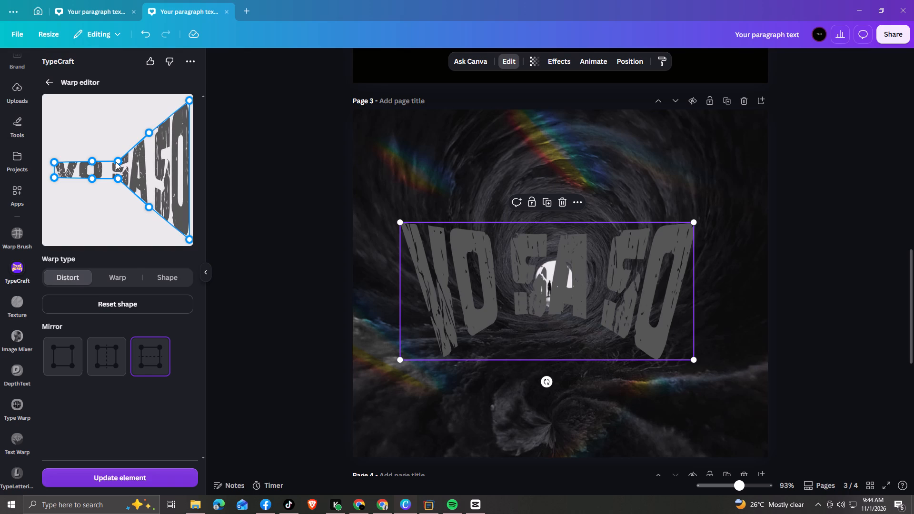
left_click_drag(118, 159, 119, 140)
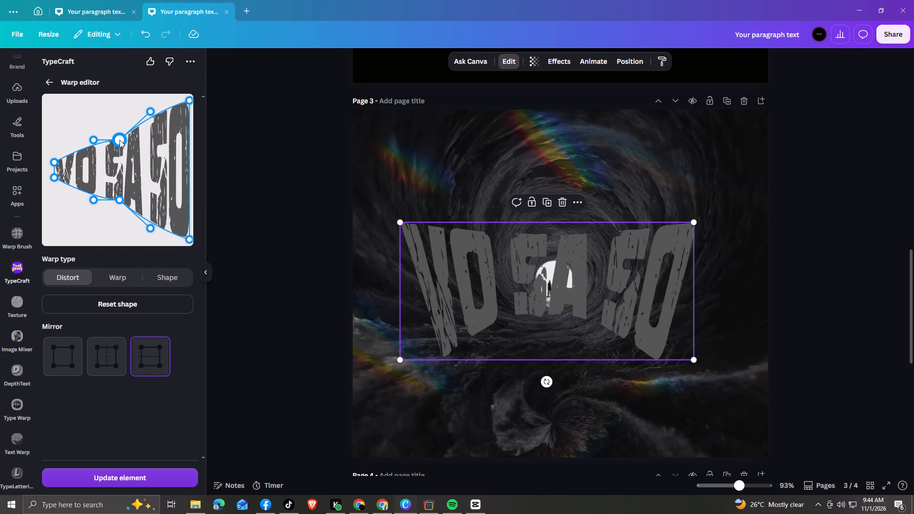
left_click_drag(119, 140, 119, 139)
left_click(151, 109)
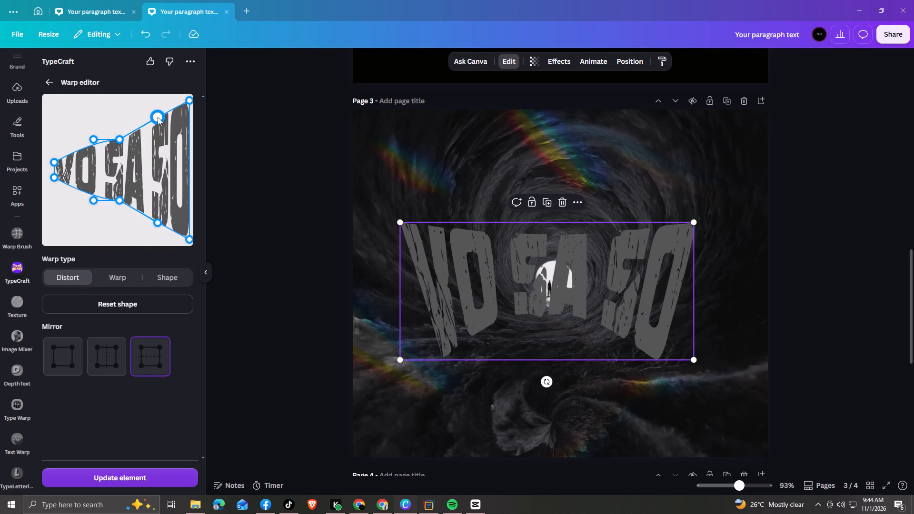
left_click_drag(124, 134, 124, 128)
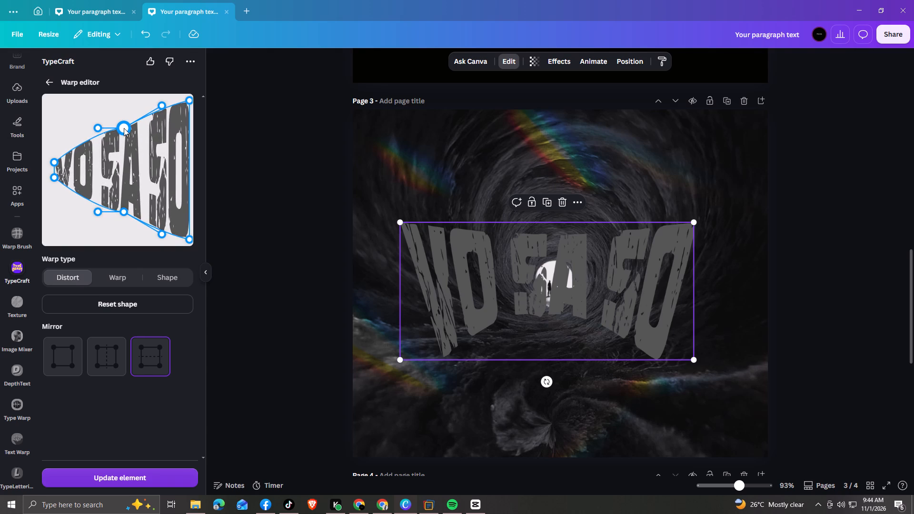
left_click_drag(124, 128, 124, 129)
Pull the warp handles between VO and SA and beside SO toward the centreline, nudging both end corners to refine the taper.
left_click(56, 176)
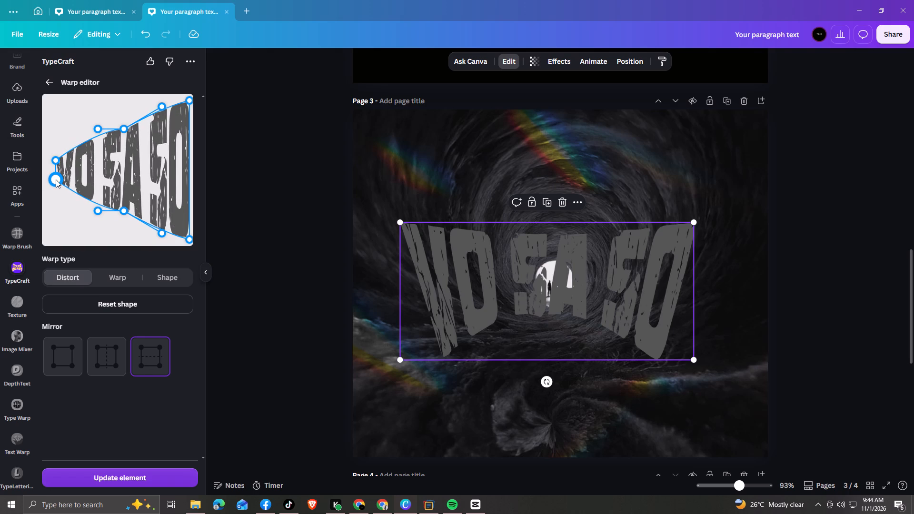
left_click_drag(94, 208, 94, 195)
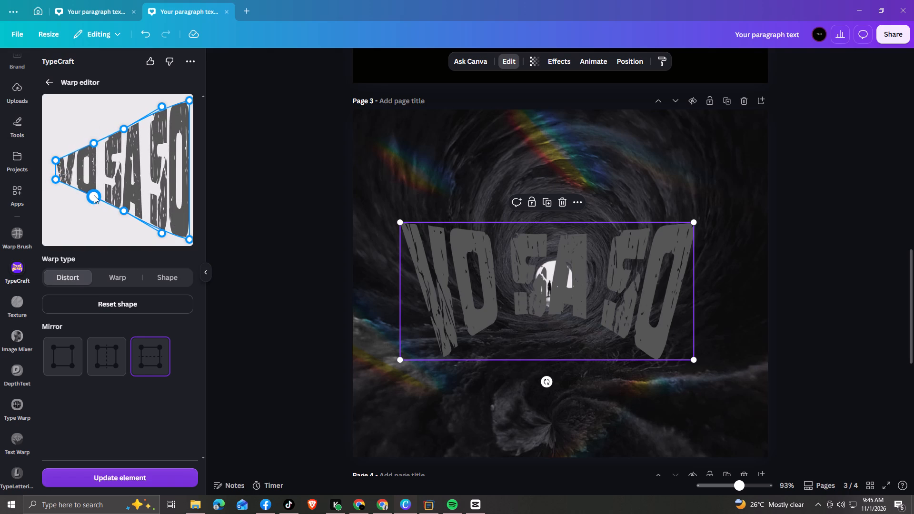
left_click_drag(94, 195, 95, 190)
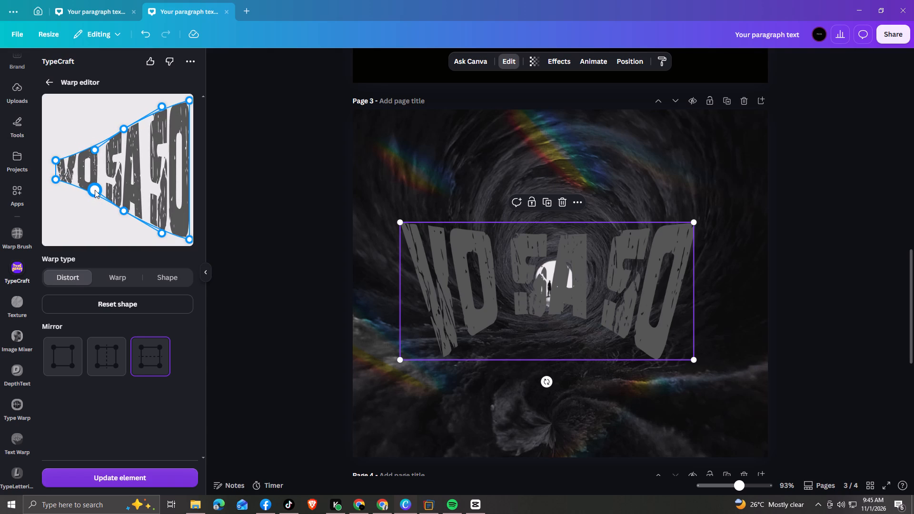
left_click_drag(95, 190, 97, 190)
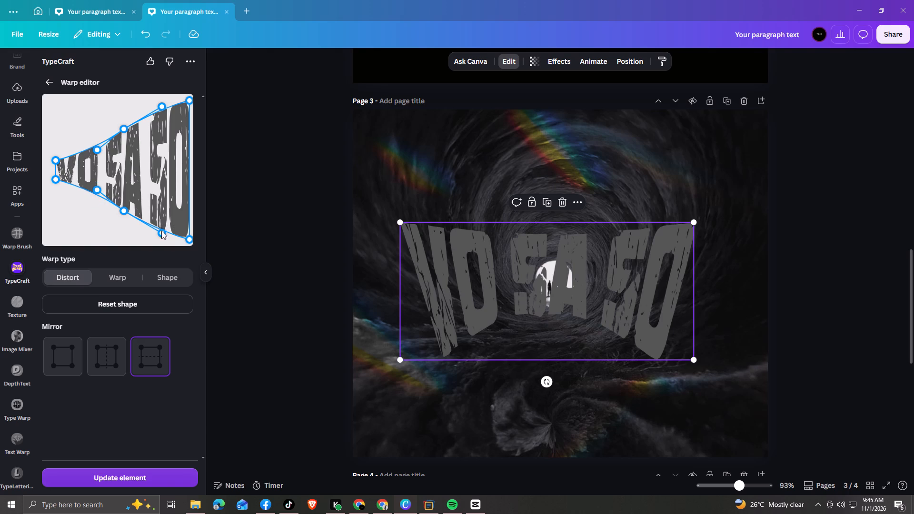
left_click(161, 227)
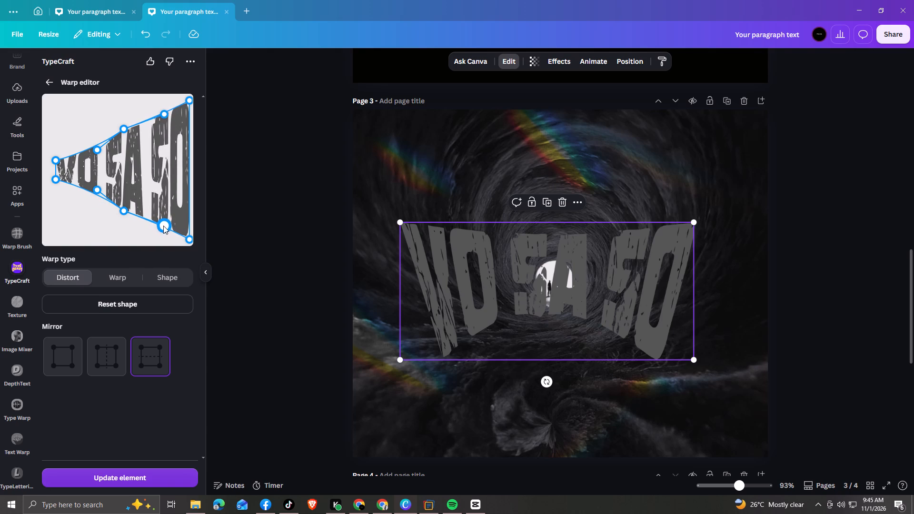
left_click(187, 237)
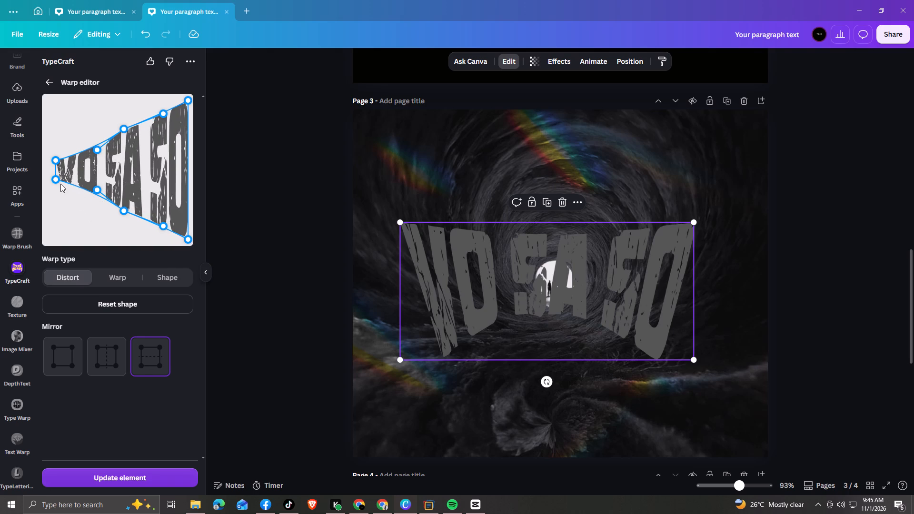
Heighten the VO end of the warp, spread its mirrored handles until the cone's edges run nearly straight, and update the wordmark on the page.
left_click_drag(58, 180, 57, 183)
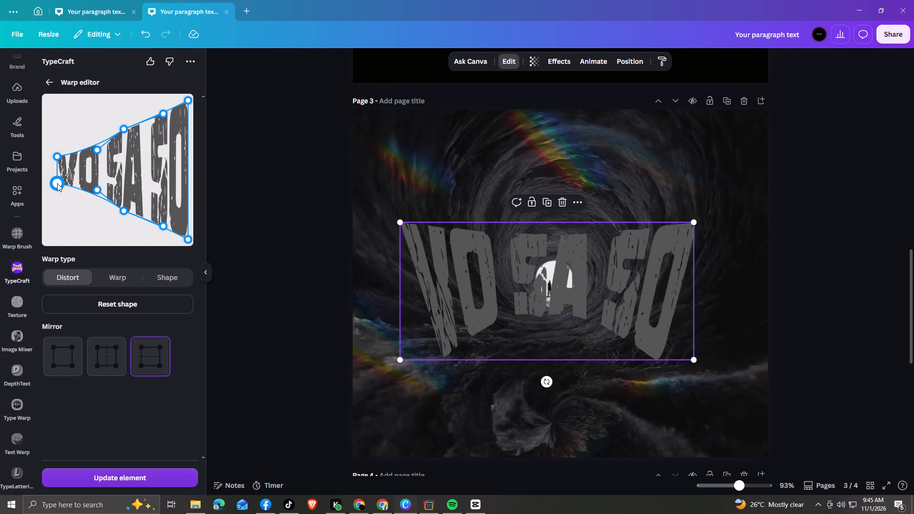
left_click_drag(57, 183, 58, 185)
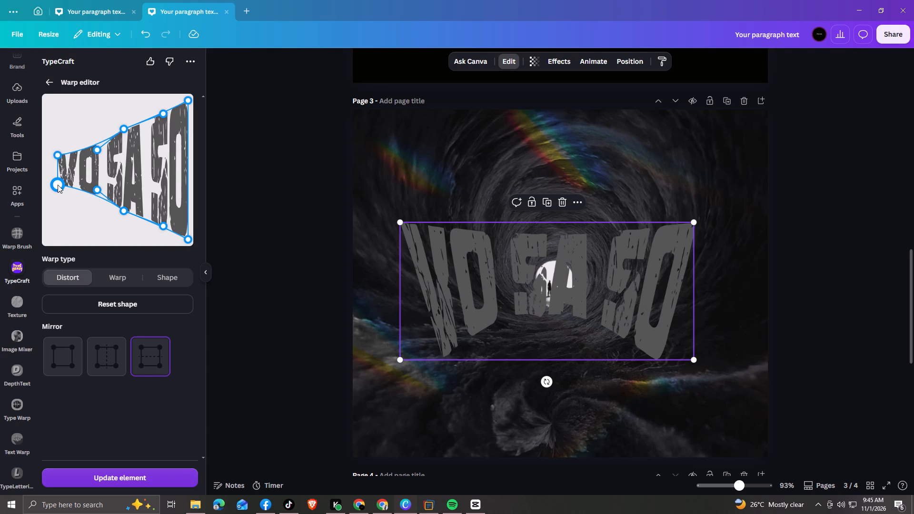
left_click_drag(58, 185, 58, 186)
left_click_drag(98, 186, 97, 193)
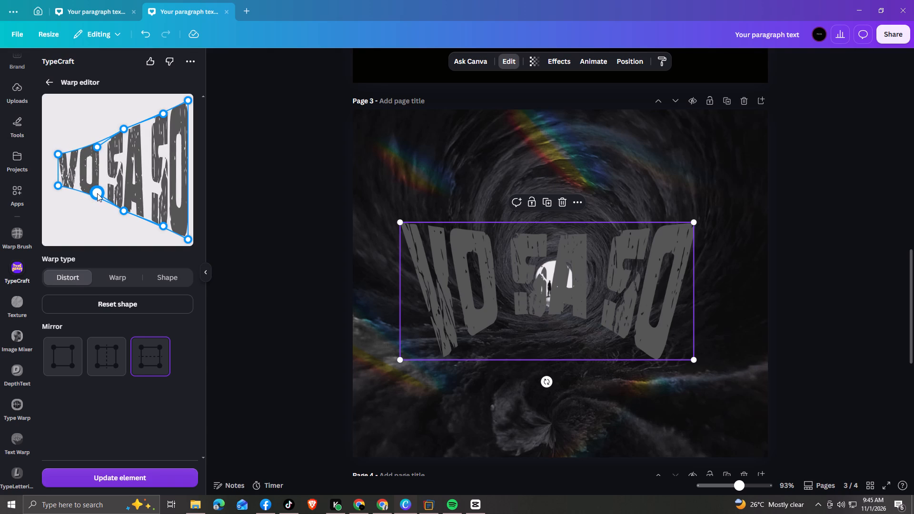
left_click_drag(97, 193, 98, 197)
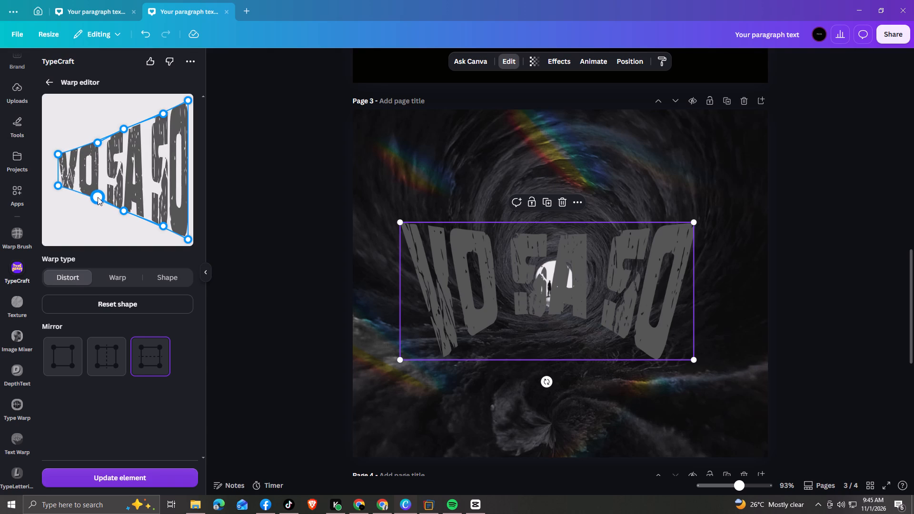
left_click_drag(98, 197, 98, 198)
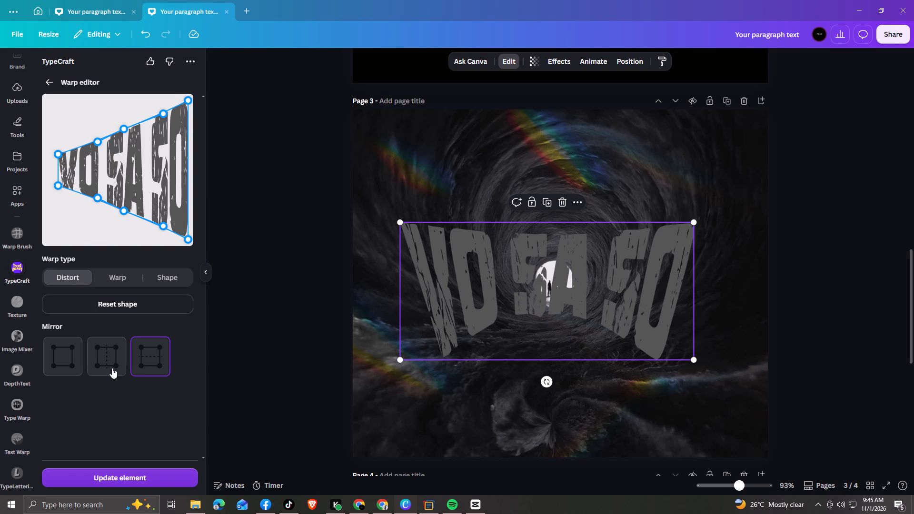
left_click(150, 478)
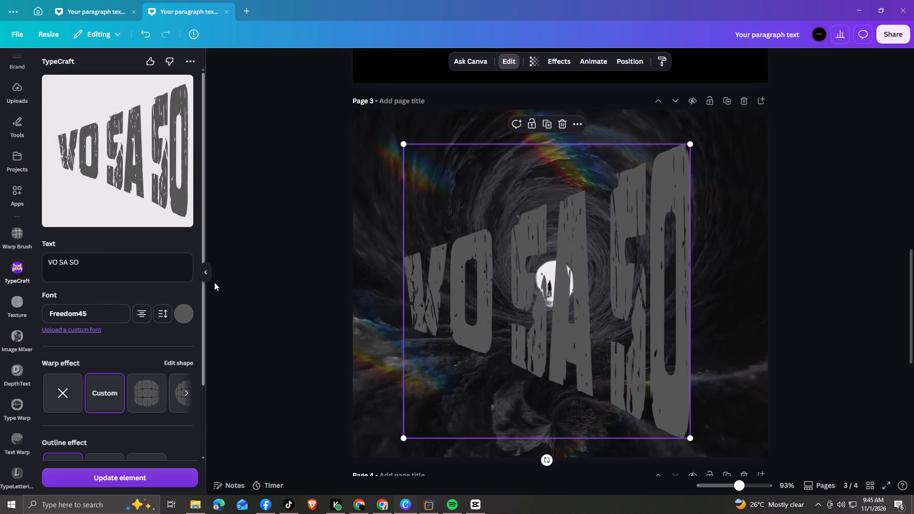
Shrink the wordmark to roughly two-thirds of its size and place it over the tunnel, with VO beside the bright opening.
left_click_drag(473, 319, 518, 316)
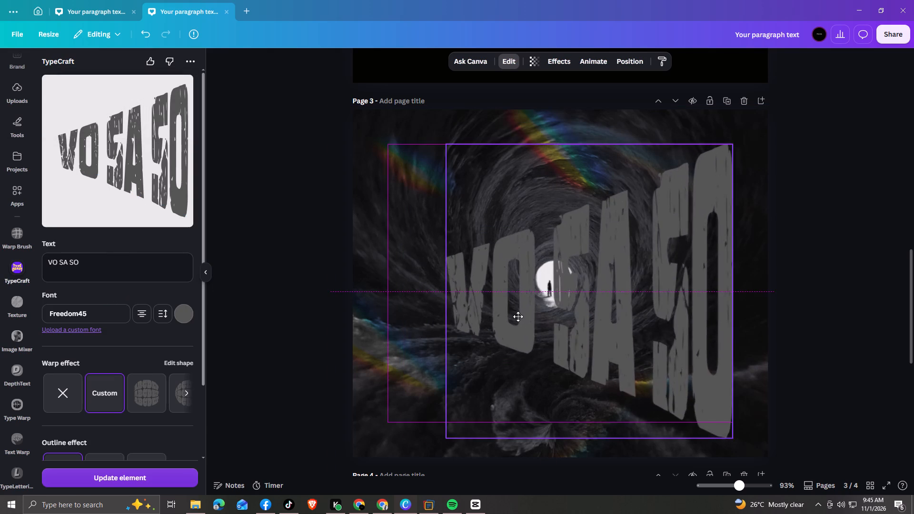
left_click_drag(518, 316, 519, 307)
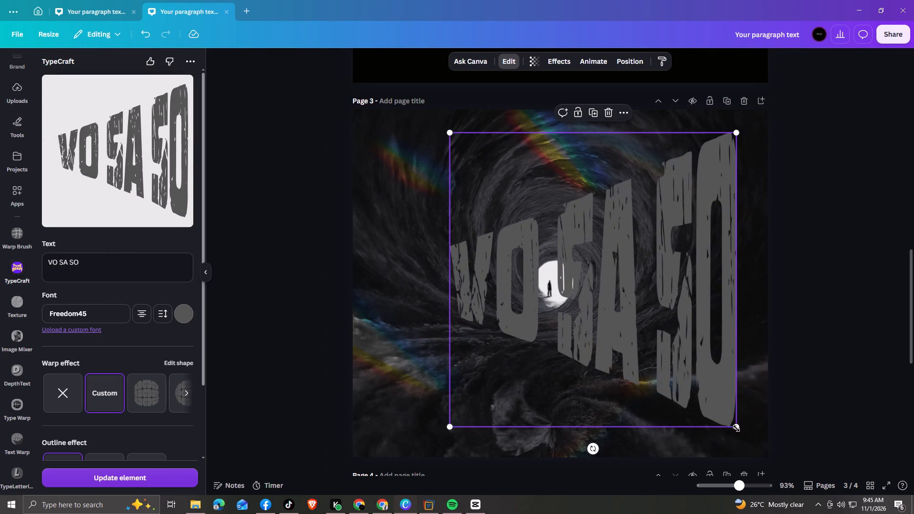
left_click_drag(736, 429, 638, 306)
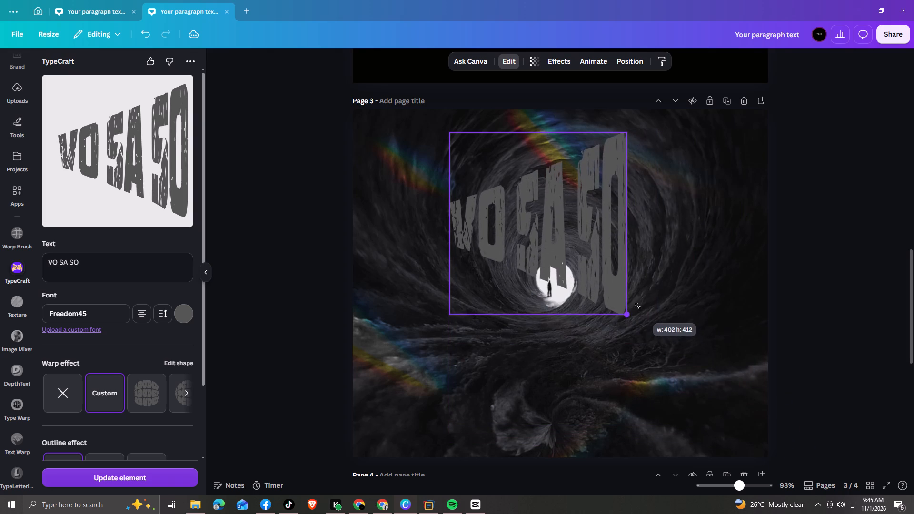
left_click_drag(638, 306, 646, 309)
left_click_drag(487, 253, 483, 258)
left_click_drag(443, 325, 436, 335)
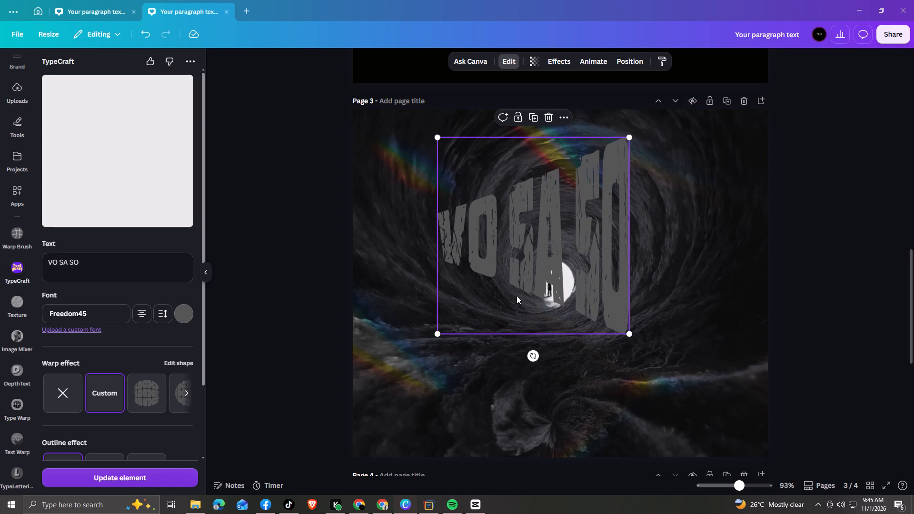
left_click_drag(527, 279, 570, 306)
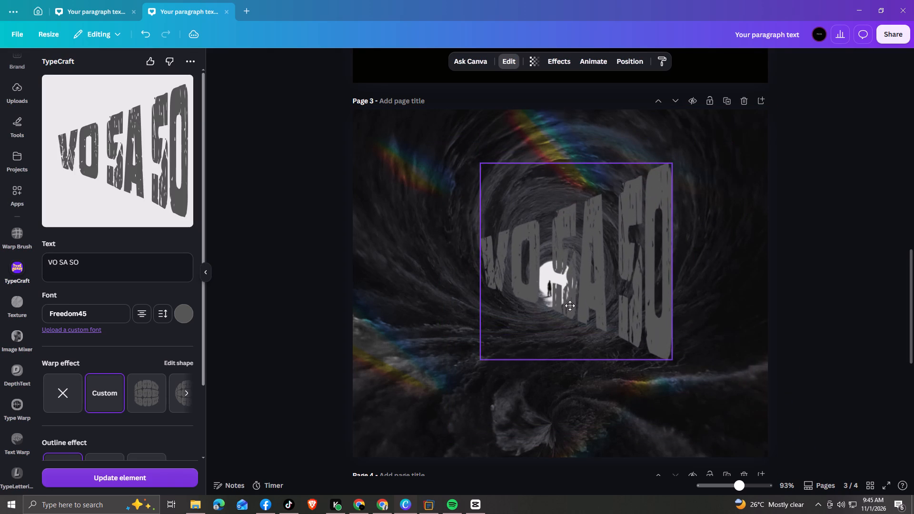
left_click_drag(570, 306, 574, 302)
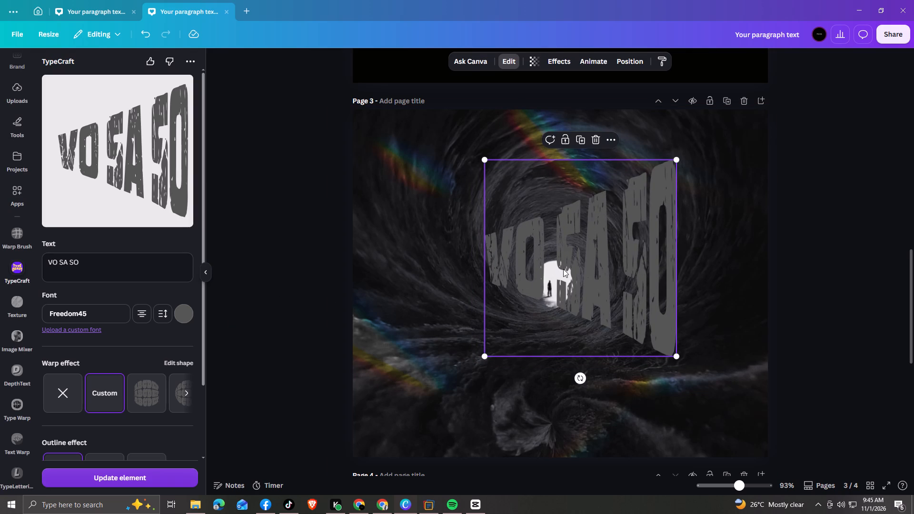
left_click(565, 291)
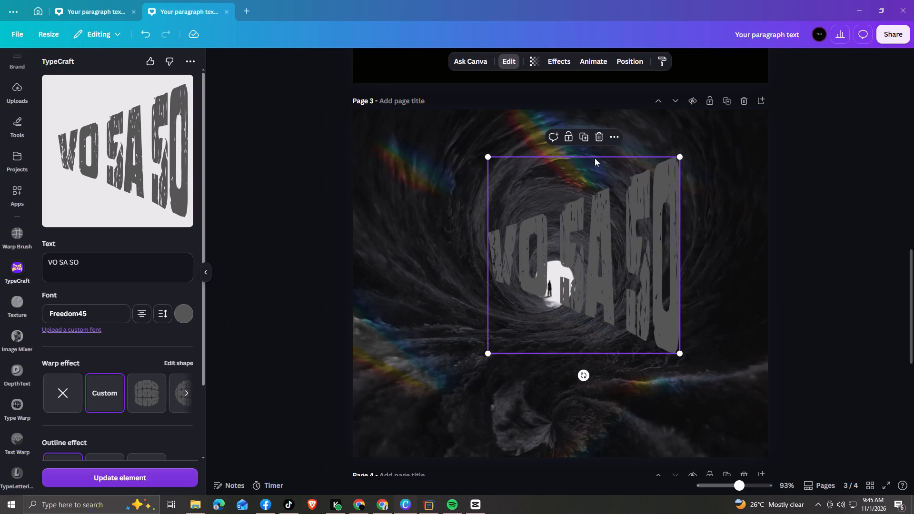
Duplicate the wordmark, placing the copy in the page's lower-left area and the original in the upper-right area.
left_click(586, 135)
left_click_drag(588, 289, 641, 349)
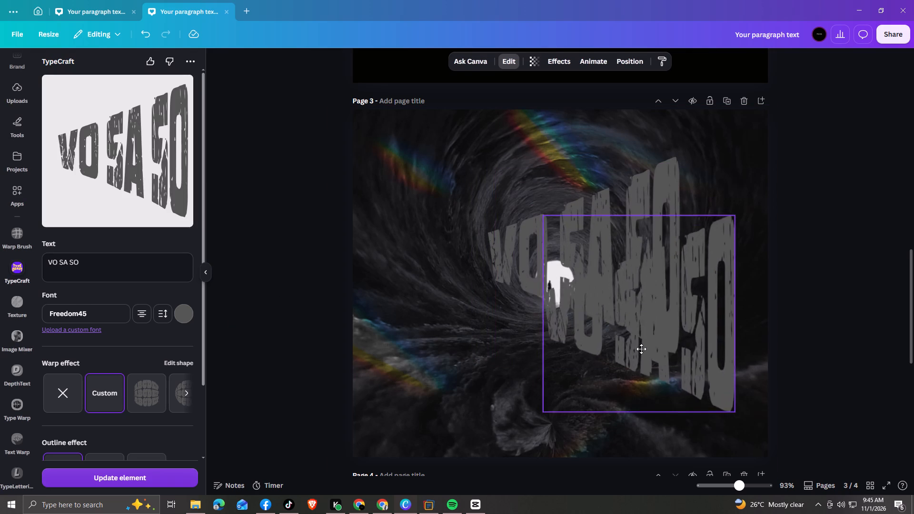
left_click_drag(641, 349, 457, 371)
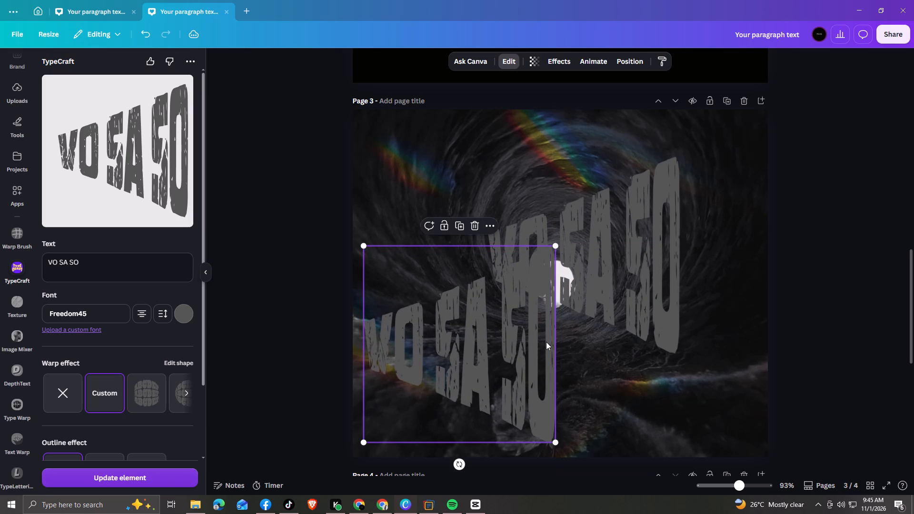
left_click_drag(629, 305, 696, 264)
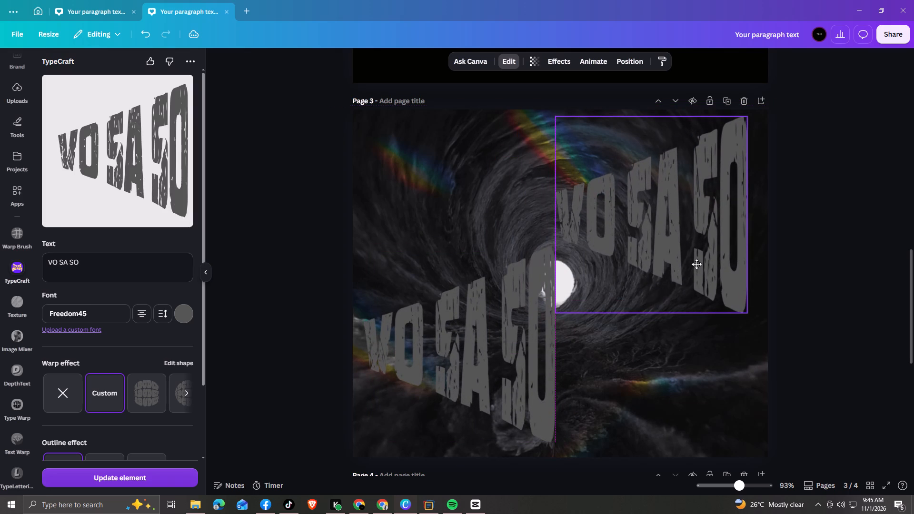
left_click_drag(696, 264, 701, 264)
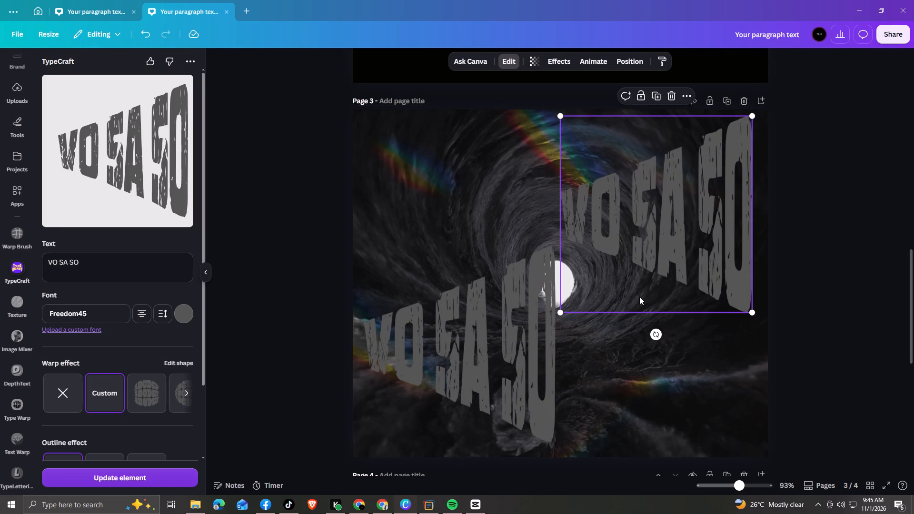
Recolour the lower-left wordmark copy black (#000000) and update it on the page.
left_click(524, 353)
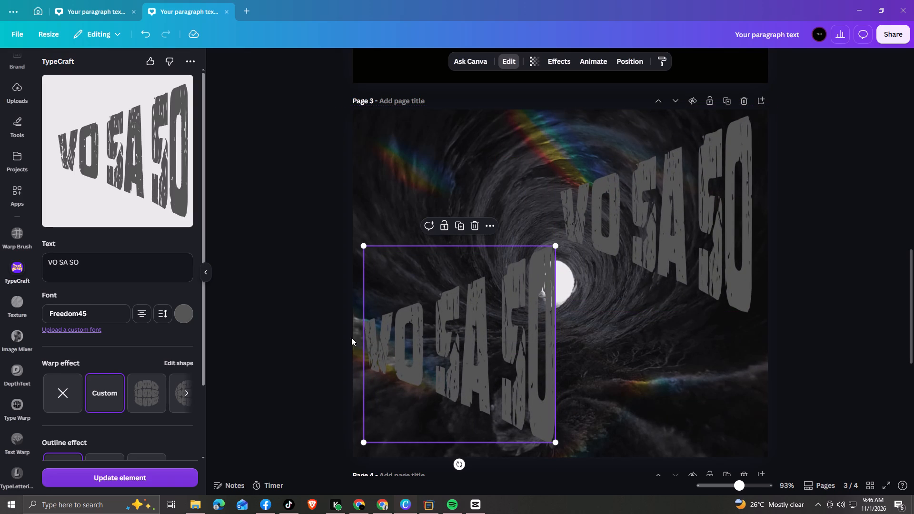
left_click(183, 314)
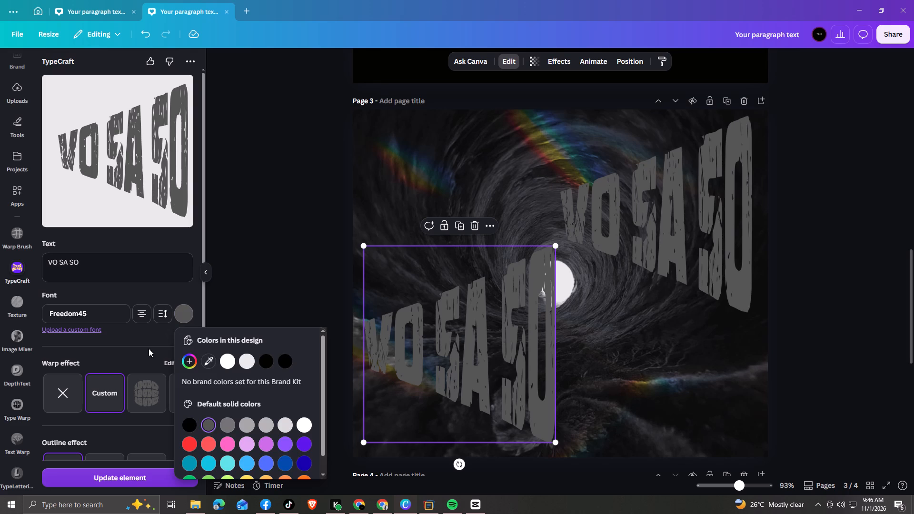
left_click(276, 360)
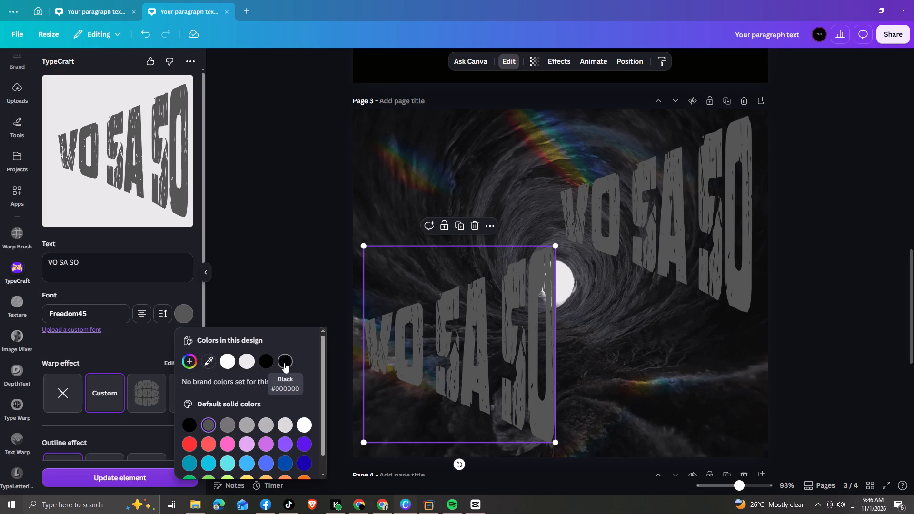
left_click(284, 363)
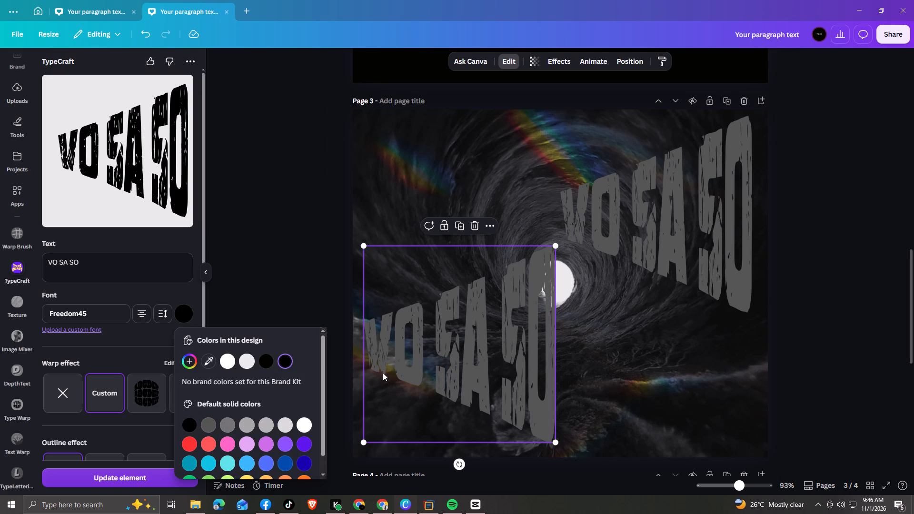
left_click(126, 482)
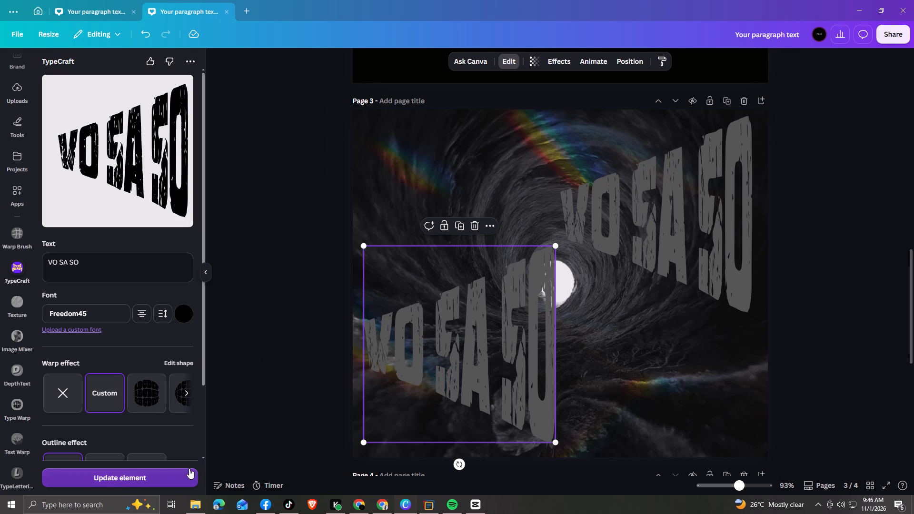
left_click(167, 480)
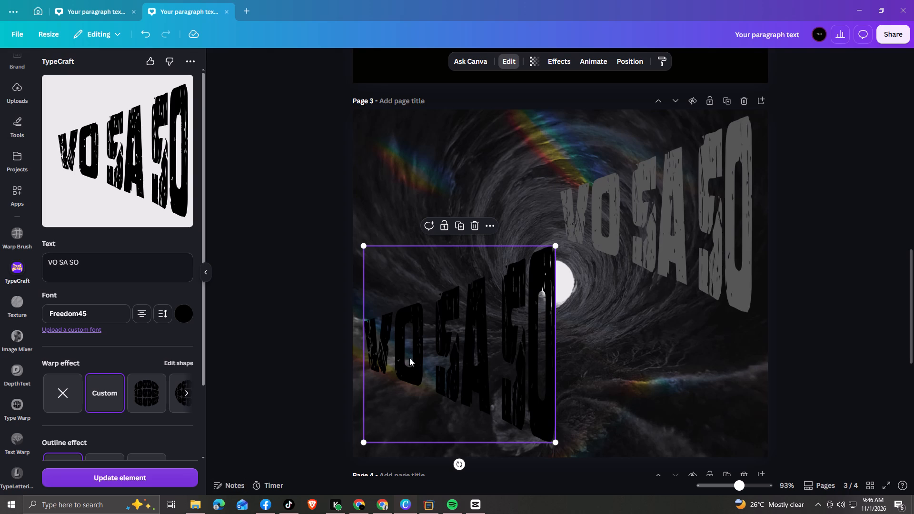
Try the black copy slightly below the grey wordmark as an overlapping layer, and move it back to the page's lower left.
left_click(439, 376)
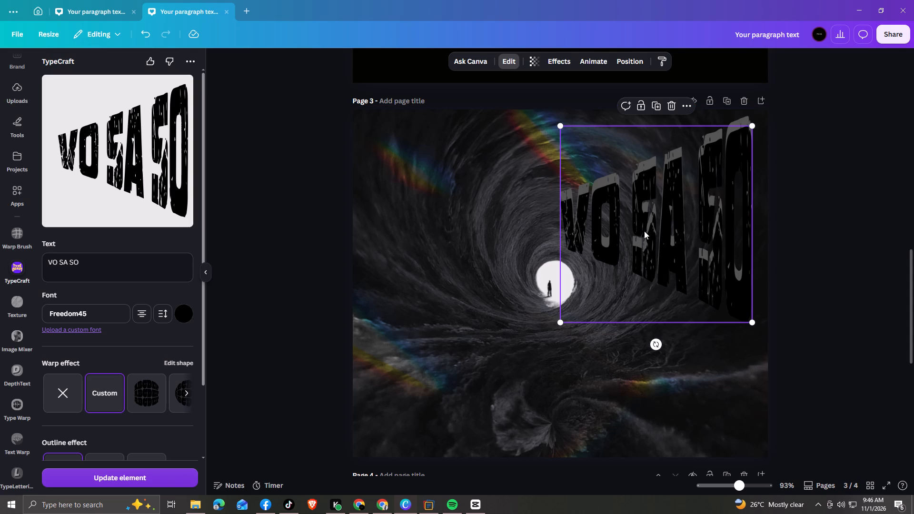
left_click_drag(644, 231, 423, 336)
Move the grey wordmark down to the page's vertical centre, starting just right of the tunnel's bright opening.
left_click_drag(609, 241, 609, 250)
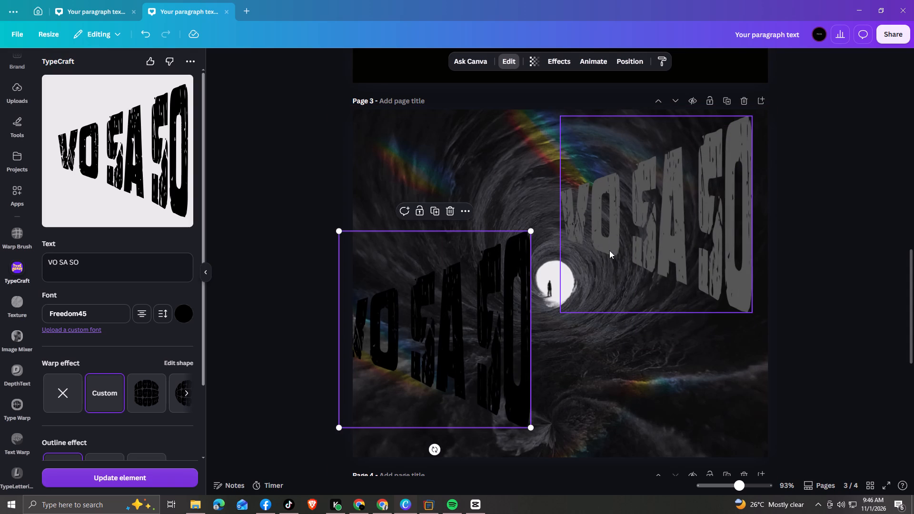
left_click_drag(609, 250, 613, 309)
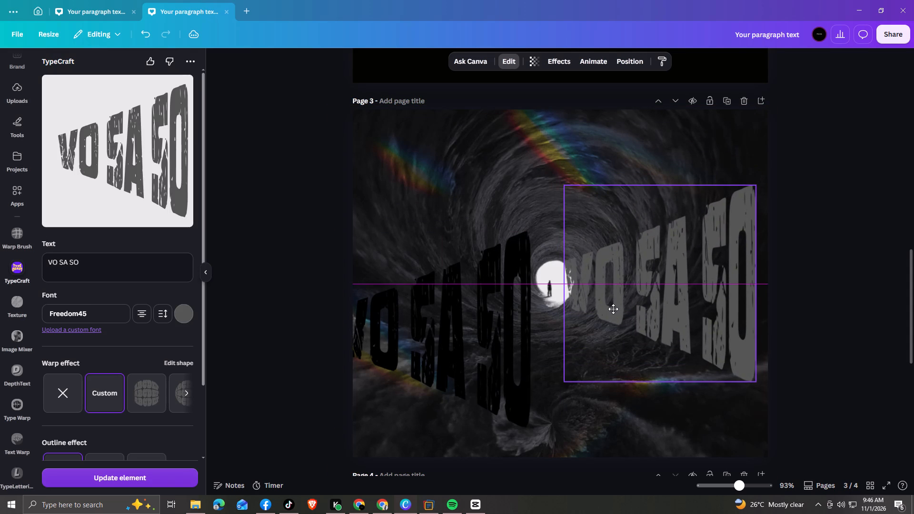
left_click_drag(613, 309, 616, 313)
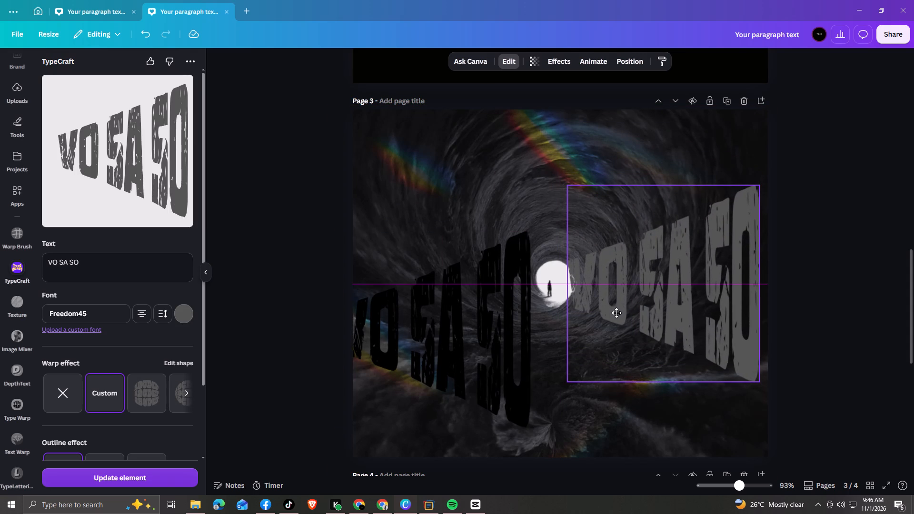
left_click_drag(616, 313, 616, 310)
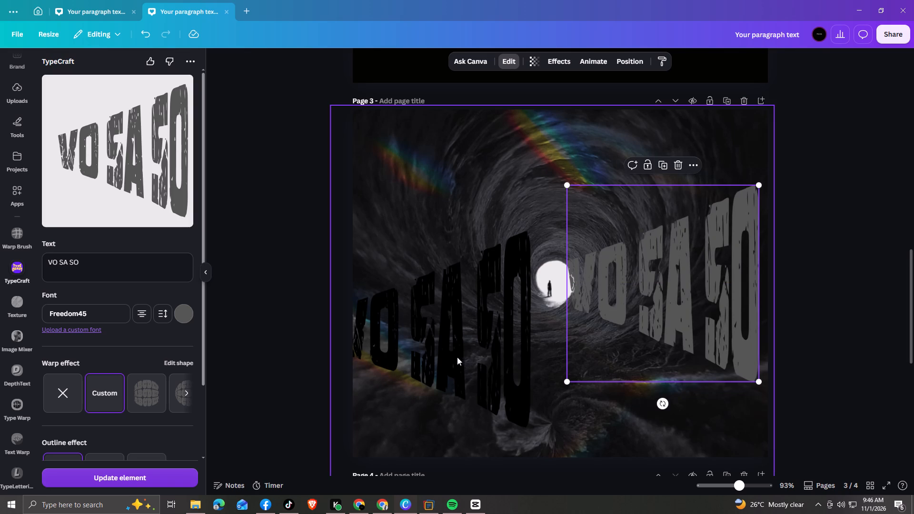
Move the black wordmark over the grey one, aligned horizontally and offset slightly below it as an overlapping layer.
left_click_drag(456, 357, 671, 349)
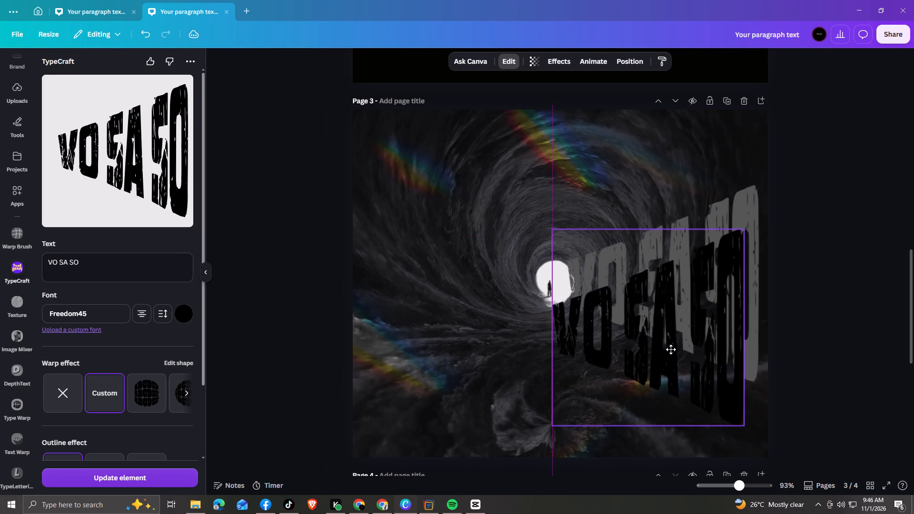
left_click_drag(671, 349, 685, 329)
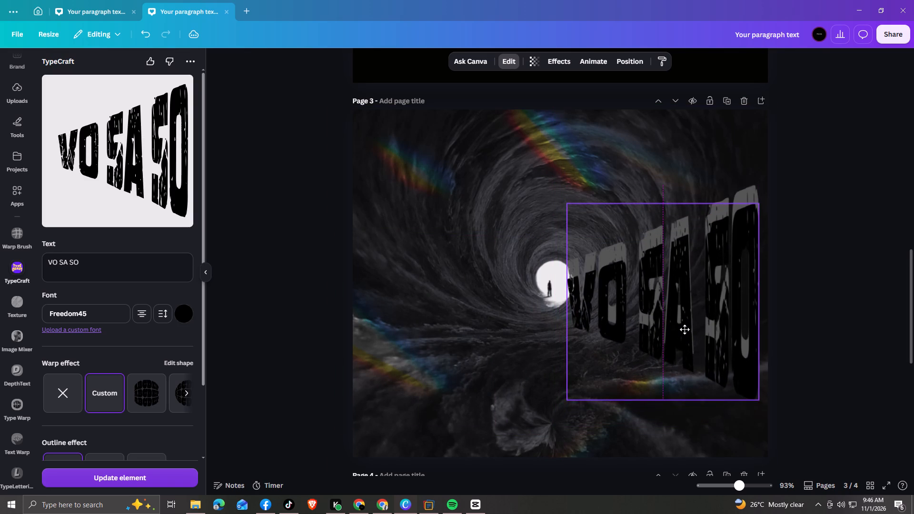
left_click_drag(685, 329, 685, 324)
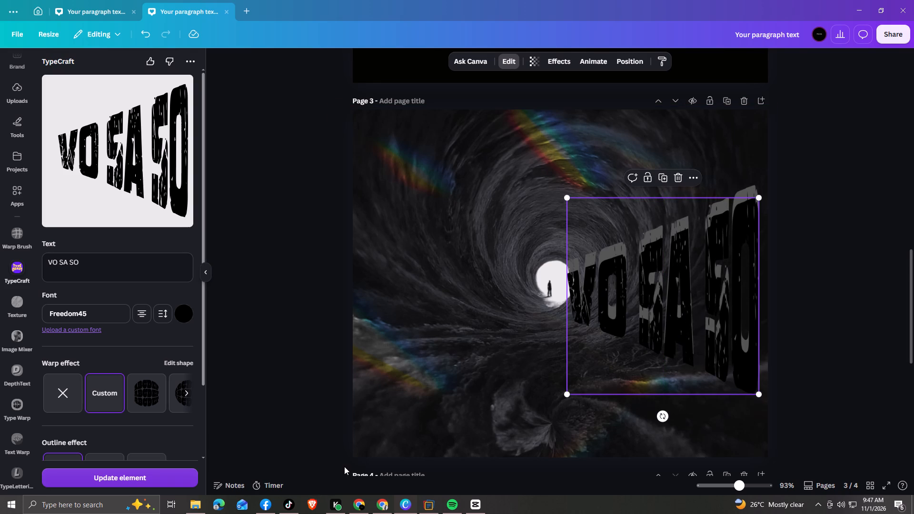
Switch to Pinterest in Chrome and look through the related dark vortex and surreal pins for a suitable image.
left_click(378, 506)
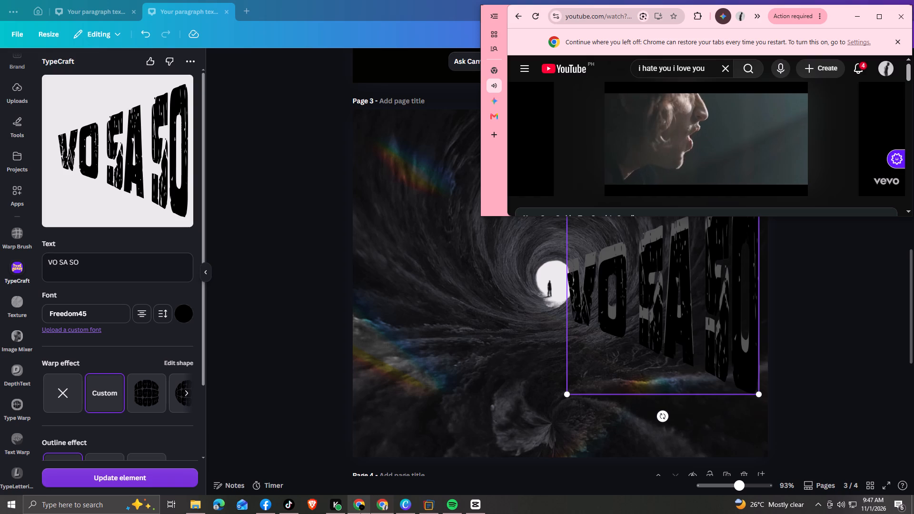
left_click(357, 506)
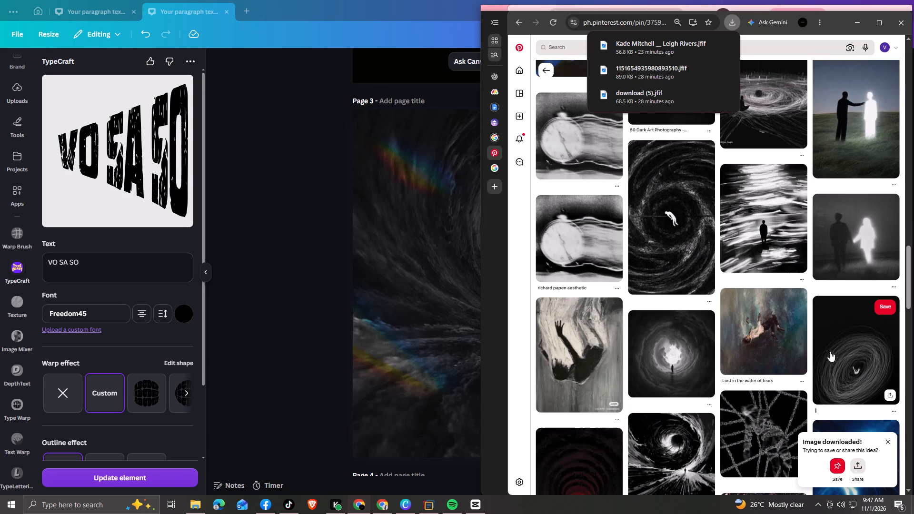
scroll(785, 324, "down", 4)
scroll(712, 359, "down", 3)
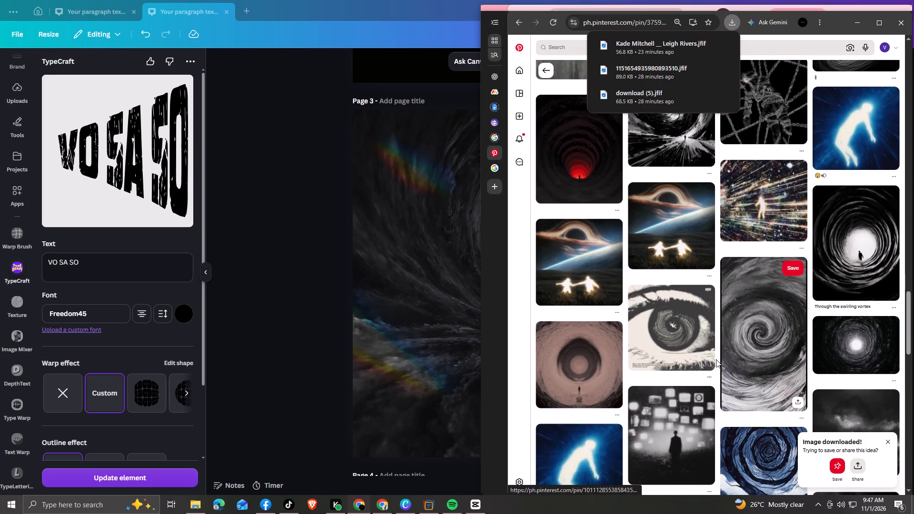
scroll(716, 359, "down", 5)
scroll(677, 363, "down", 4)
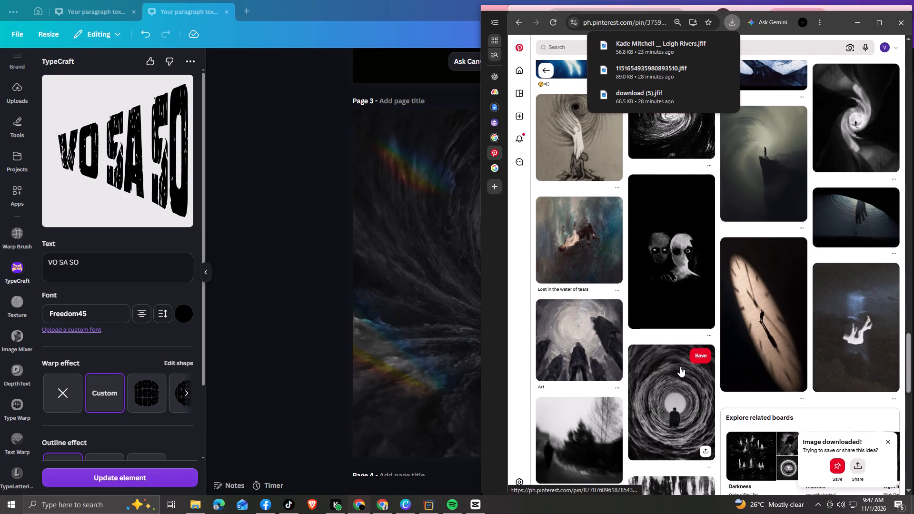
scroll(679, 366, "down", 11)
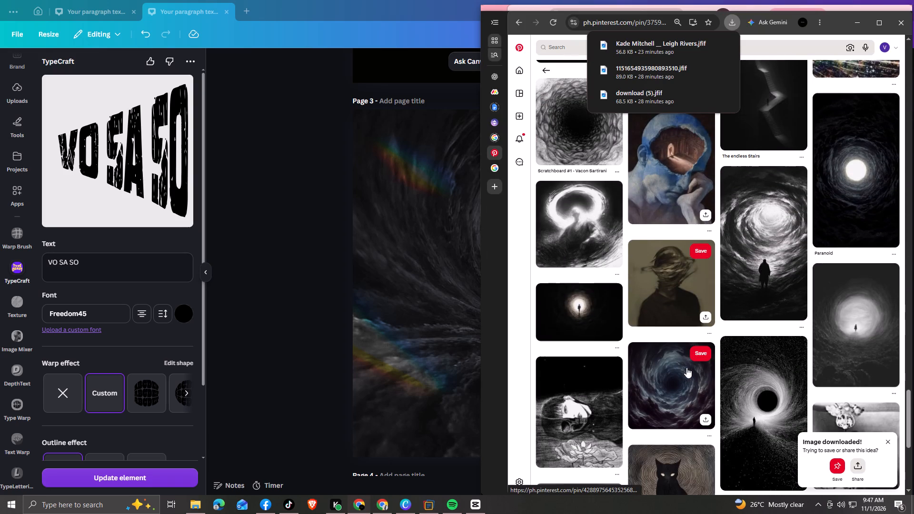
scroll(686, 367, "down", 4)
scroll(686, 368, "up", 3)
scroll(686, 368, "down", 4)
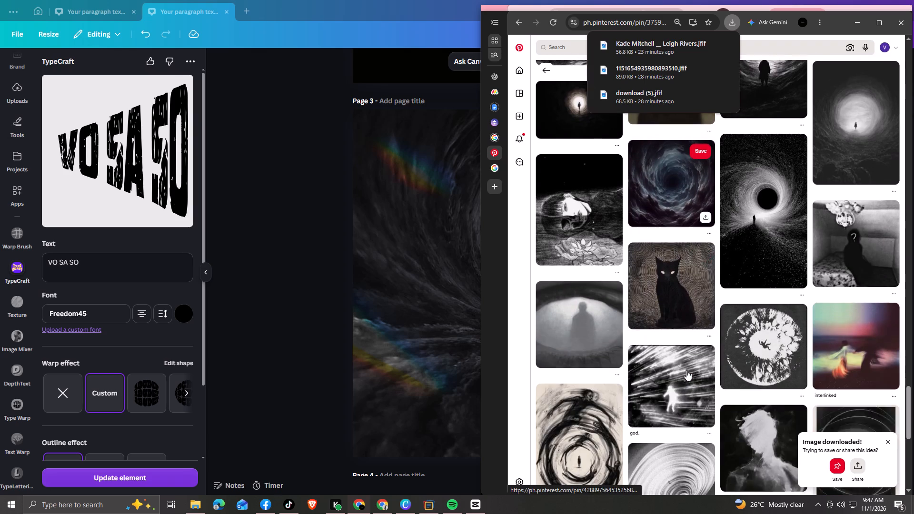
scroll(686, 370, "down", 6)
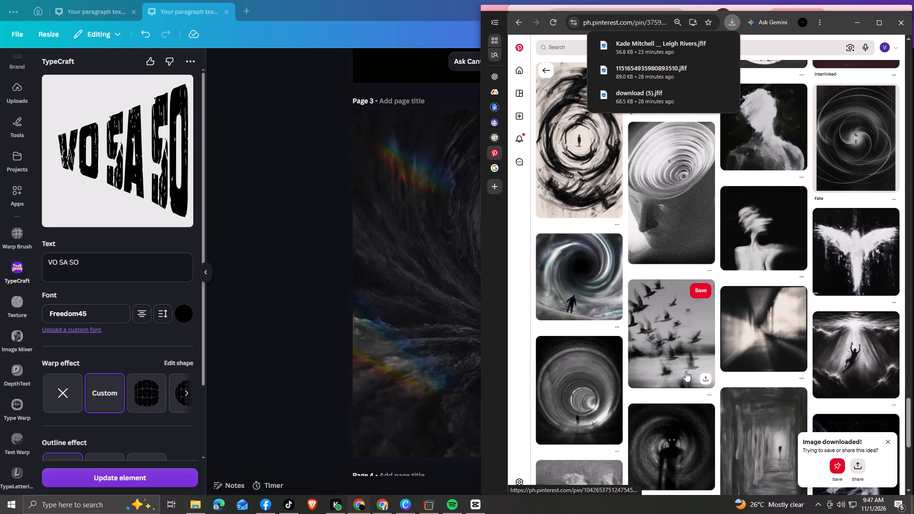
scroll(685, 371, "down", 5)
scroll(685, 372, "up", 12)
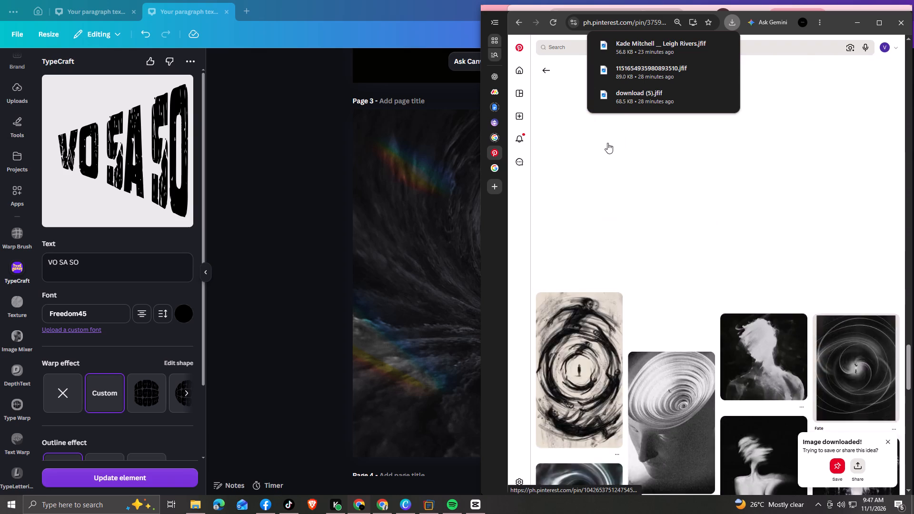
scroll(607, 143, "up", 3)
scroll(784, 108, "up", 16)
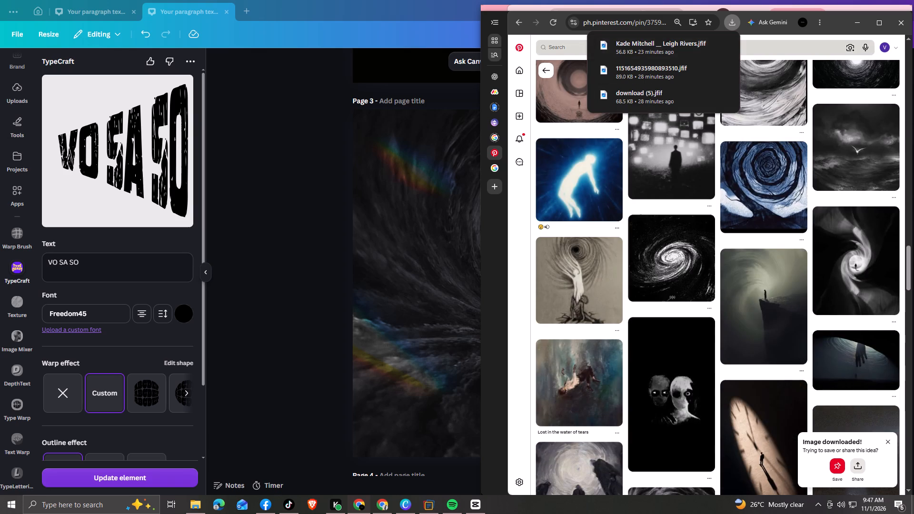
Search Pinterest for "black and white scream" and refine the search to "black and white screaming".
left_click(566, 48)
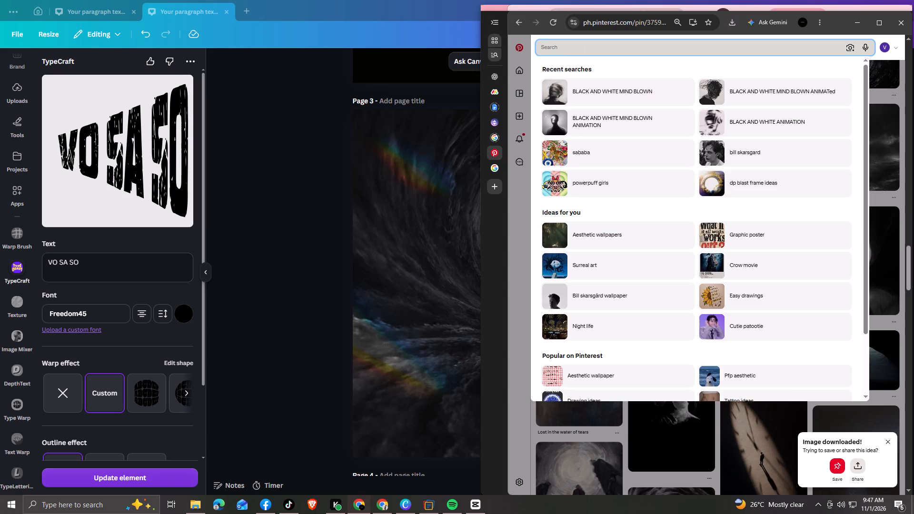
type("black and white")
key("space")
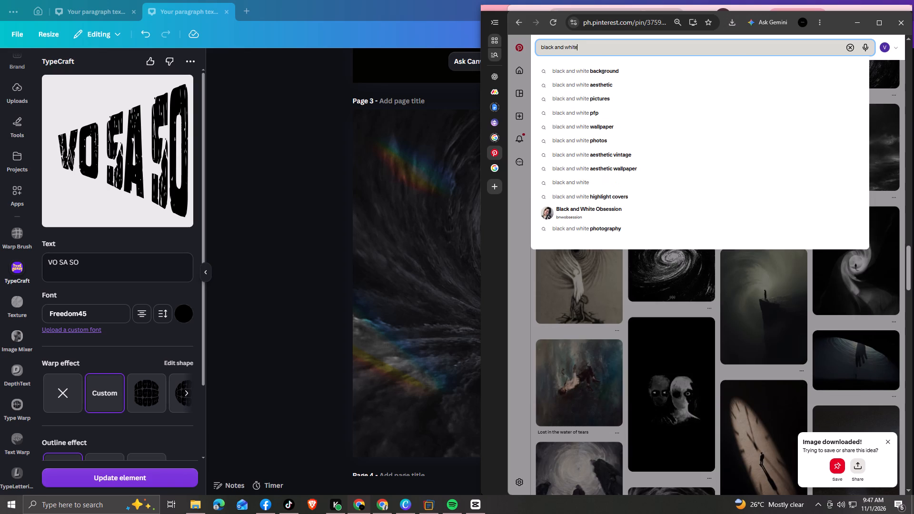
type("scream")
key("Return")
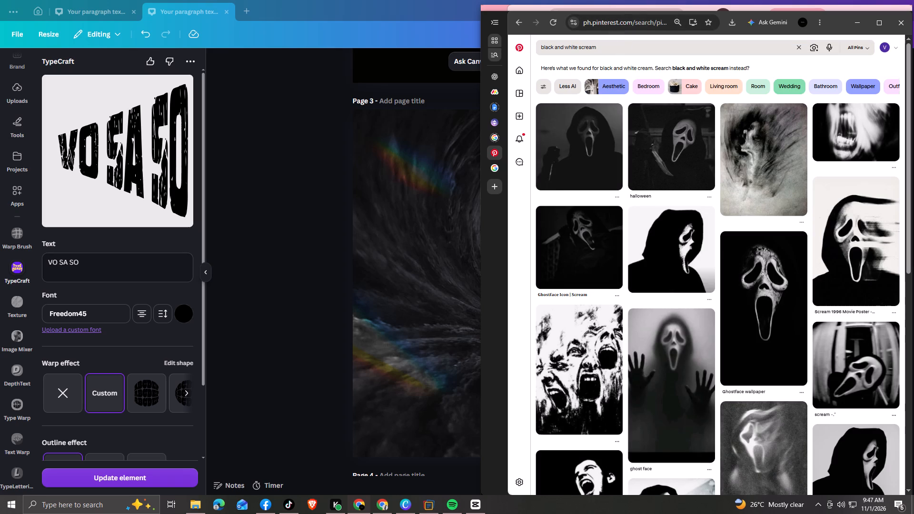
left_click(610, 43)
type("ing")
key("Return")
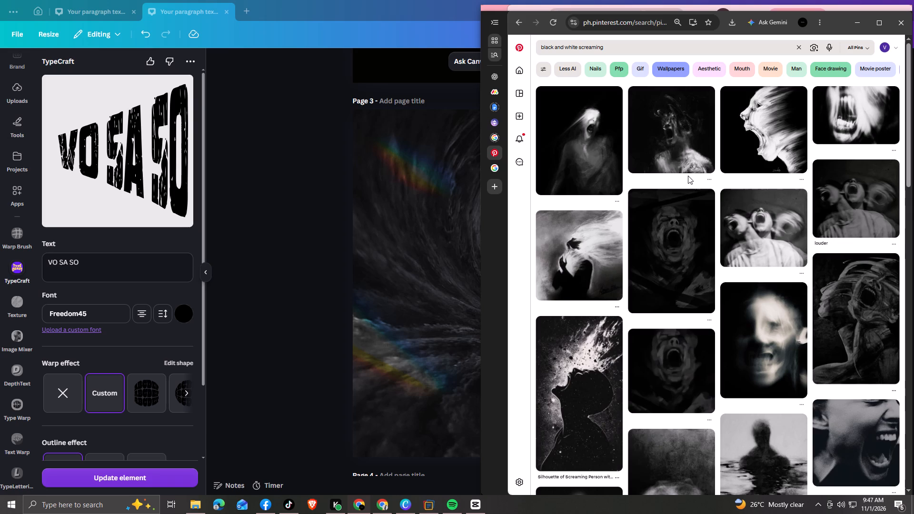
Examine the screaming image results for pictures that suit the dark tunnel design.
scroll(688, 179, "down", 2)
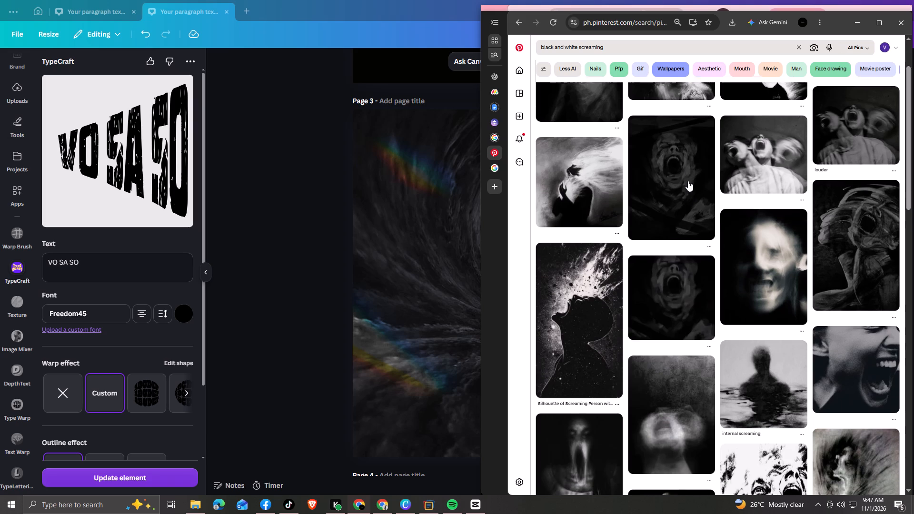
scroll(688, 181, "down", 8)
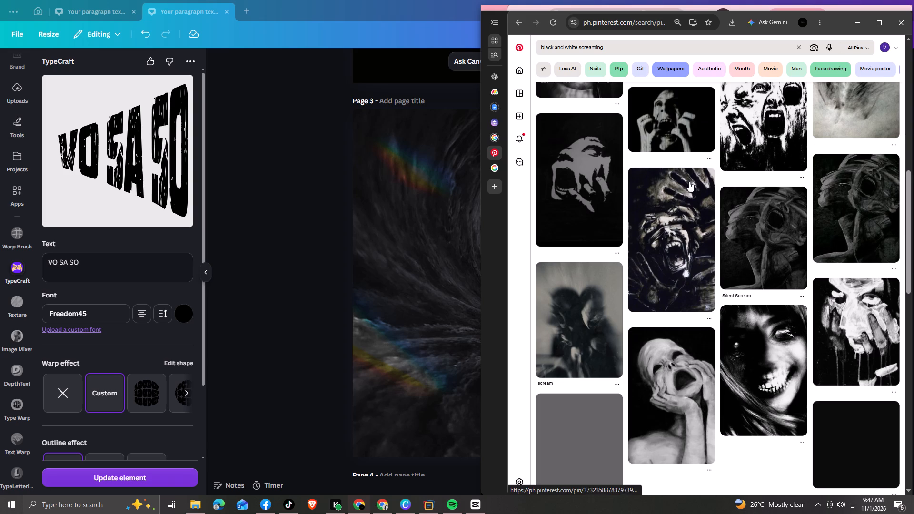
scroll(690, 179, "down", 5)
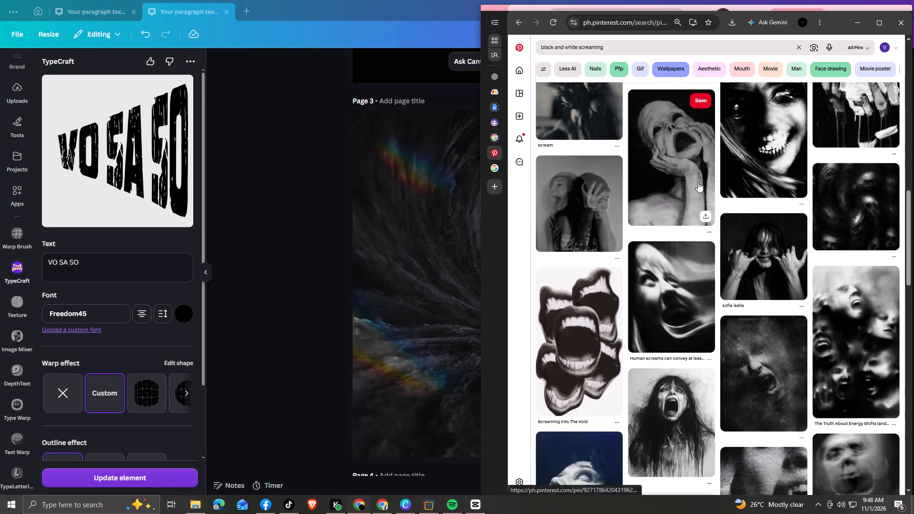
scroll(698, 182, "up", 9)
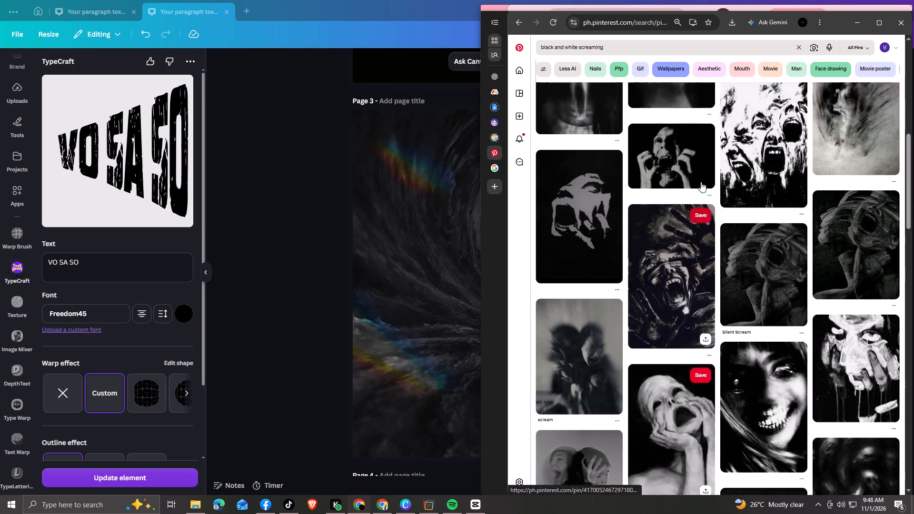
scroll(701, 183, "up", 12)
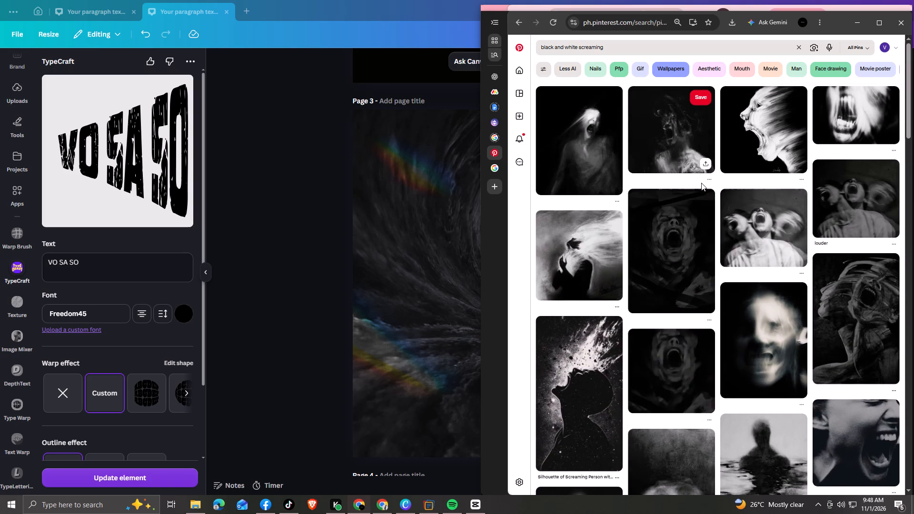
scroll(701, 183, "up", 1)
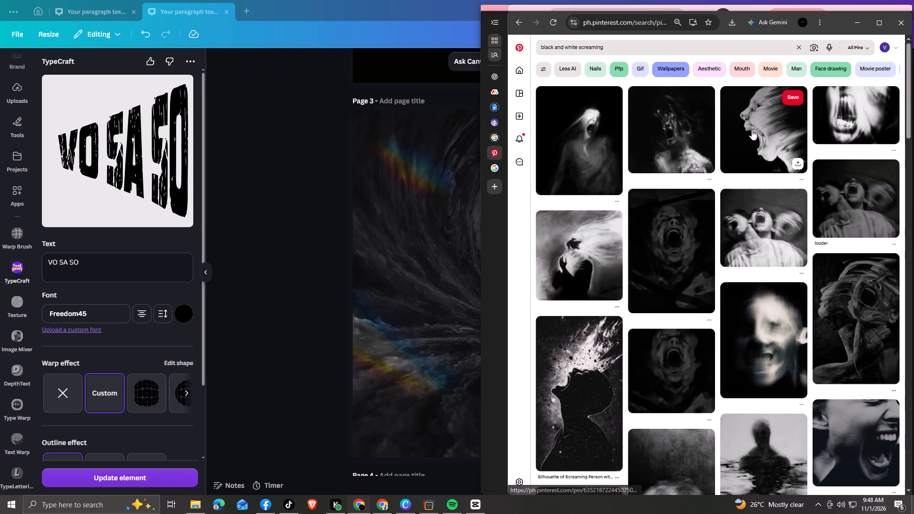
Download the white screaming face in profile and the blurred screaming figure on black from the results.
left_click(801, 179)
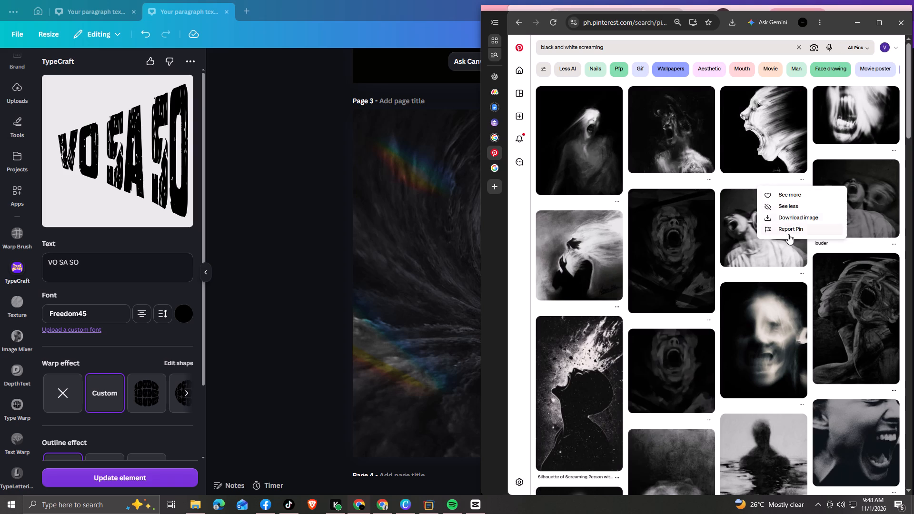
left_click(790, 217)
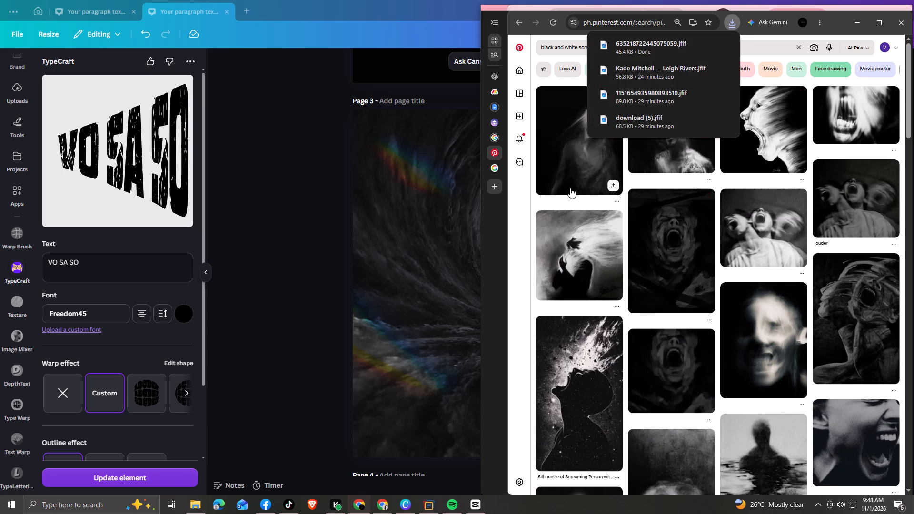
left_click(616, 200)
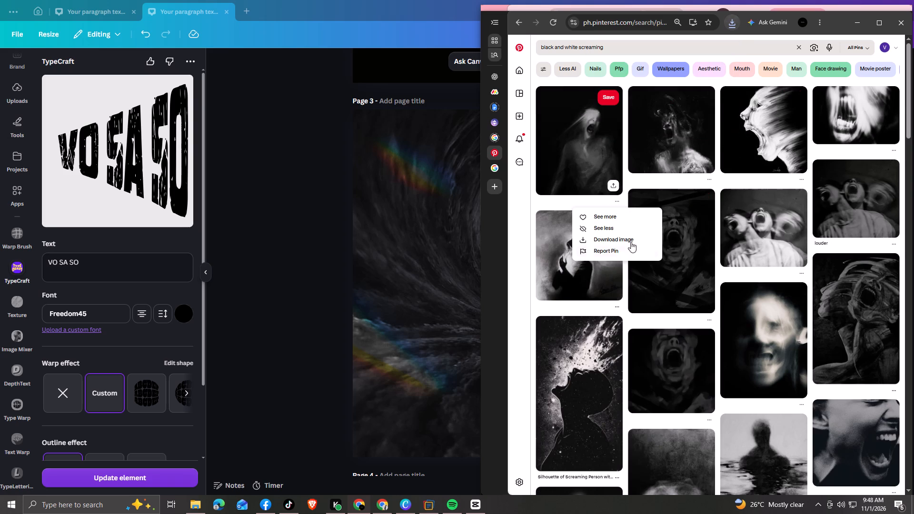
left_click(622, 238)
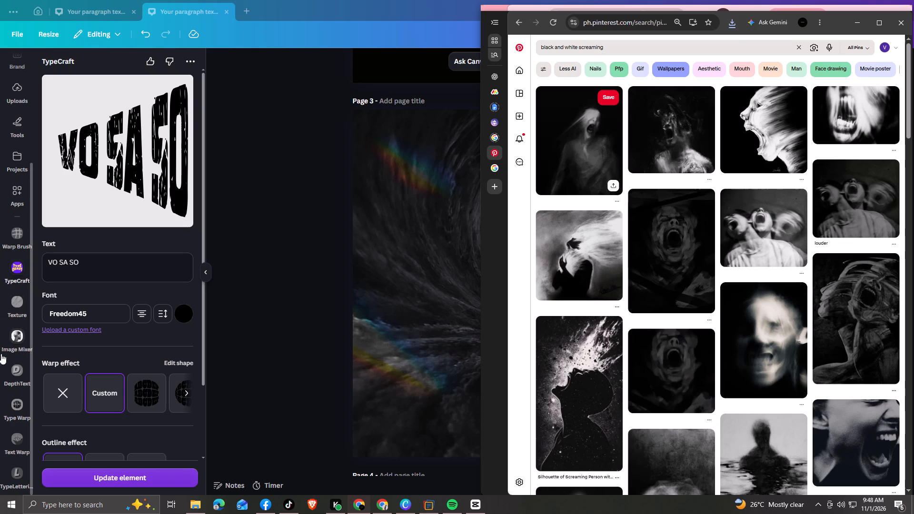
scroll(17, 398, "down", 2)
scroll(4, 375, "up", 3)
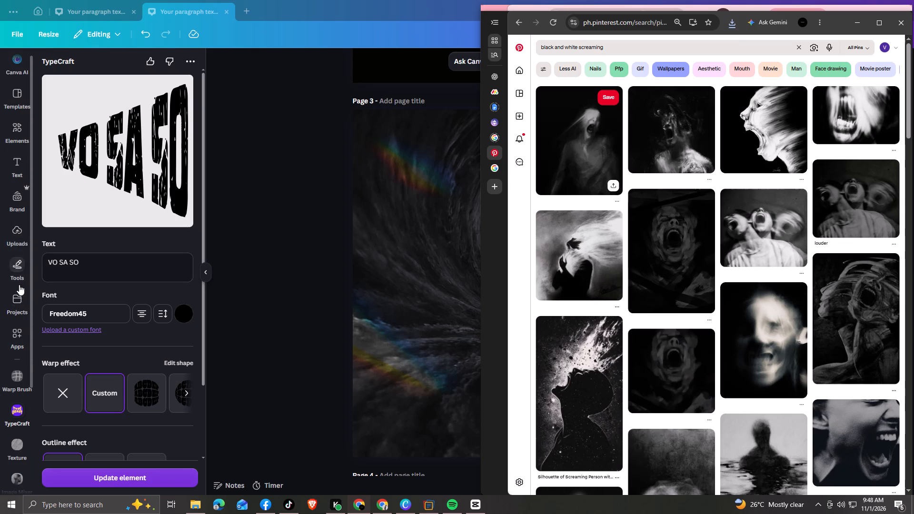
left_click(16, 235)
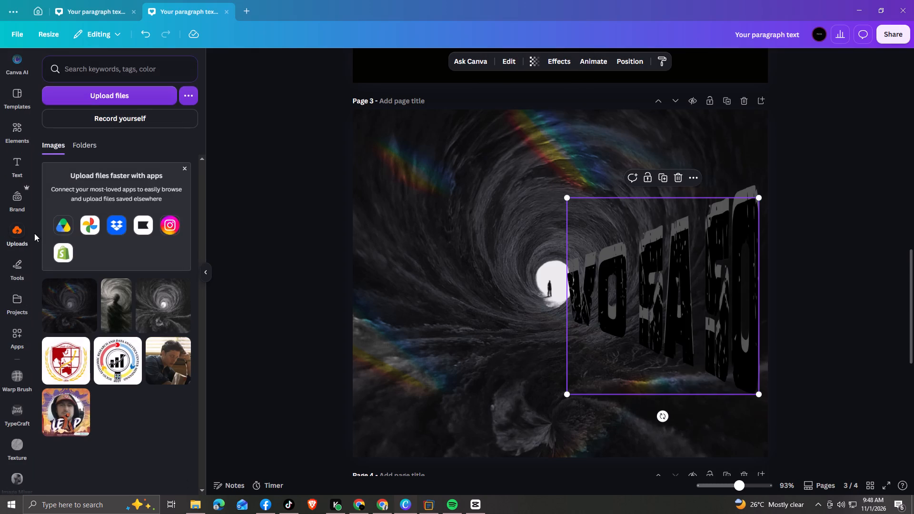
left_click(120, 91)
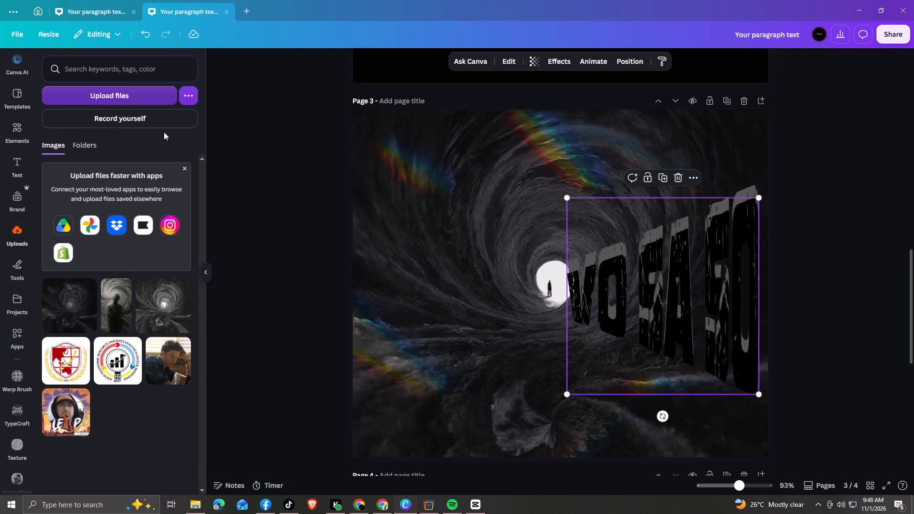
left_click(198, 82)
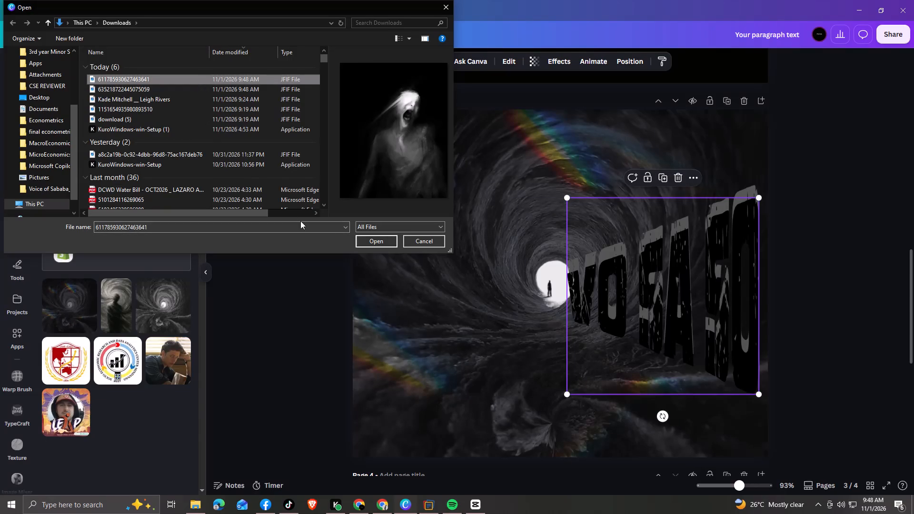
left_click_drag(374, 239, 368, 240)
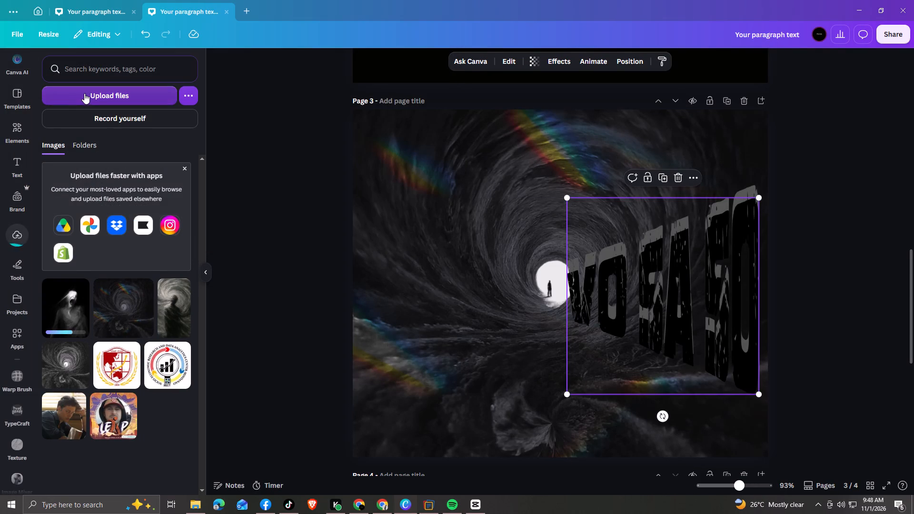
left_click(84, 93)
left_click(186, 92)
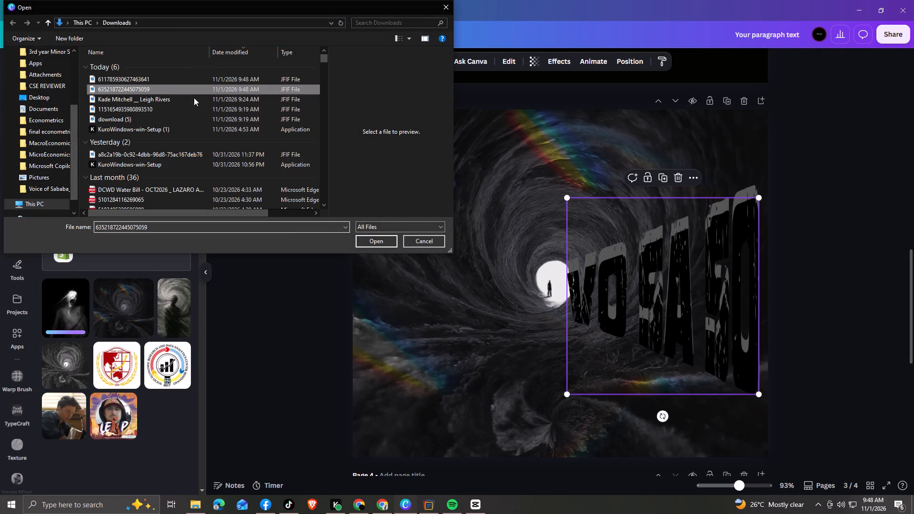
left_click(380, 239)
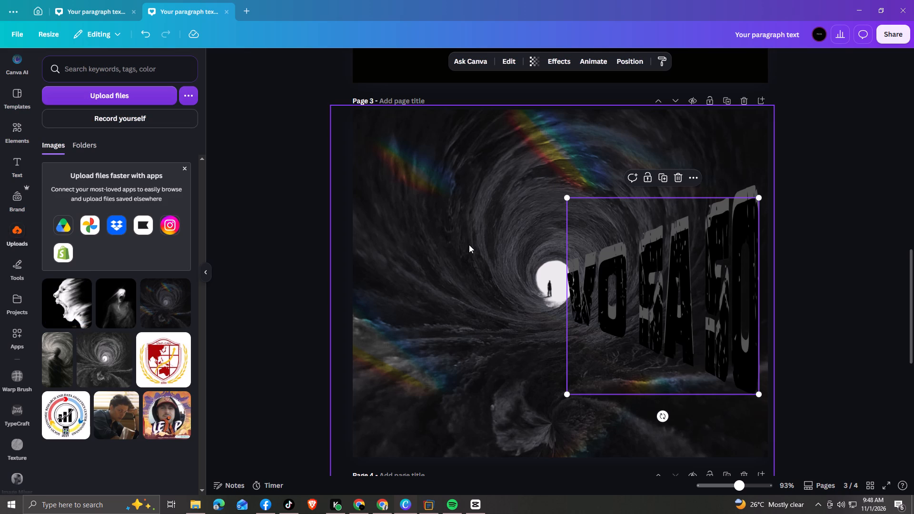
Add the screaming profile image to page 3 and remove its background with BG Remover.
left_click(65, 304)
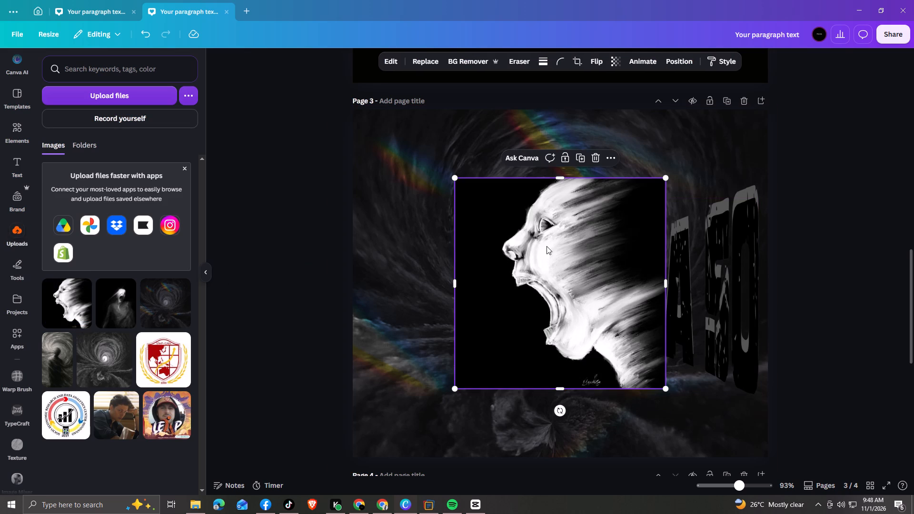
left_click(468, 60)
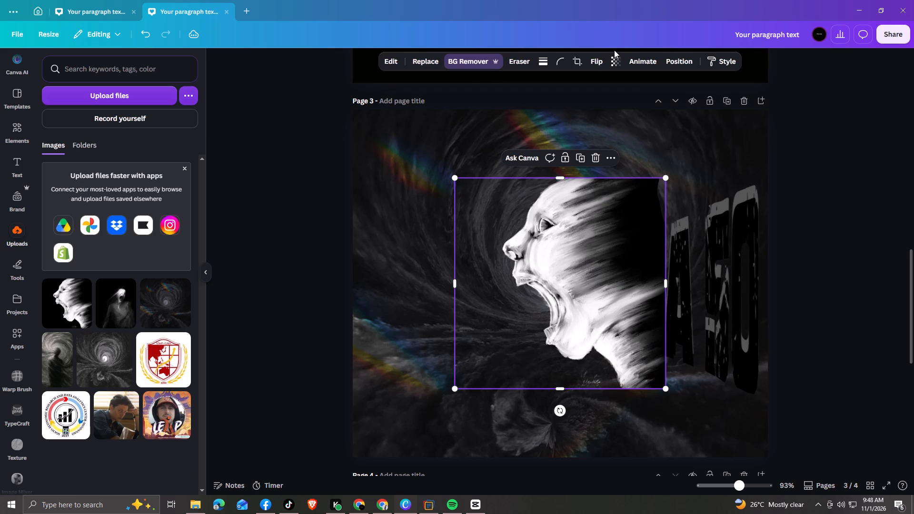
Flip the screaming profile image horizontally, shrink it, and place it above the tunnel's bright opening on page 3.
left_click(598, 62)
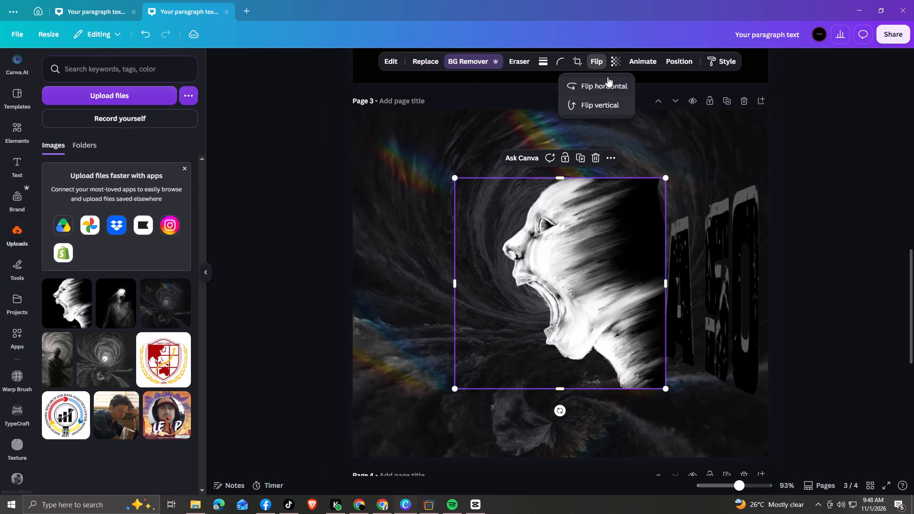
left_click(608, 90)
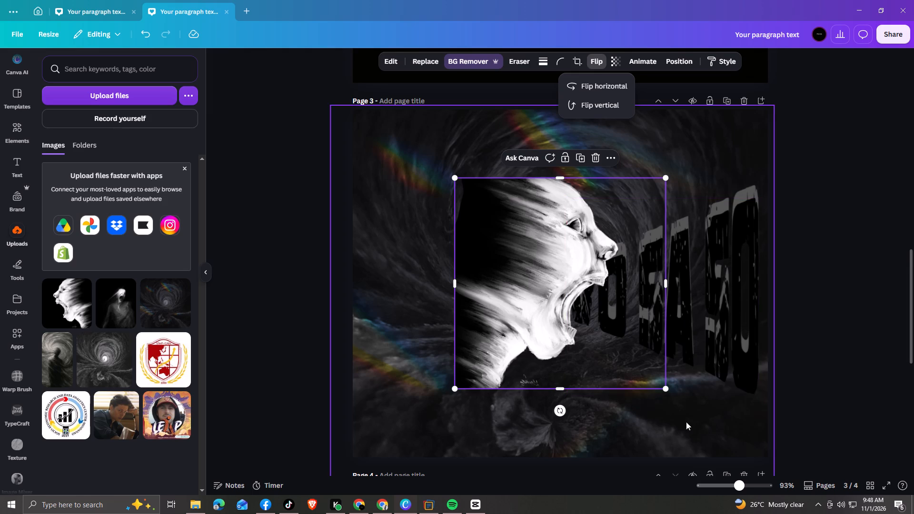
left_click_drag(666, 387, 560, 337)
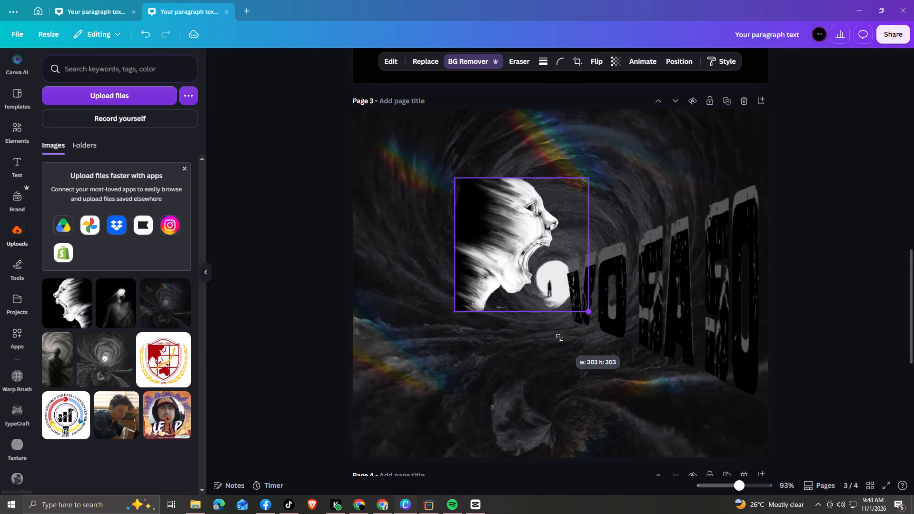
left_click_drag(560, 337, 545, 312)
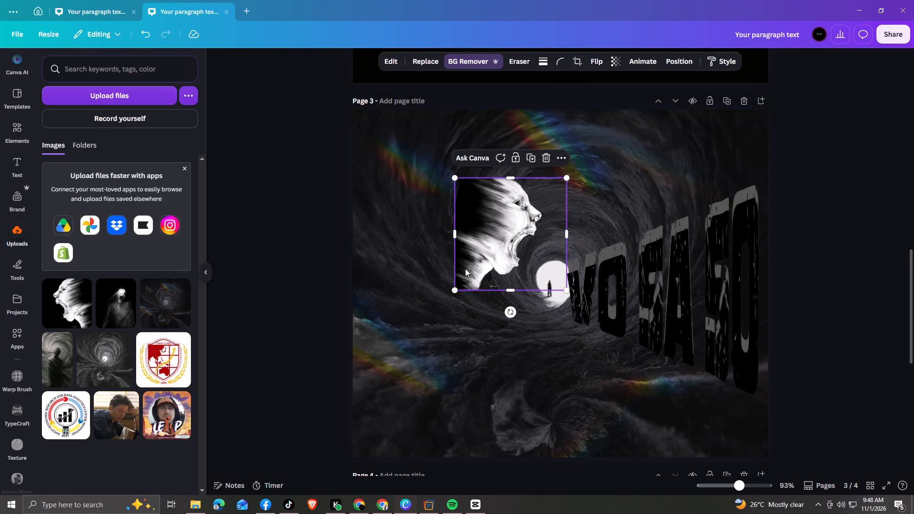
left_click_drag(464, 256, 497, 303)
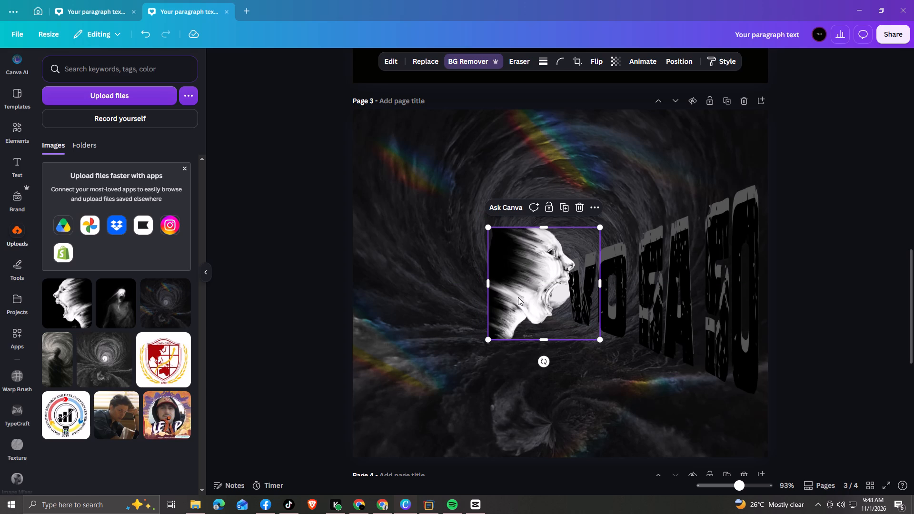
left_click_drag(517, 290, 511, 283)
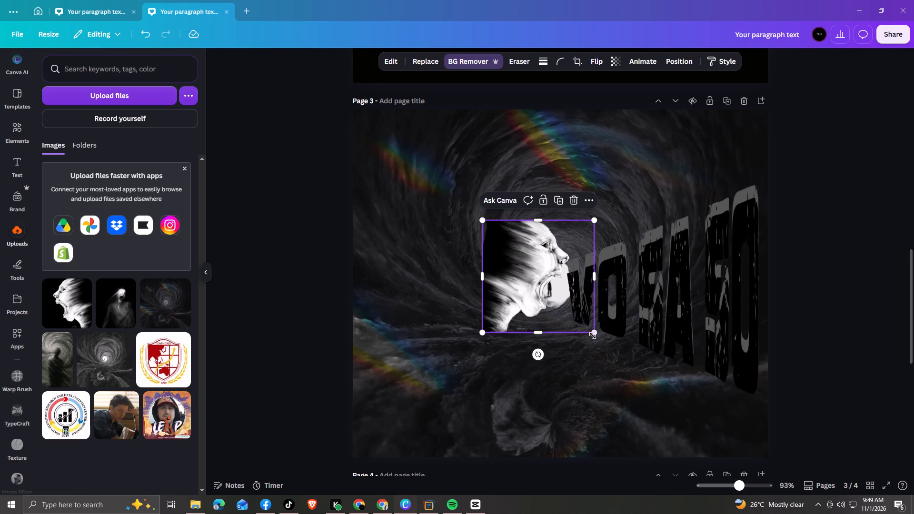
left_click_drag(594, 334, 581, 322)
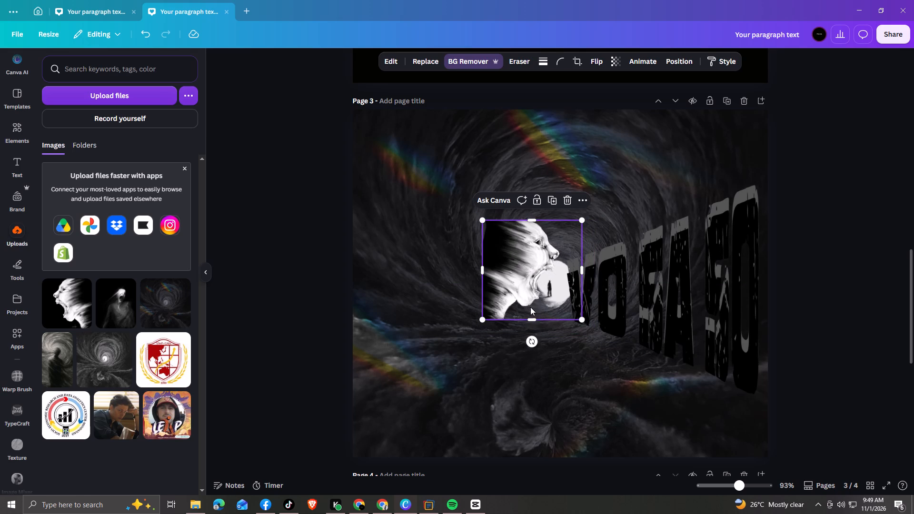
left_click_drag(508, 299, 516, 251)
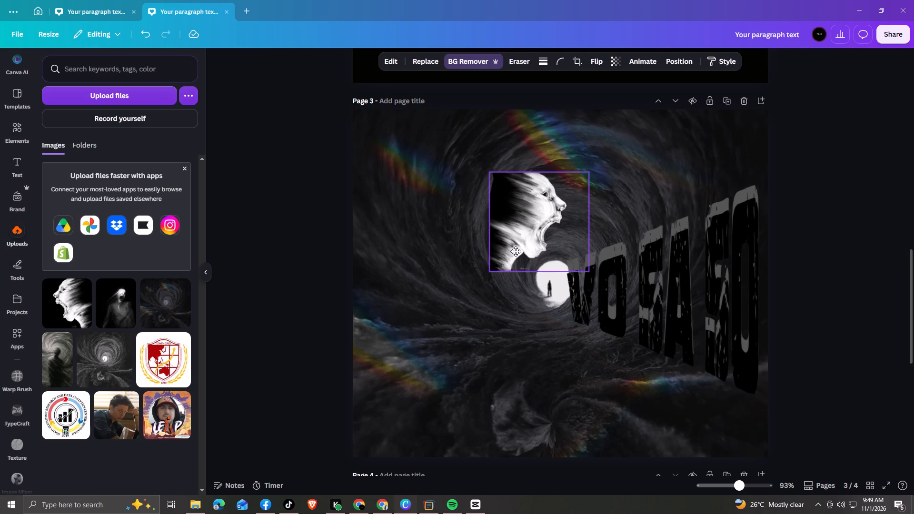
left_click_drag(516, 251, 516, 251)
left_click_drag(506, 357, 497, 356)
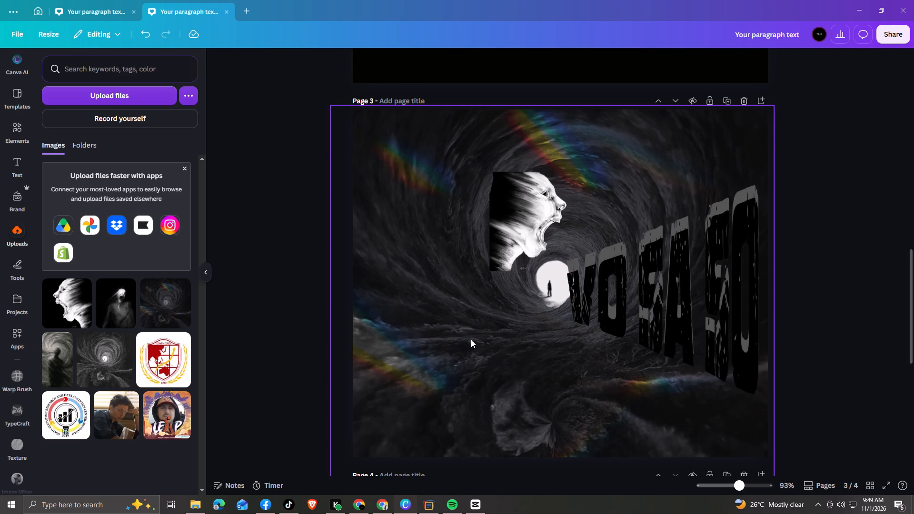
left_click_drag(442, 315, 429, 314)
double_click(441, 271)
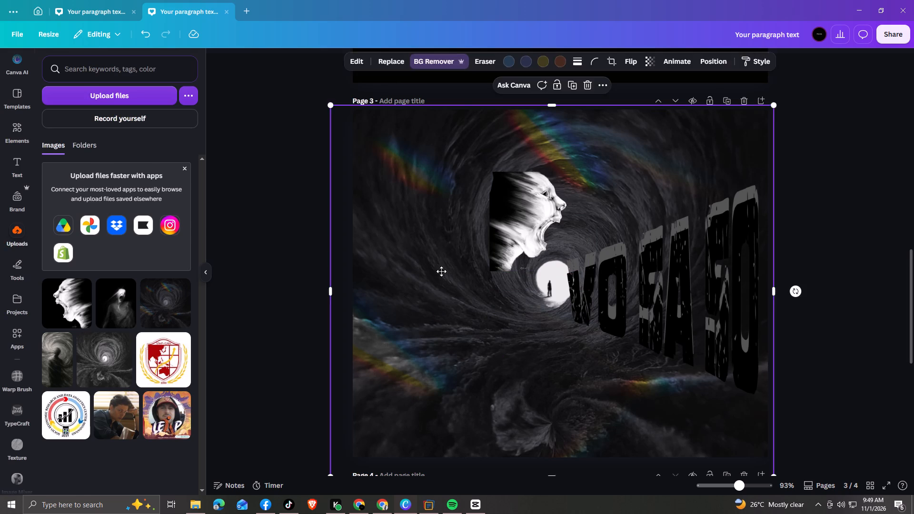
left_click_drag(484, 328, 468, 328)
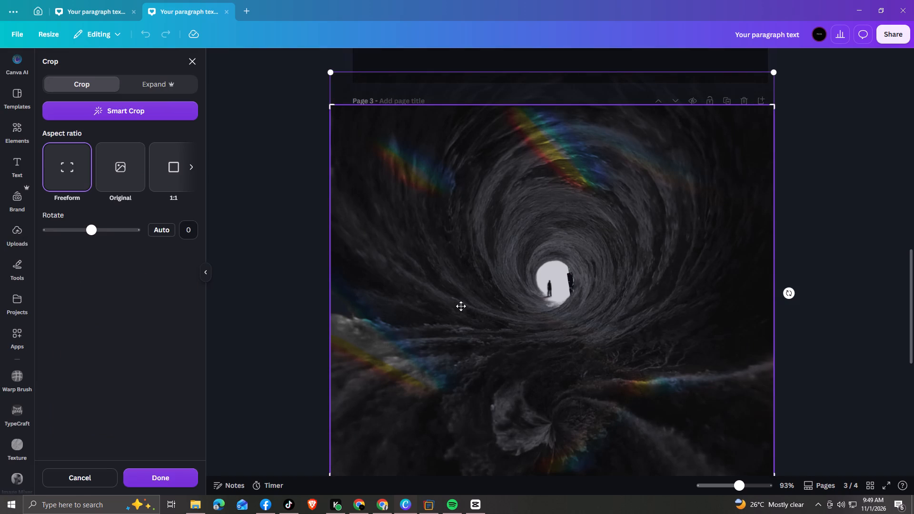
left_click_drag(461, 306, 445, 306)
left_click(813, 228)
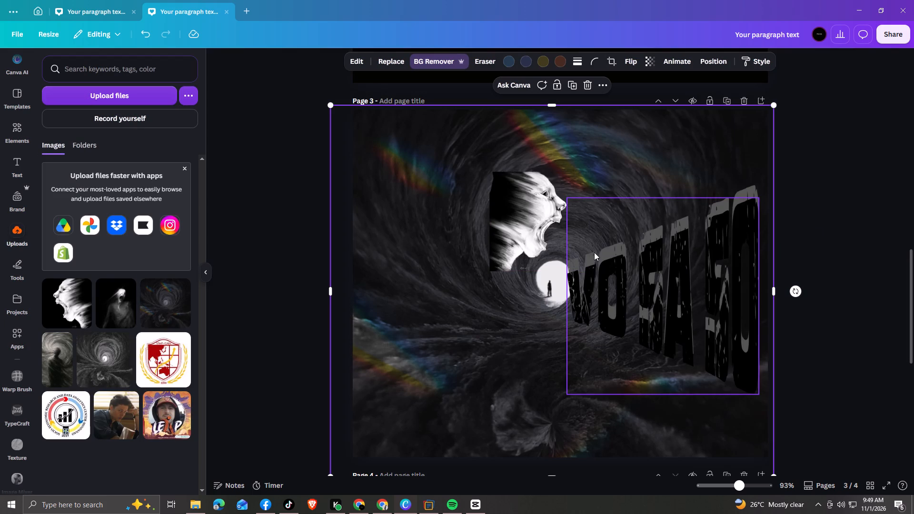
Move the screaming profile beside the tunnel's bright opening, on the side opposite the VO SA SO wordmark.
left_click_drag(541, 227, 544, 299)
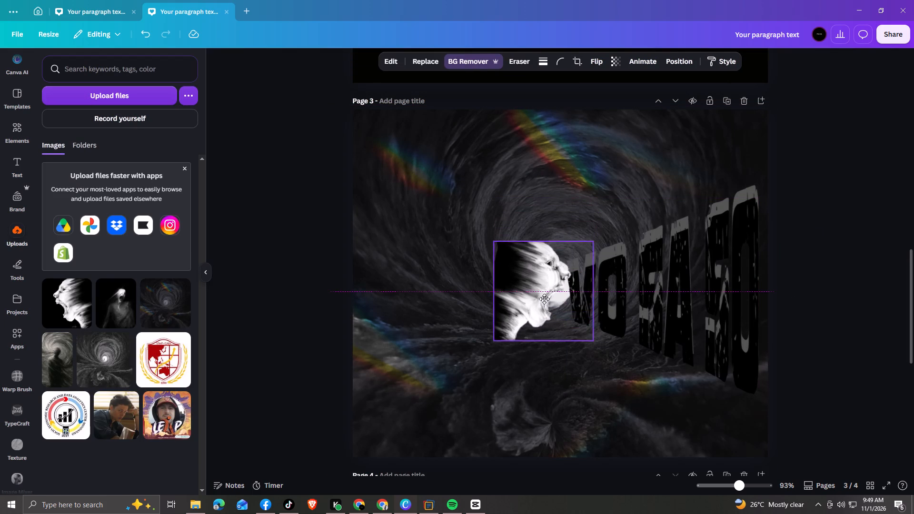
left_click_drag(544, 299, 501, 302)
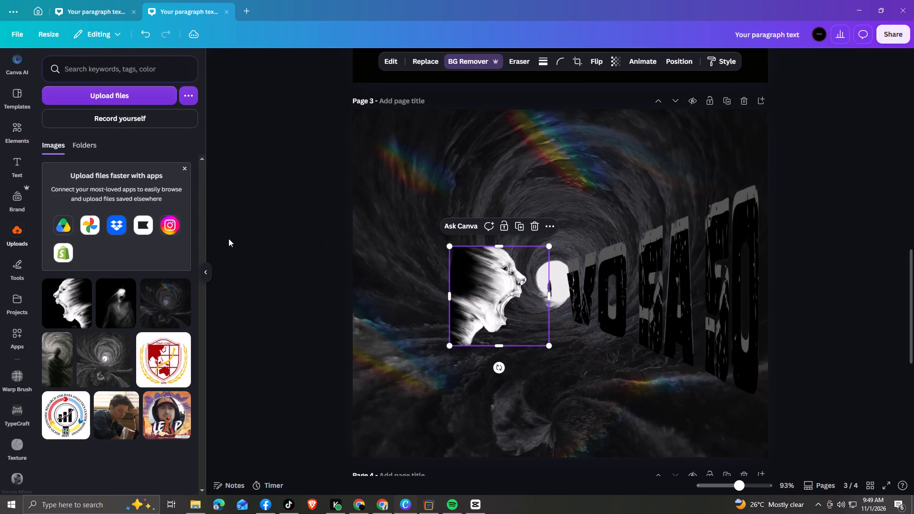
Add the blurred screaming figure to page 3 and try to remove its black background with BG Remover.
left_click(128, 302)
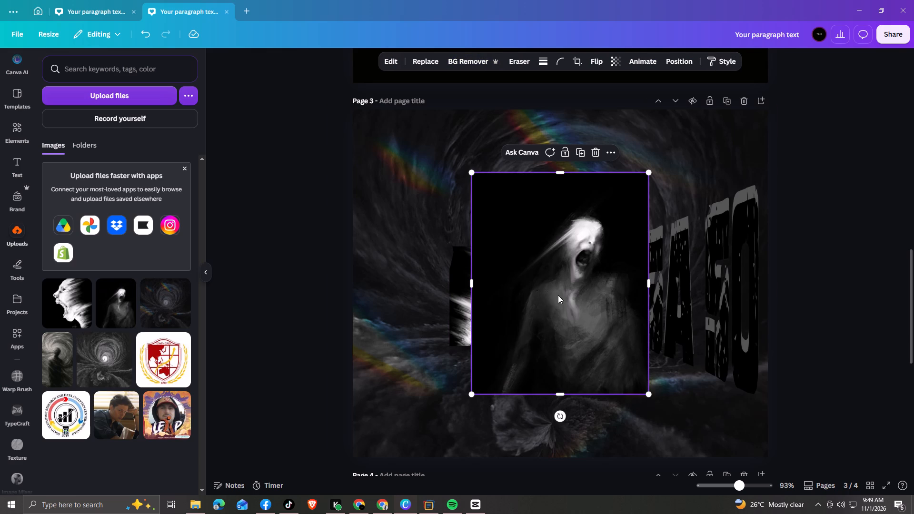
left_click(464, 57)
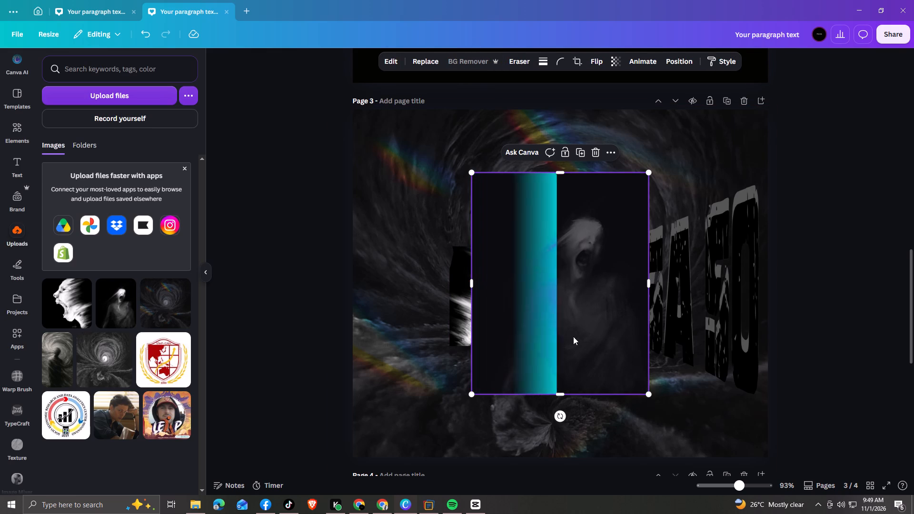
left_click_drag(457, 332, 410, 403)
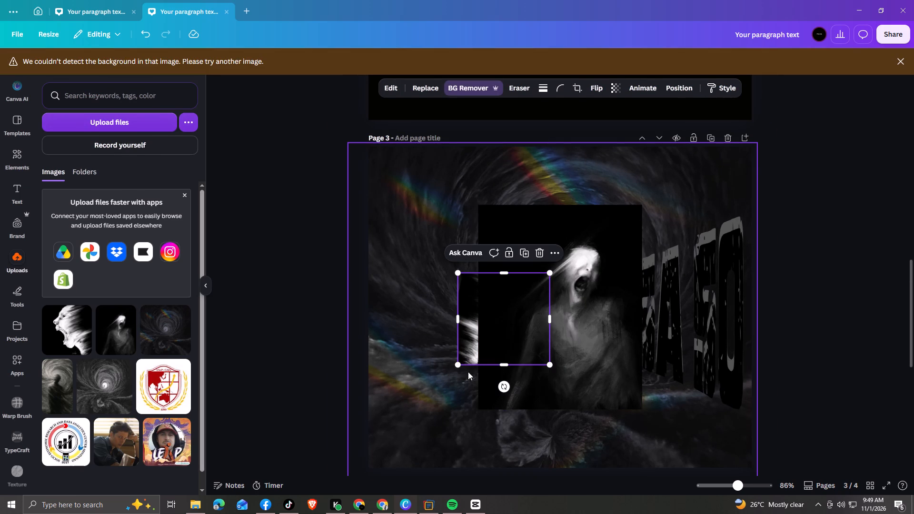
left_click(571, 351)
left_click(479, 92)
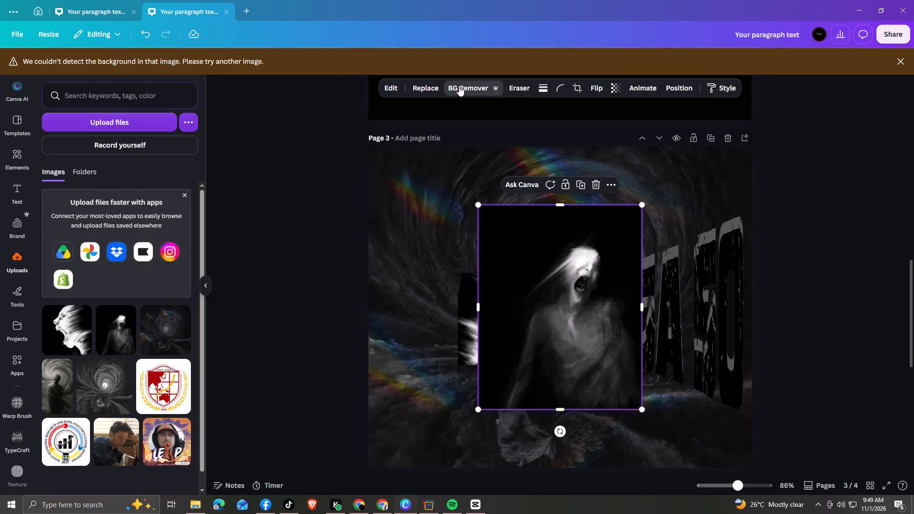
Delete the blurred screaming figure and the screaming profile image from page 3.
left_click(595, 186)
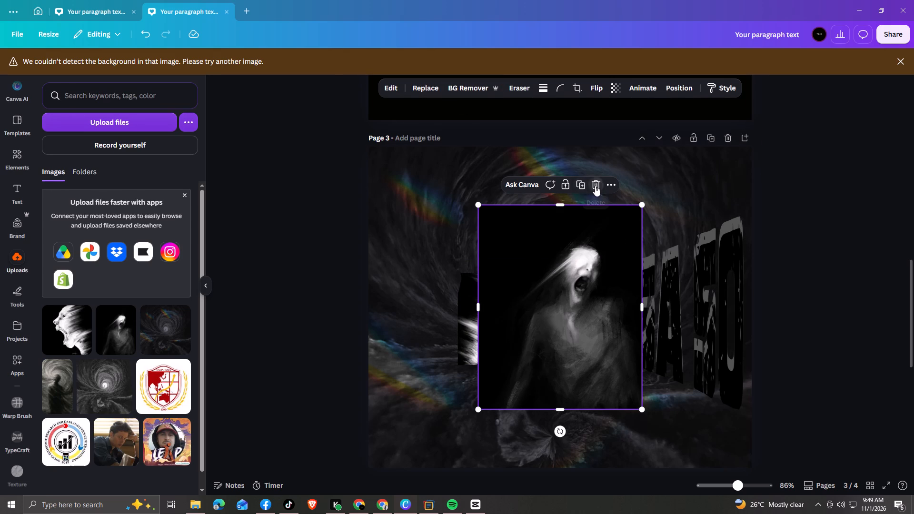
left_click_drag(483, 314, 479, 325)
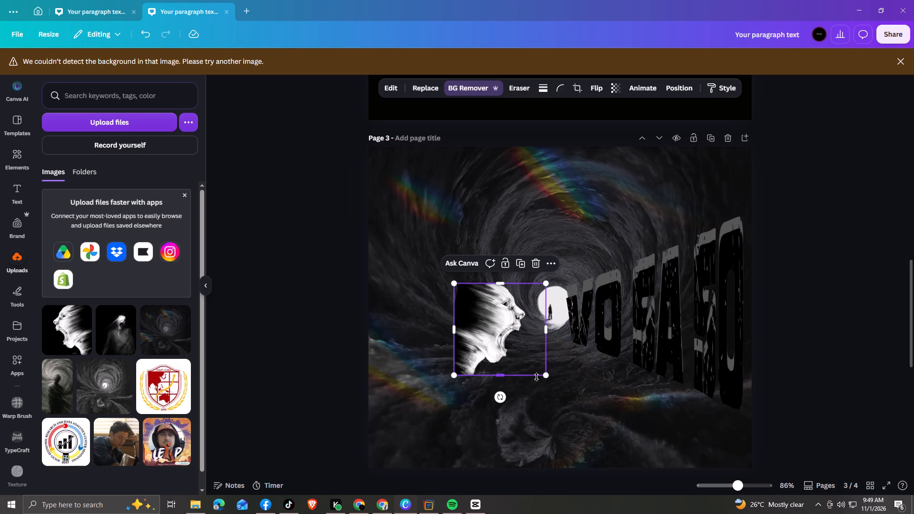
left_click_drag(499, 401, 505, 412)
left_click(535, 261)
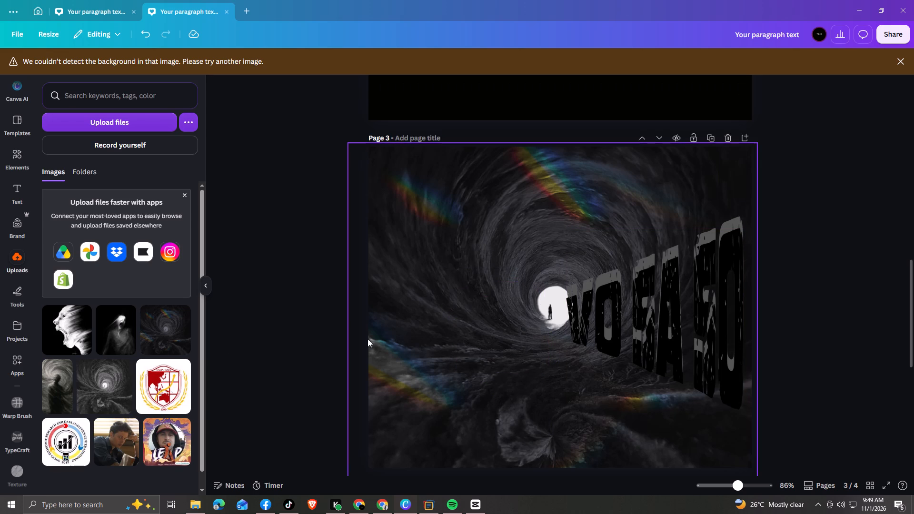
Return to Pinterest beside the design and look through the black and white screaming results for a suitable image.
left_click(206, 289)
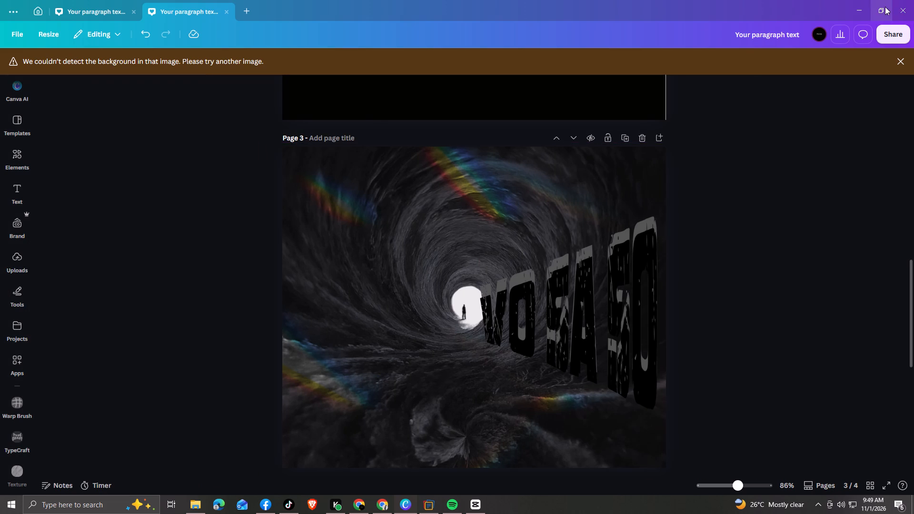
left_click(880, 8)
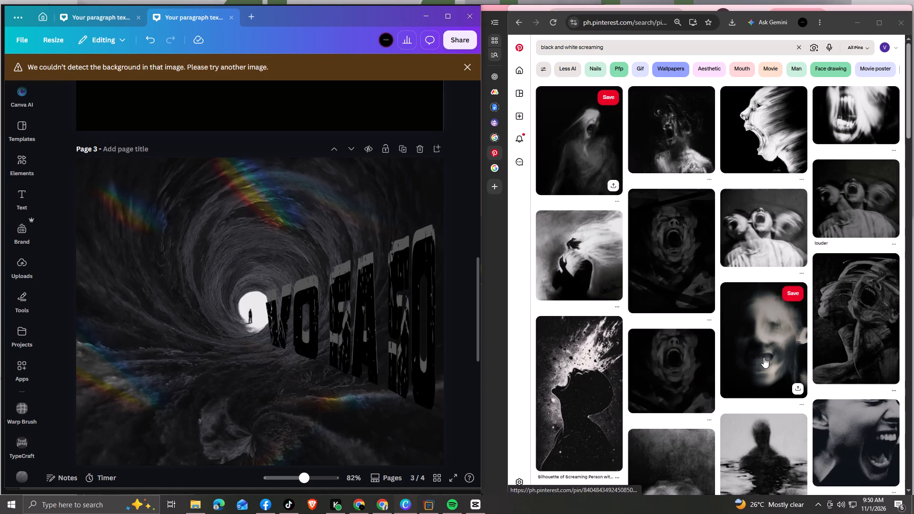
scroll(764, 357, "down", 2)
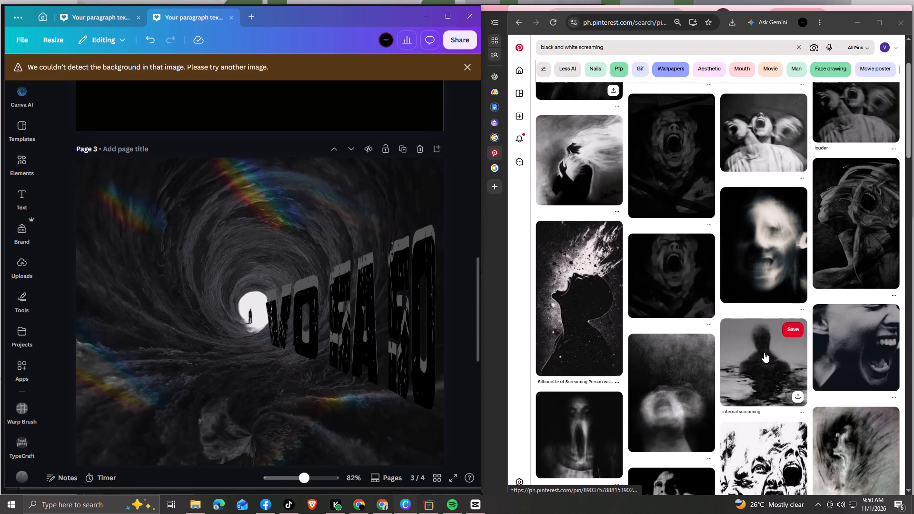
scroll(764, 352, "down", 2)
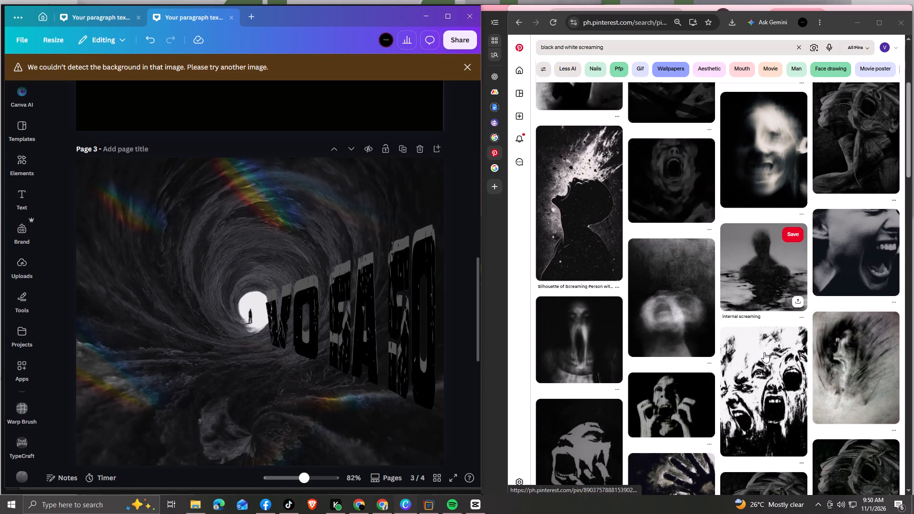
scroll(764, 352, "down", 6)
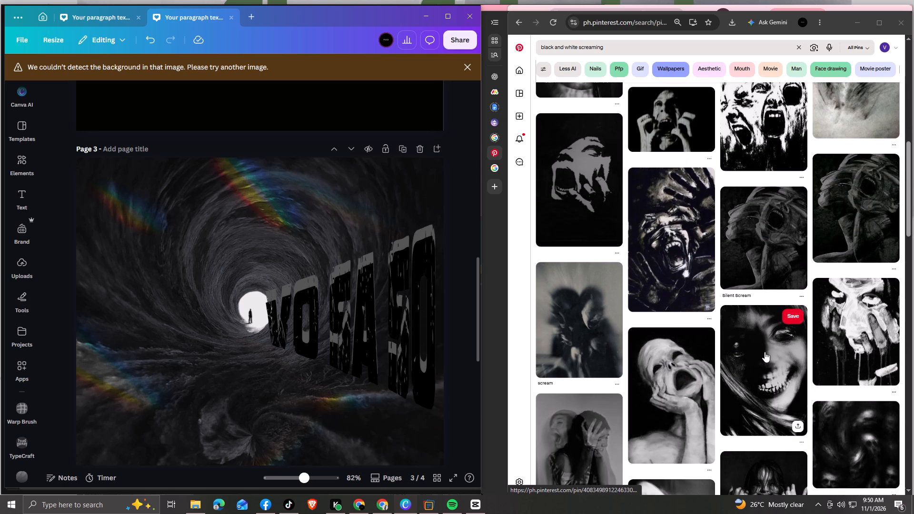
scroll(765, 352, "down", 7)
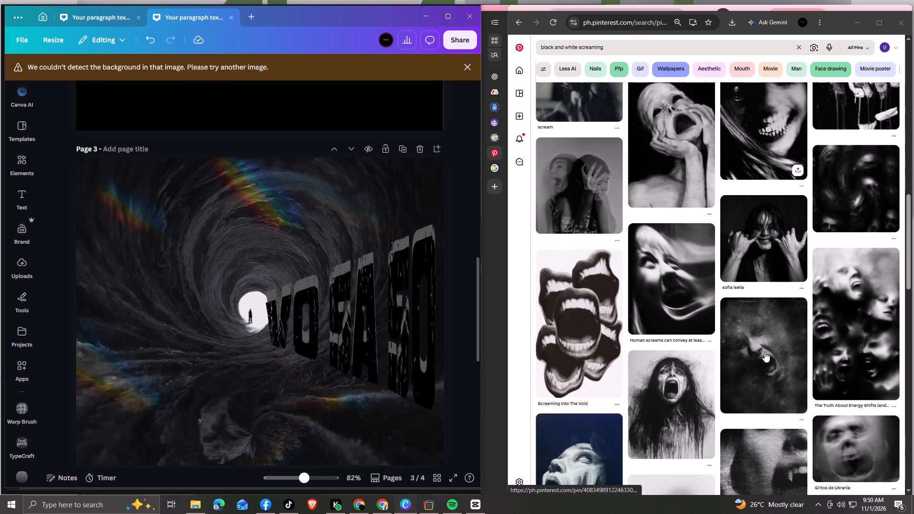
scroll(765, 352, "down", 4)
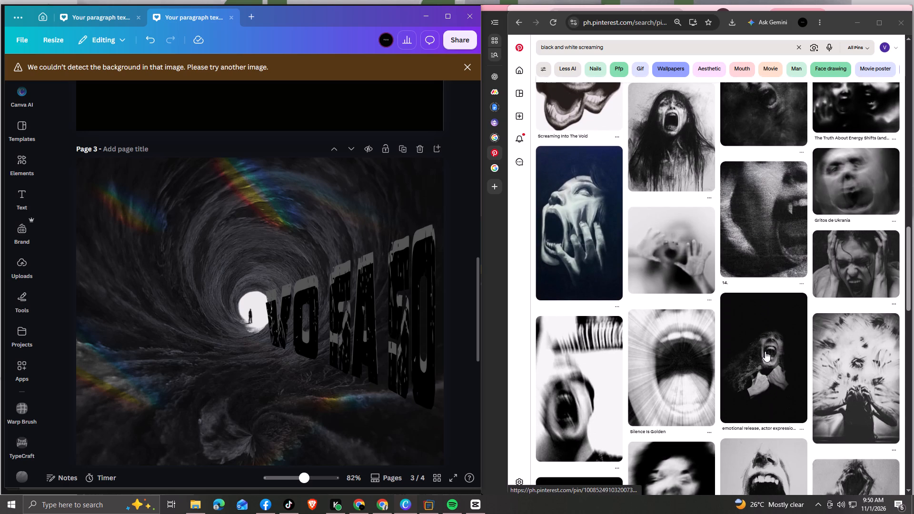
scroll(765, 351, "down", 3)
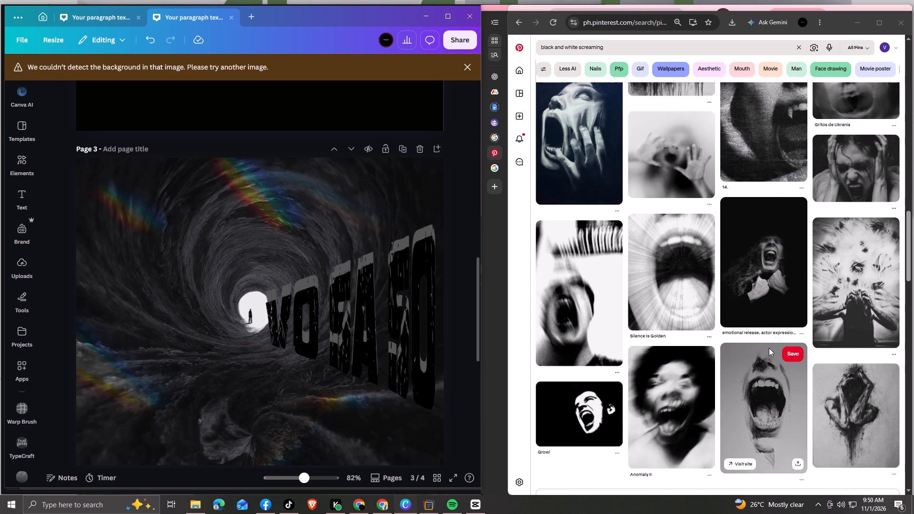
scroll(769, 348, "down", 1)
scroll(769, 348, "up", 1)
scroll(769, 348, "down", 2)
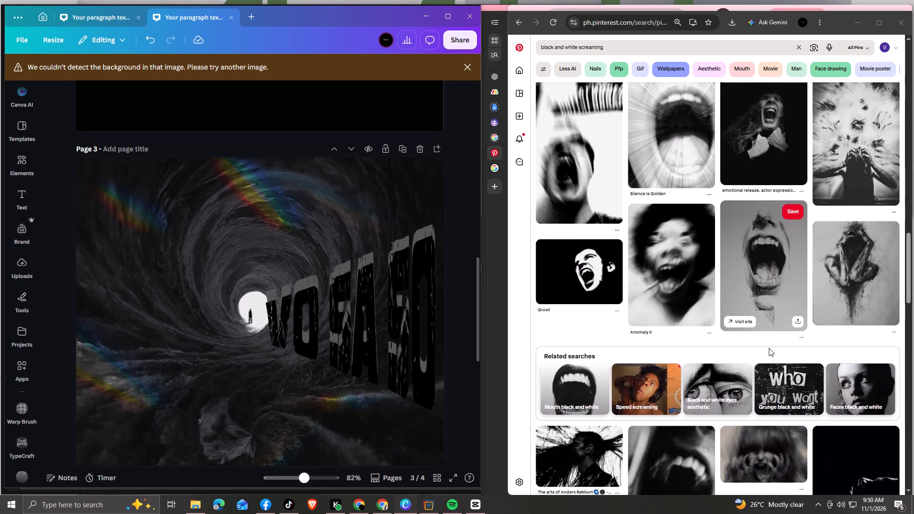
scroll(769, 348, "down", 2)
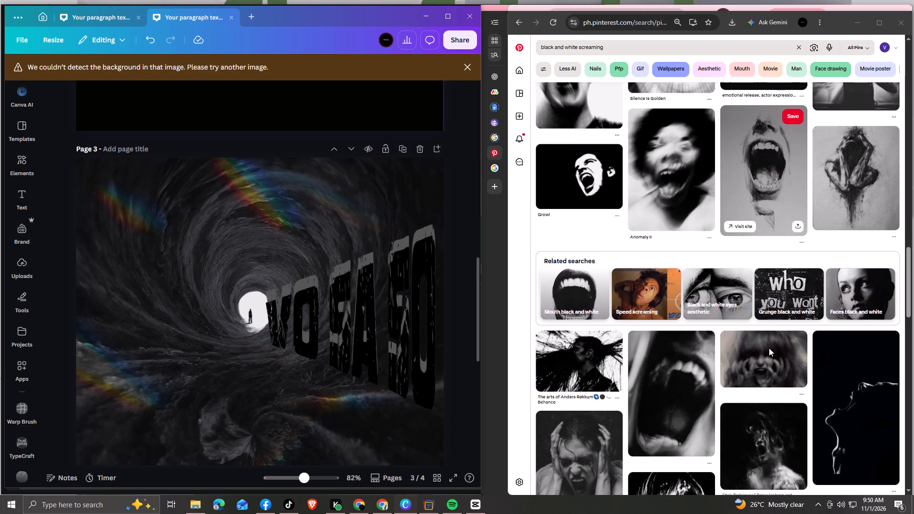
scroll(769, 348, "down", 3)
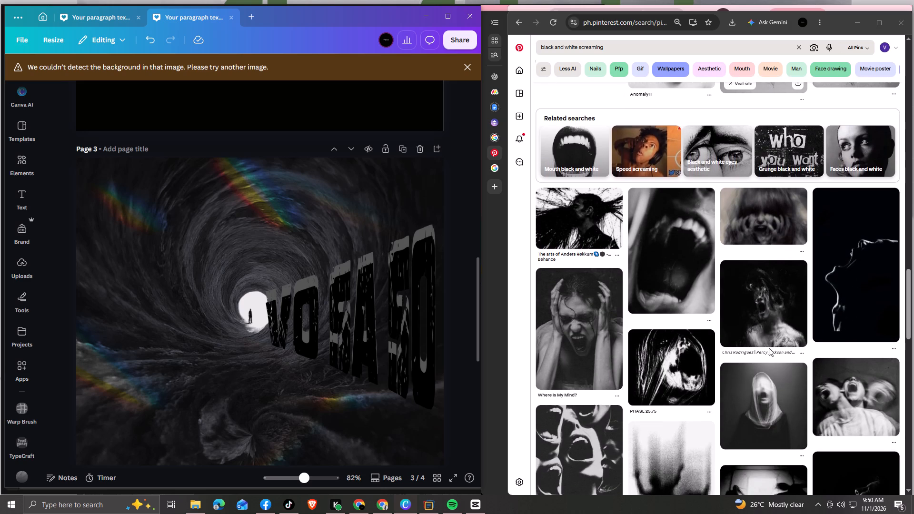
scroll(769, 348, "down", 5)
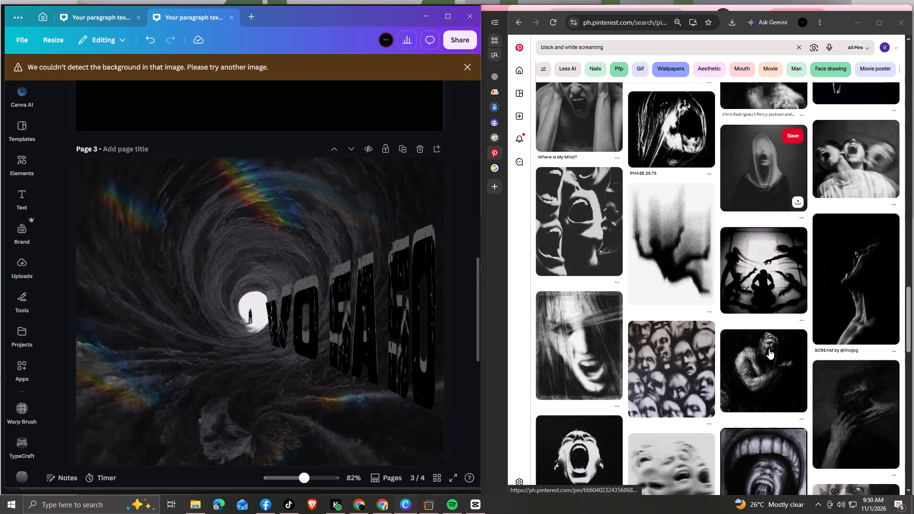
scroll(769, 349, "down", 4)
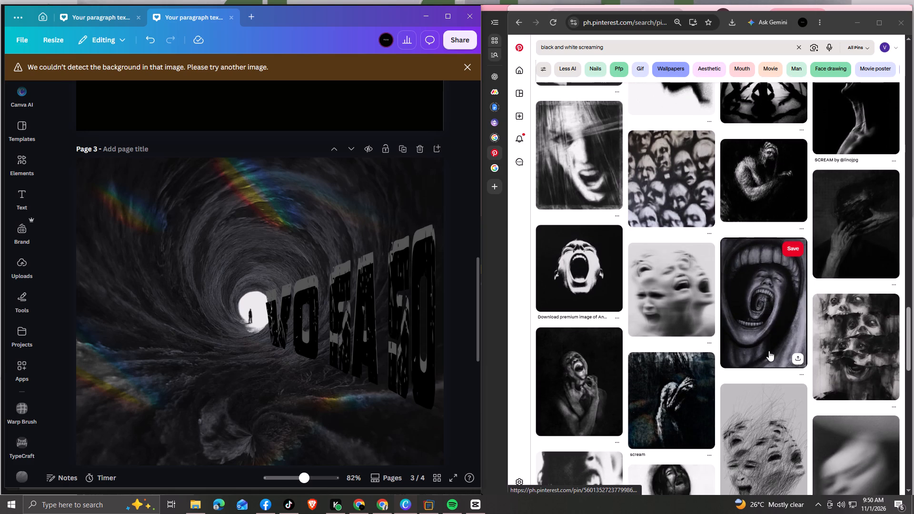
scroll(769, 351, "down", 4)
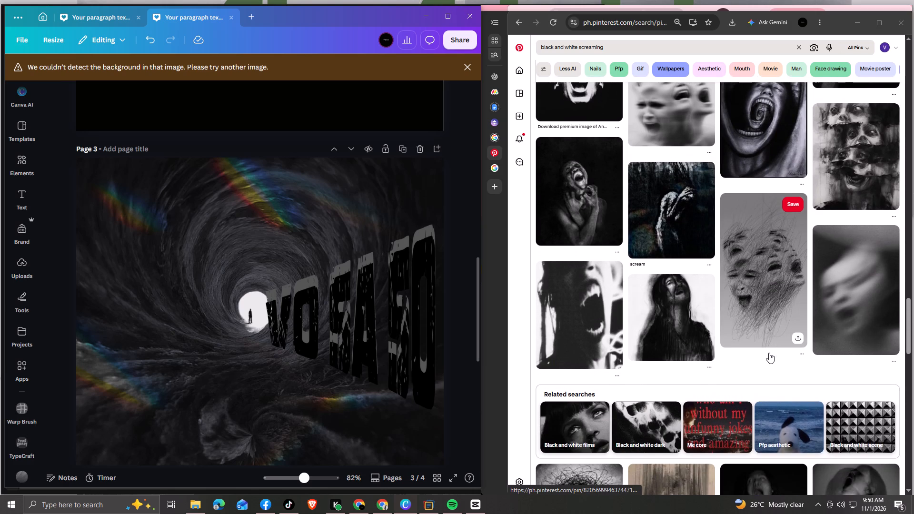
scroll(769, 353, "down", 3)
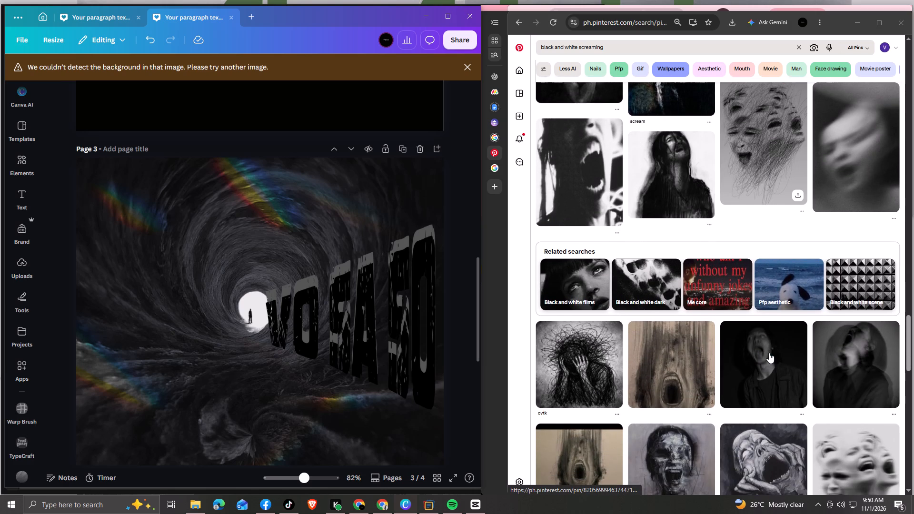
scroll(769, 353, "down", 5)
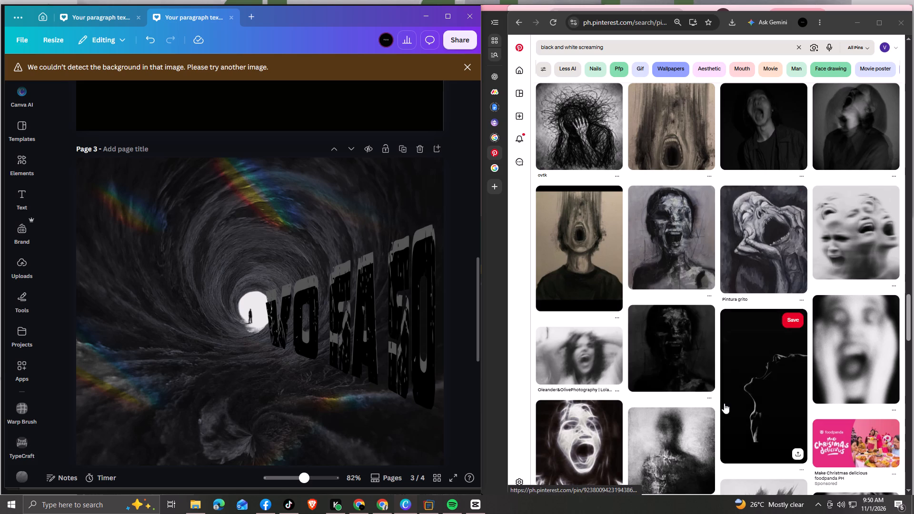
scroll(666, 330, "down", 3)
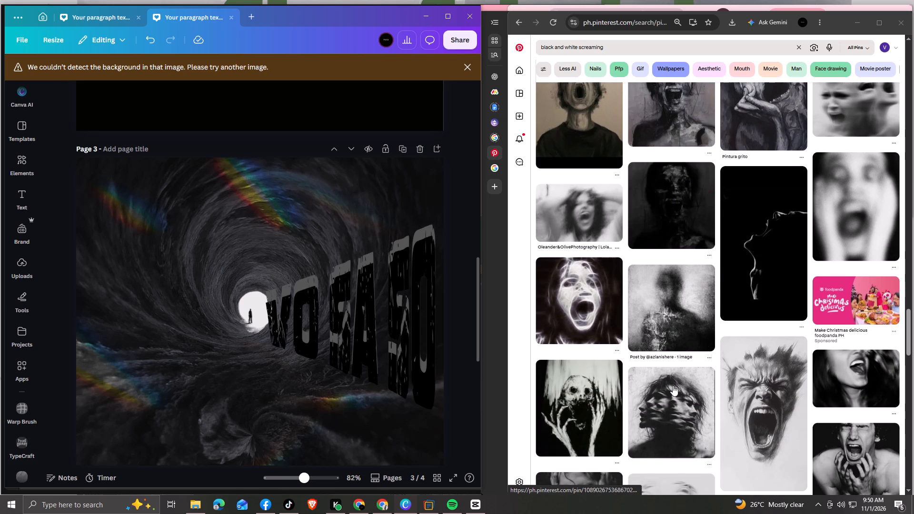
scroll(669, 386, "down", 1)
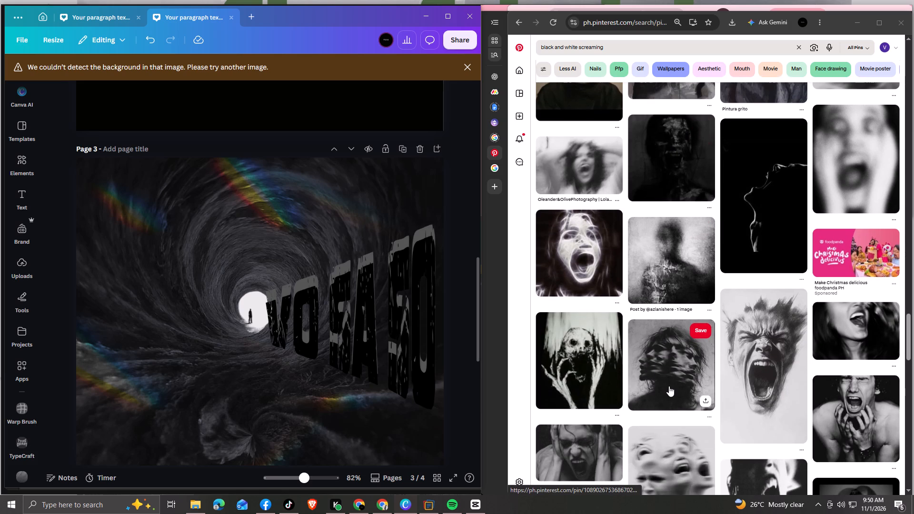
scroll(682, 348, "up", 6)
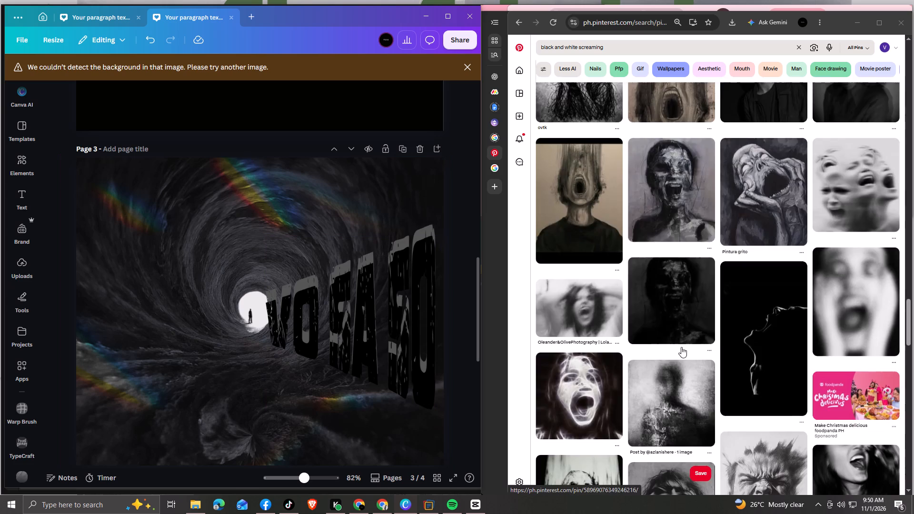
scroll(681, 347, "up", 20)
scroll(681, 347, "up", 11)
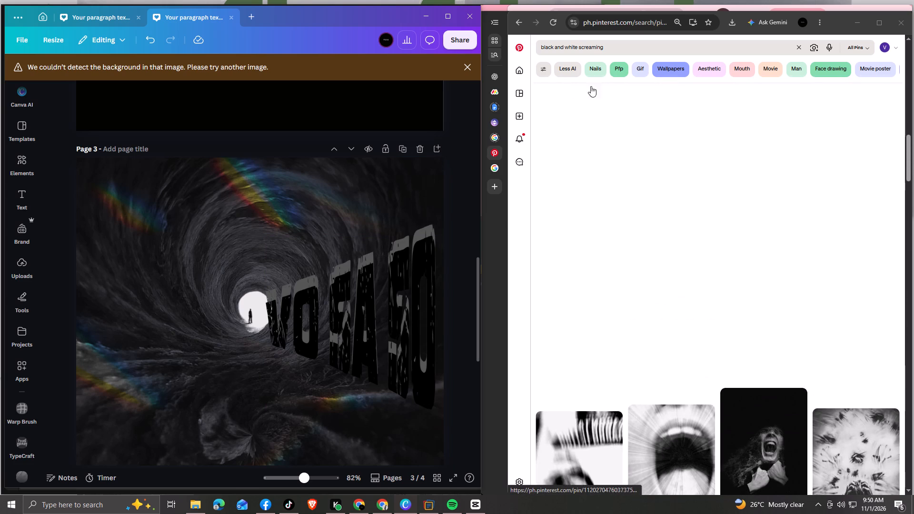
Go back to the tunnel pin, browse its related images, and open the lone figure on a crosswalk amid a blurred crowd.
left_click(516, 21)
left_click(516, 21)
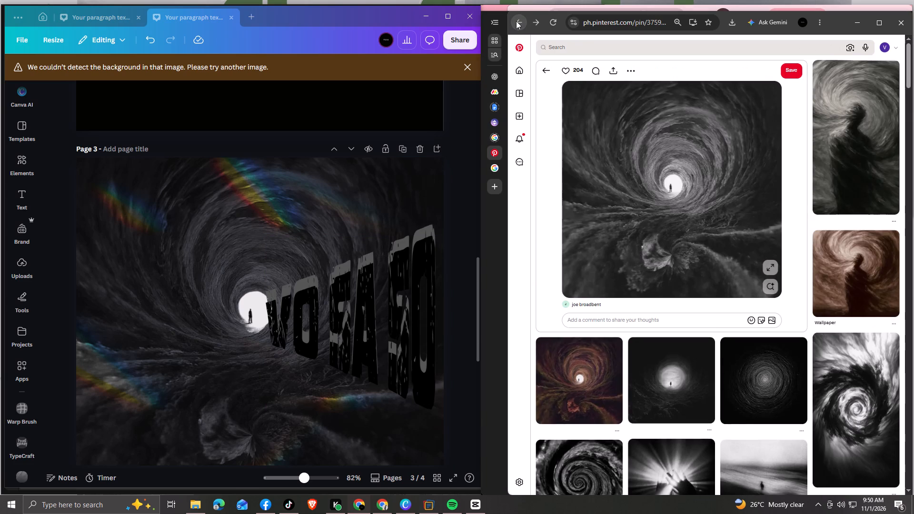
scroll(757, 320, "up", 1)
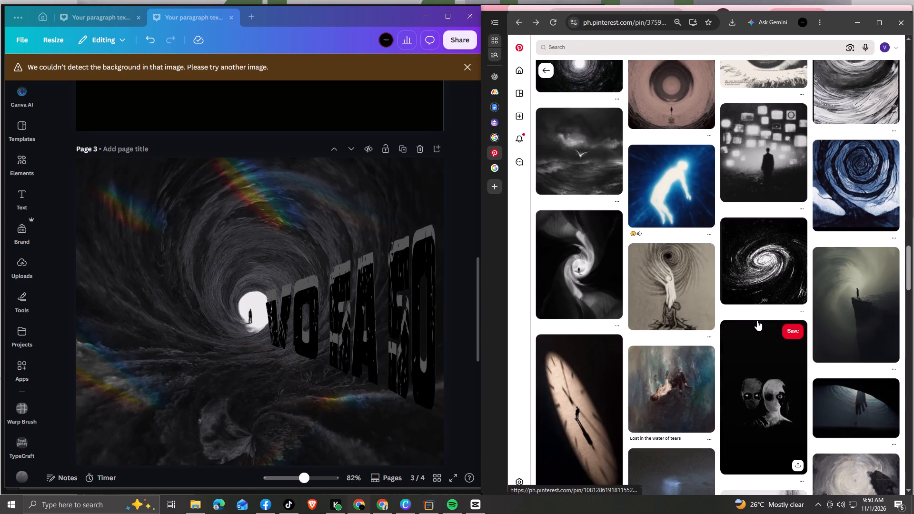
scroll(757, 320, "up", 11)
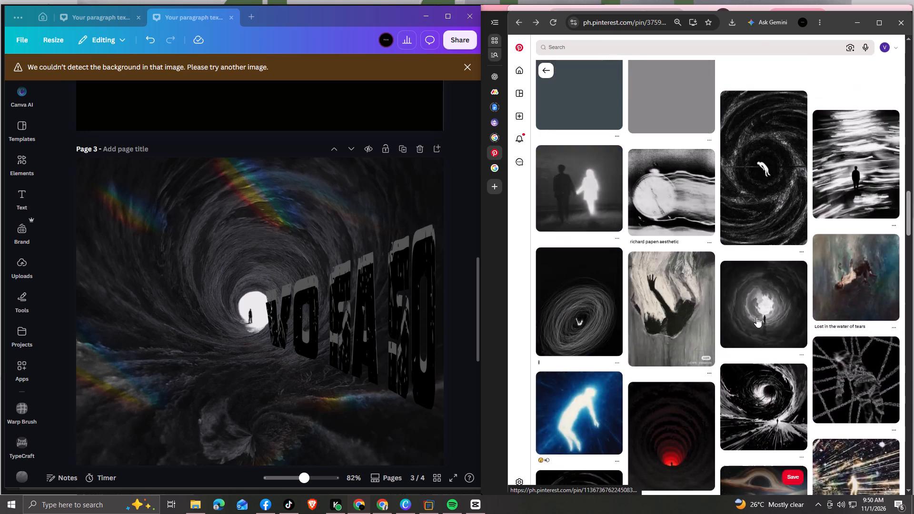
scroll(756, 317, "up", 4)
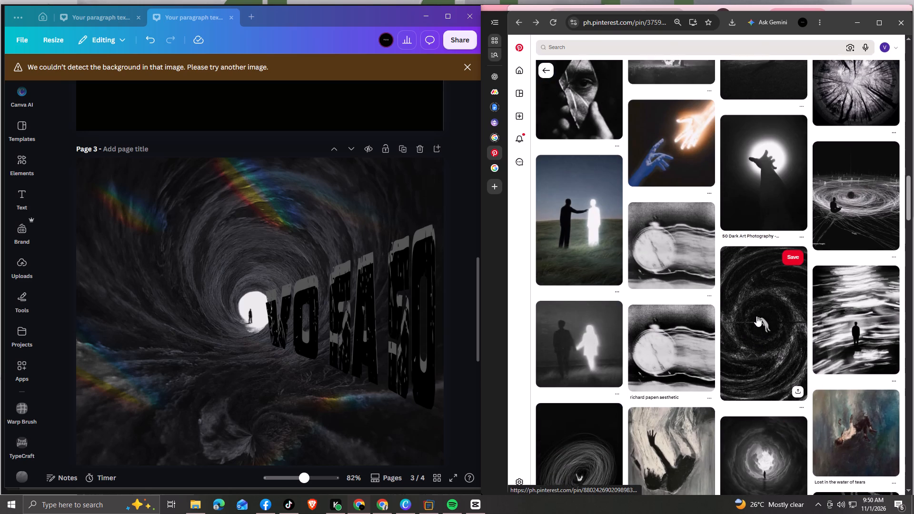
scroll(756, 316, "up", 6)
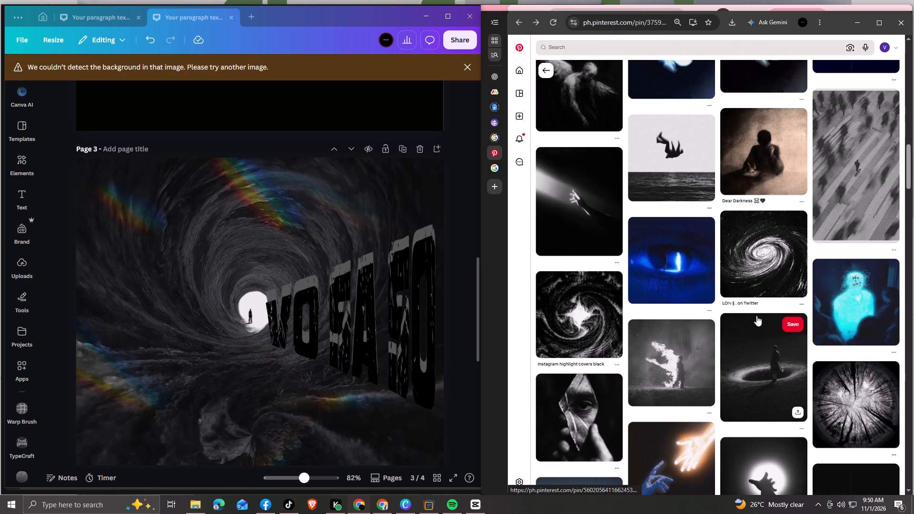
scroll(756, 315, "up", 4)
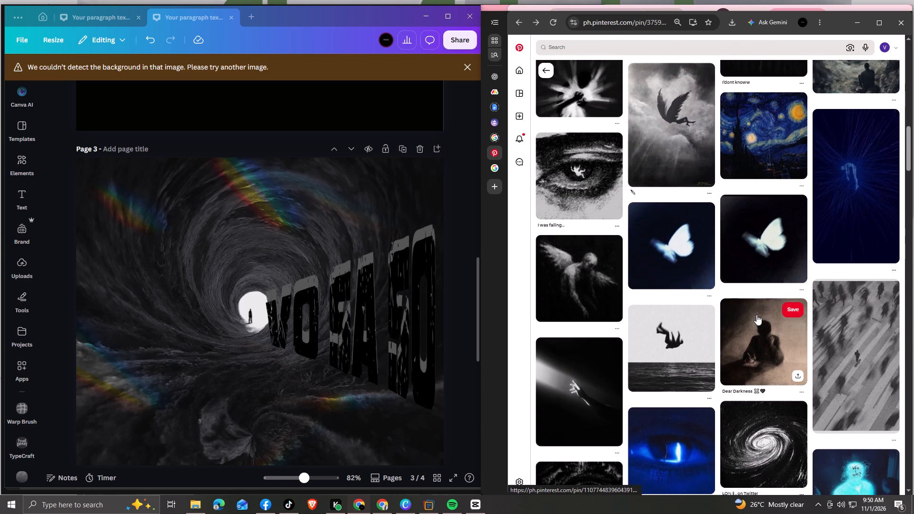
scroll(756, 315, "up", 7)
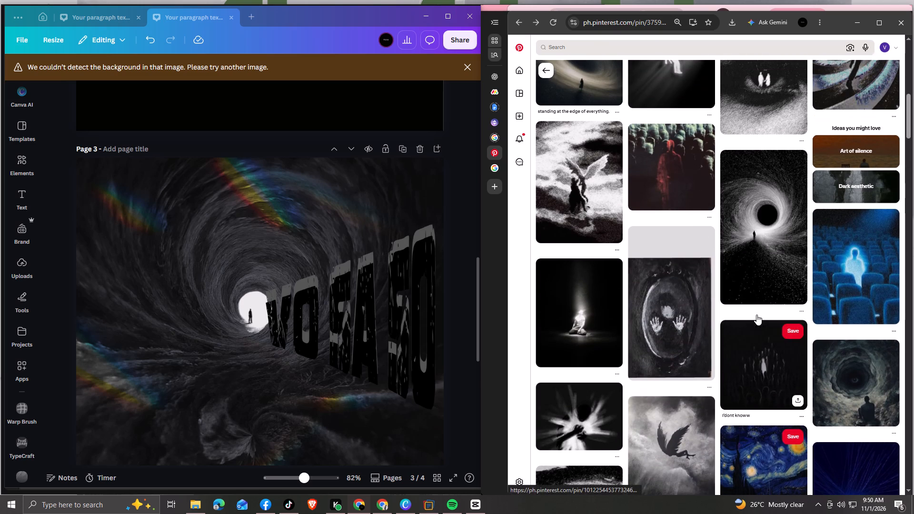
scroll(756, 315, "down", 2)
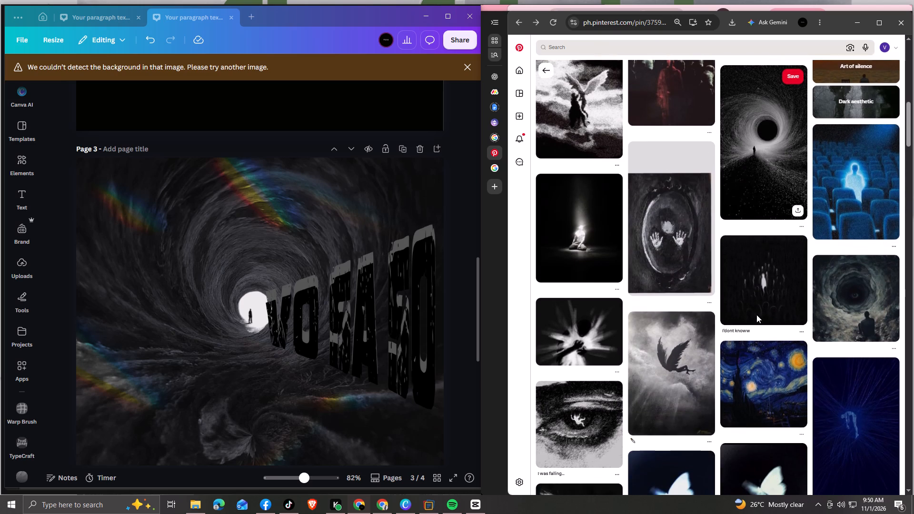
scroll(756, 315, "down", 8)
scroll(756, 315, "up", 1)
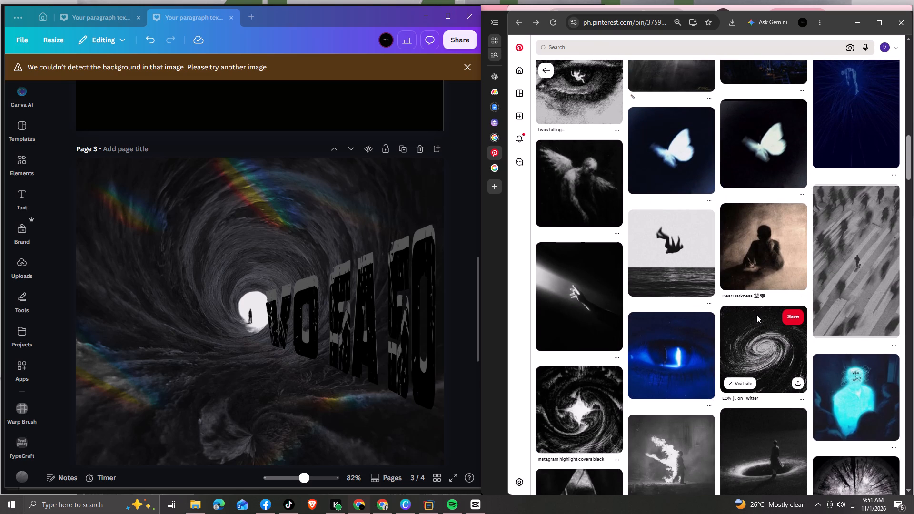
scroll(756, 315, "down", 1)
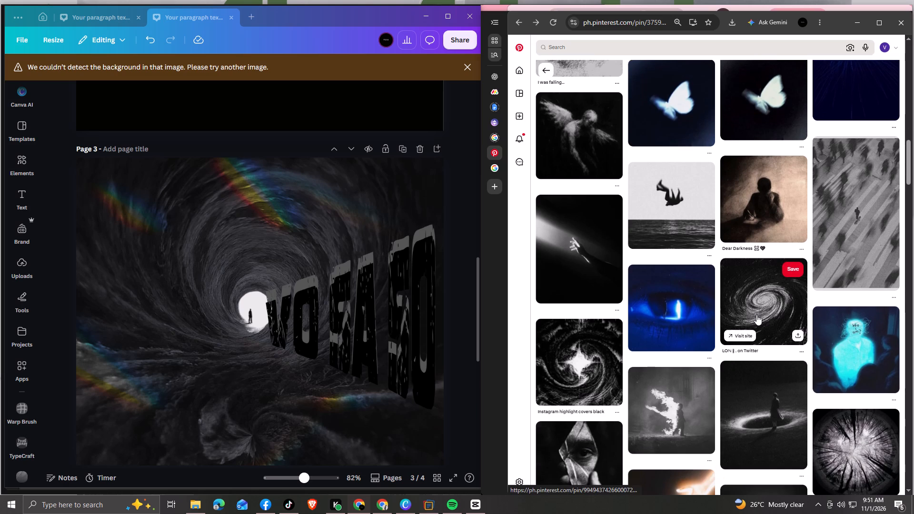
left_click(854, 233)
Duplicate page 3 of the Canva design, with its tunnel background and VO SA SO wordmark.
scroll(289, 346, "down", 3)
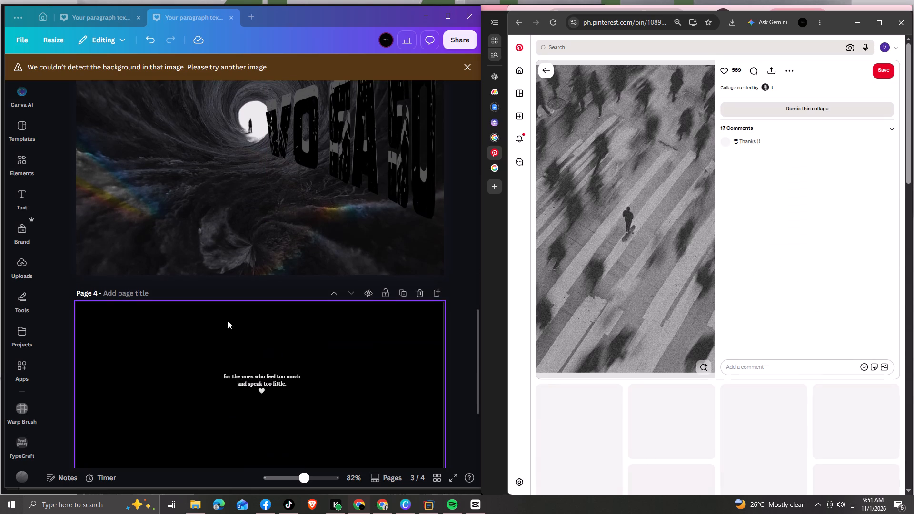
left_click(245, 259)
scroll(338, 248, "up", 6)
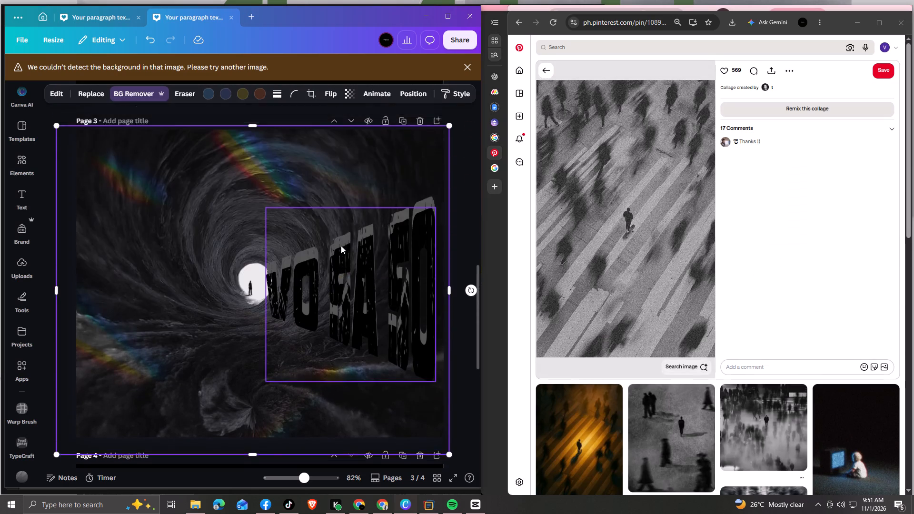
scroll(341, 246, "up", 1)
left_click(404, 292)
Remove the tunnel image from page 4 by making it the page background and deleting it, leaving the VO SA SO wordmark.
scroll(349, 290, "down", 5)
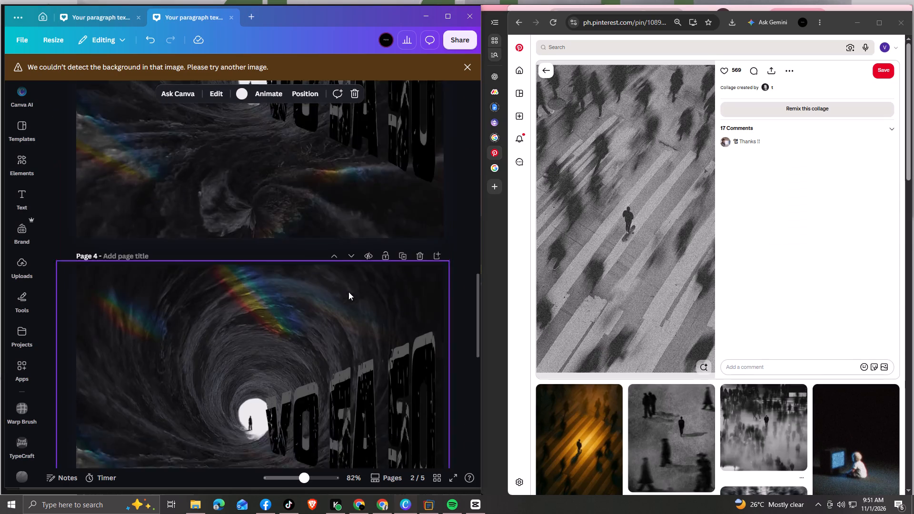
left_click(203, 286)
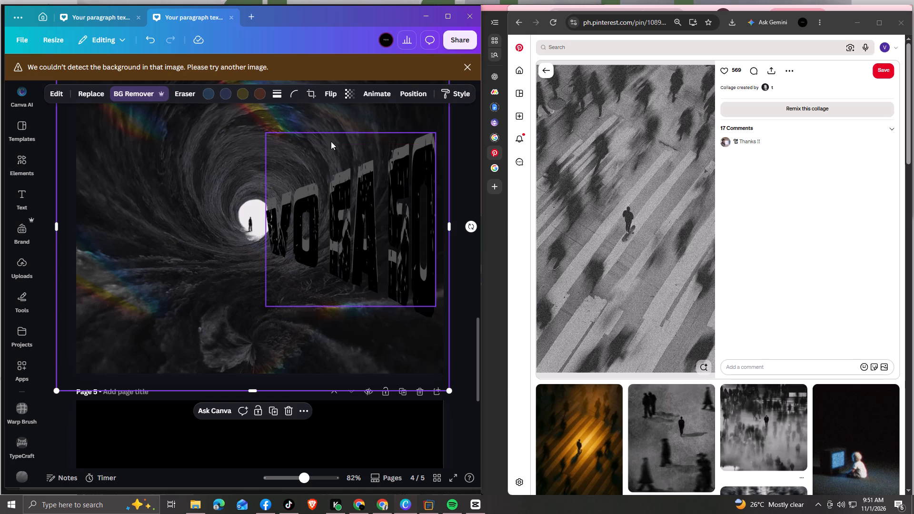
right_click(133, 277)
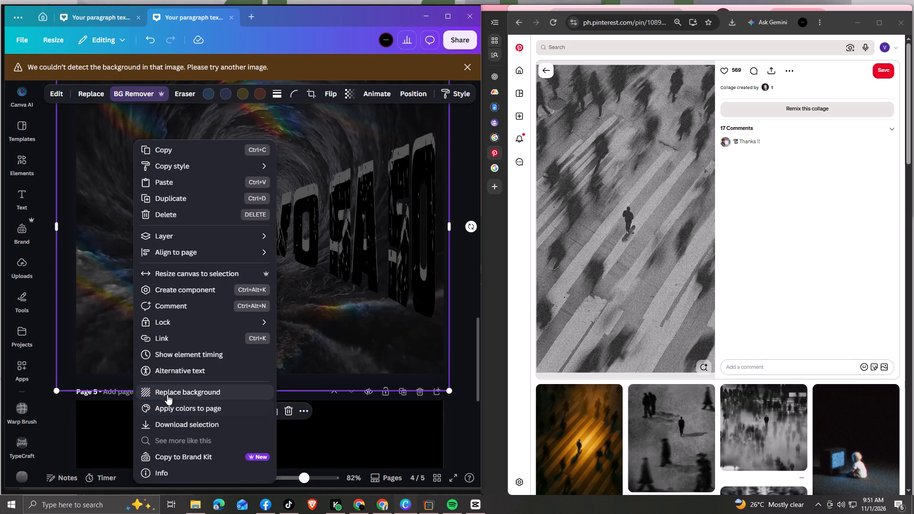
left_click(167, 395)
left_click(197, 298)
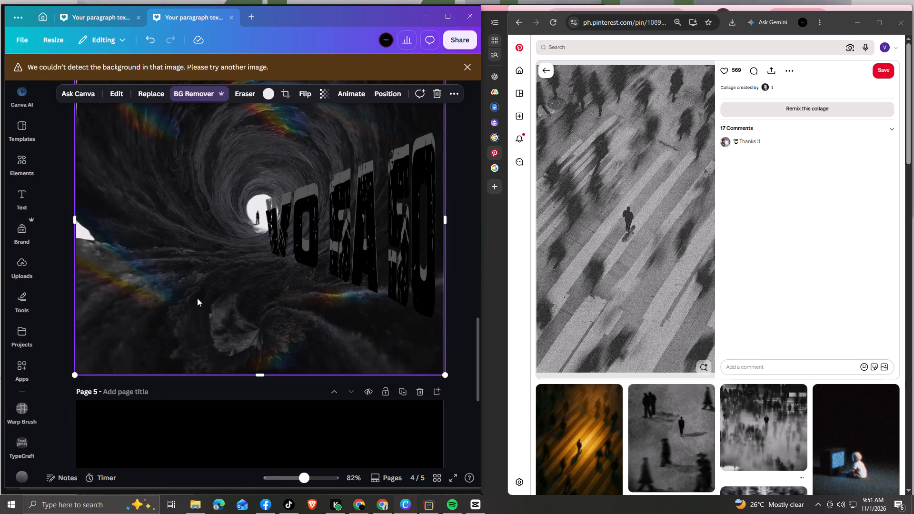
key("BackSpace")
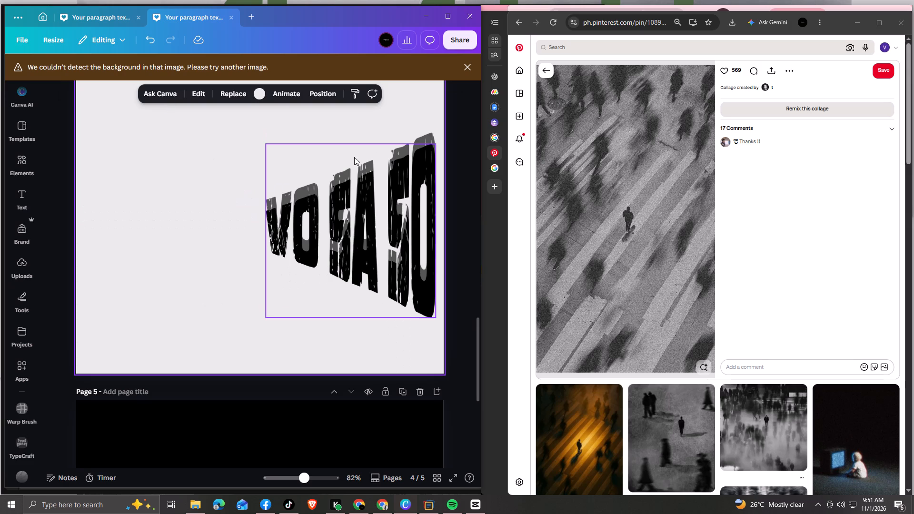
Look through the crosswalk pin's related images on Pinterest and open the woman covering her face on a train.
scroll(625, 251, "down", 2)
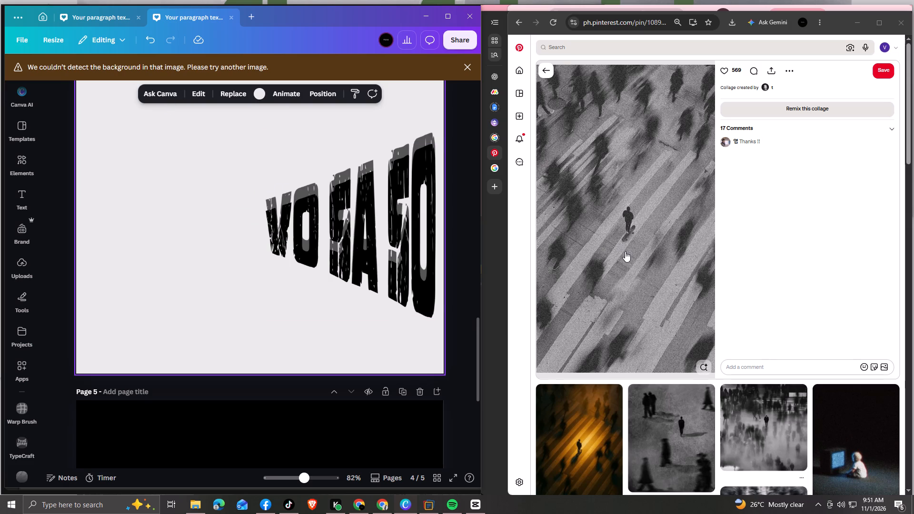
scroll(625, 251, "down", 5)
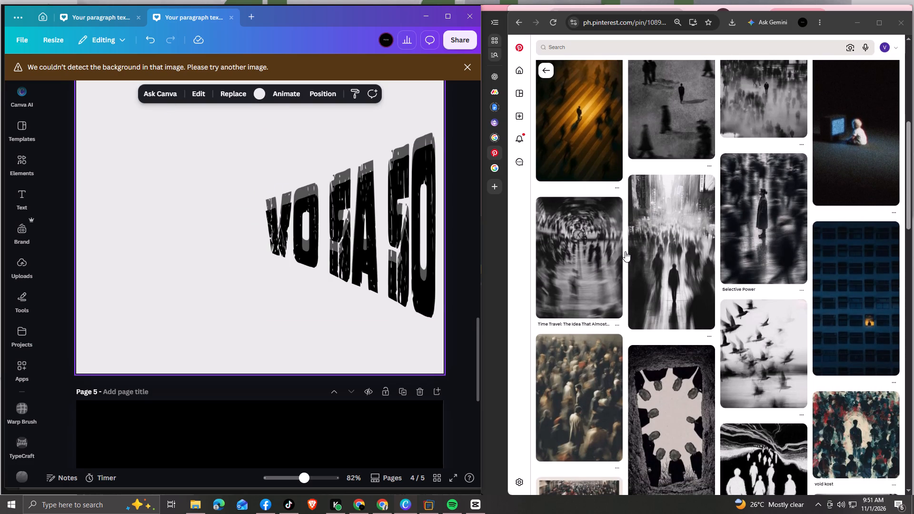
scroll(625, 251, "down", 3)
scroll(625, 251, "up", 8)
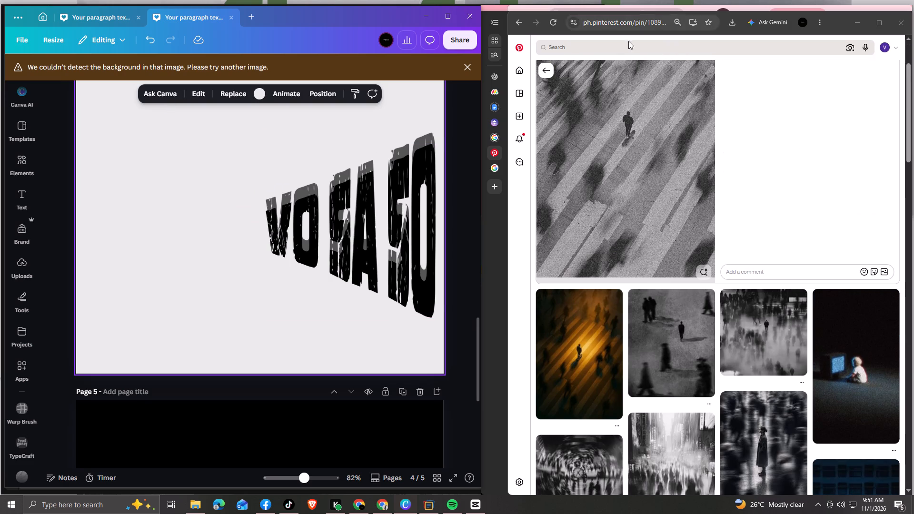
scroll(635, 174, "down", 11)
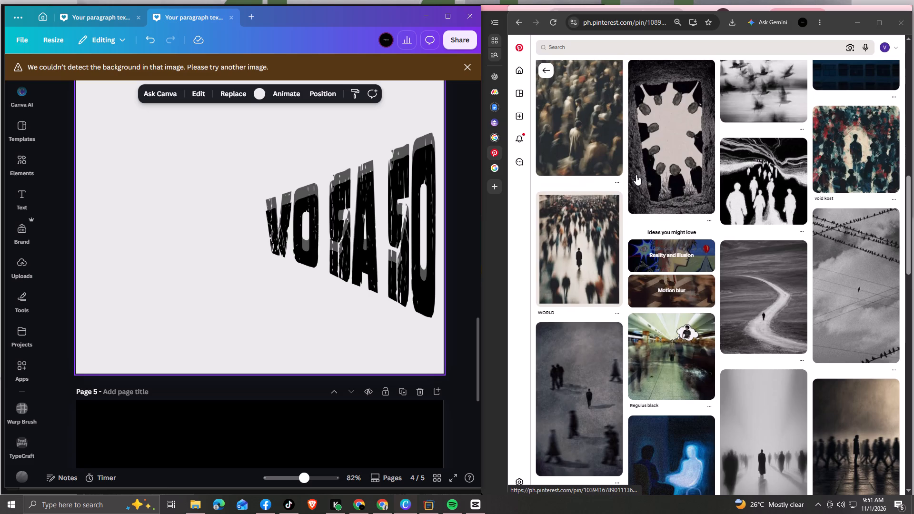
scroll(636, 176, "down", 11)
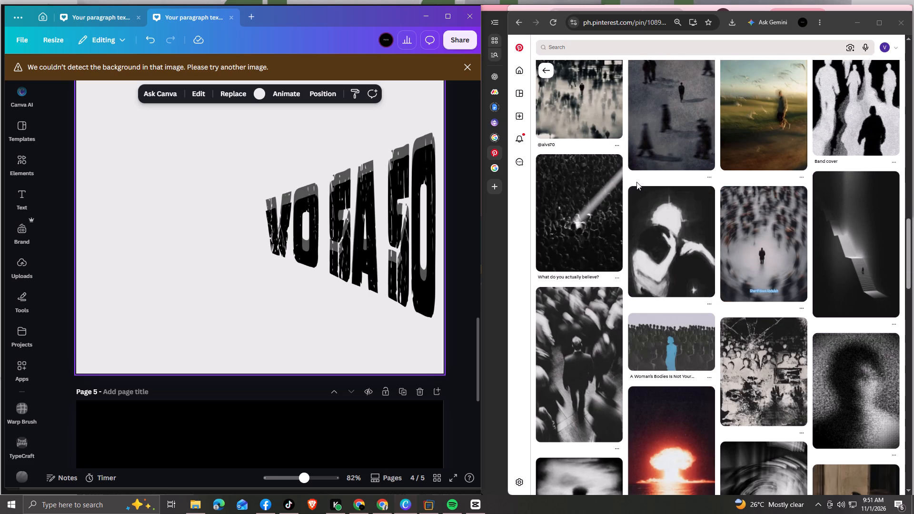
scroll(636, 183, "down", 5)
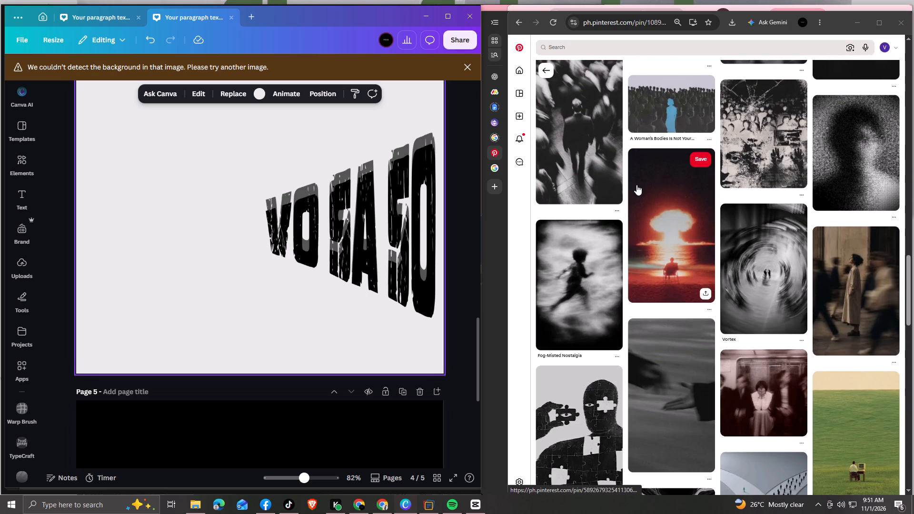
scroll(636, 185, "down", 5)
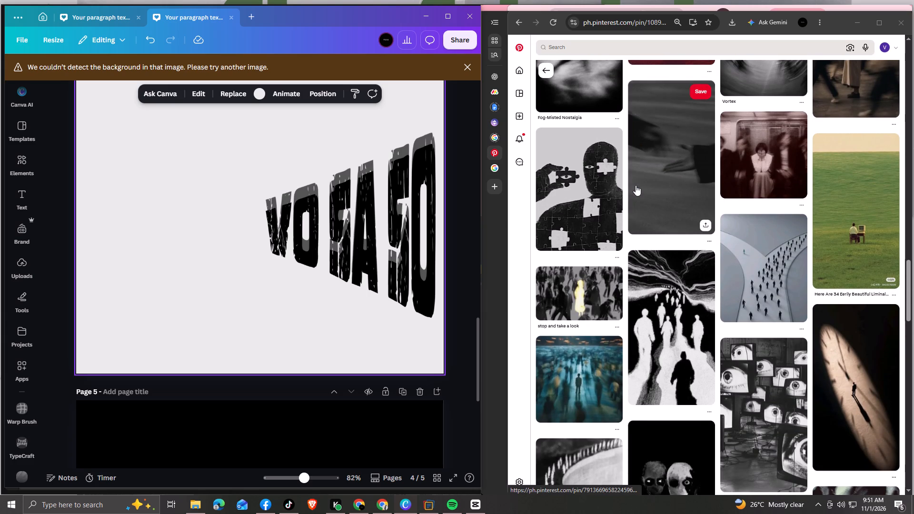
scroll(636, 185, "down", 2)
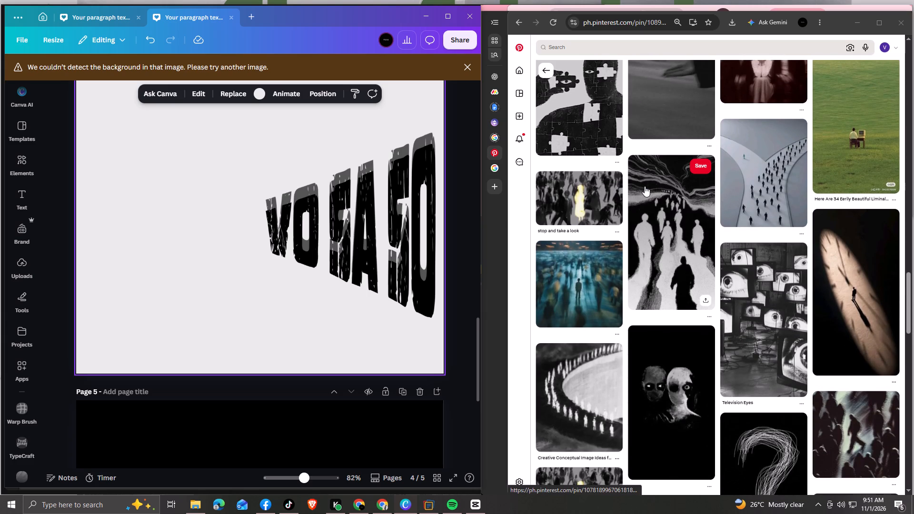
scroll(645, 186, "up", 3)
left_click(752, 191)
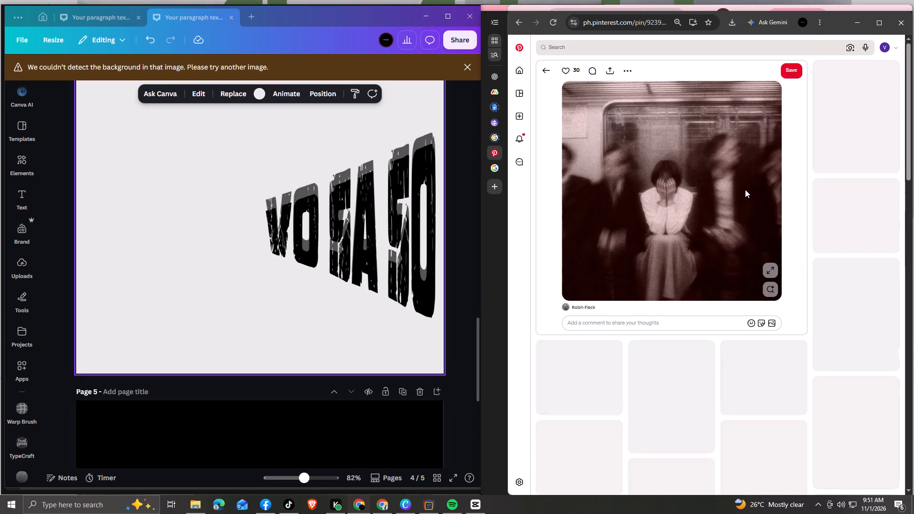
Find the lone figure on the crosswalk among this pin's related images and download it.
scroll(745, 191, "down", 2)
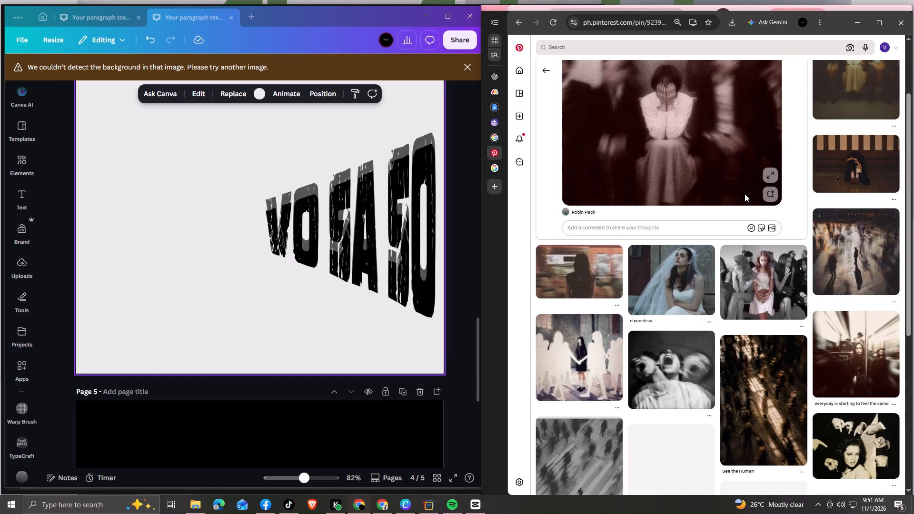
scroll(745, 194, "down", 4)
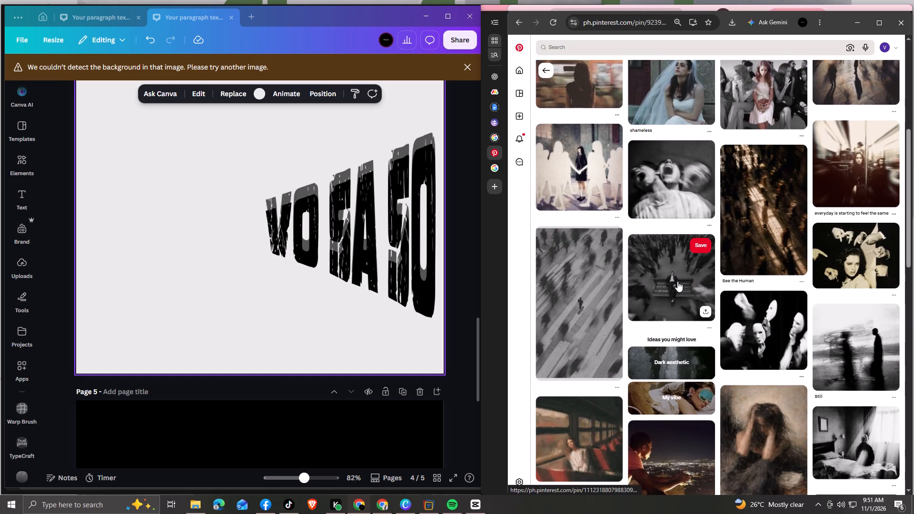
scroll(677, 272, "down", 2)
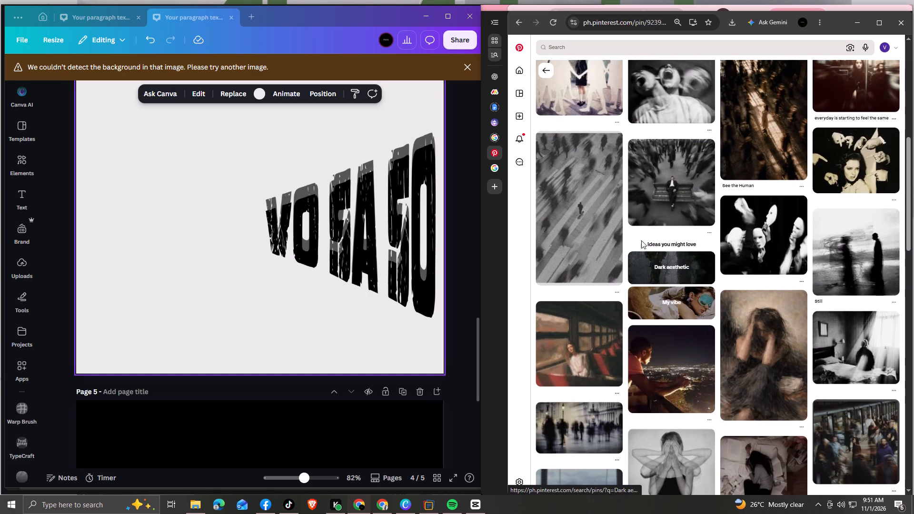
left_click(613, 291)
left_click(609, 329)
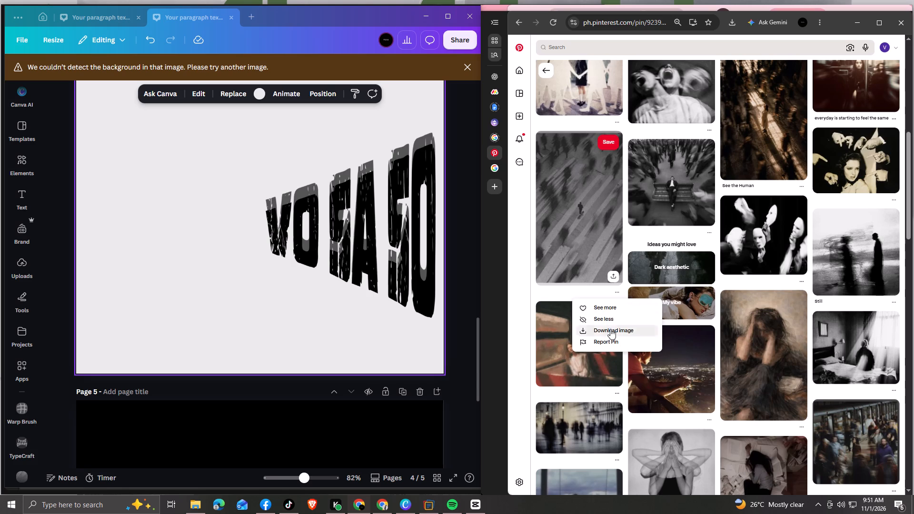
Browse more of the related images and download the man seated on a bench amid a blurred crowd.
scroll(654, 215, "down", 1)
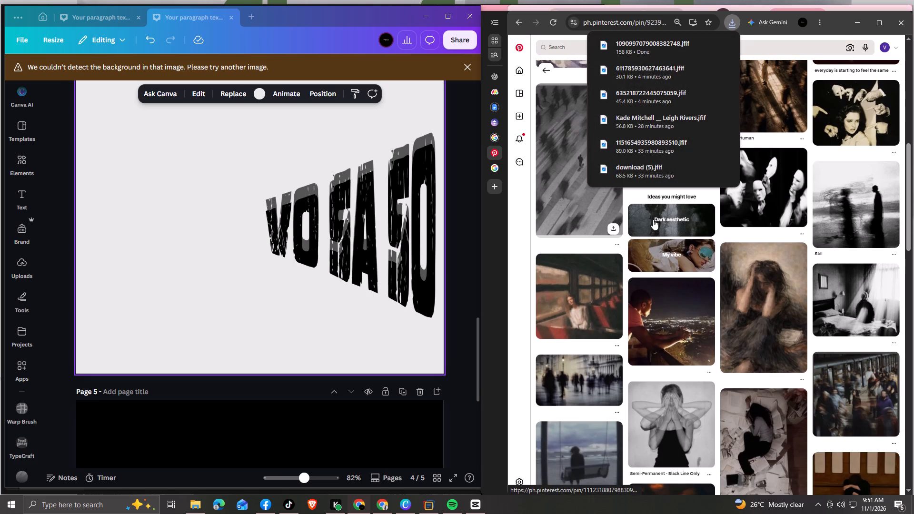
scroll(653, 232, "down", 4)
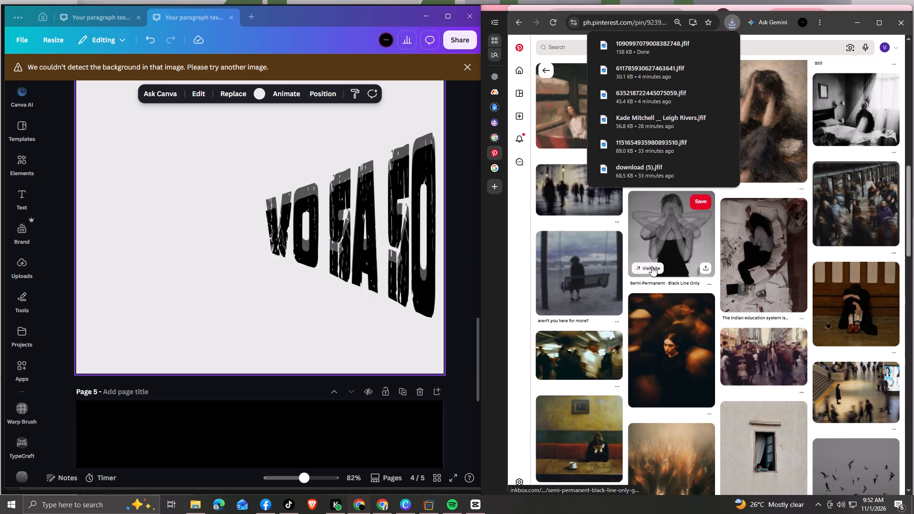
scroll(652, 266, "down", 2)
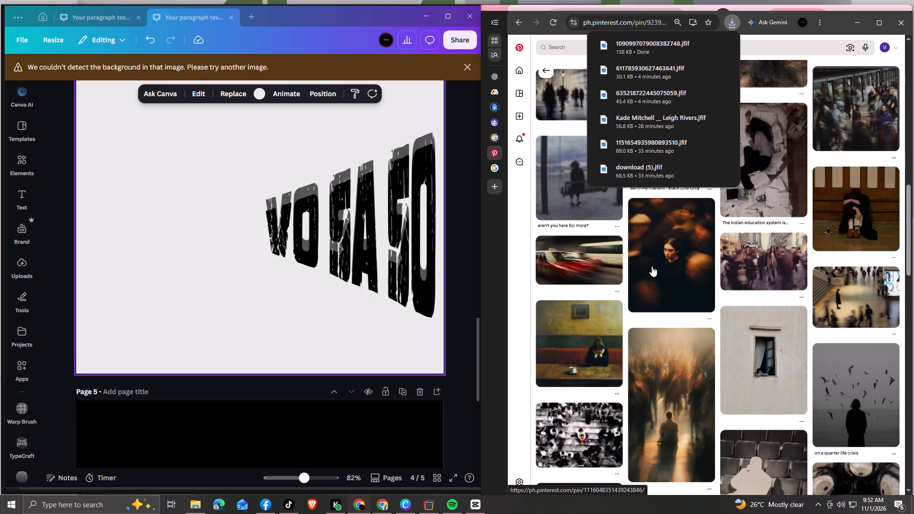
scroll(652, 266, "down", 2)
scroll(654, 266, "up", 6)
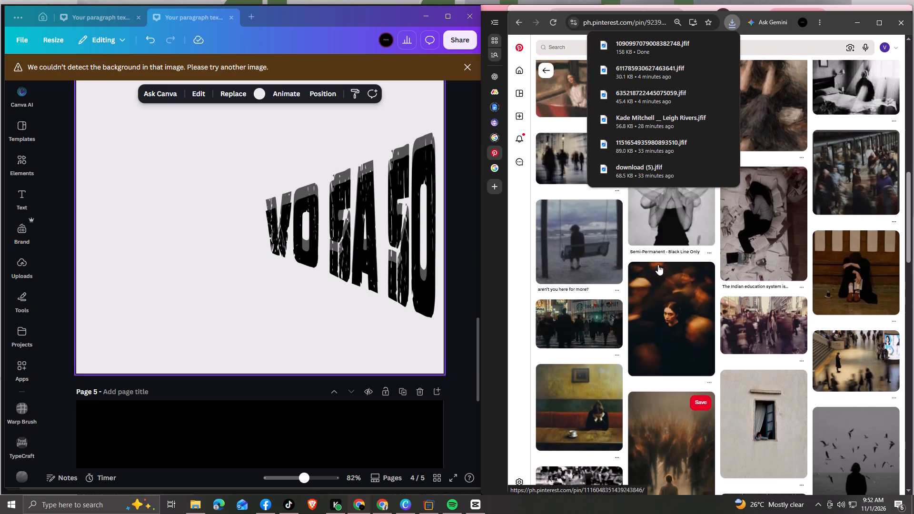
scroll(658, 265, "up", 5)
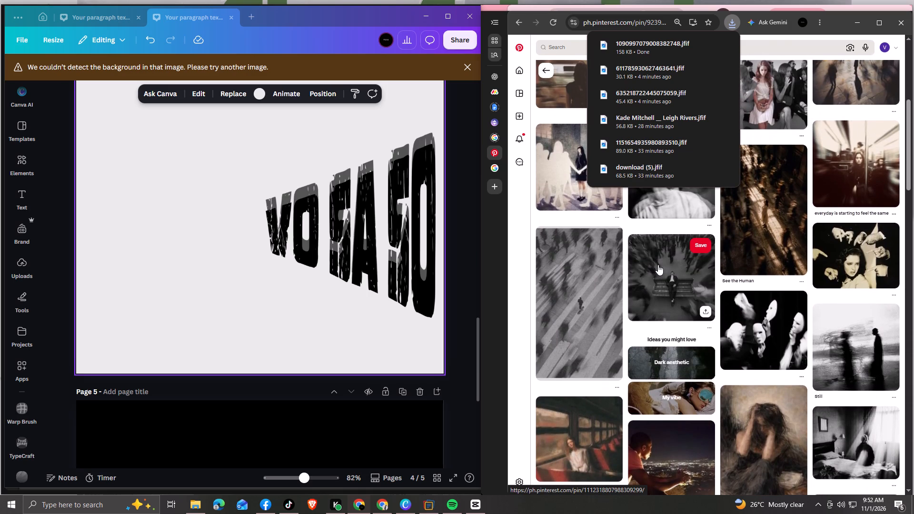
left_click(706, 326)
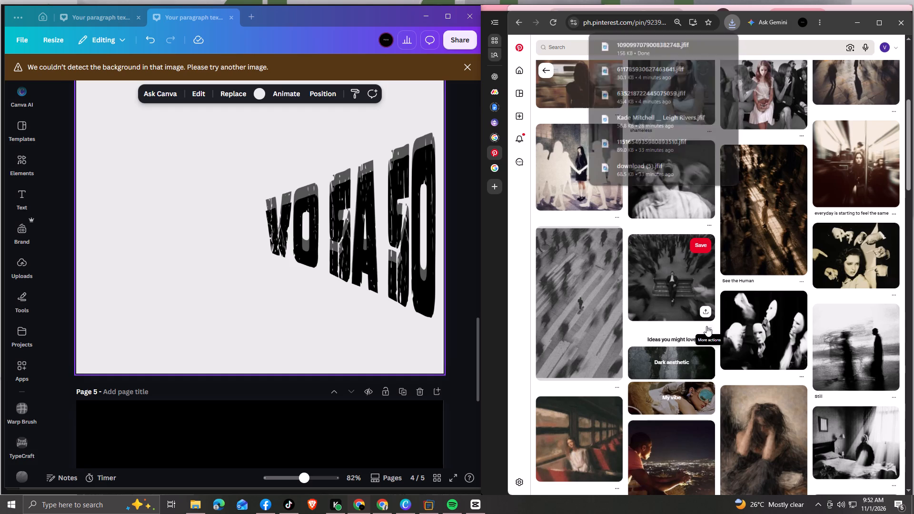
left_click(711, 365)
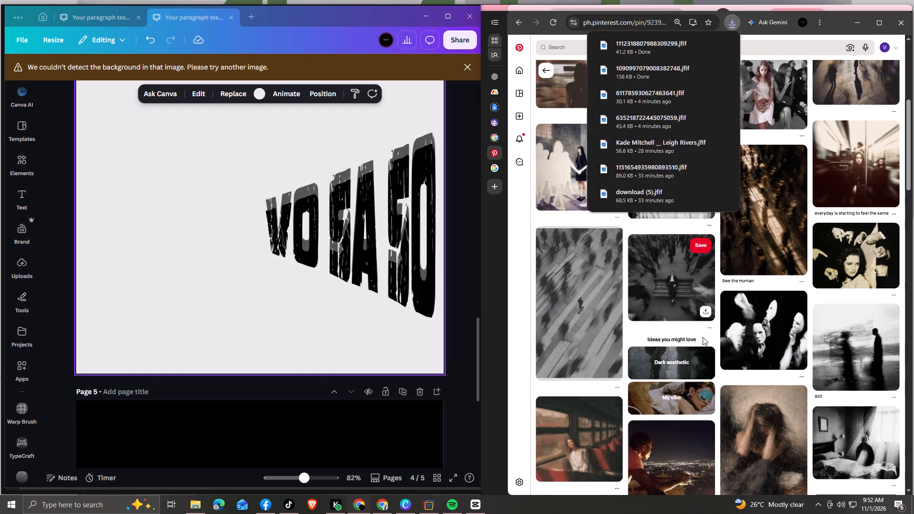
scroll(685, 331, "up", 2)
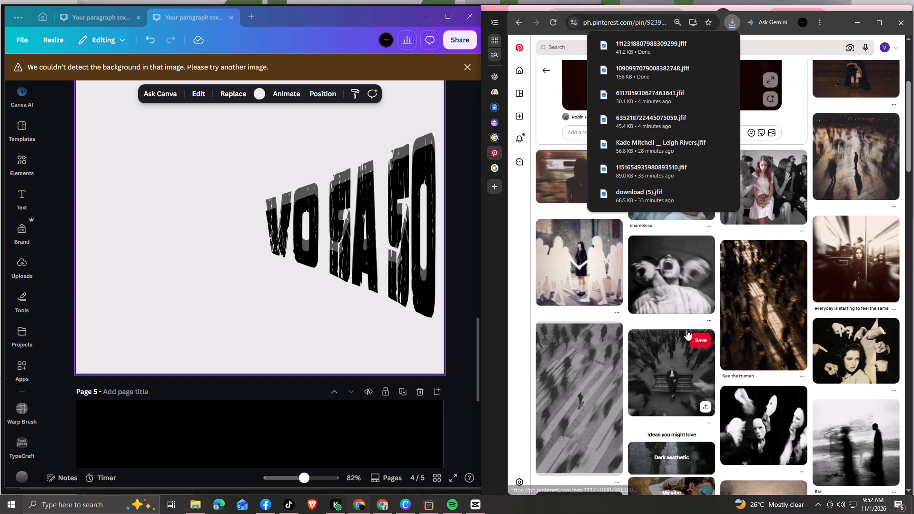
scroll(687, 329, "up", 2)
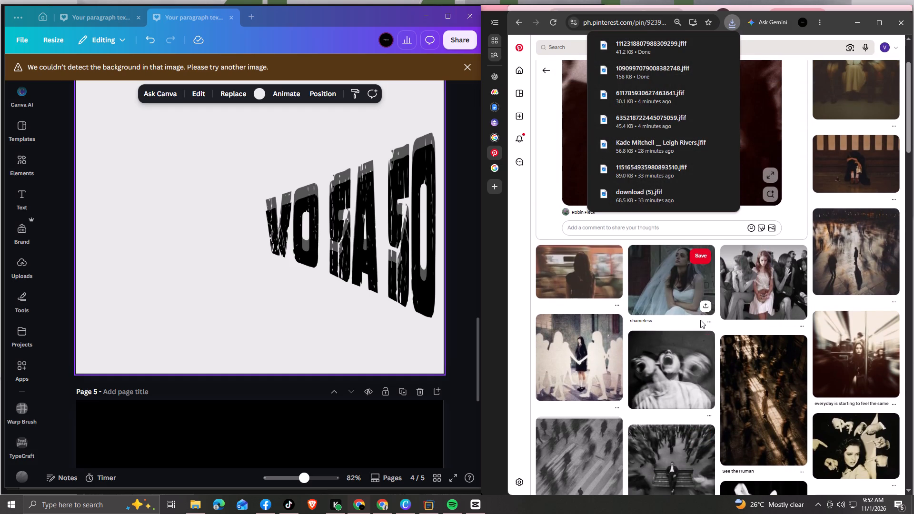
left_click(16, 270)
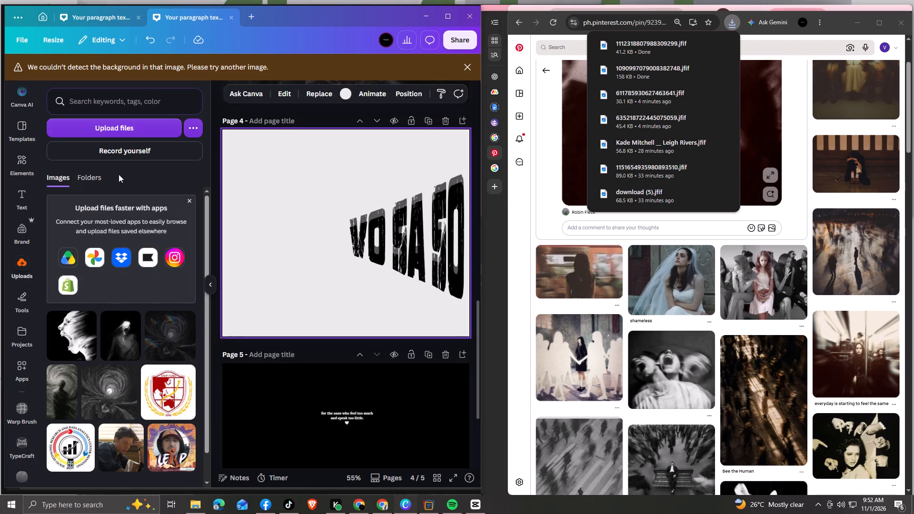
left_click(127, 127)
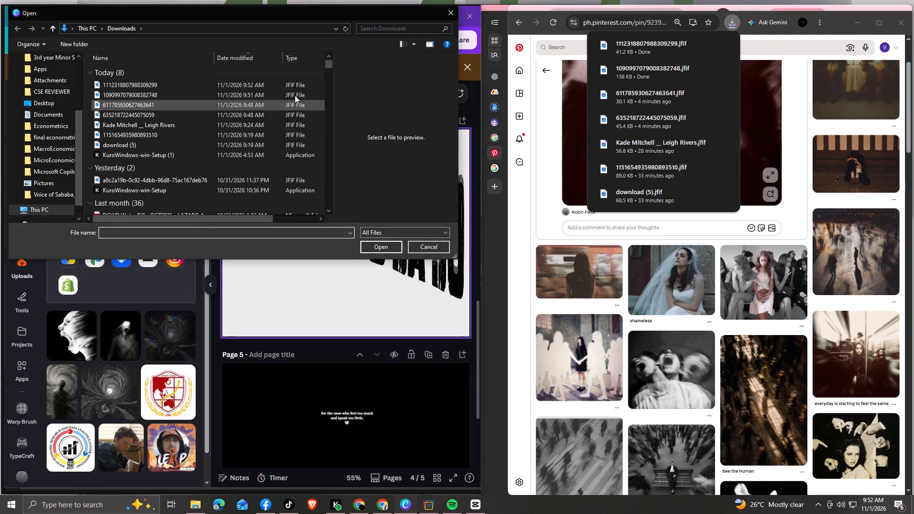
left_click(297, 89)
left_click(373, 247)
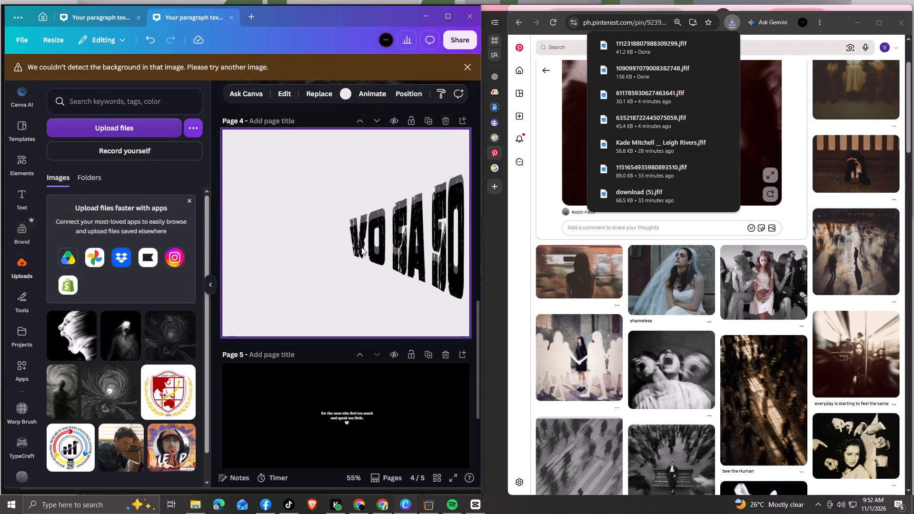
left_click(22, 267)
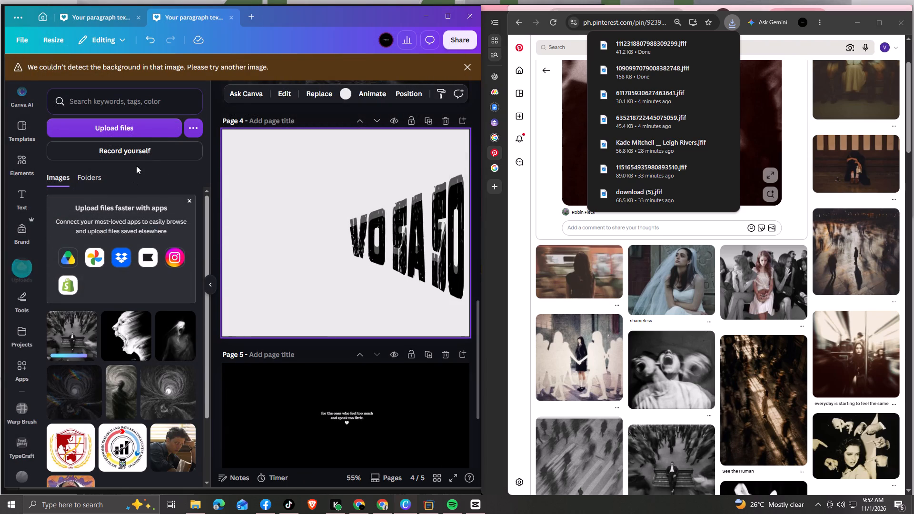
left_click(146, 130)
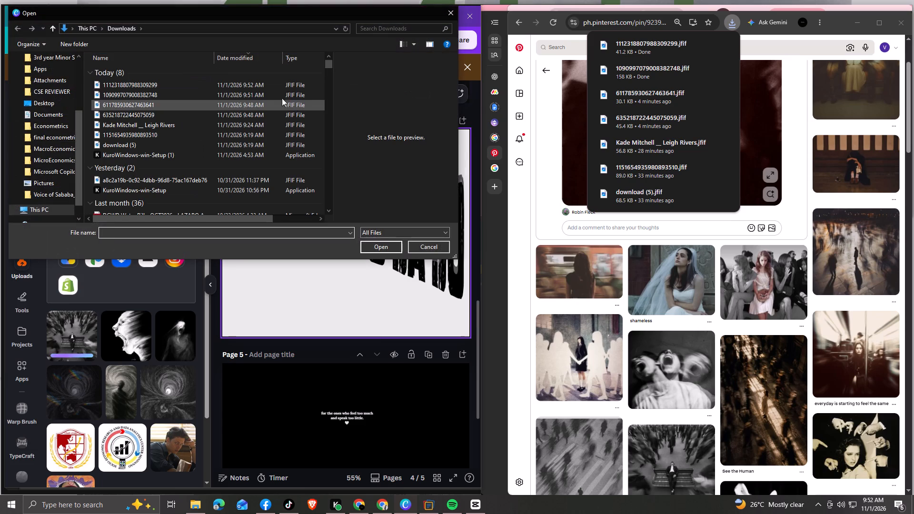
left_click(280, 96)
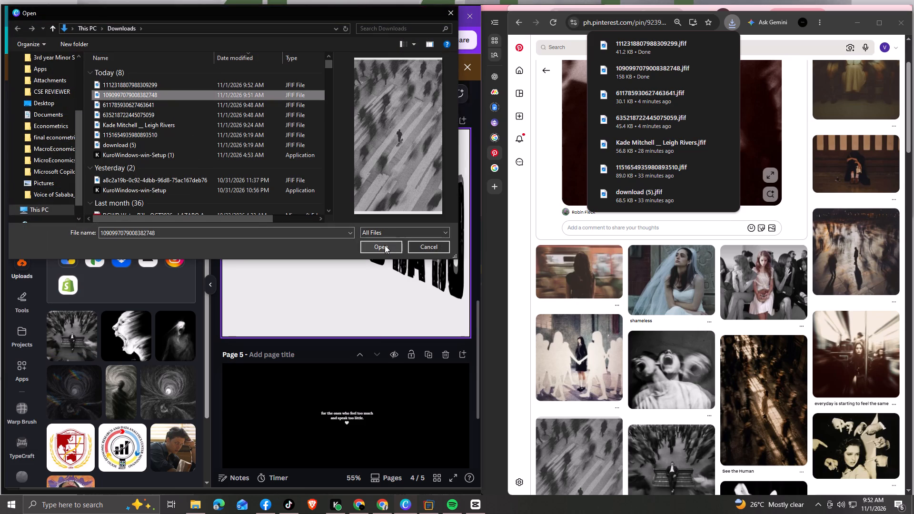
left_click(385, 245)
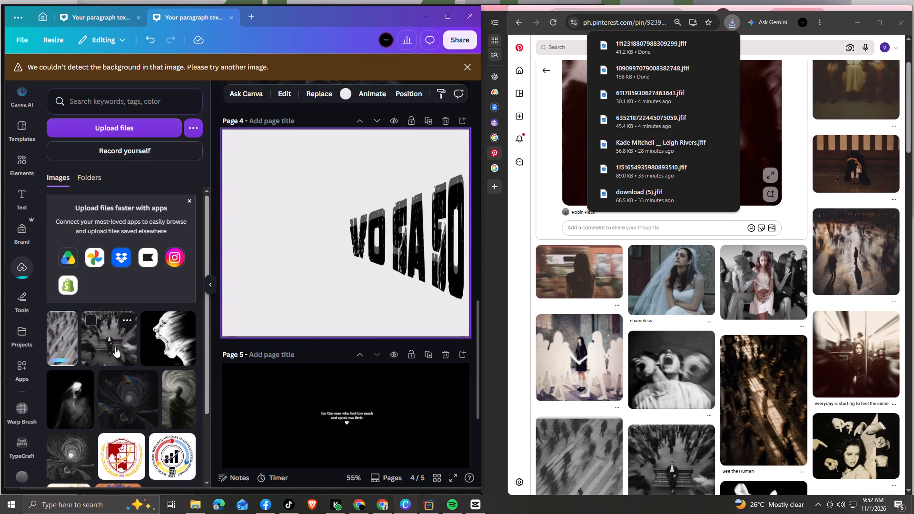
Add the uploaded bench-in-a-blurred-crowd image to page 4 and set it as the page background behind the wordmarks.
left_click(115, 347)
right_click(365, 237)
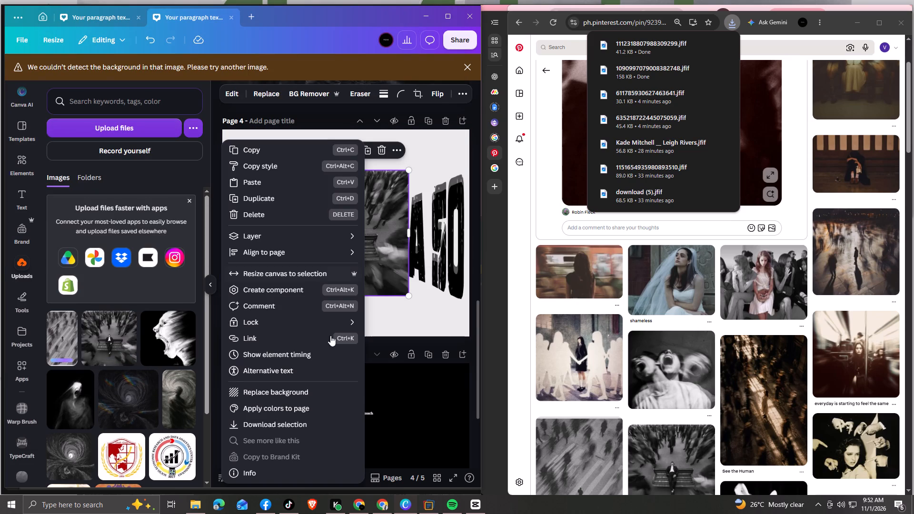
left_click(303, 389)
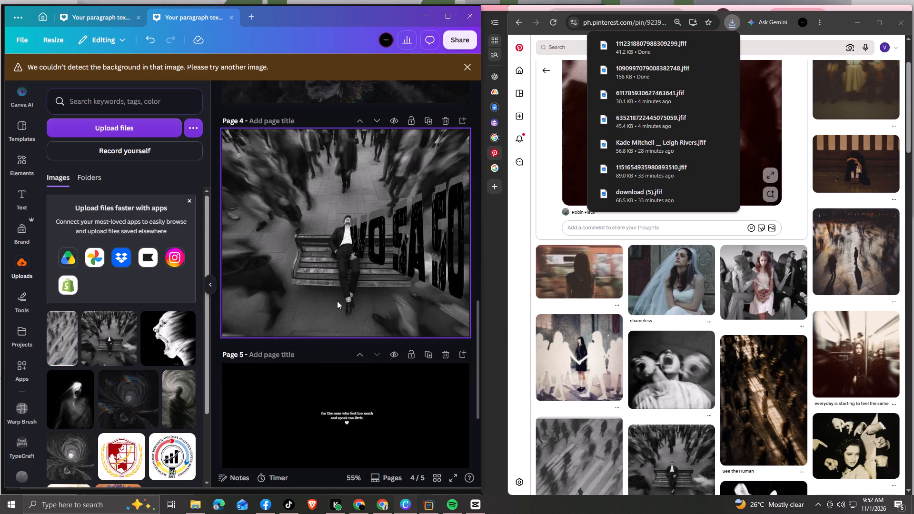
left_click(341, 298)
left_click(340, 298)
left_click_drag(340, 298, 330, 301)
Move the grey VO SA SO wordmark up toward the page's upper-right corner and stack the black copy slightly offset over it.
left_click_drag(402, 253, 360, 268)
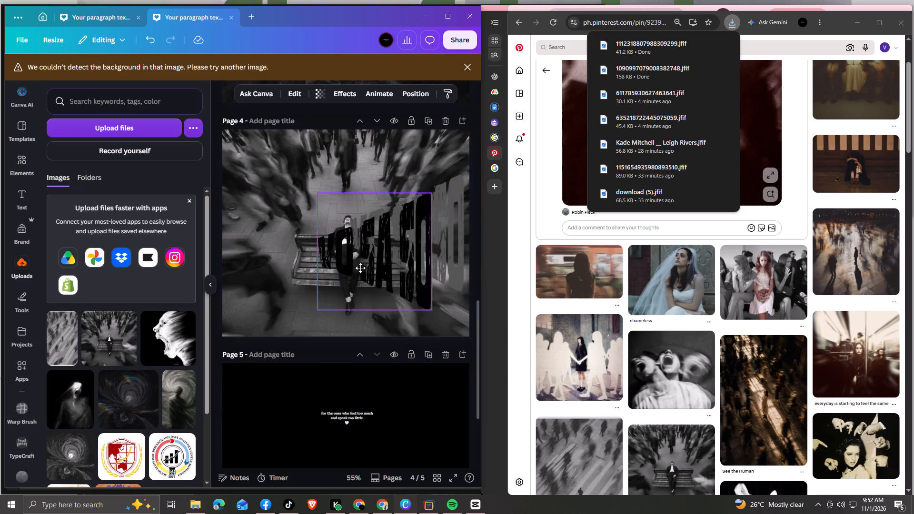
left_click_drag(360, 268, 311, 280)
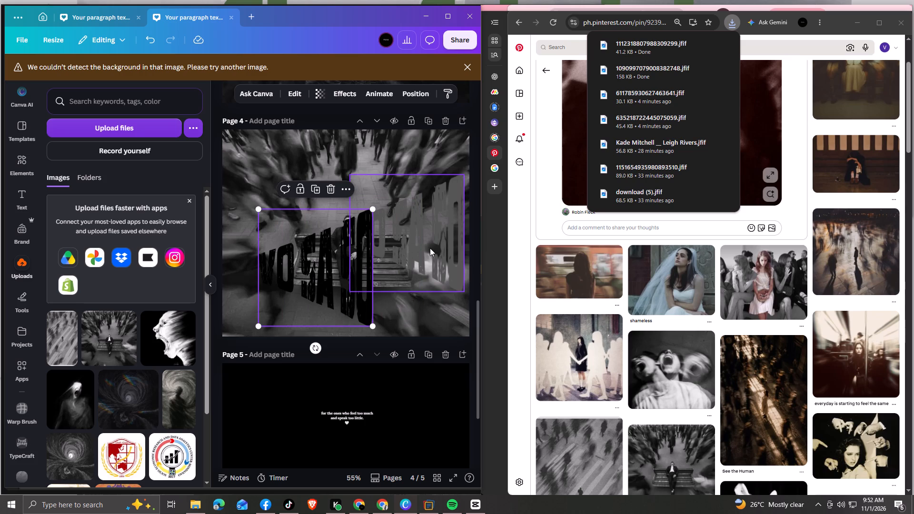
left_click_drag(430, 248, 428, 208)
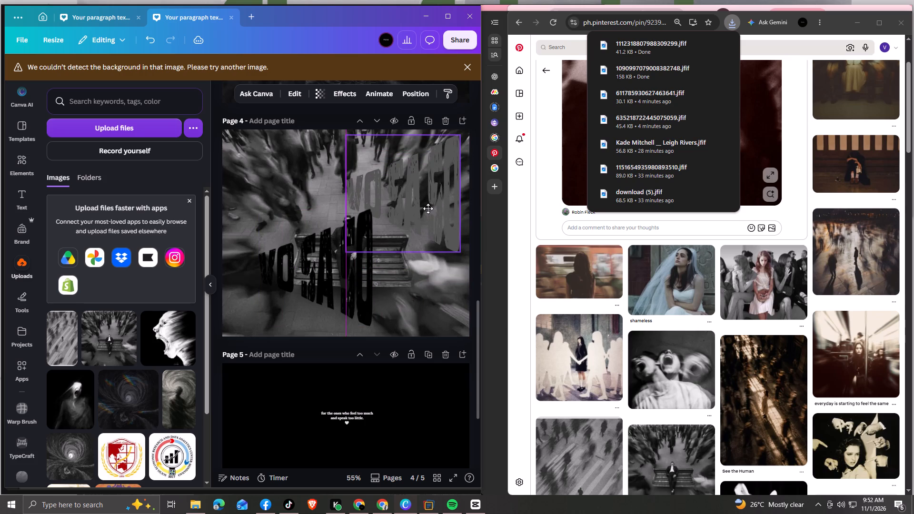
left_click_drag(428, 208, 431, 208)
left_click_drag(324, 292, 374, 269)
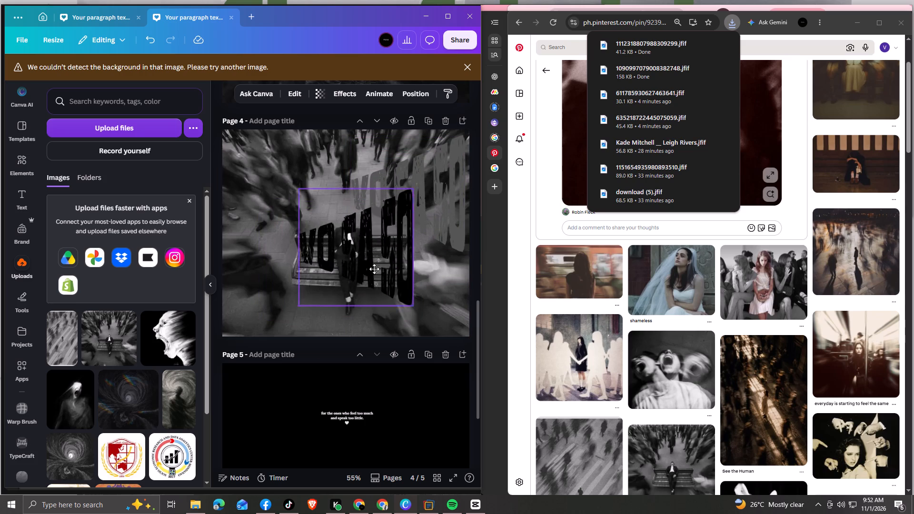
left_click_drag(374, 269, 418, 232)
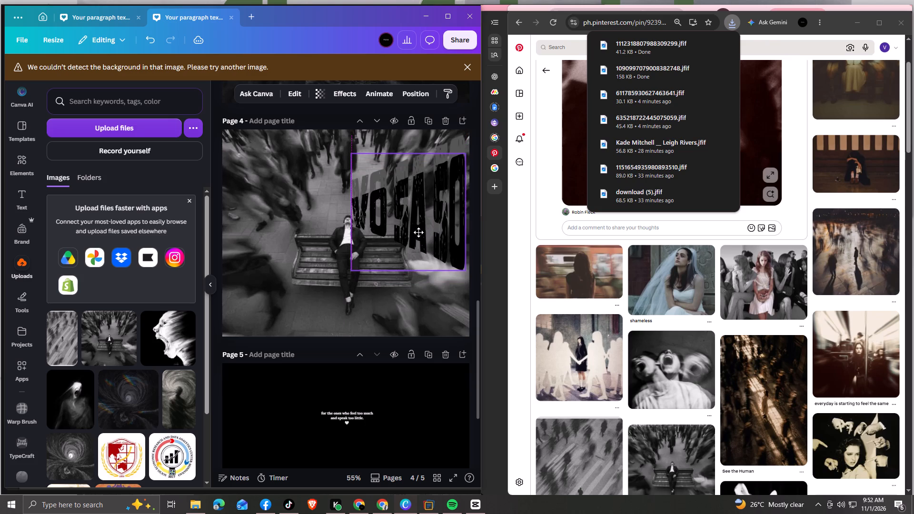
left_click_drag(418, 232, 419, 229)
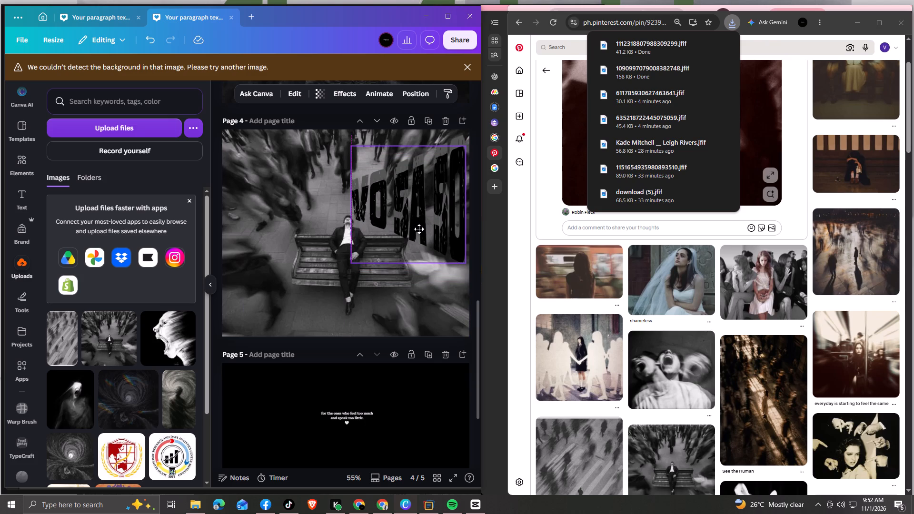
left_click_drag(419, 229, 419, 226)
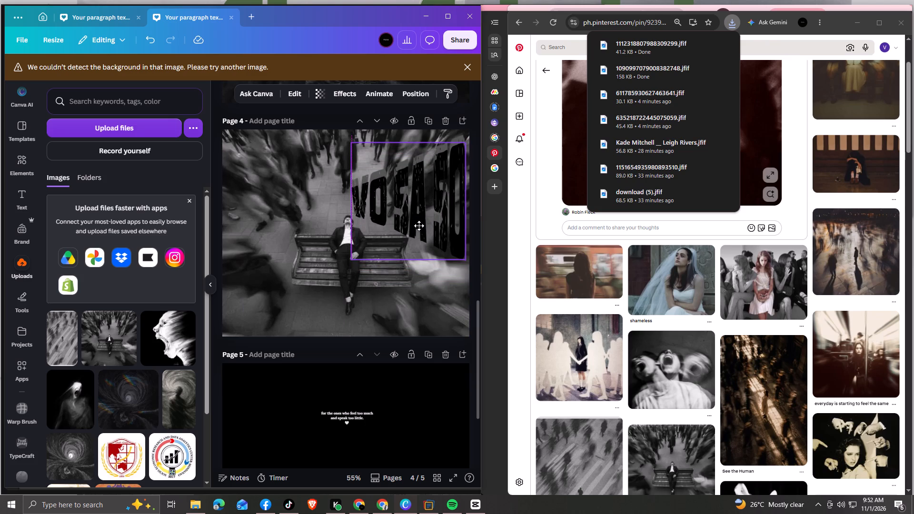
left_click_drag(419, 226, 419, 225)
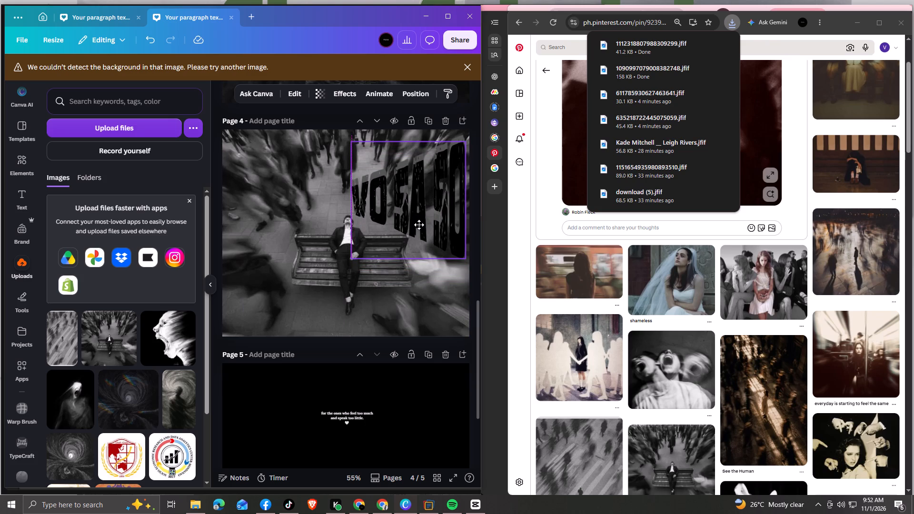
Move the black wordmark aside and recolour the dark grey VO SA SO copy to a lighter grey in TypeCraft.
left_click_drag(419, 225, 366, 281)
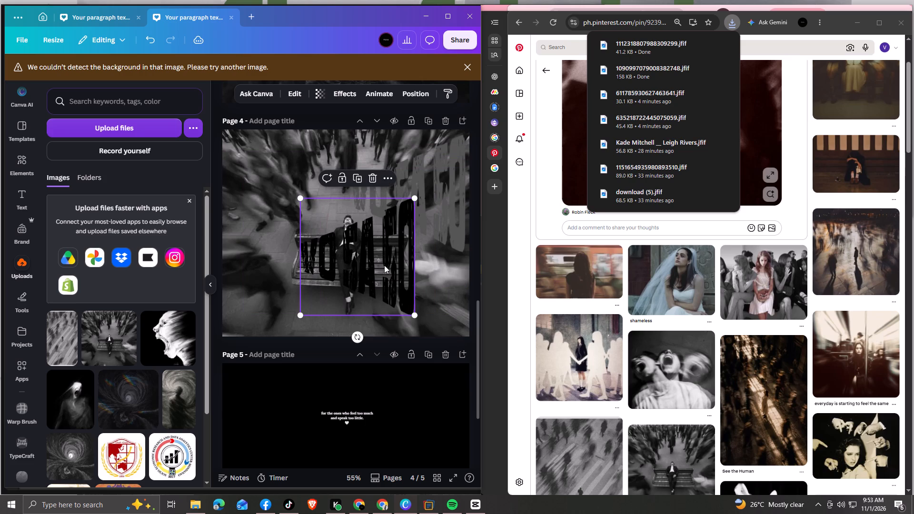
left_click(434, 179)
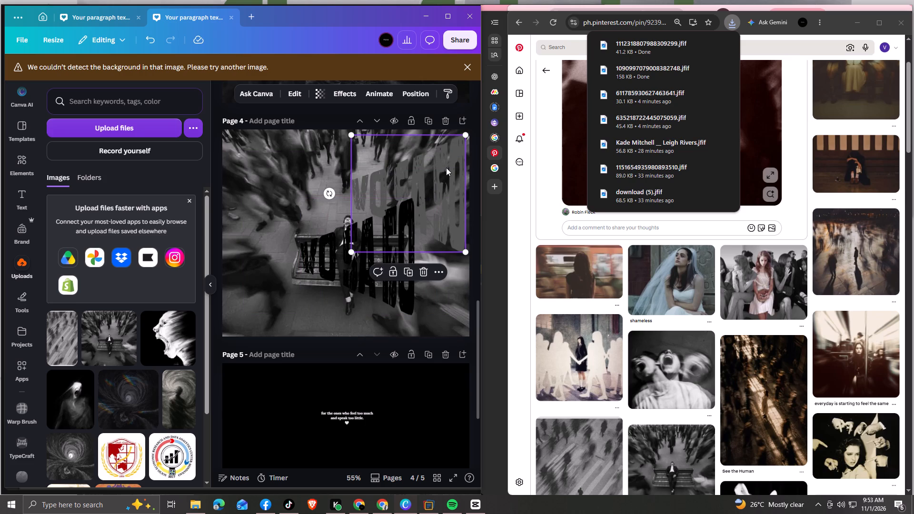
left_click(446, 168)
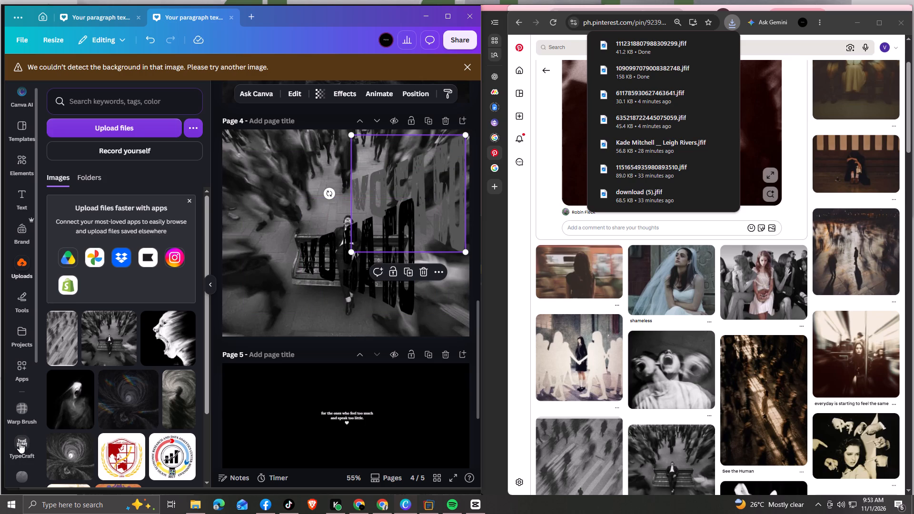
left_click(20, 443)
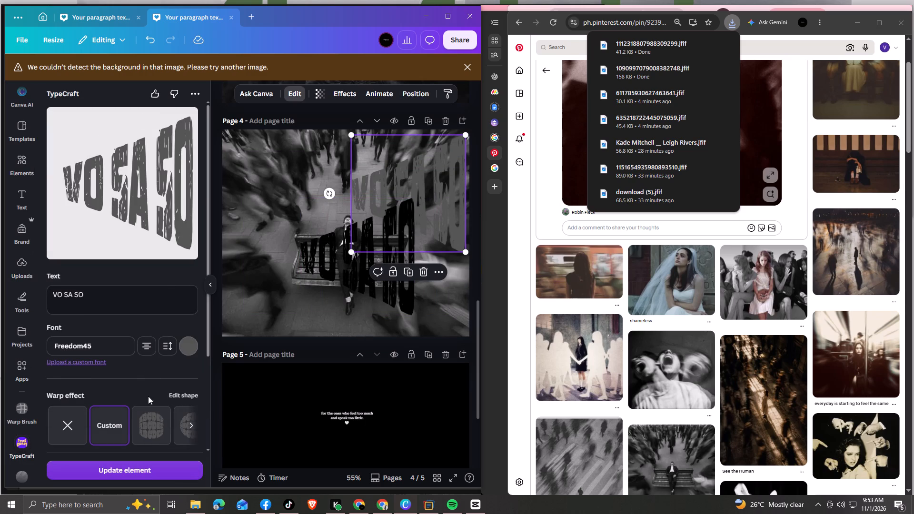
scroll(144, 341, "down", 6)
scroll(143, 368, "up", 2)
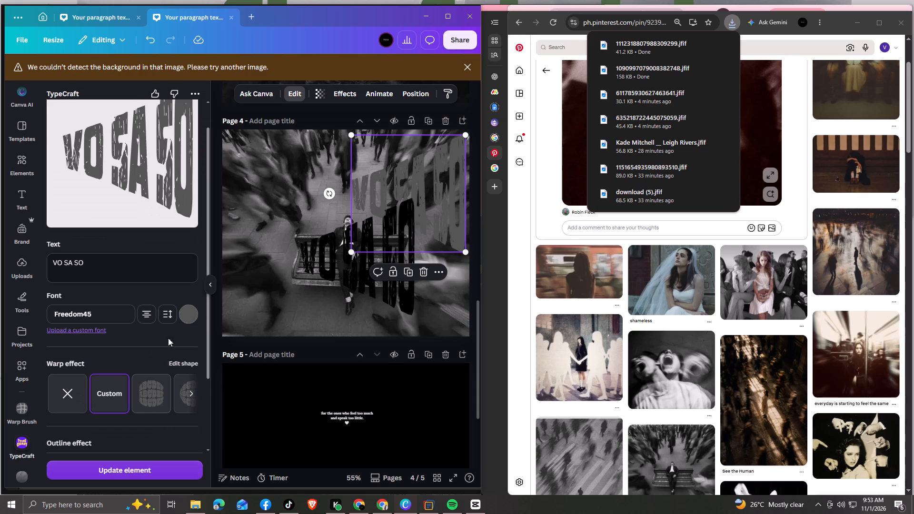
left_click(189, 317)
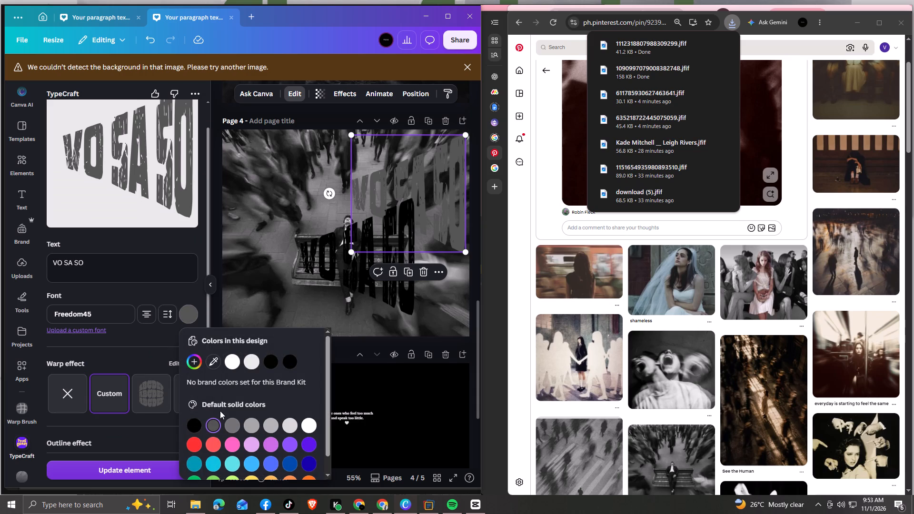
left_click(230, 426)
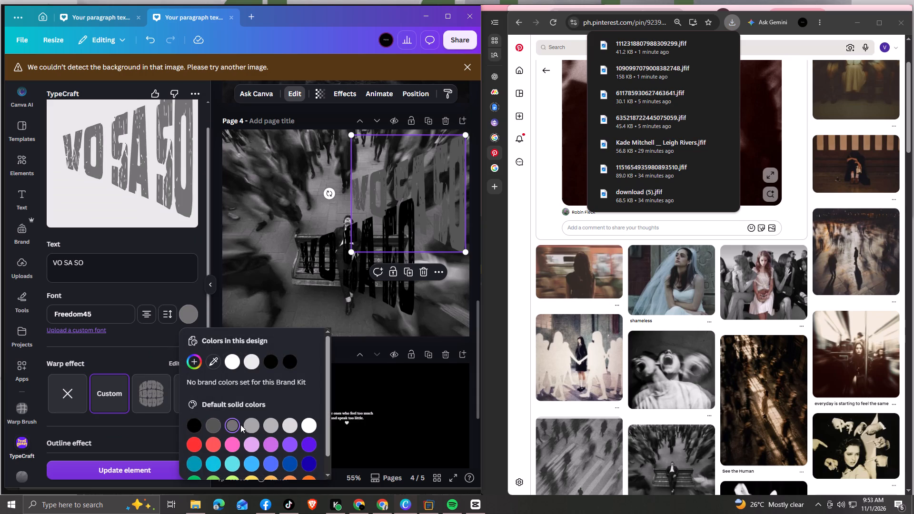
left_click(248, 425)
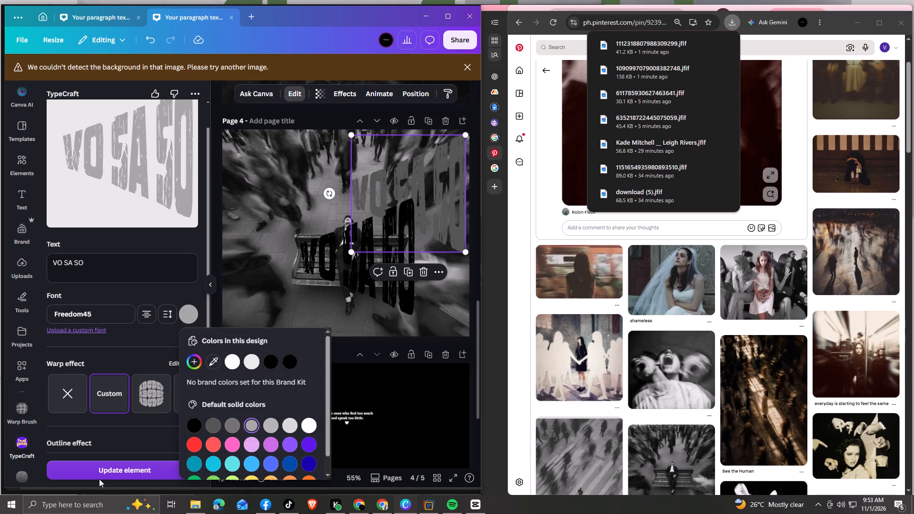
left_click(102, 471)
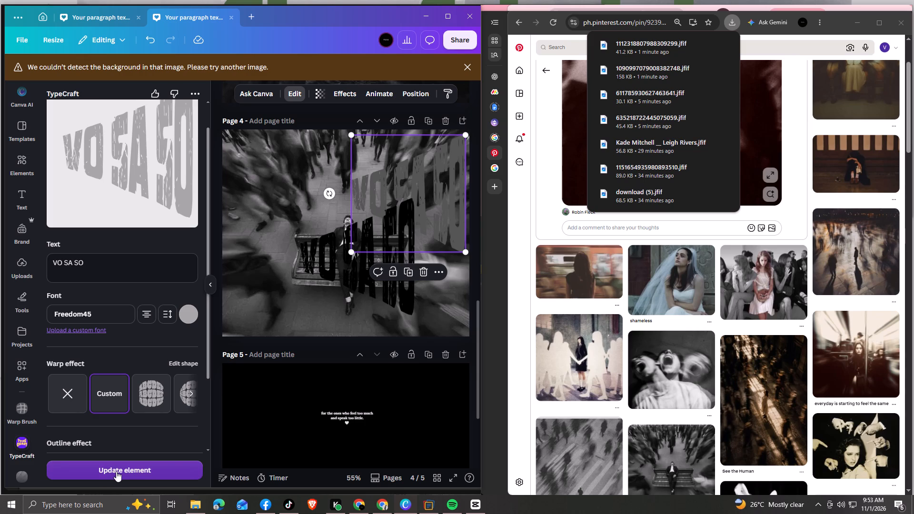
left_click(116, 471)
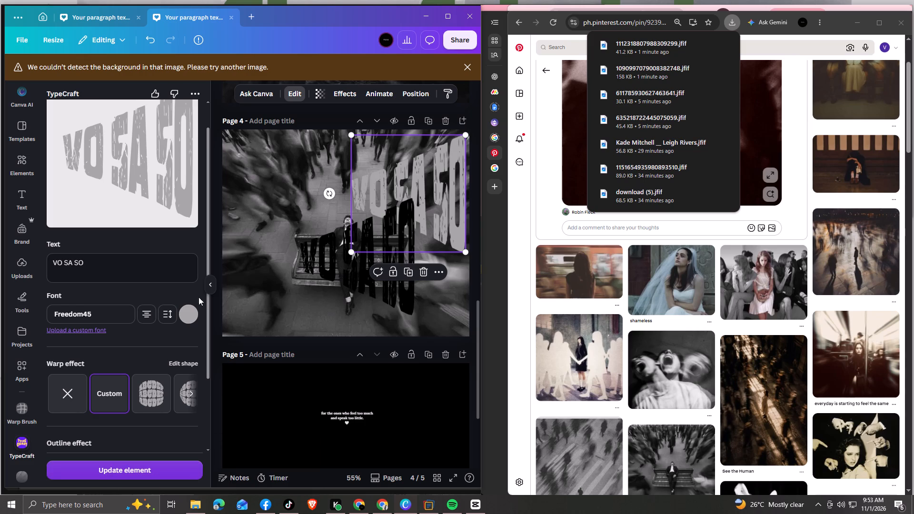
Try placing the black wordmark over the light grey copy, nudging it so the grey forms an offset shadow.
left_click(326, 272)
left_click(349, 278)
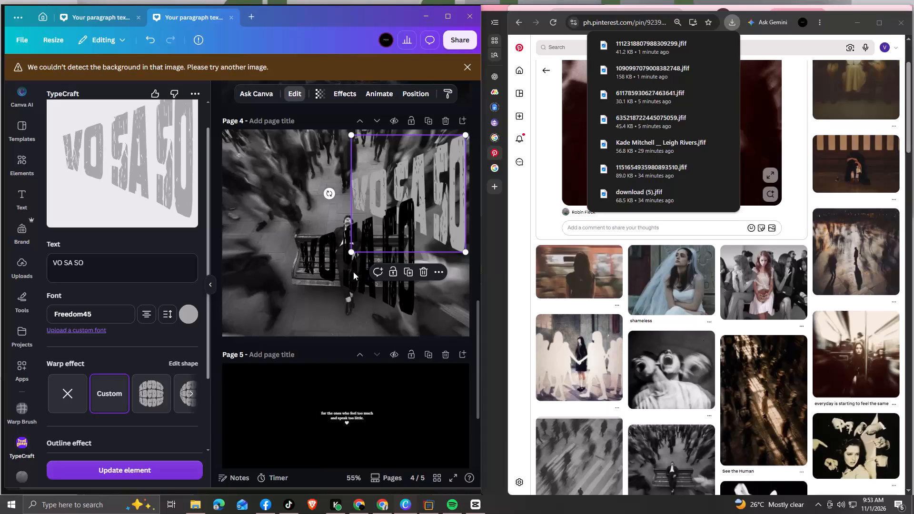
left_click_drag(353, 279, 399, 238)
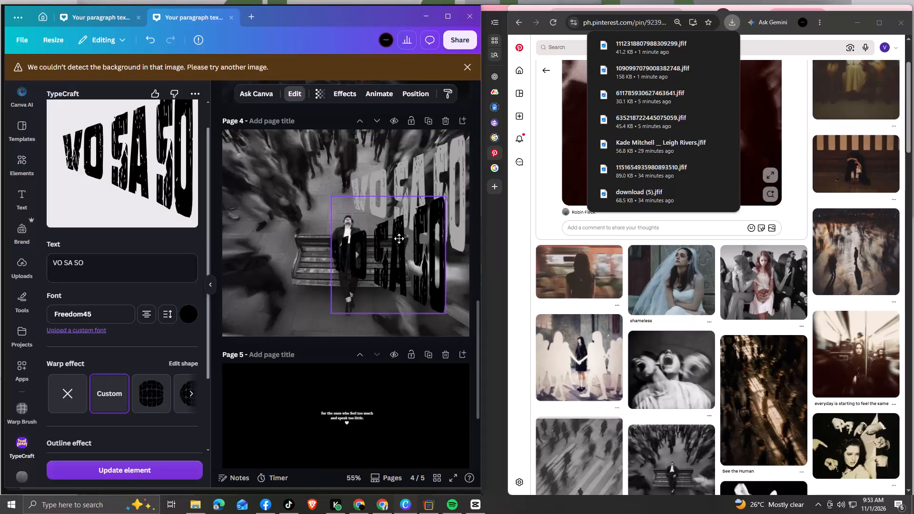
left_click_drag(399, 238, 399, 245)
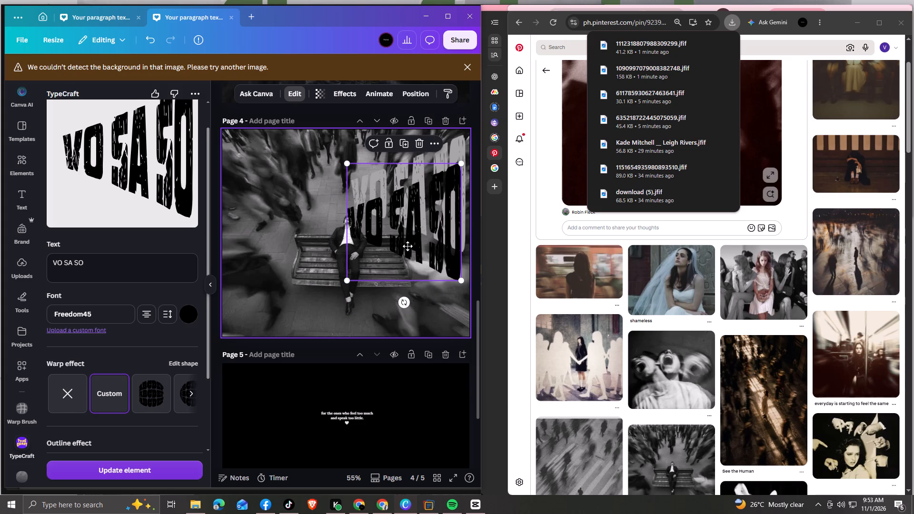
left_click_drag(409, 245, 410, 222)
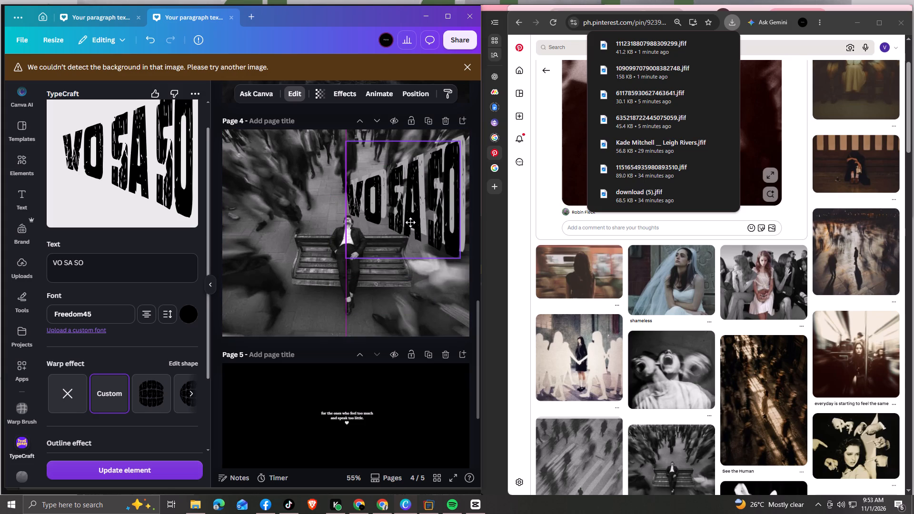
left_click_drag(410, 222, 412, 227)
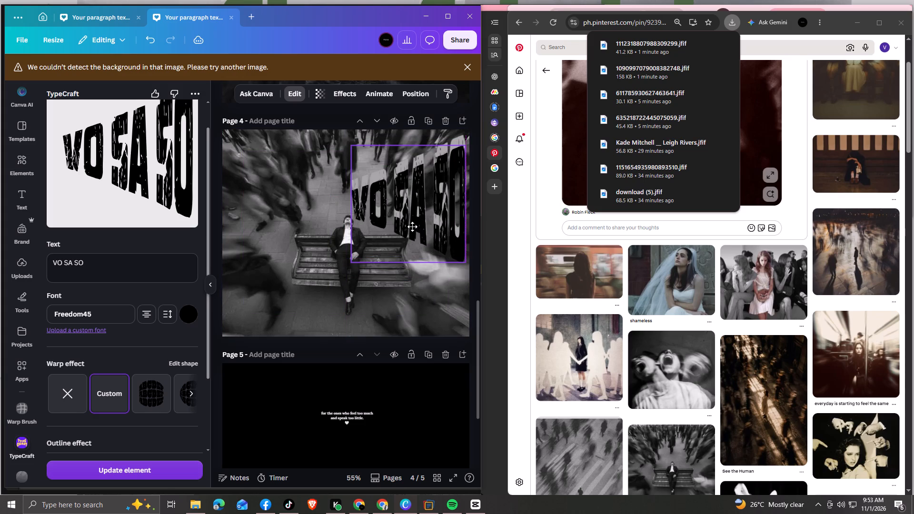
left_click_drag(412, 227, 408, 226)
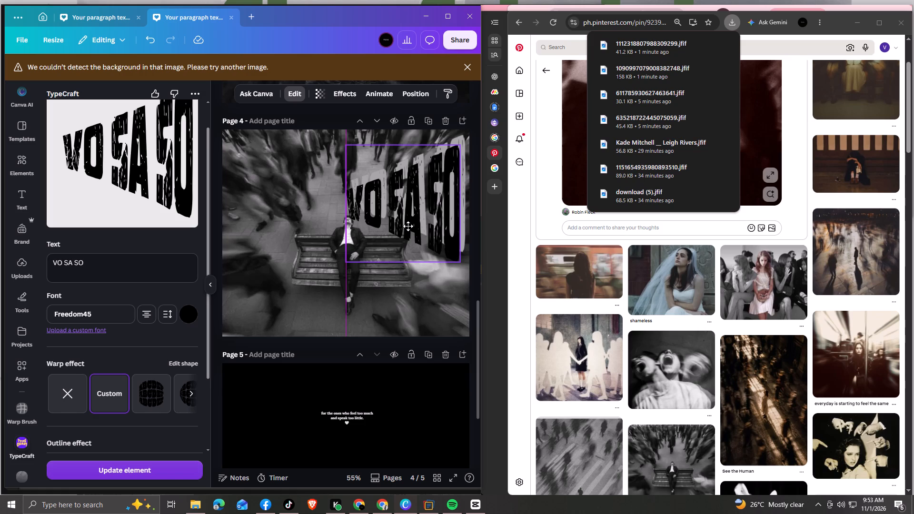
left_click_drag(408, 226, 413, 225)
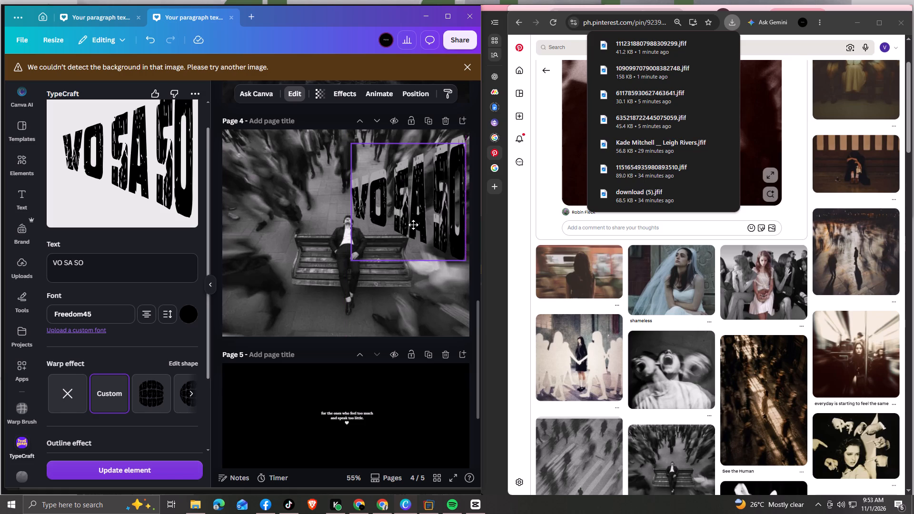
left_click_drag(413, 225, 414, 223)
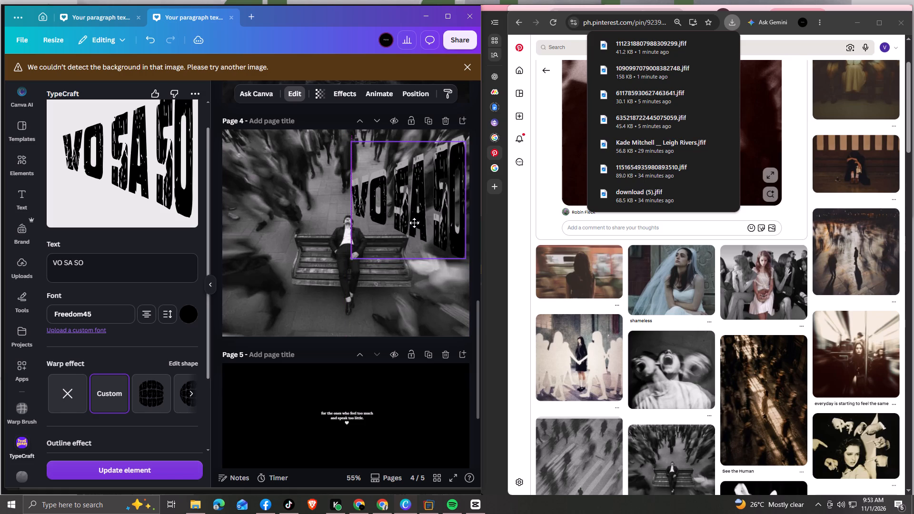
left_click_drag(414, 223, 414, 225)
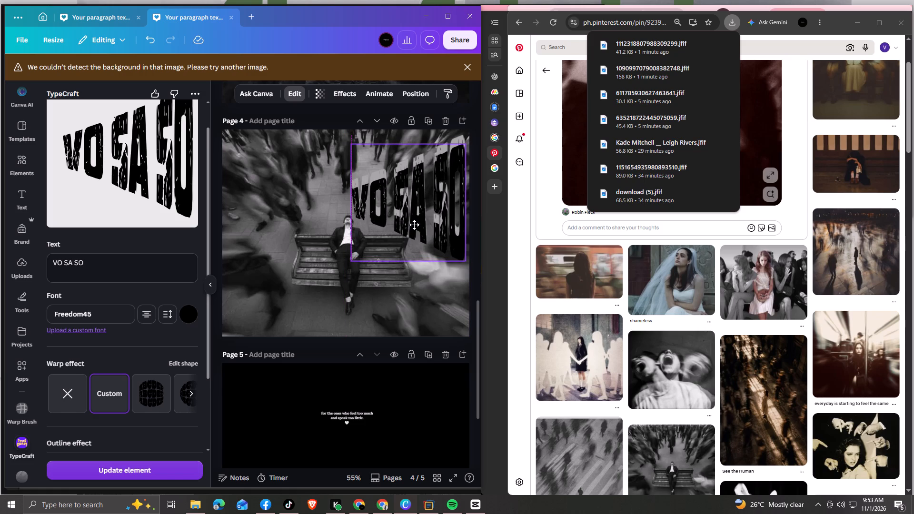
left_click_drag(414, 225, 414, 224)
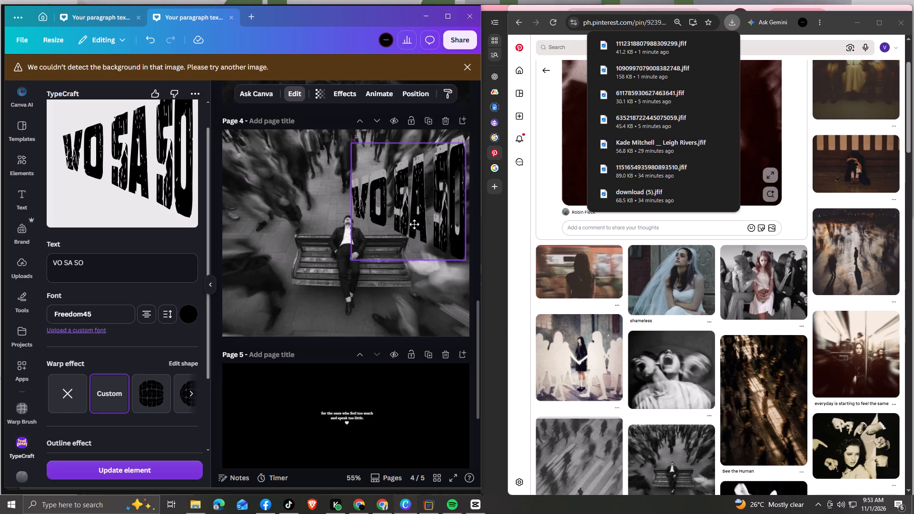
Move the black VO SA SO wordmark clear and shift the light grey copy slightly left and up to page 4's top edge.
left_click_drag(414, 224, 396, 277)
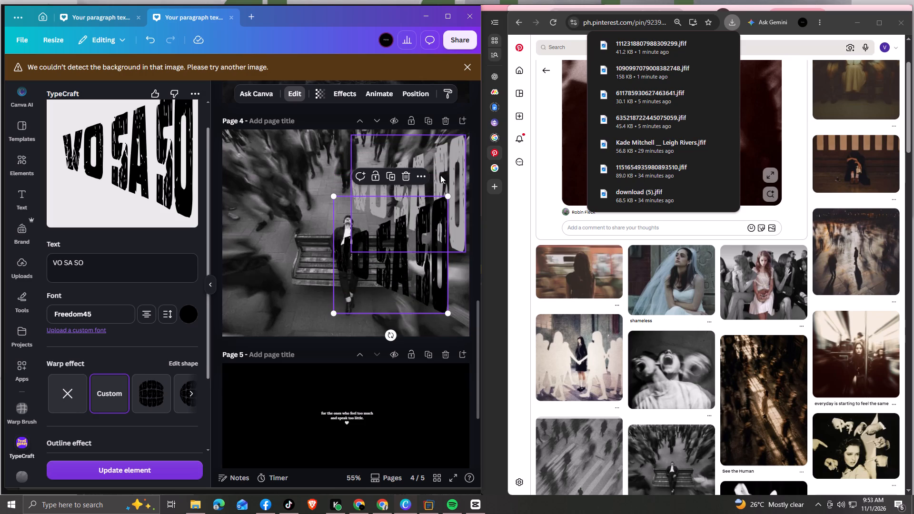
left_click_drag(440, 175, 432, 176)
left_click_drag(413, 288, 413, 286)
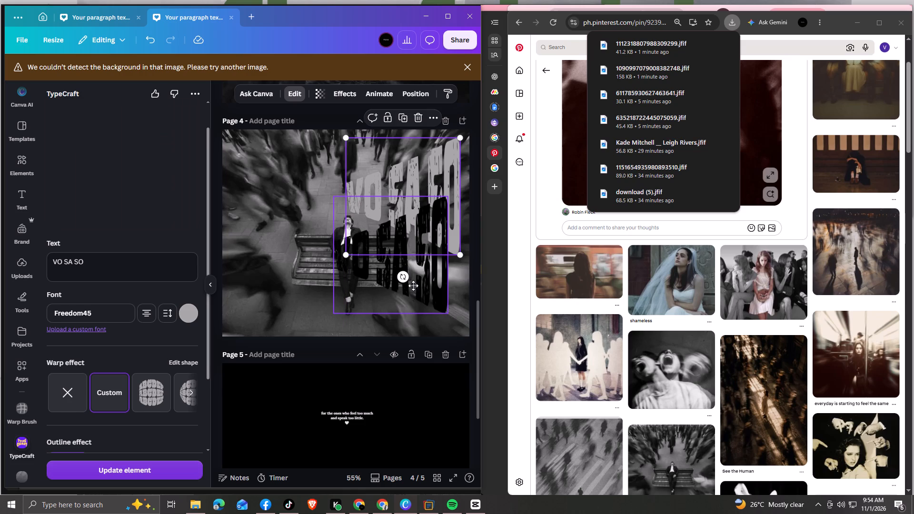
left_click_drag(413, 286, 420, 237)
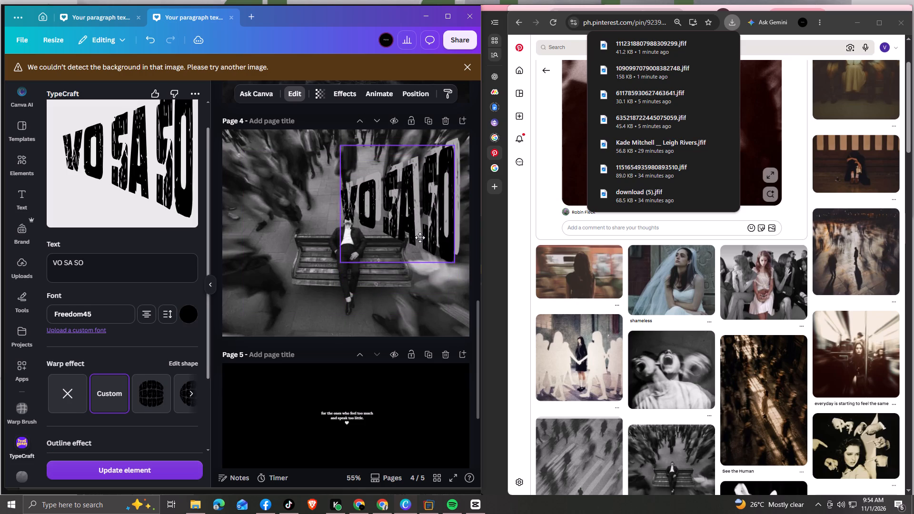
left_click_drag(420, 237, 417, 278)
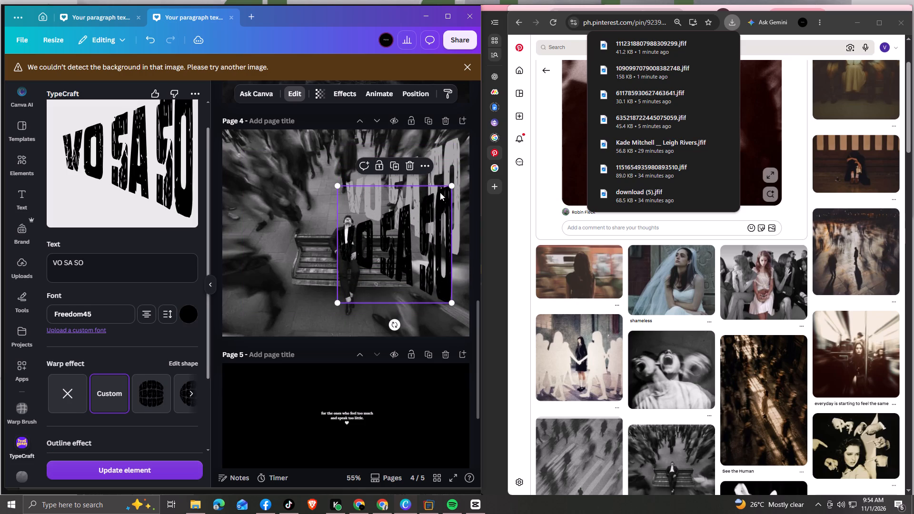
left_click_drag(441, 168, 438, 164)
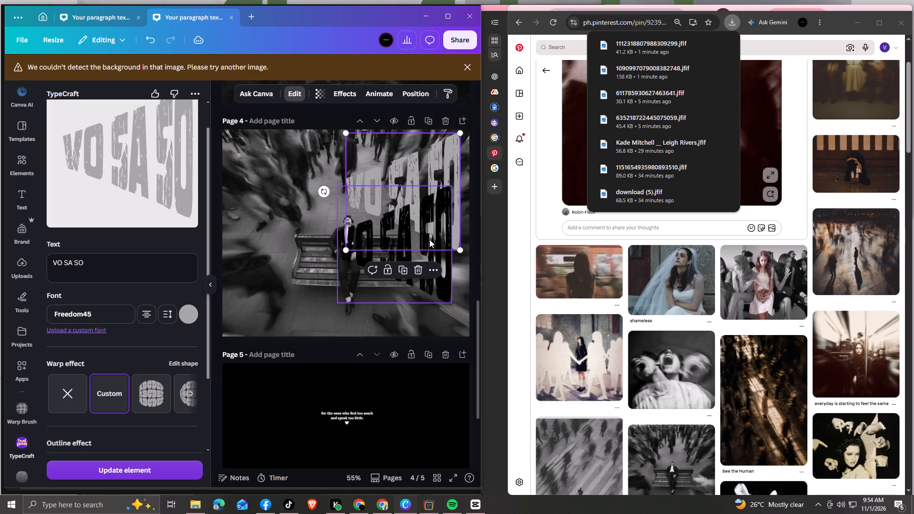
left_click(427, 233)
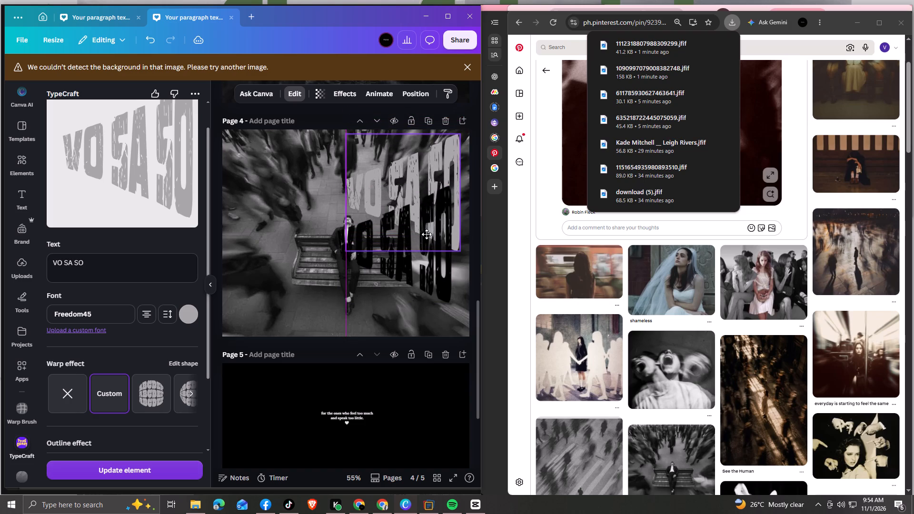
Place the black wordmark over the light grey copy, offset slightly left against the page's top edge, at about X 454 px, Y 0 px.
left_click(441, 286)
left_click_drag(436, 284, 441, 243)
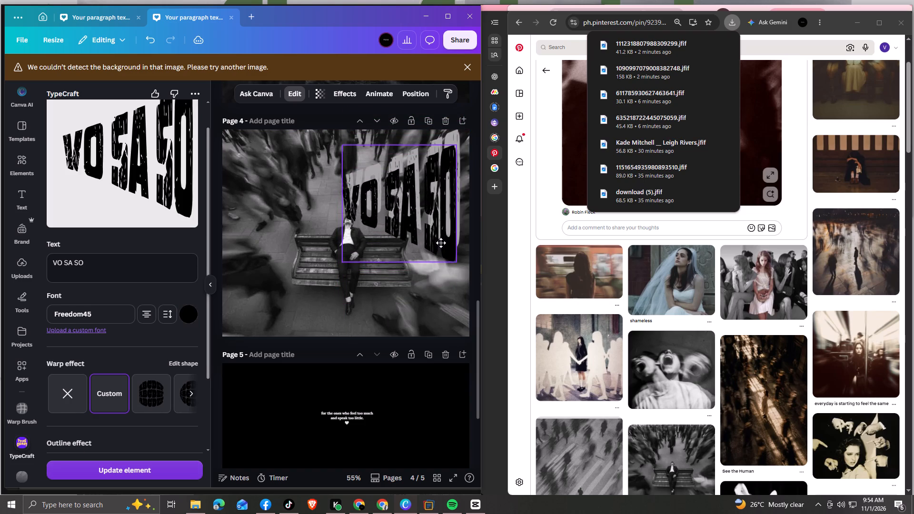
left_click_drag(441, 243, 445, 237)
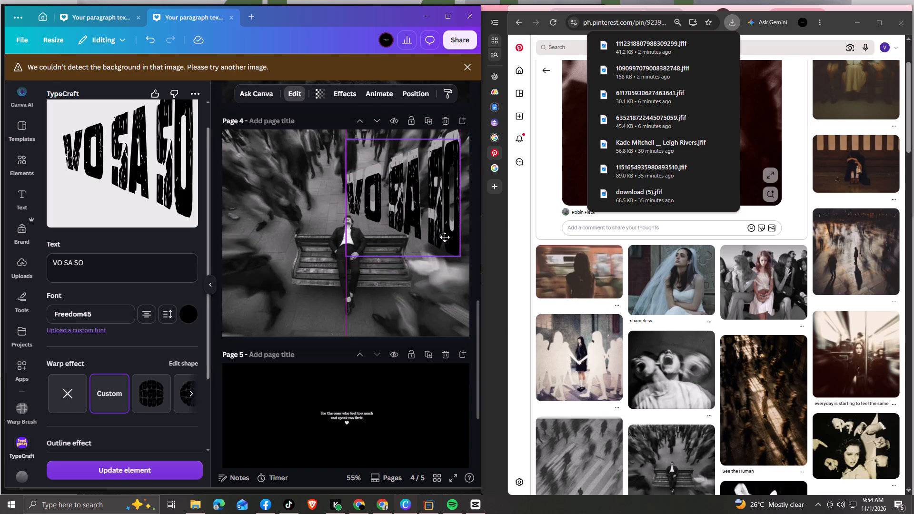
left_click_drag(445, 237, 447, 235)
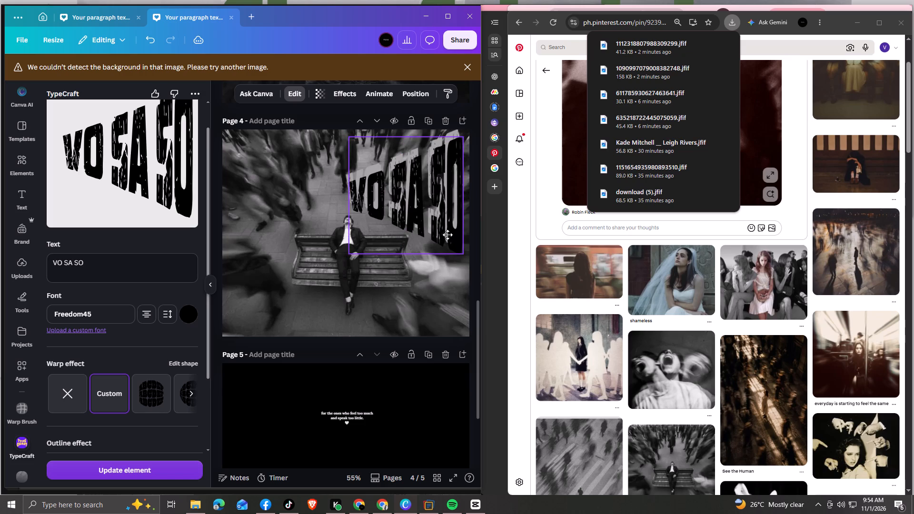
left_click_drag(447, 235, 445, 234)
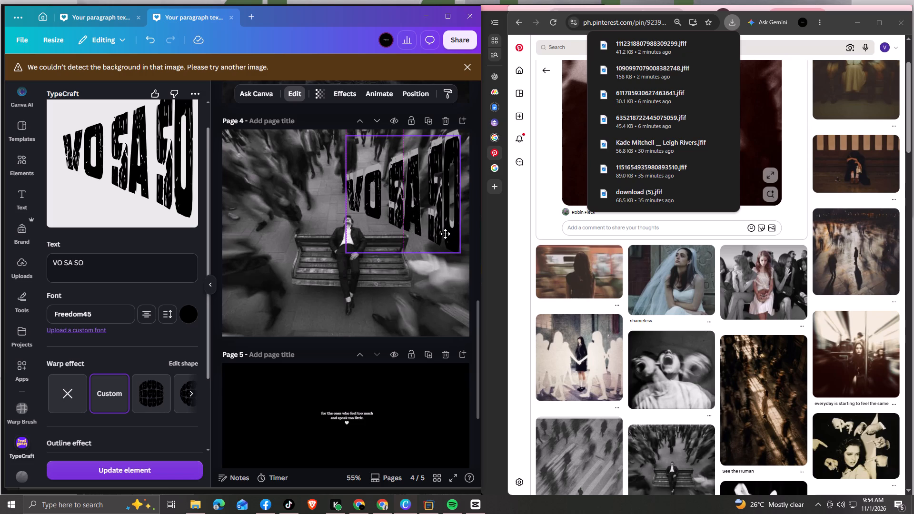
left_click_drag(445, 234, 445, 235)
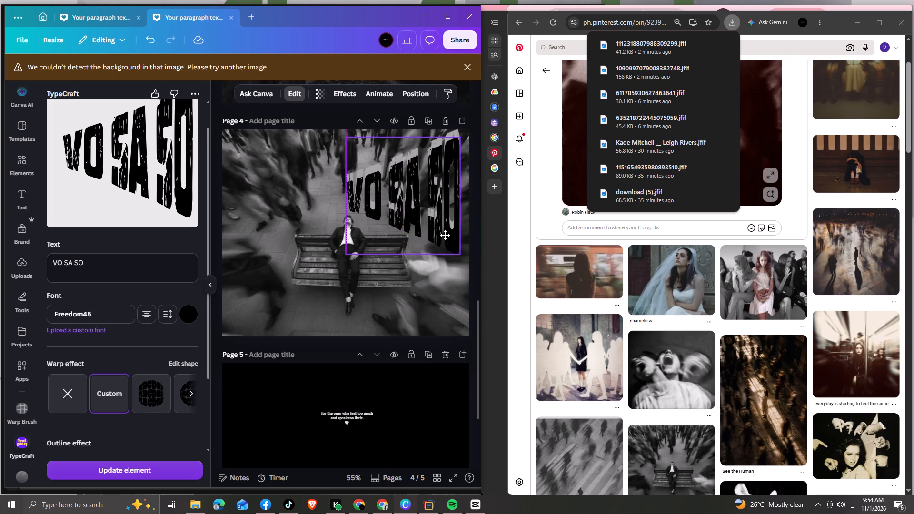
left_click_drag(445, 235, 441, 236)
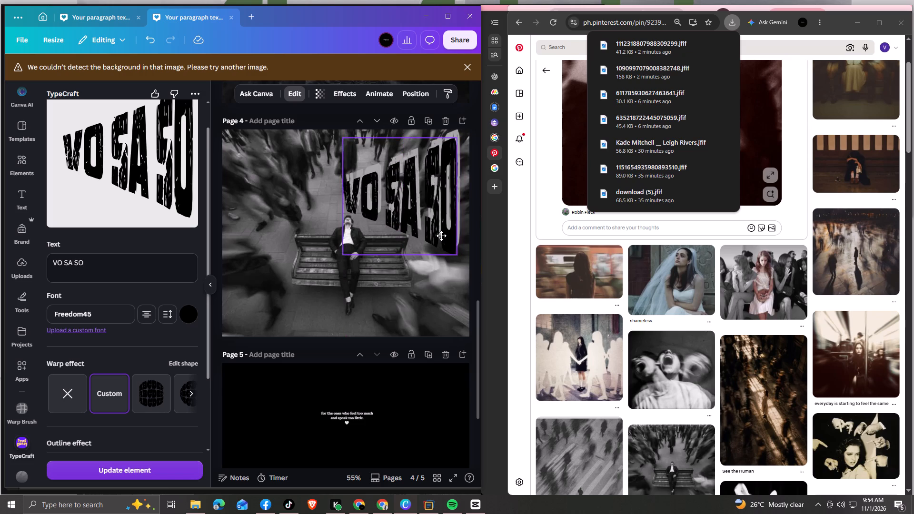
left_click_drag(441, 236, 435, 236)
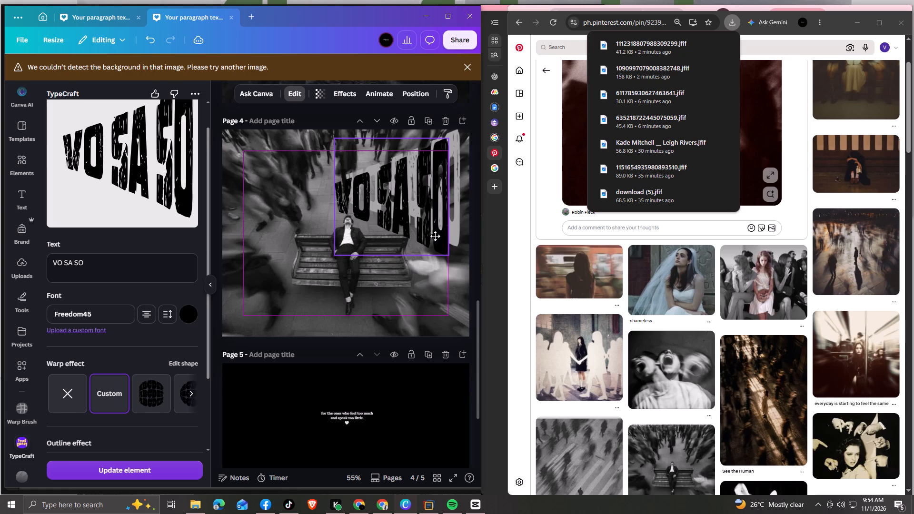
left_click_drag(435, 236, 445, 232)
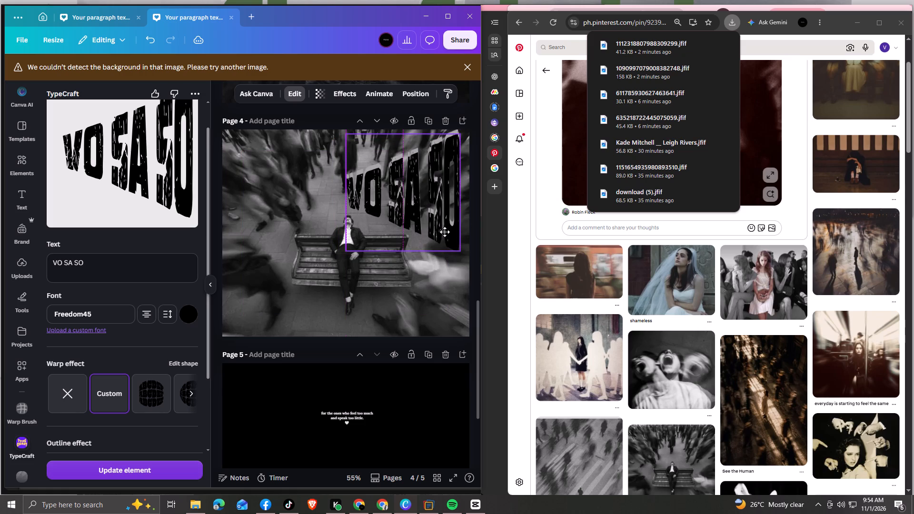
left_click_drag(445, 232, 448, 229)
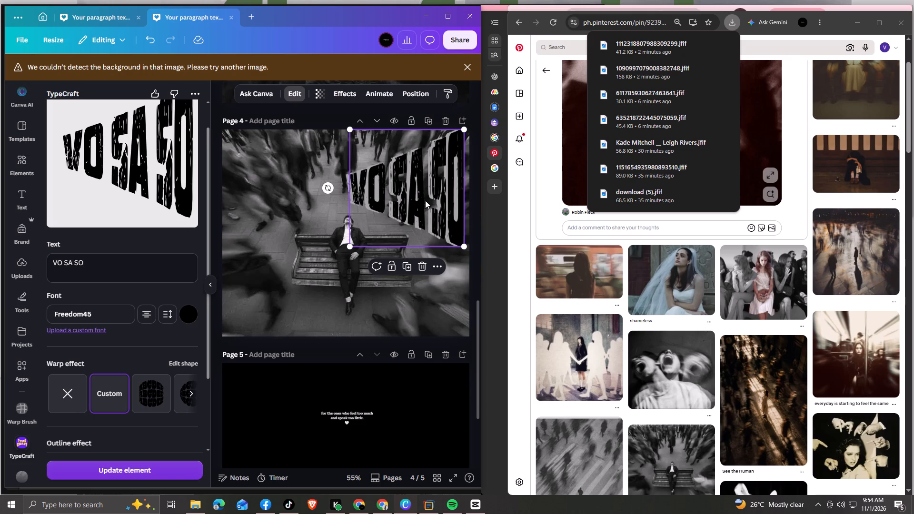
left_click_drag(437, 193, 429, 194)
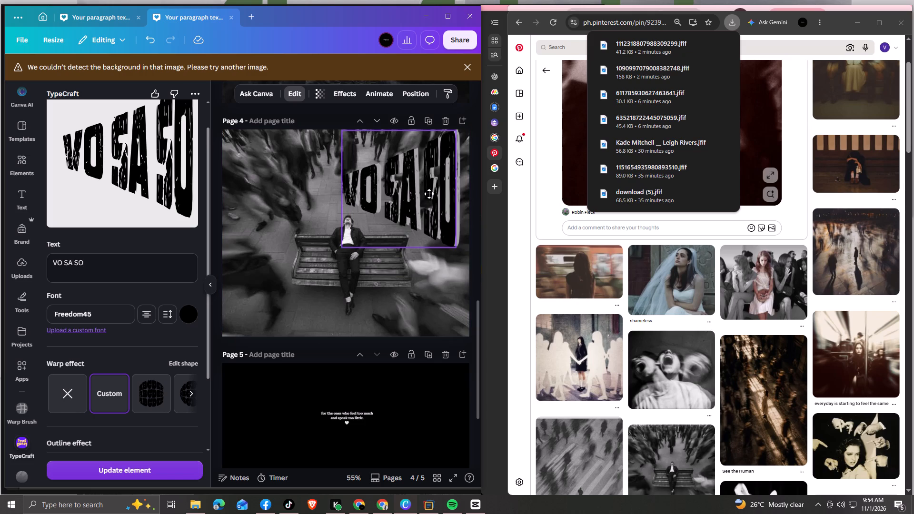
left_click_drag(429, 194, 429, 195)
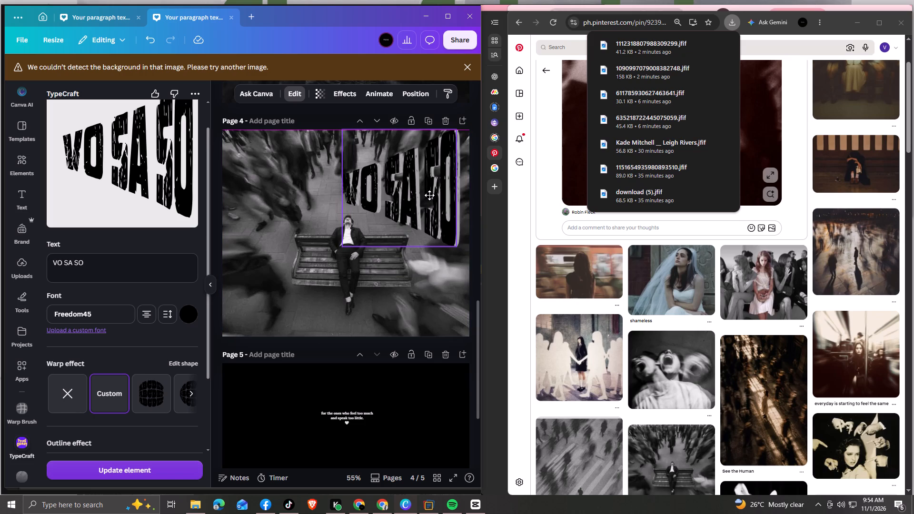
left_click_drag(429, 195, 429, 195)
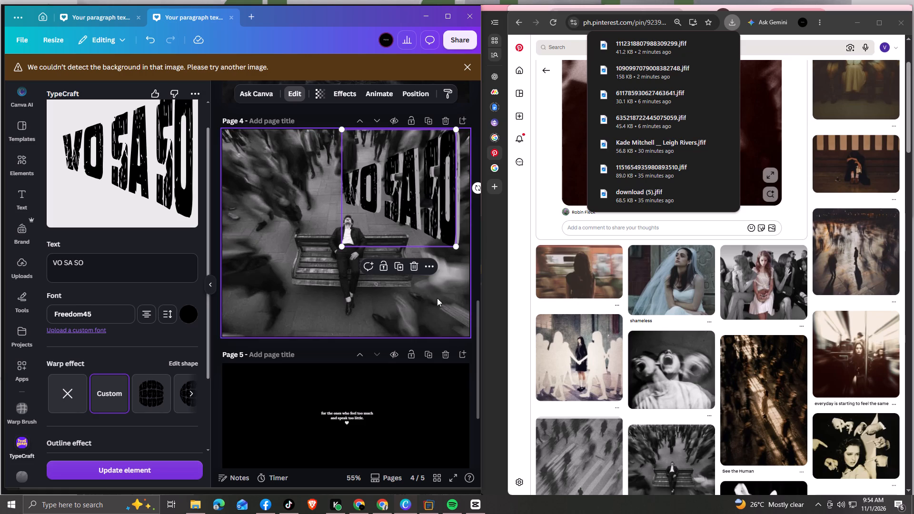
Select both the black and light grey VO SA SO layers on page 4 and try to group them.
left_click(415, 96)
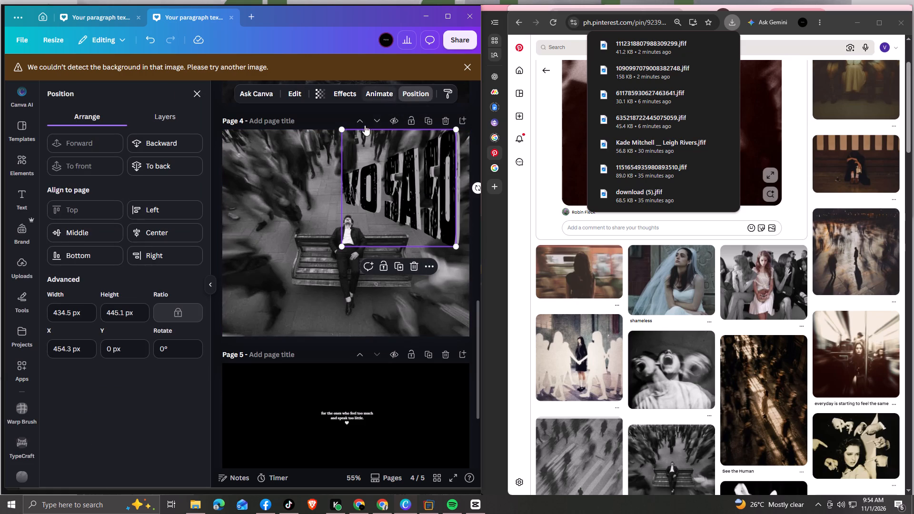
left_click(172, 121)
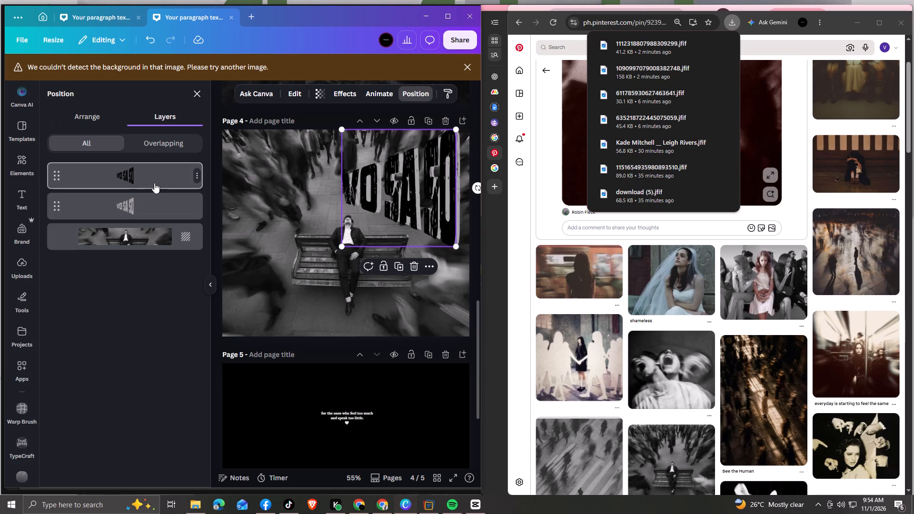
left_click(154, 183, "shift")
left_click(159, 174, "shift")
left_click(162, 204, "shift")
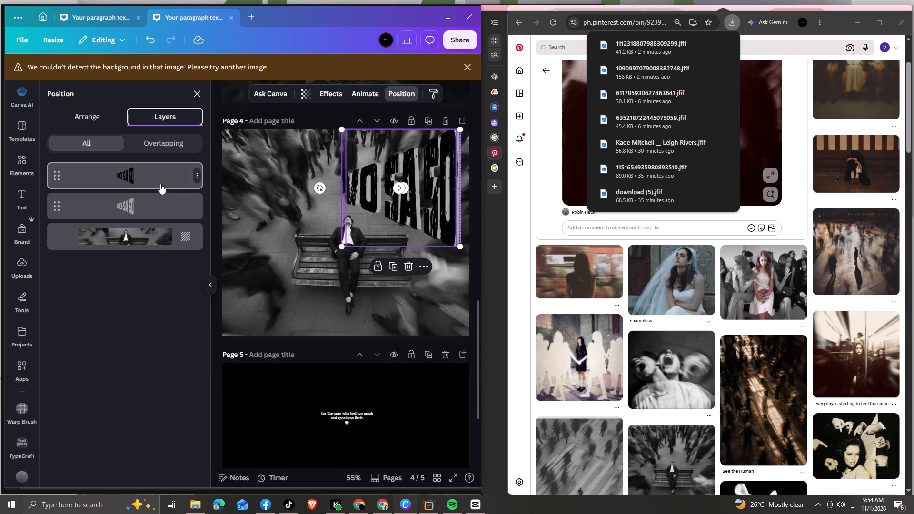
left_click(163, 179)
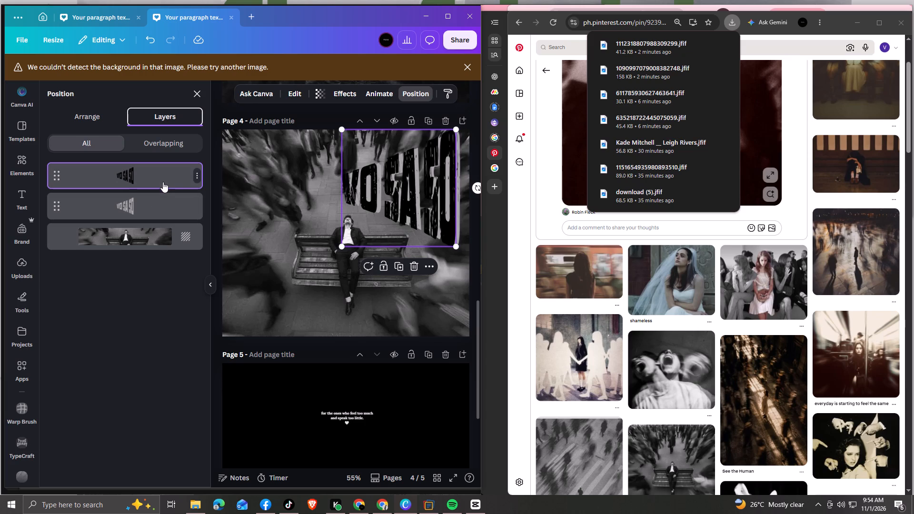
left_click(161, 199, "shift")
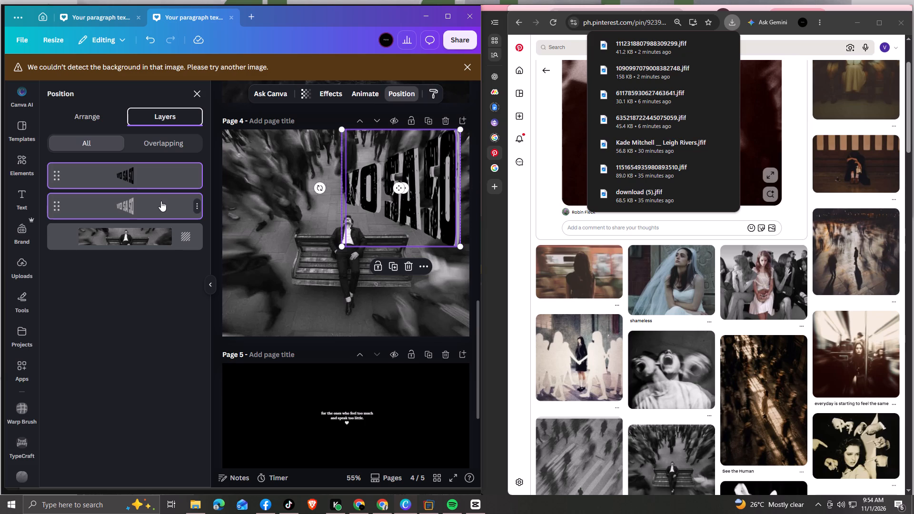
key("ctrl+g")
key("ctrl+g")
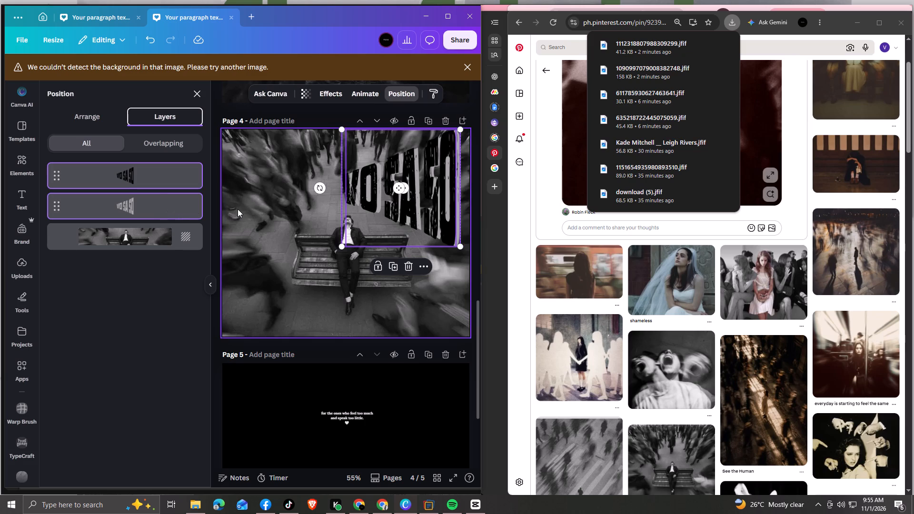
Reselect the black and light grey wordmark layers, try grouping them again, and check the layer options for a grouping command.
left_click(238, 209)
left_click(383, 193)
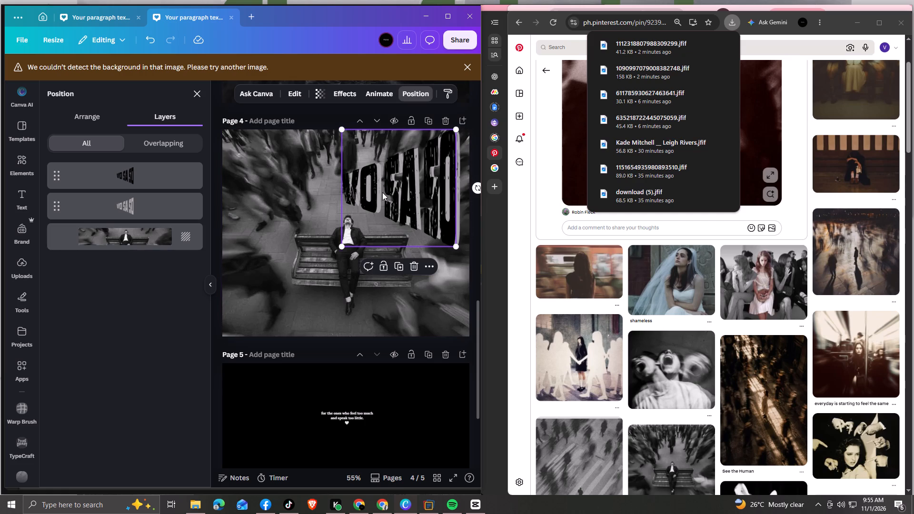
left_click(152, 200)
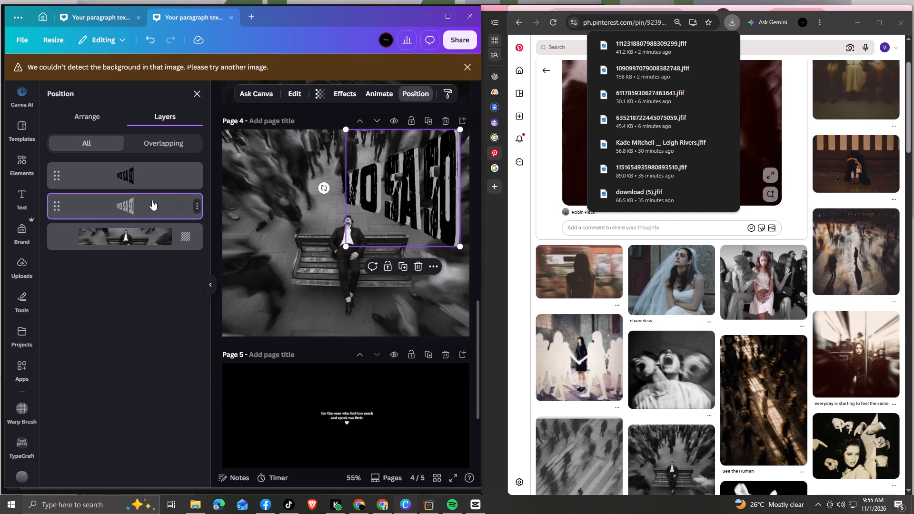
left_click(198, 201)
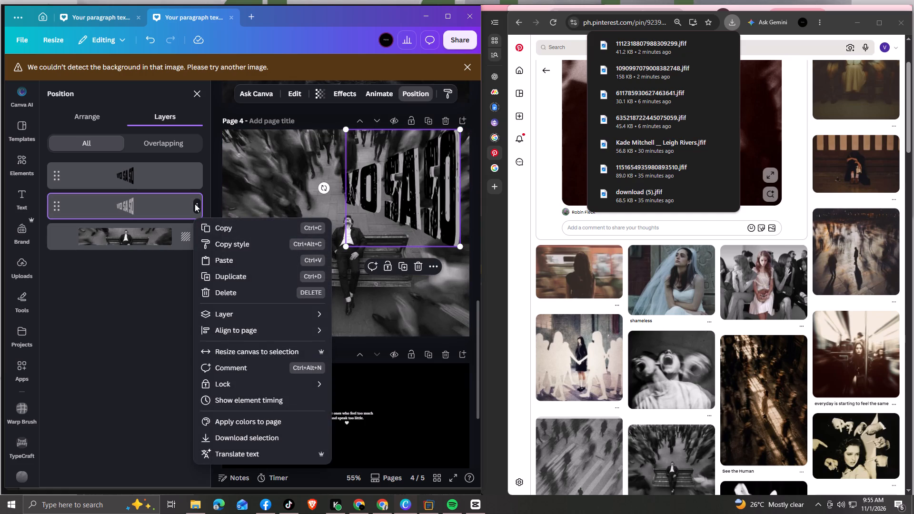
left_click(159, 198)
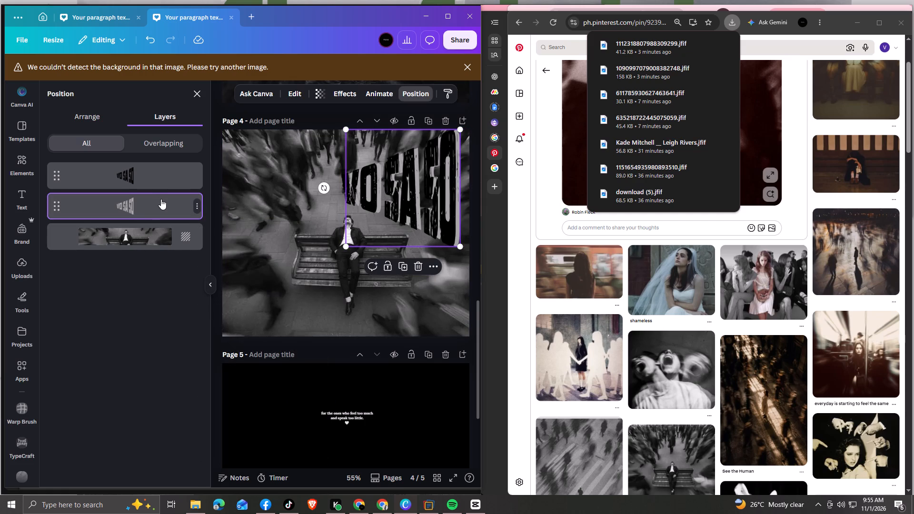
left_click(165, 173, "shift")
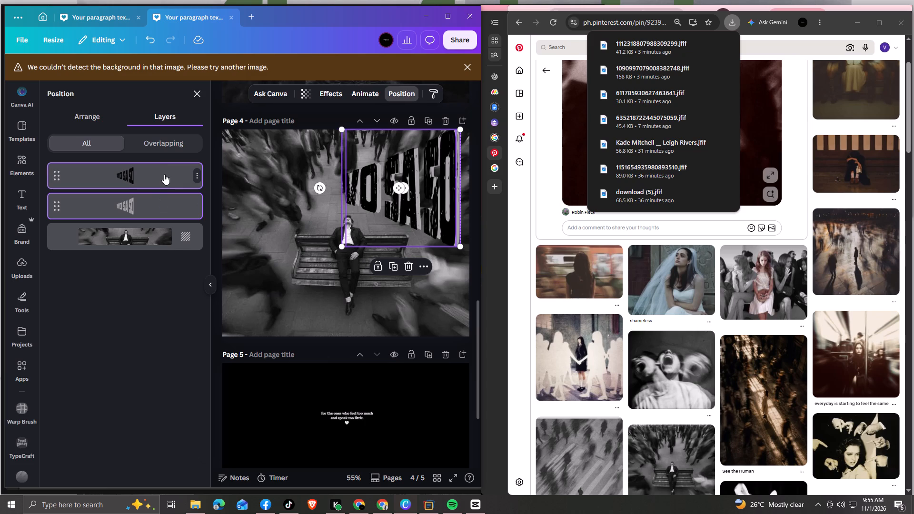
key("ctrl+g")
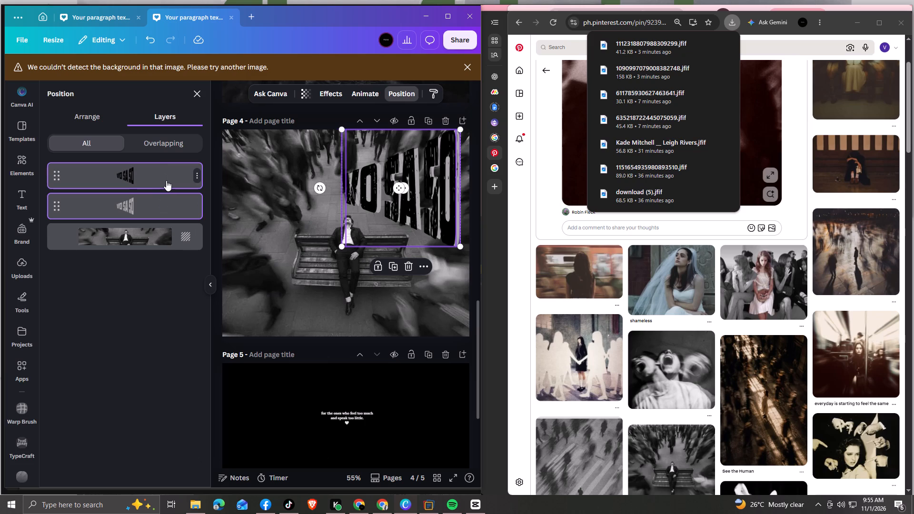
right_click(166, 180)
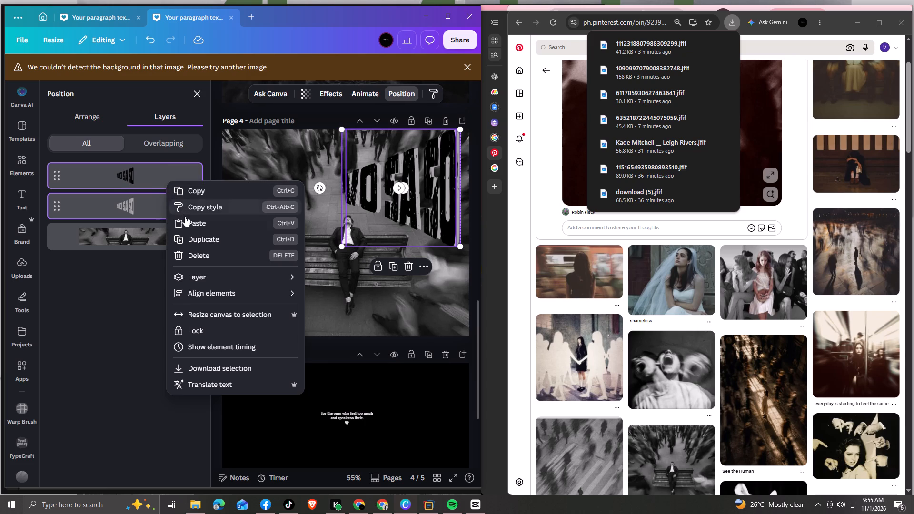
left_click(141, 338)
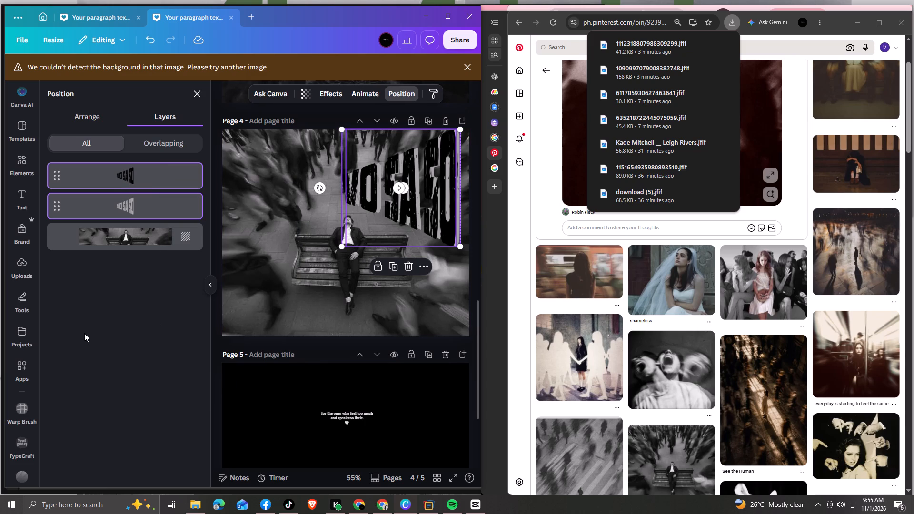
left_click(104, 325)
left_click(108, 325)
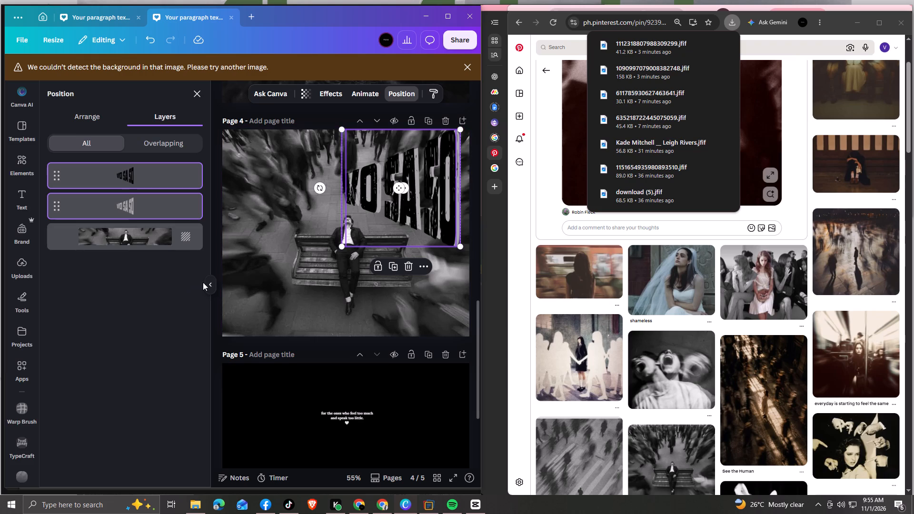
Lower the black VO SA SO wordmark's transparency value on page 4 to 86.
left_click(208, 283)
left_click(276, 306)
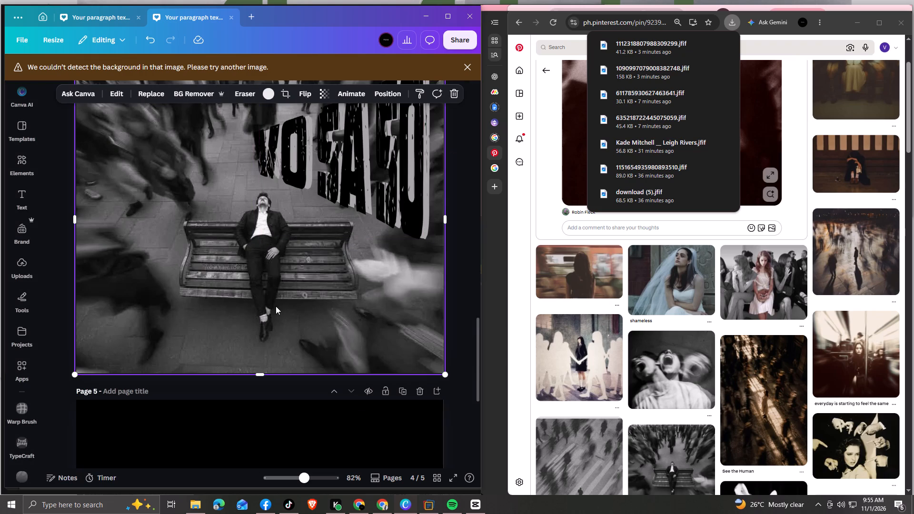
left_click(360, 176)
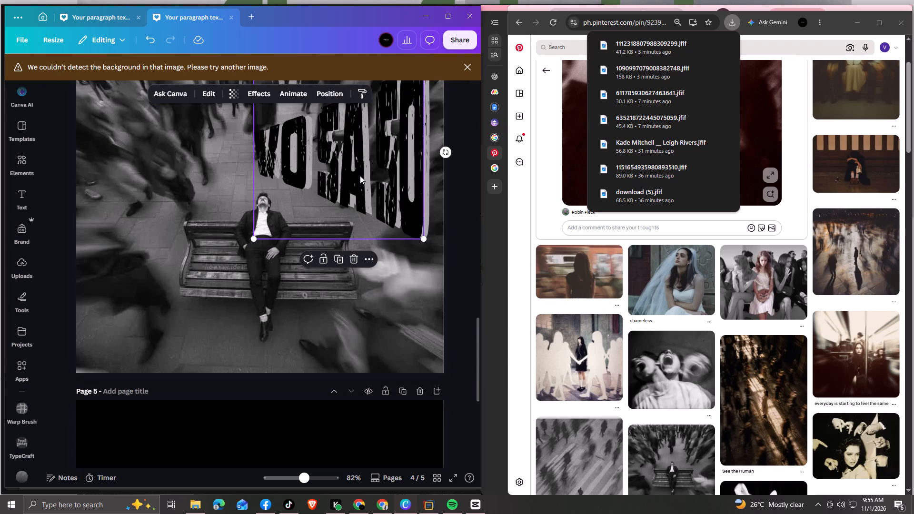
left_click(471, 68)
scroll(265, 256, "up", 2)
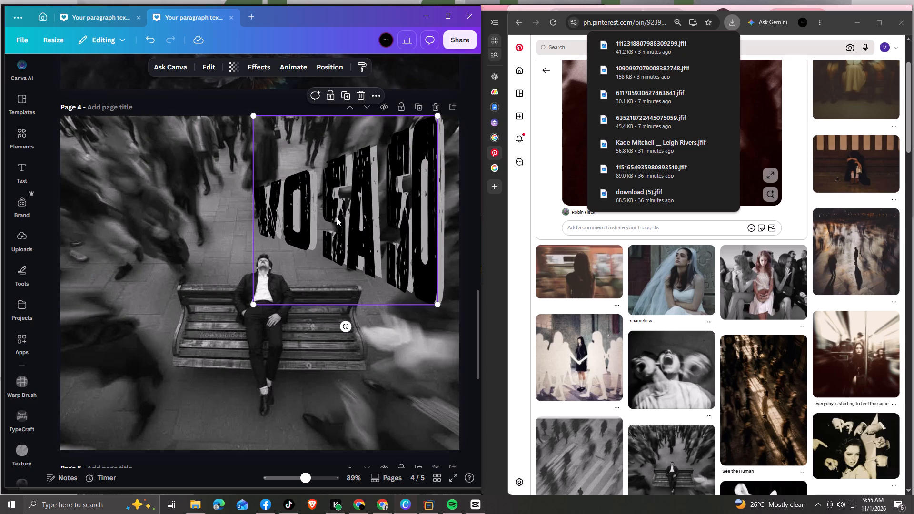
left_click(234, 69)
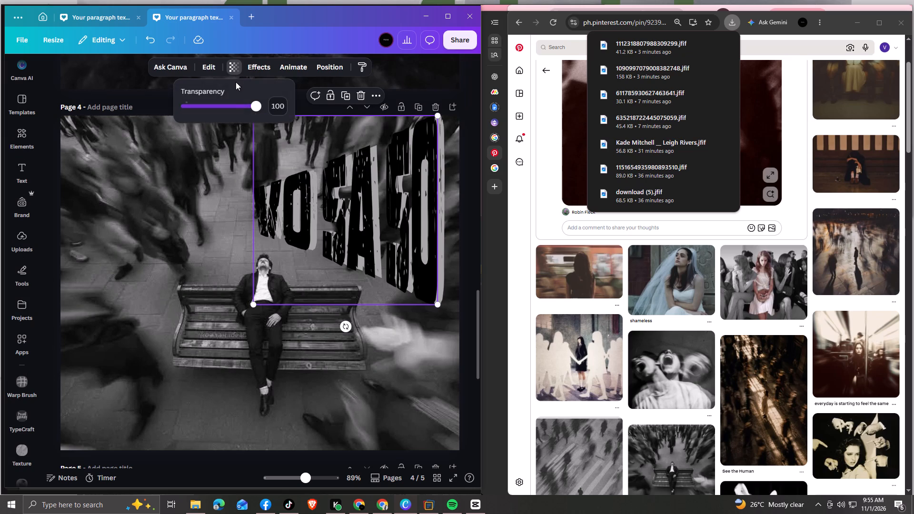
left_click(257, 106)
Lower the light grey VO SA SO copy's transparency value on page 4 to 75.
left_click(441, 141)
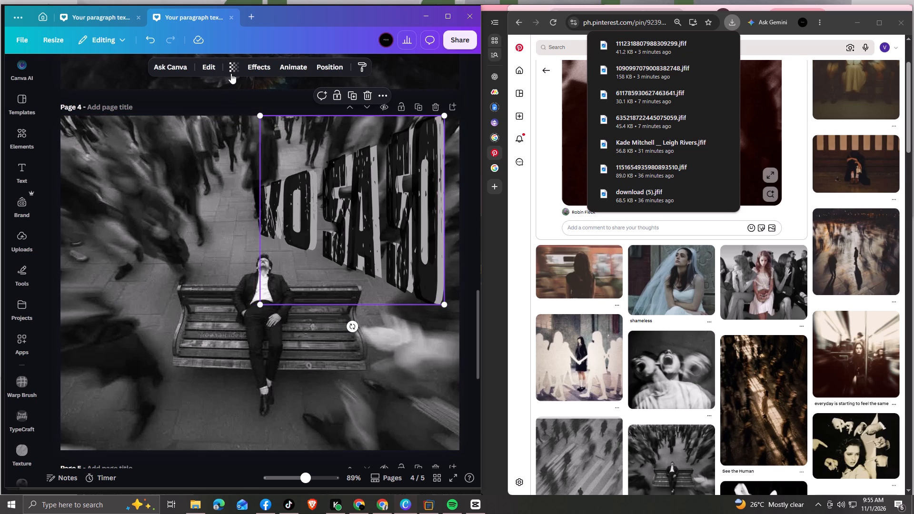
left_click(233, 70)
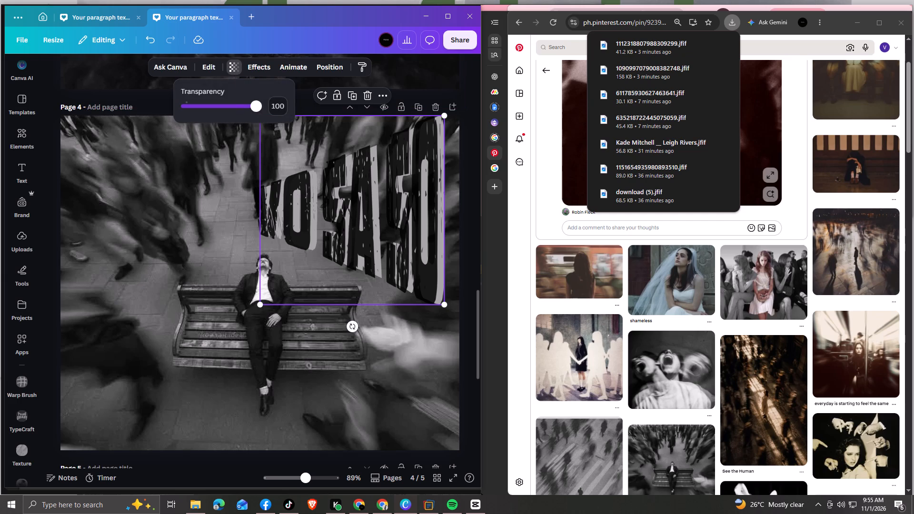
left_click_drag(257, 108, 242, 108)
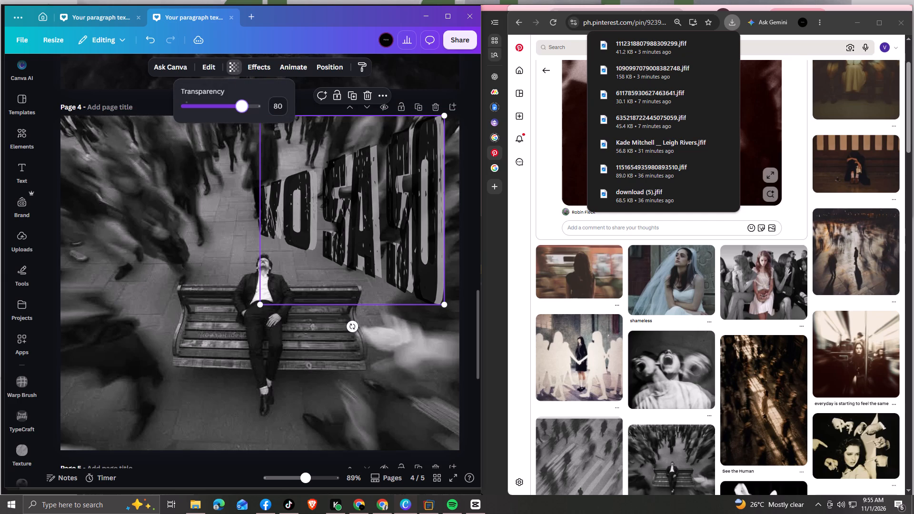
left_click_drag(242, 108, 241, 108)
left_click_drag(241, 108, 239, 108)
left_click_drag(239, 108, 241, 108)
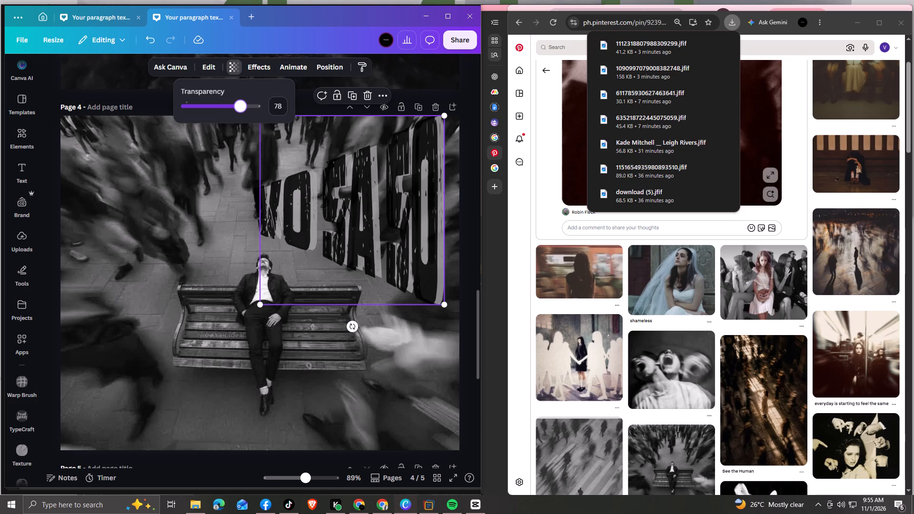
left_click_drag(241, 108, 239, 107)
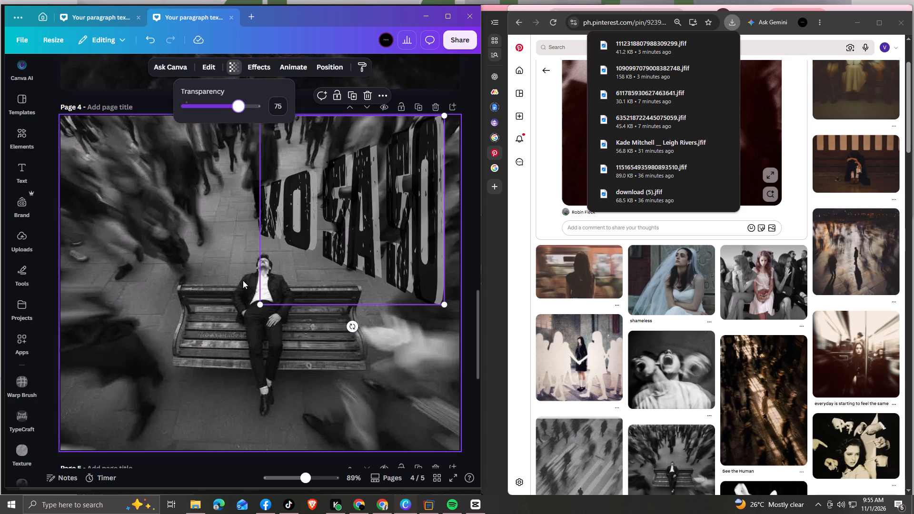
left_click(242, 337)
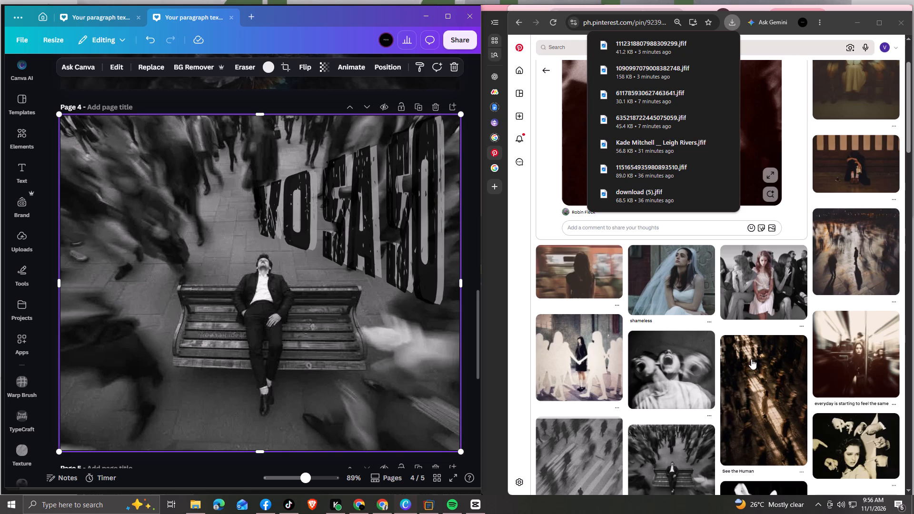
Switch to Pinterest and browse the related dark, blurred-crowd pins for imagery ideas.
scroll(756, 358, "down", 4)
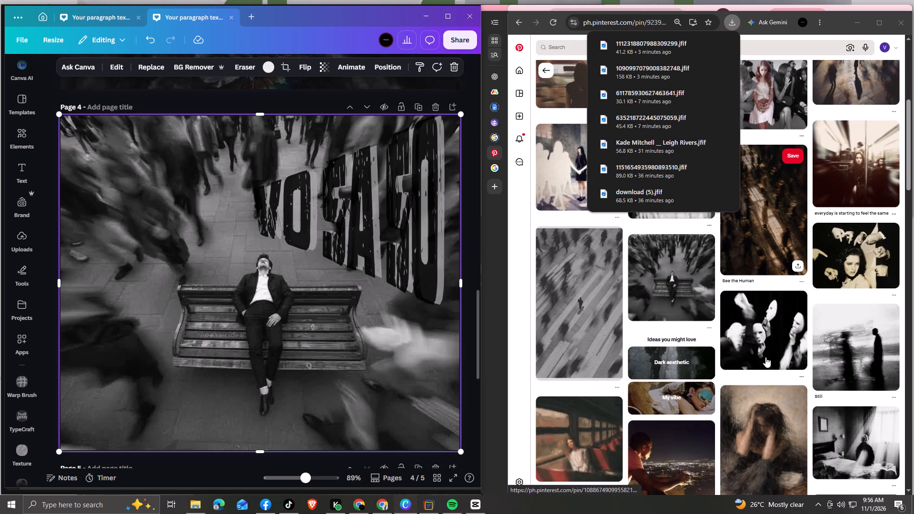
scroll(765, 357, "down", 1)
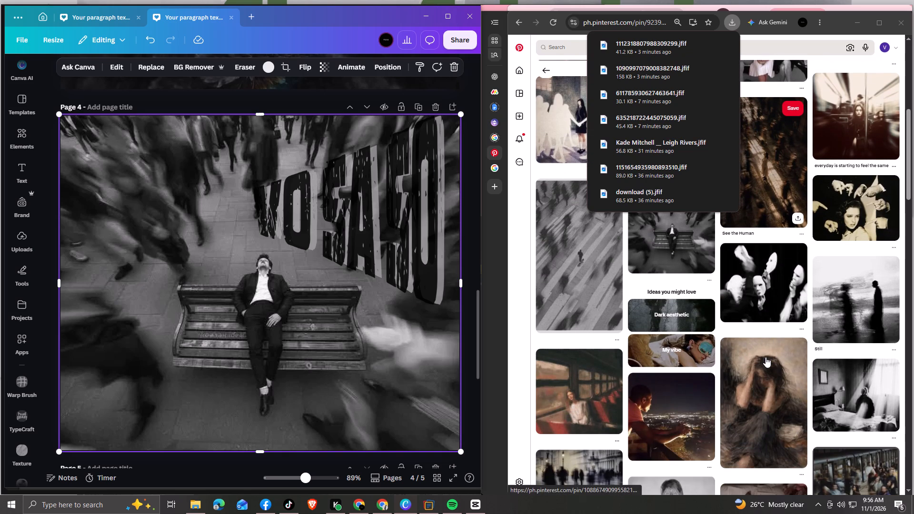
scroll(765, 357, "down", 1)
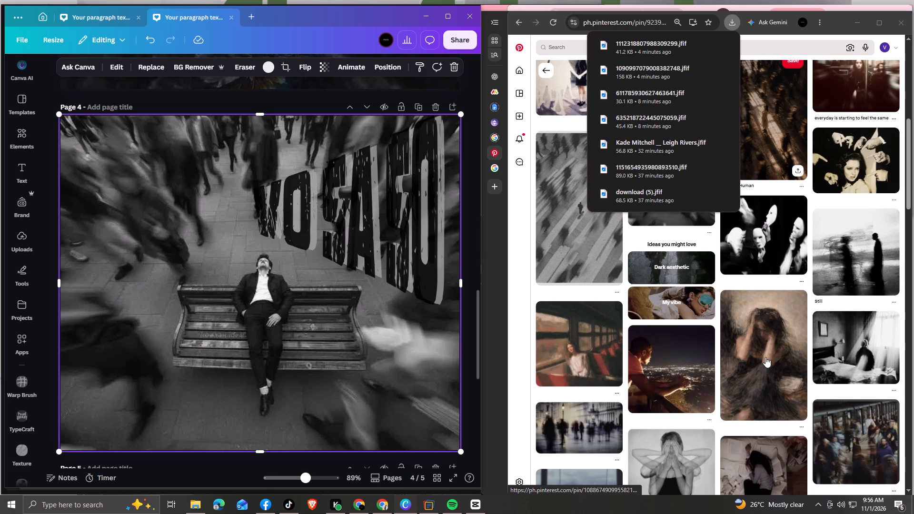
scroll(765, 357, "down", 3)
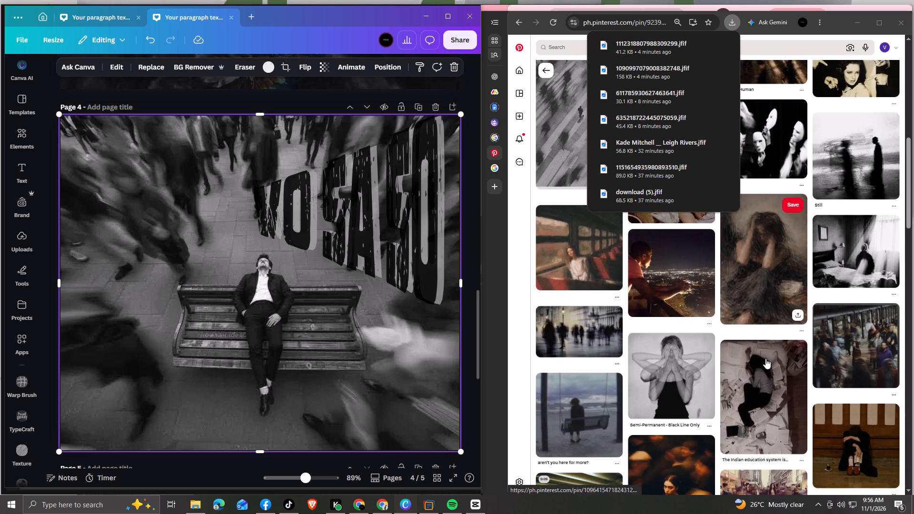
Open image editing for page 4's bench-and-crowd photo and show the full collection of photo effects apps.
left_click(228, 355)
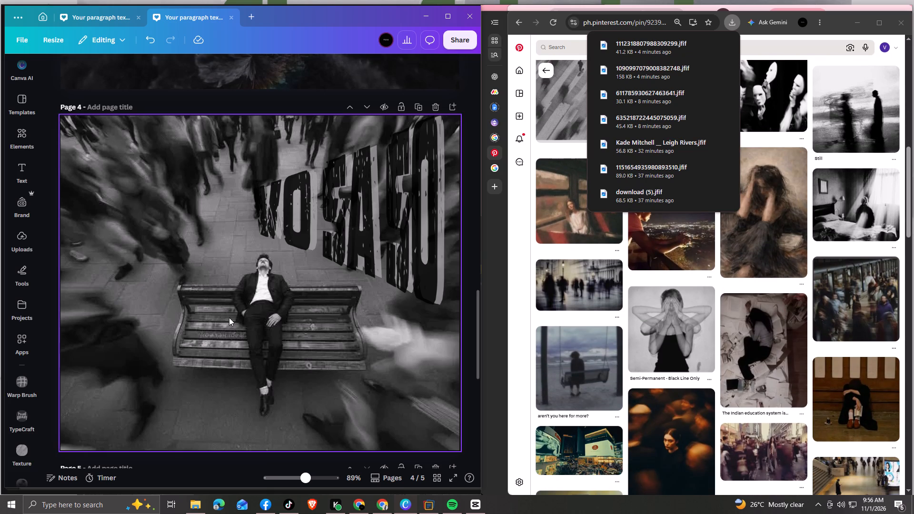
left_click(234, 315)
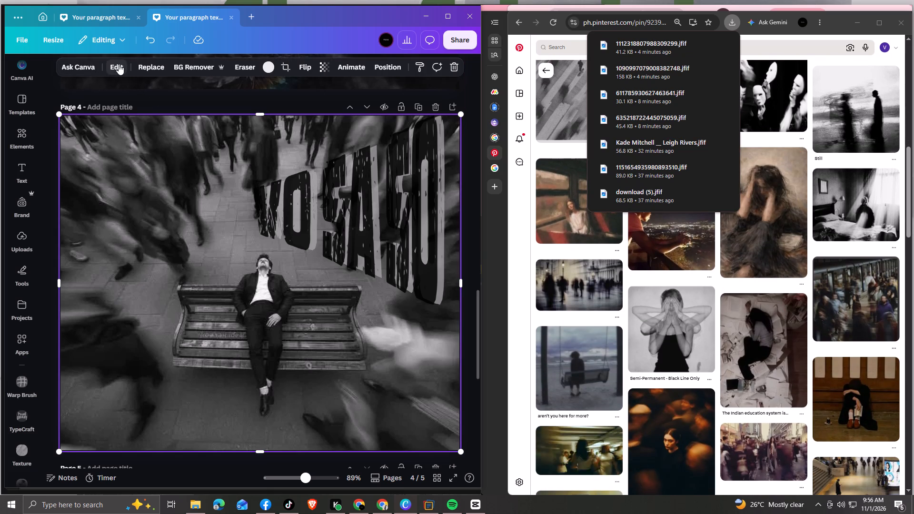
left_click(119, 64)
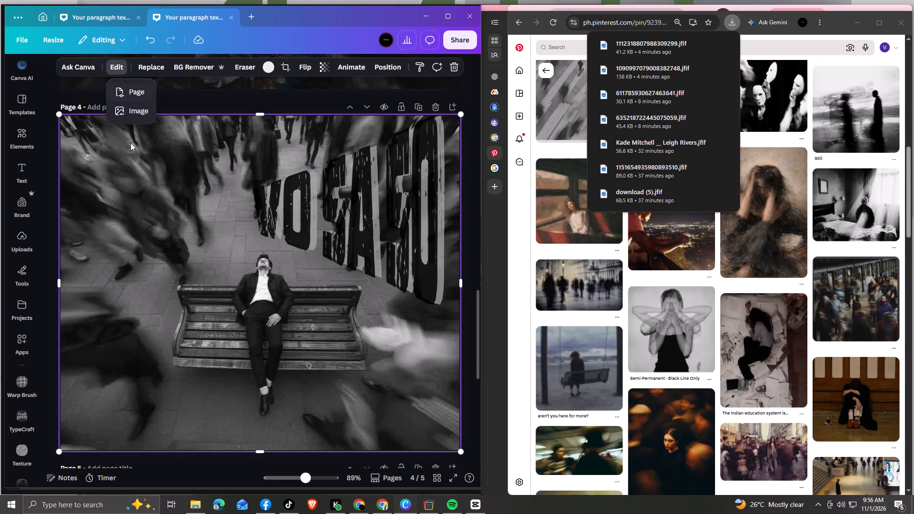
left_click(128, 245)
left_click(170, 242)
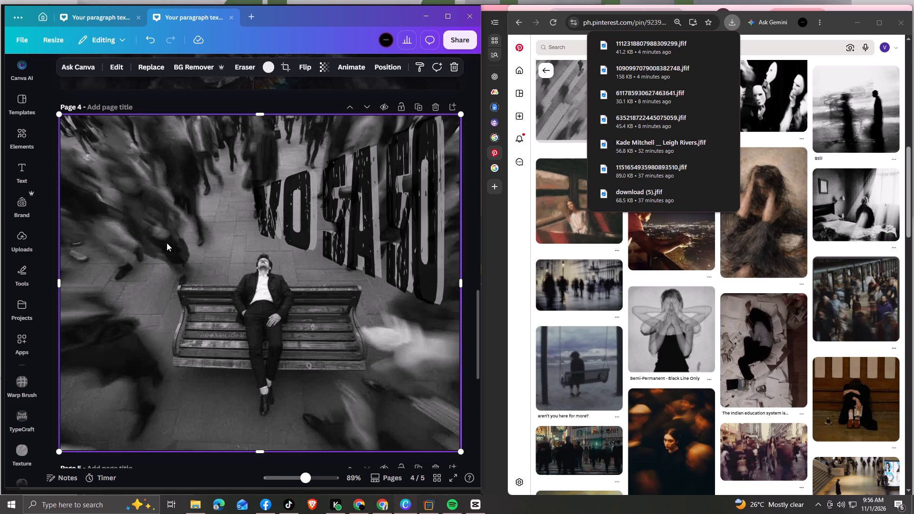
left_click(119, 67)
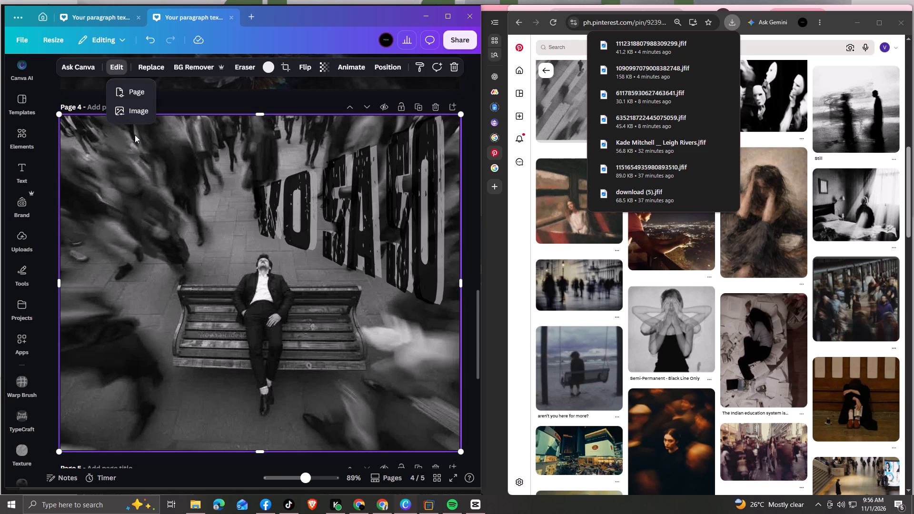
left_click(142, 105)
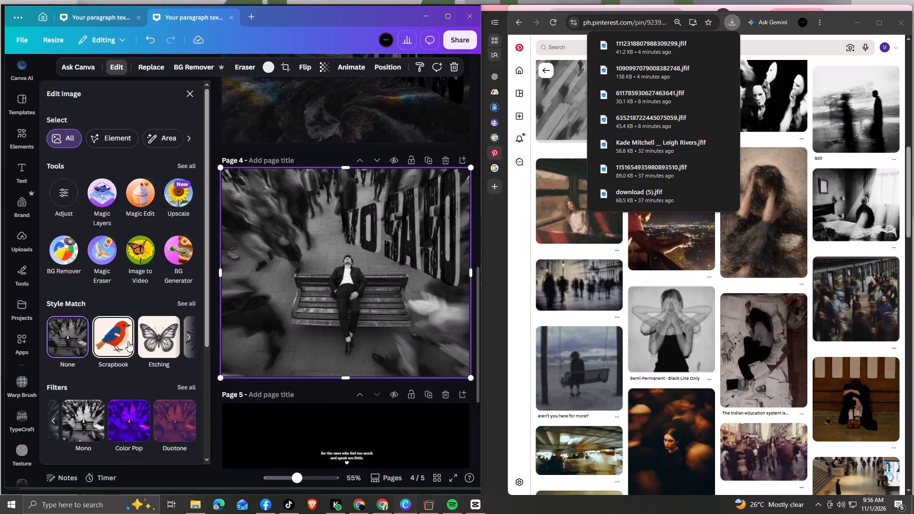
scroll(131, 359, "down", 1)
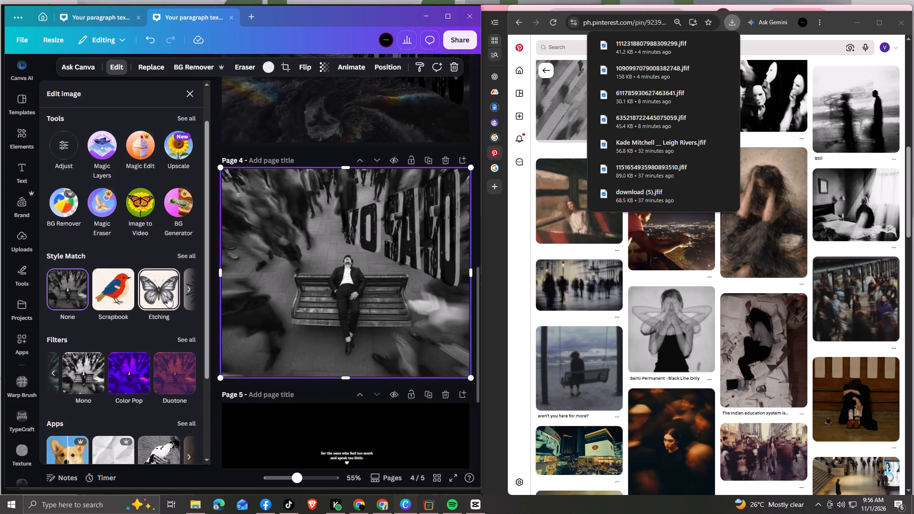
scroll(162, 319, "down", 3)
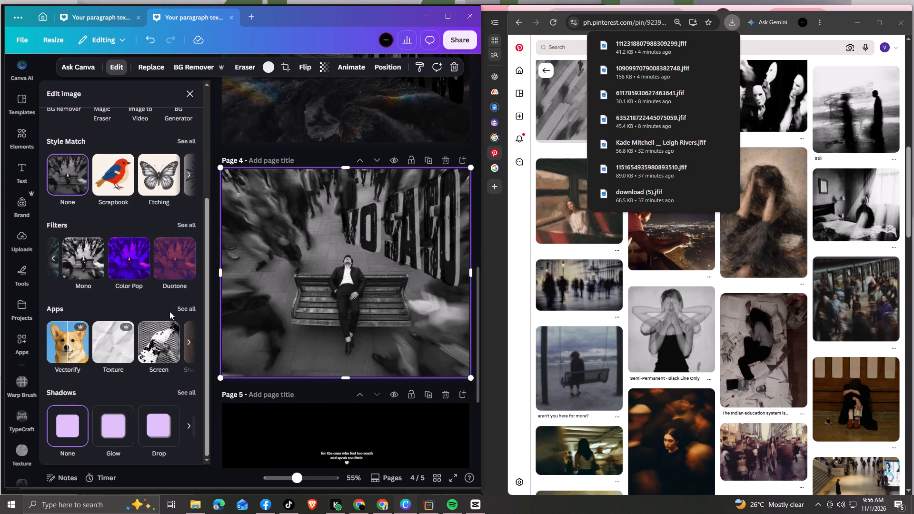
left_click(180, 308)
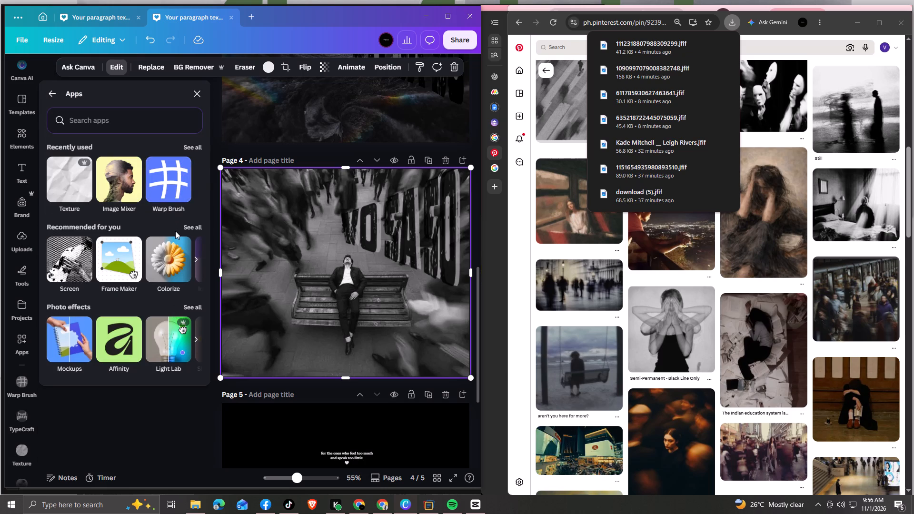
left_click(191, 305)
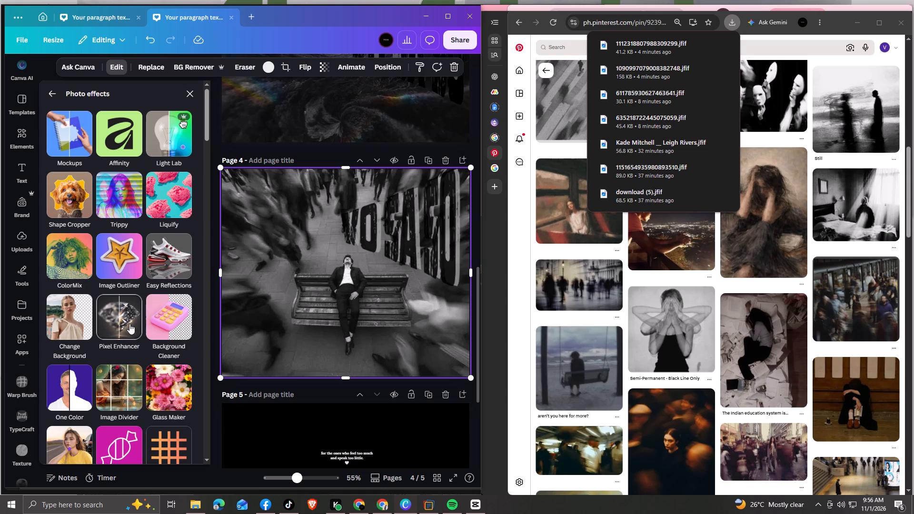
Browse the photo effects collection for an effect that could suit page 4's bench-and-crowd photo.
scroll(134, 324, "down", 4)
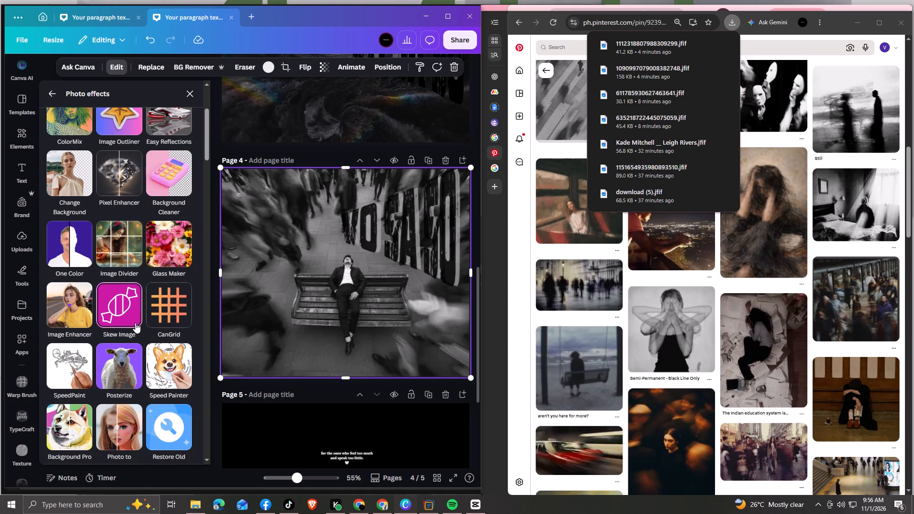
scroll(136, 323, "down", 1)
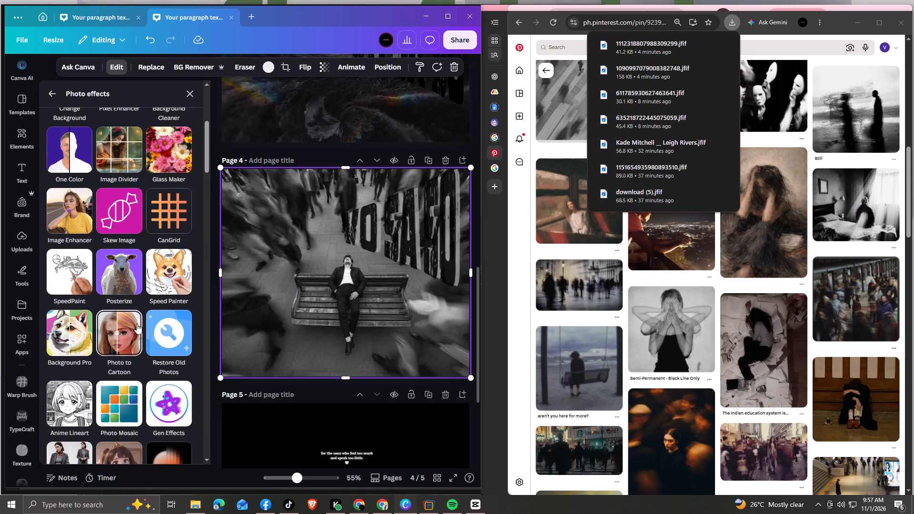
scroll(137, 324, "down", 5)
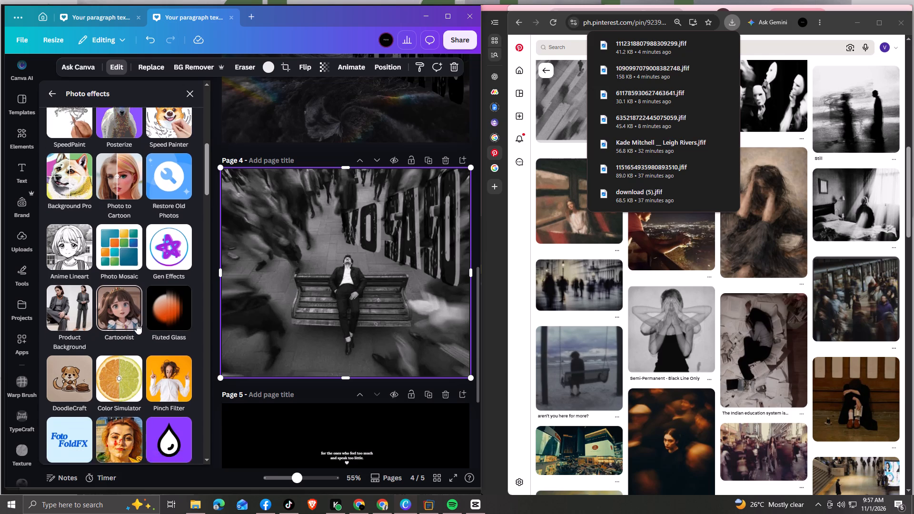
scroll(136, 322, "down", 3)
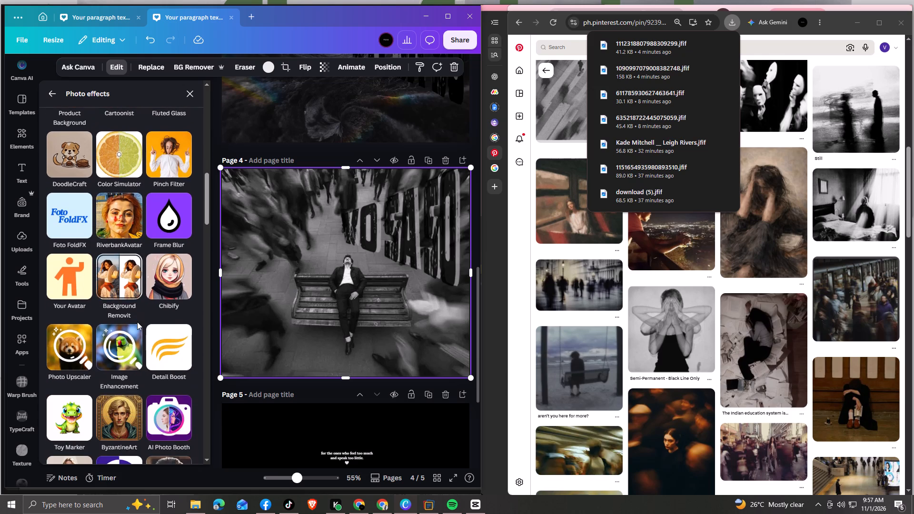
scroll(137, 322, "down", 7)
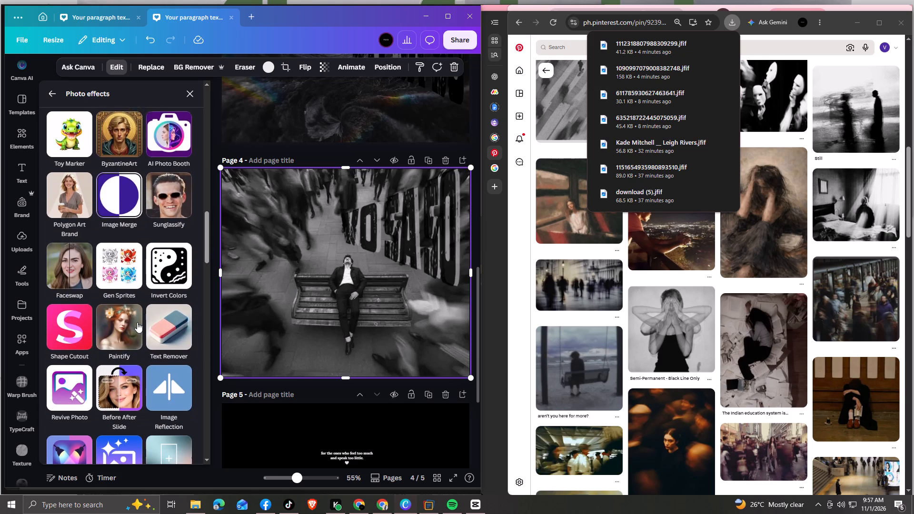
scroll(138, 323, "down", 5)
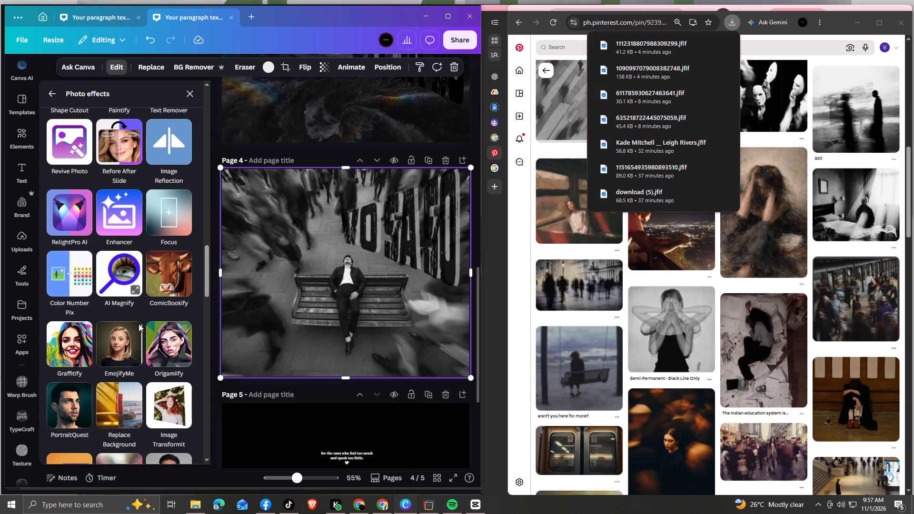
scroll(139, 324, "down", 4)
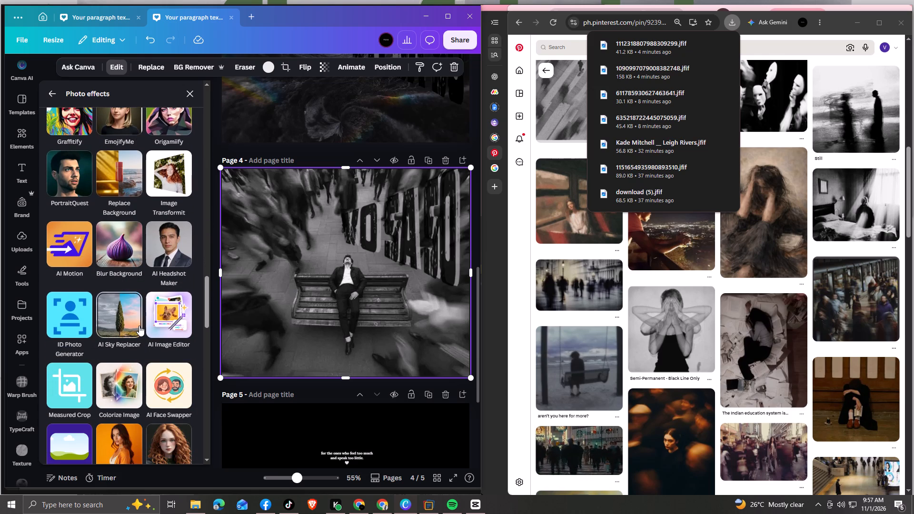
scroll(140, 325, "down", 3)
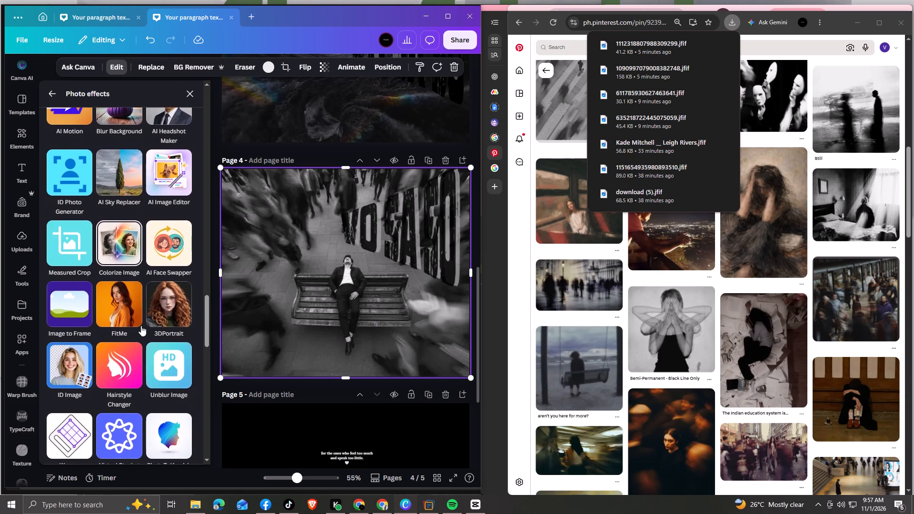
scroll(141, 326, "down", 7)
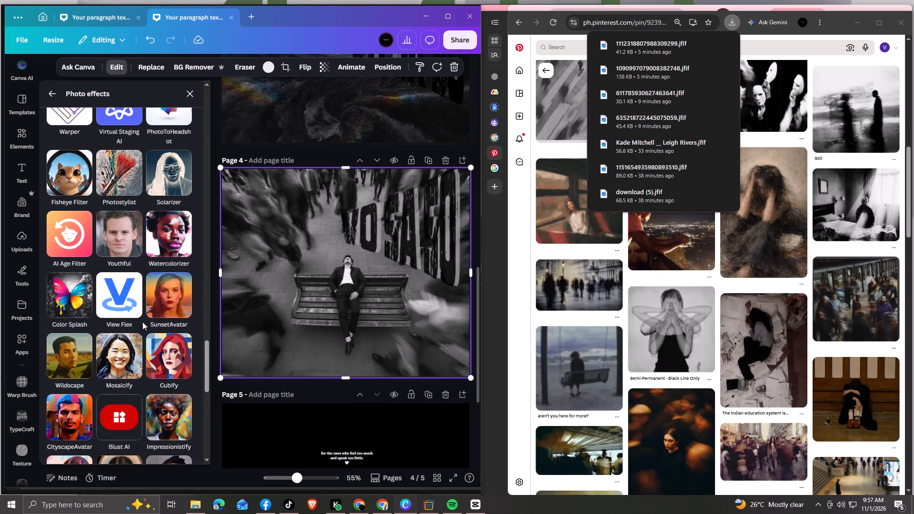
scroll(142, 322, "down", 1)
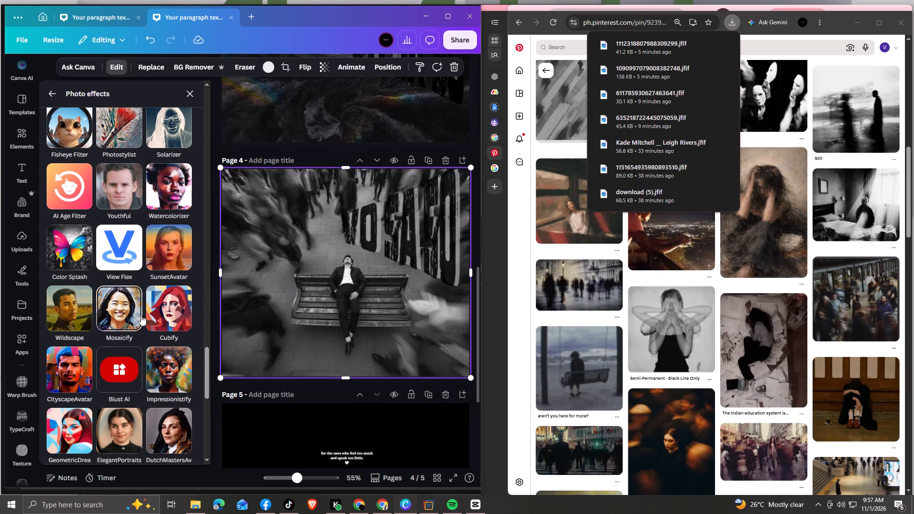
scroll(139, 319, "down", 4)
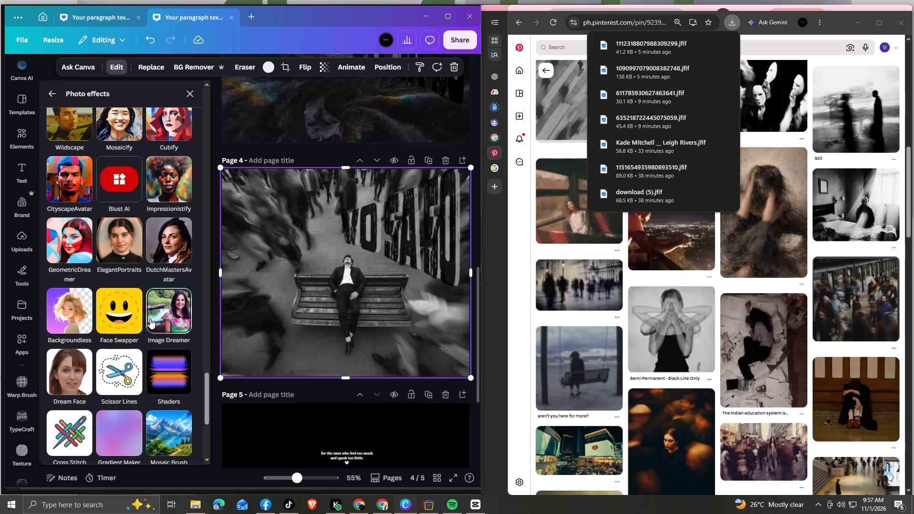
scroll(150, 318, "up", 12)
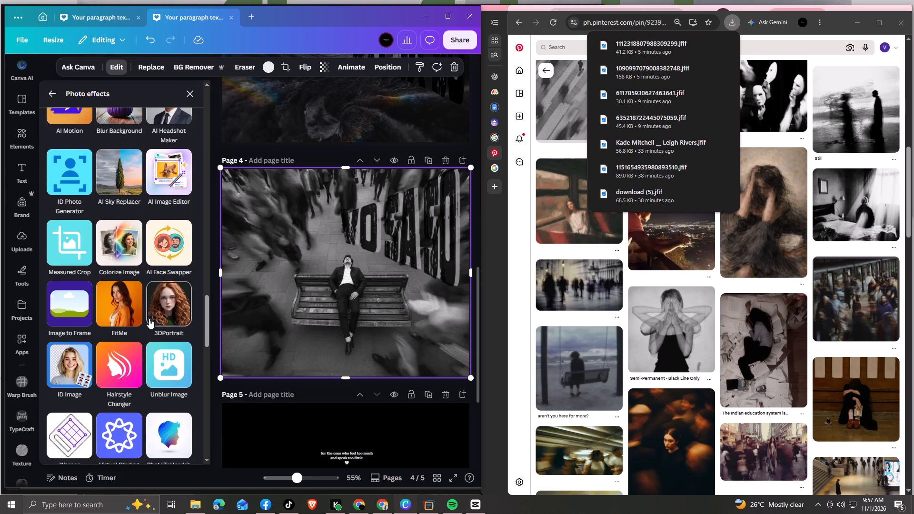
scroll(149, 318, "up", 16)
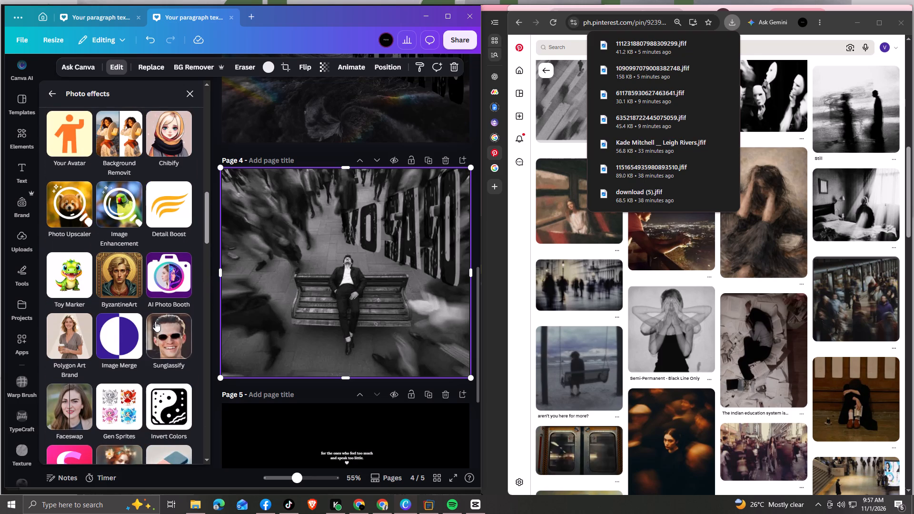
scroll(154, 320, "up", 6)
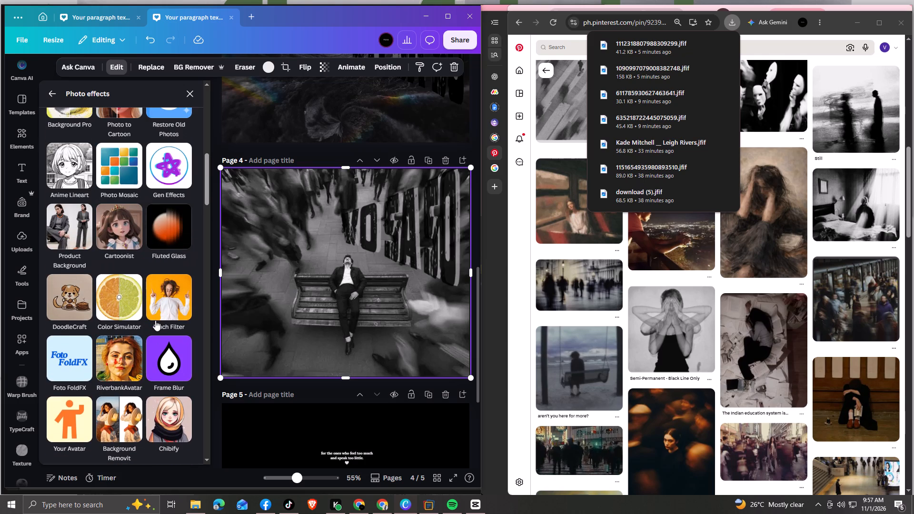
scroll(155, 320, "up", 1)
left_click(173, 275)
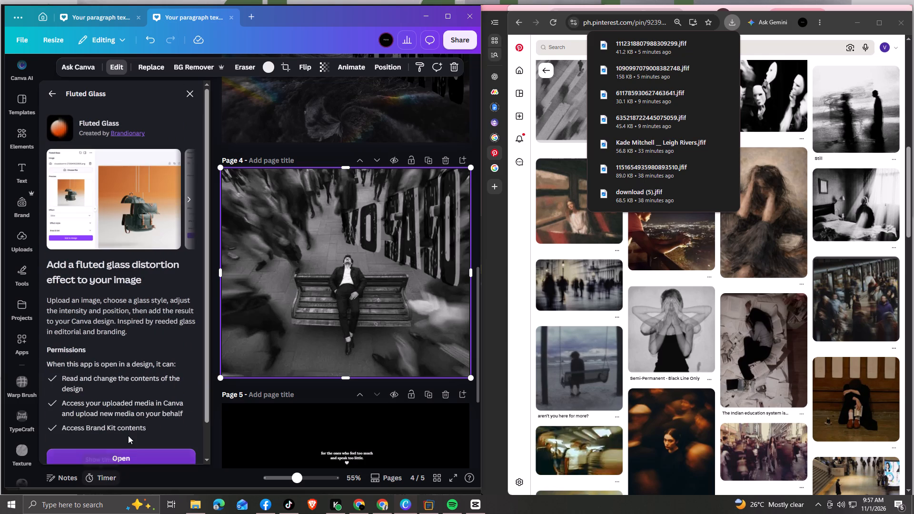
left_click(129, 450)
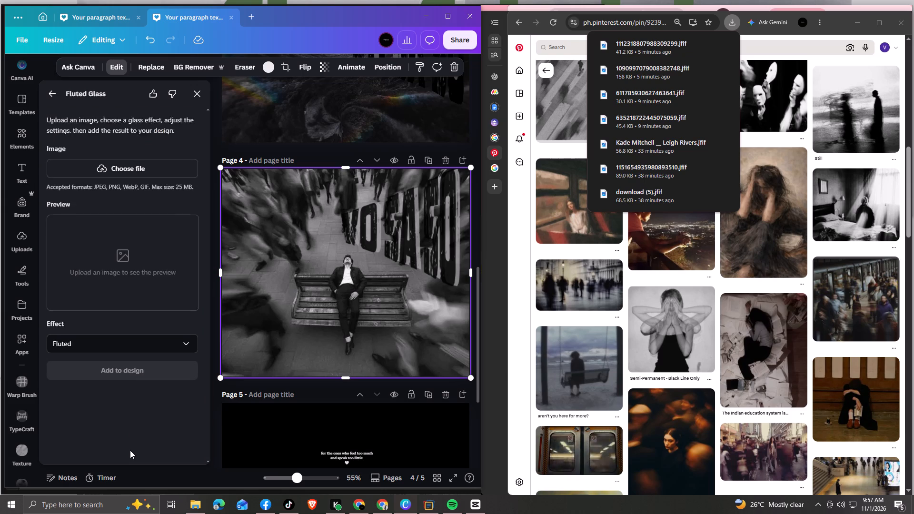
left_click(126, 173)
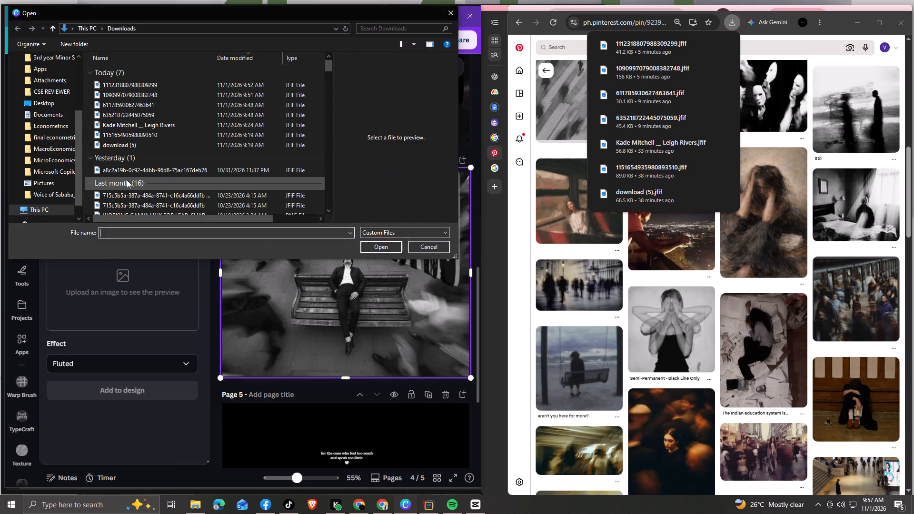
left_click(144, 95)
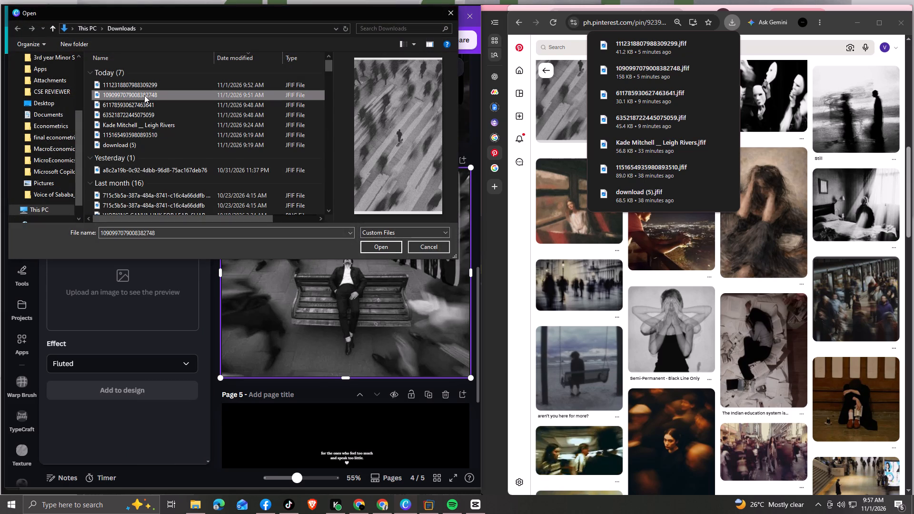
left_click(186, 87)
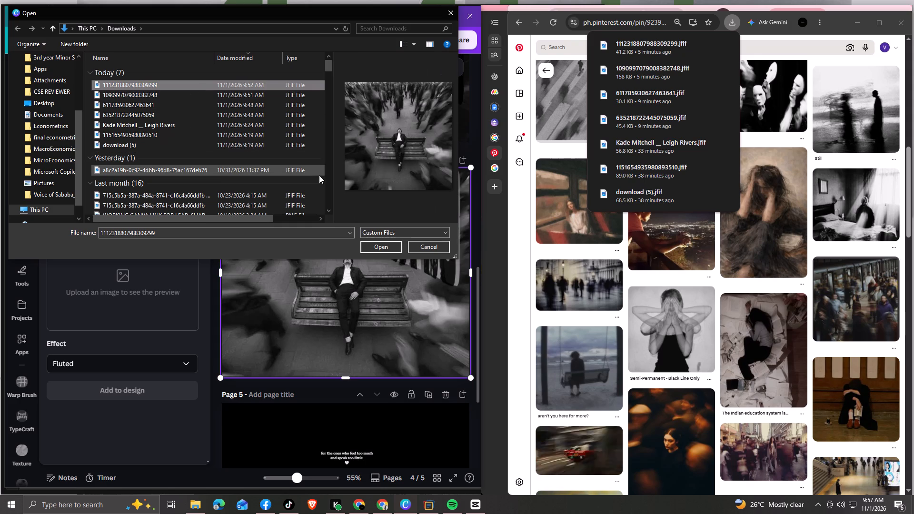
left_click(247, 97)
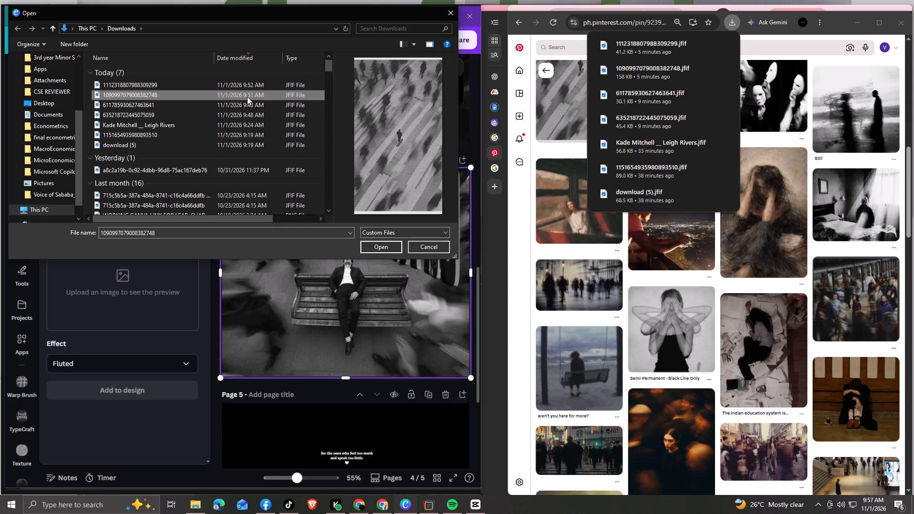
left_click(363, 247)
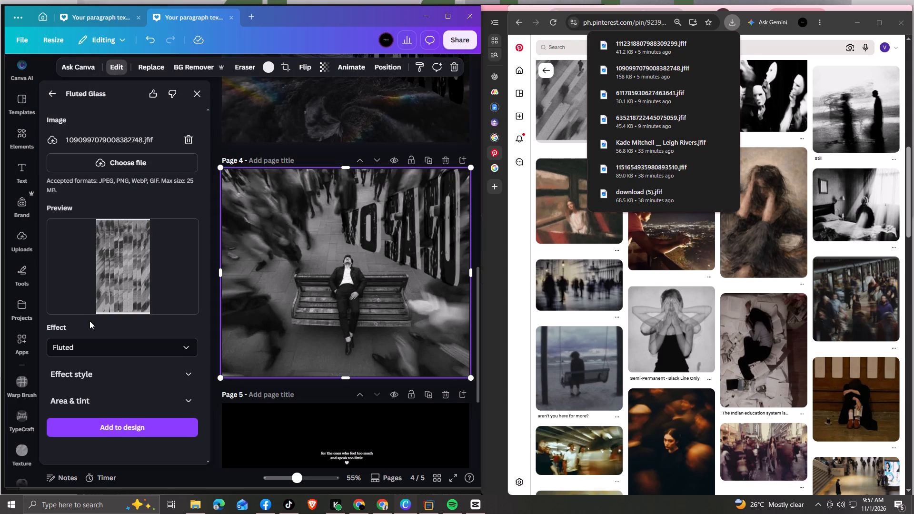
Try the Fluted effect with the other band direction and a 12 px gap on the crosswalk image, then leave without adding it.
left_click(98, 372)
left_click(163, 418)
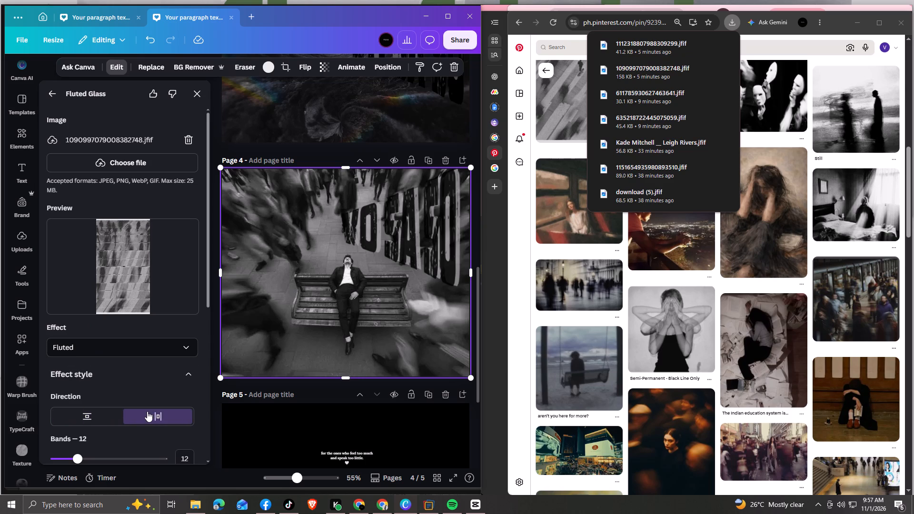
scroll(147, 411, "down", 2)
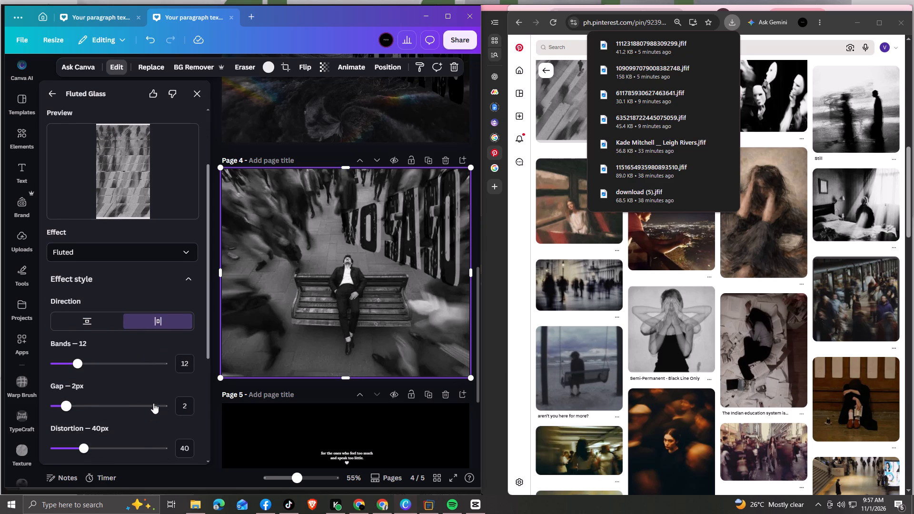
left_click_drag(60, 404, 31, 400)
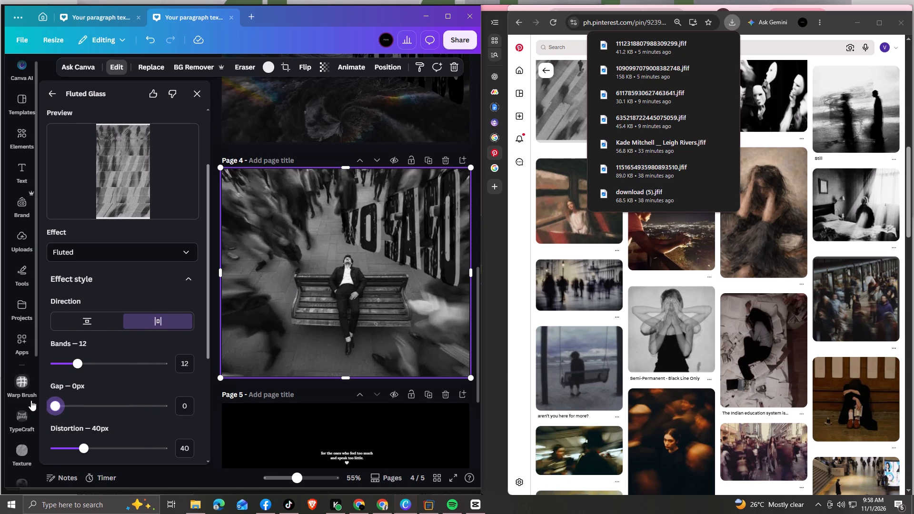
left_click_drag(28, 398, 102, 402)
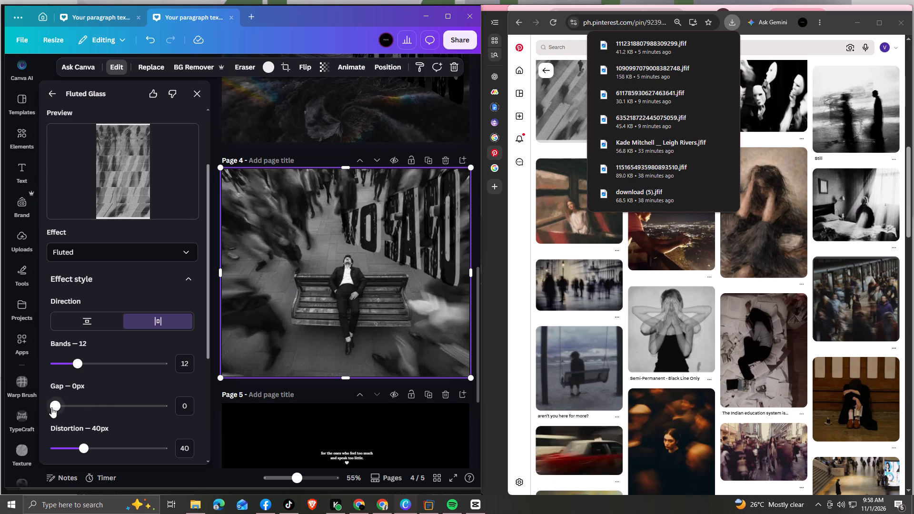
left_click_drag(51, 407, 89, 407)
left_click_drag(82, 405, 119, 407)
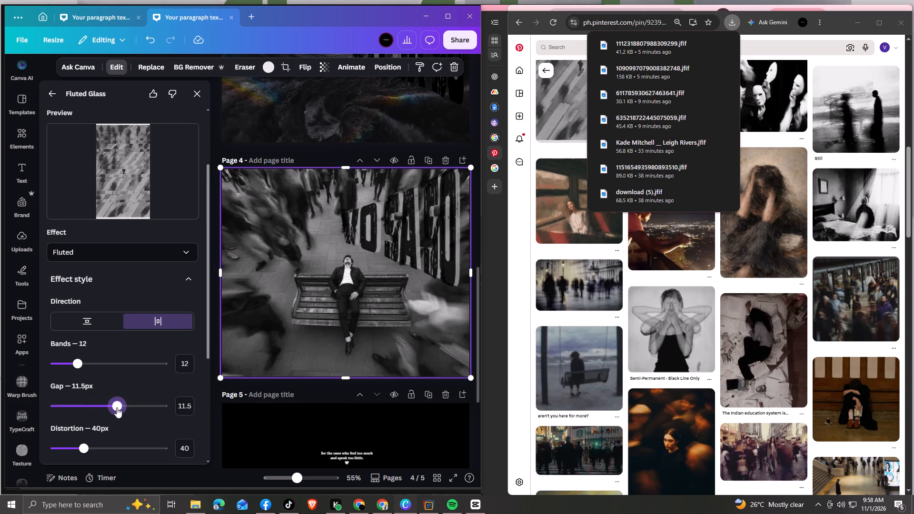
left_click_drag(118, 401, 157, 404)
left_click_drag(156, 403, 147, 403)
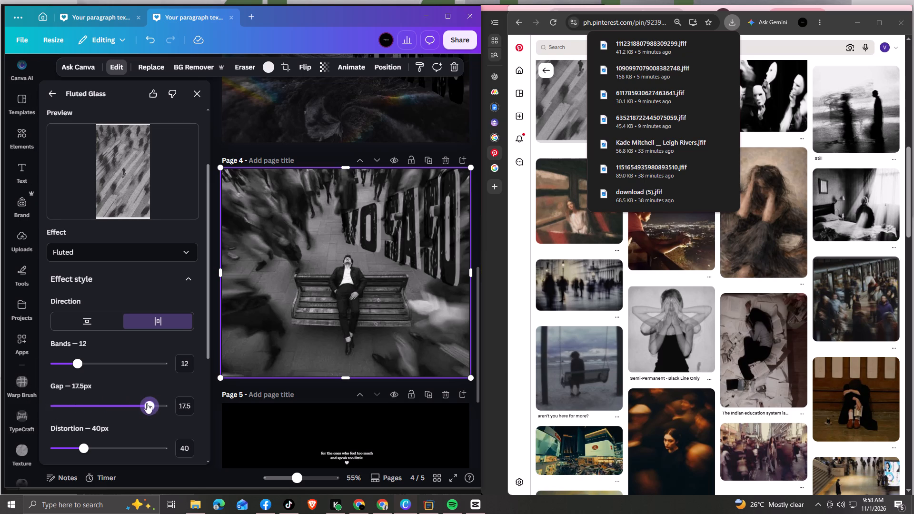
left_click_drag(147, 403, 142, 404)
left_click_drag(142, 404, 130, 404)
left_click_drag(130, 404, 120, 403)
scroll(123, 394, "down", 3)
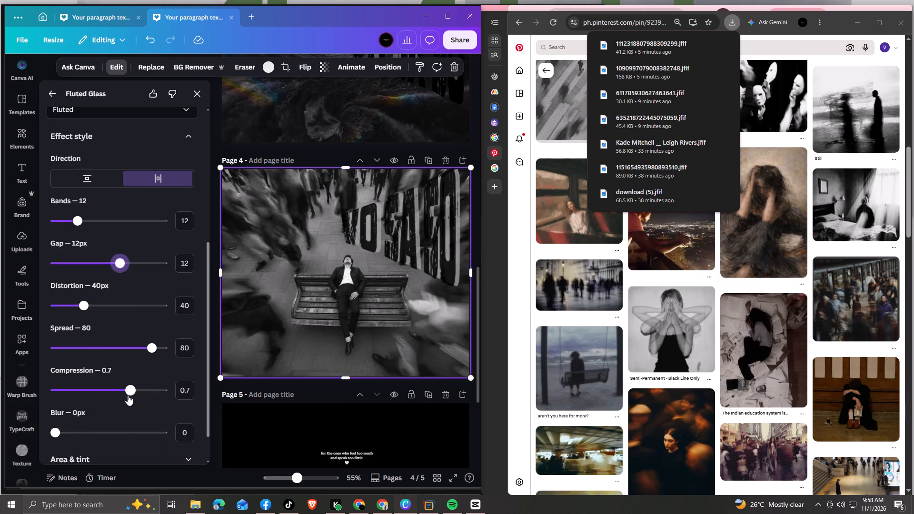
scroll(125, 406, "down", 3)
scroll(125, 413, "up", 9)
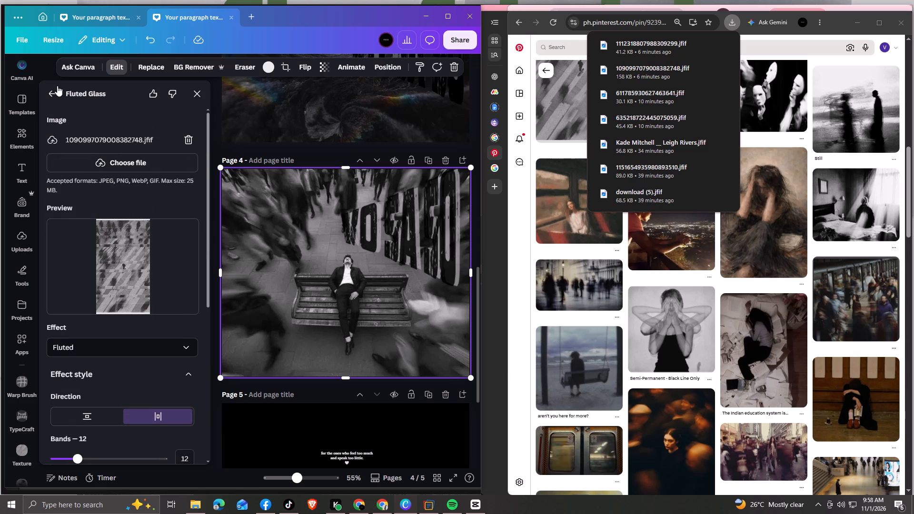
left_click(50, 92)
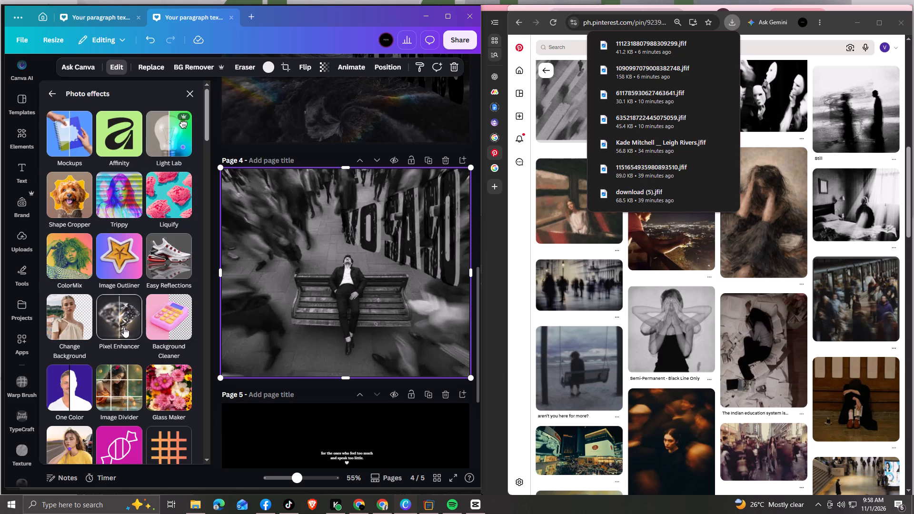
Look through the photo effects collection again, down to its last apps, for an alternative effect.
scroll(123, 347, "down", 5)
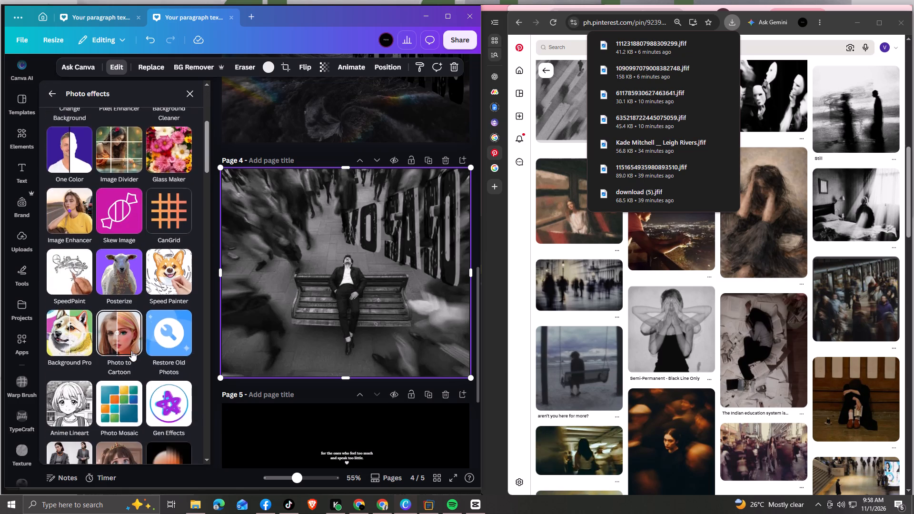
scroll(131, 351, "down", 20)
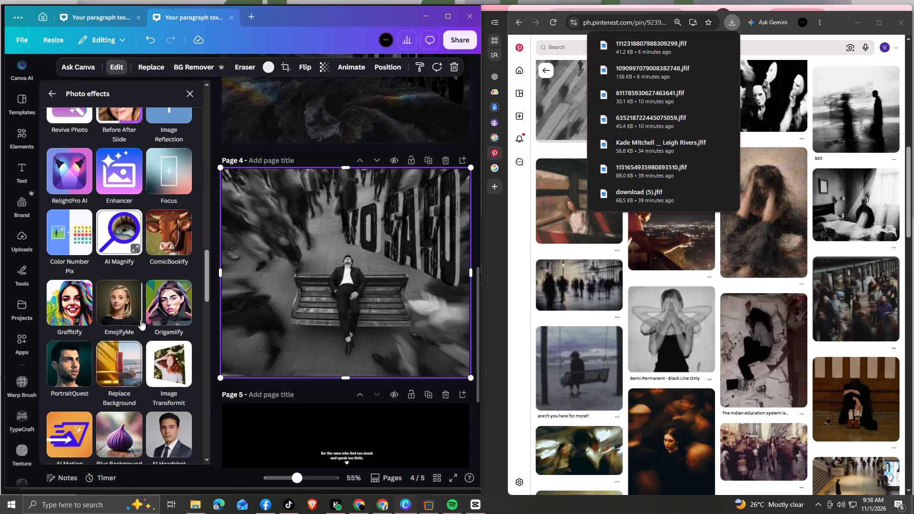
scroll(143, 238, "down", 9)
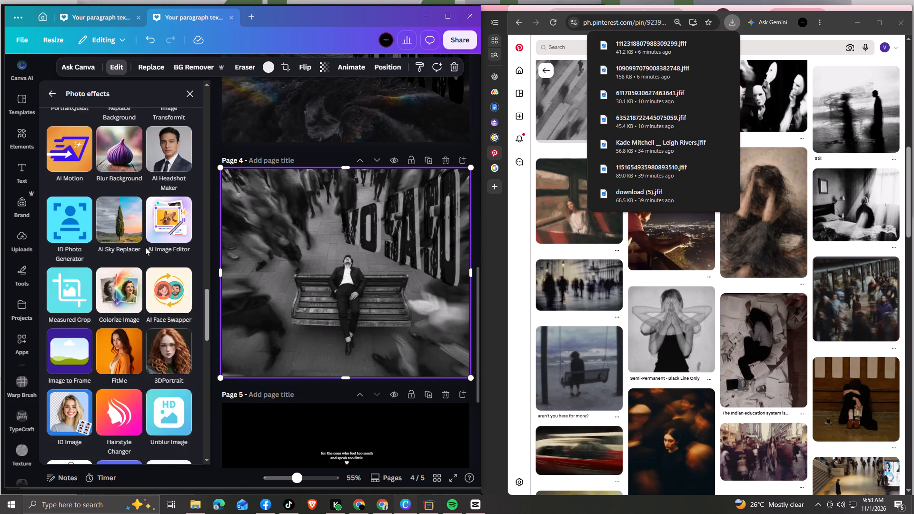
scroll(145, 247, "down", 15)
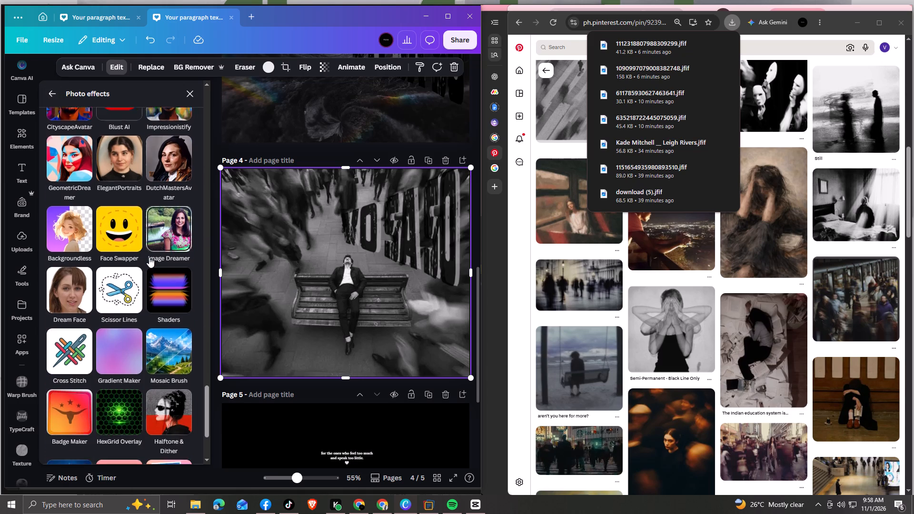
scroll(149, 257, "down", 9)
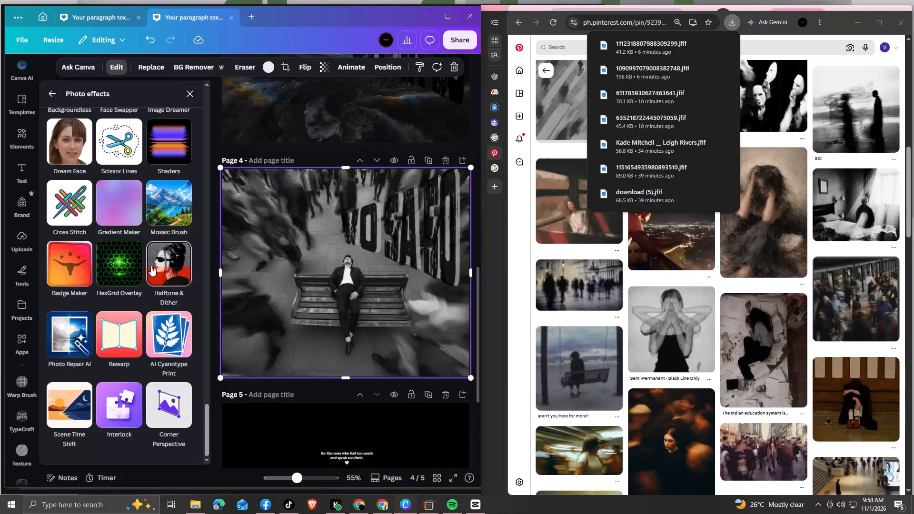
Look back through the photo effects collection and open the description of the Replace Background app.
scroll(176, 276, "down", 1)
scroll(128, 271, "up", 5)
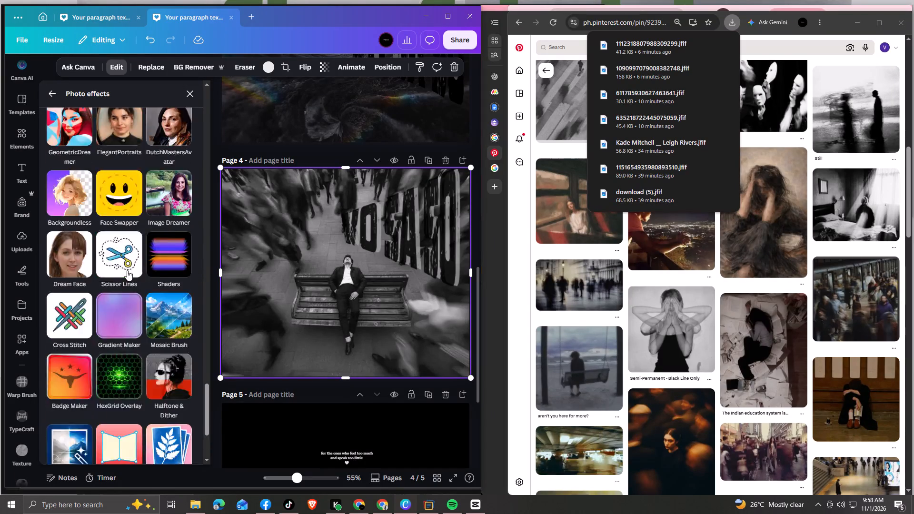
scroll(129, 269, "up", 13)
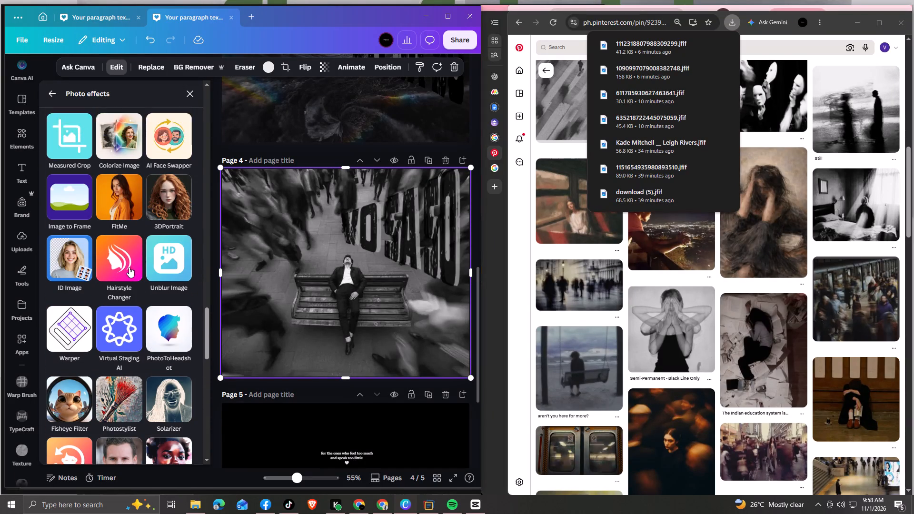
scroll(129, 267, "up", 2)
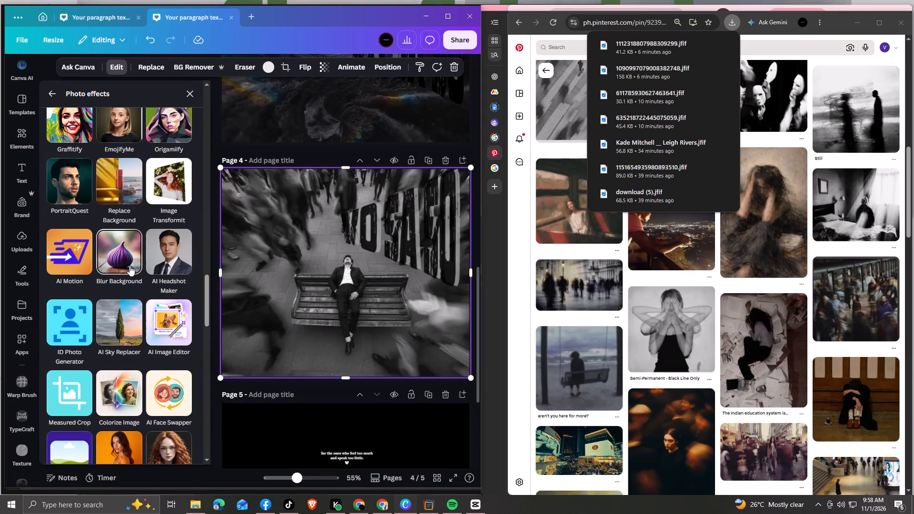
scroll(129, 266, "up", 2)
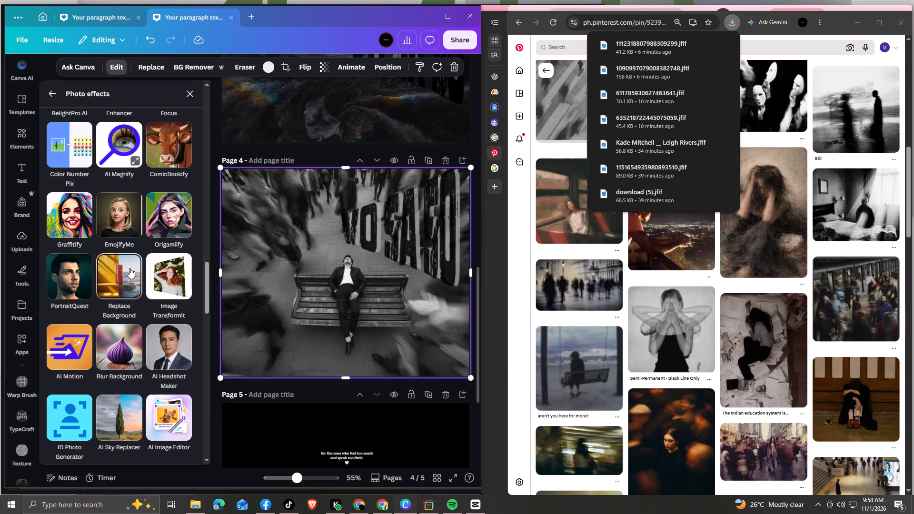
left_click(127, 277)
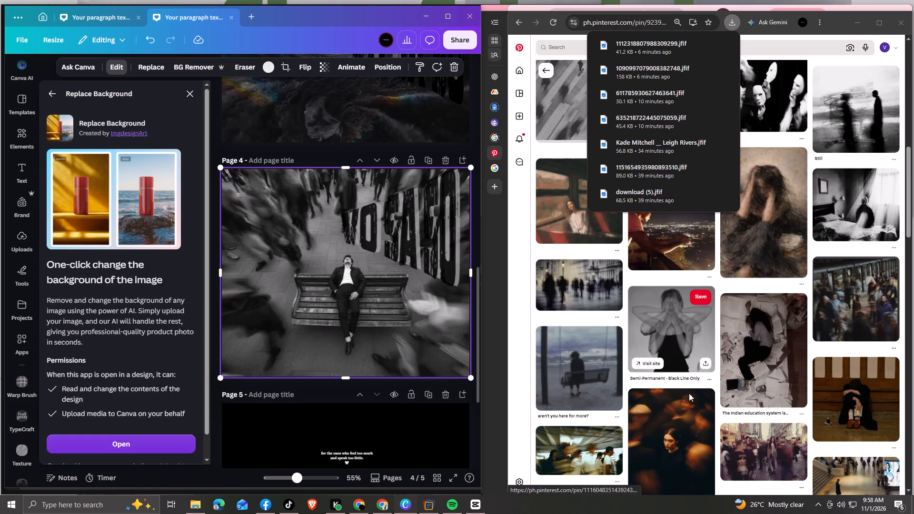
Switch to Pinterest in Chrome, open a pin of a lone figure in a blurred crowd, and examine its related pins for suitable imagery.
left_click(675, 434)
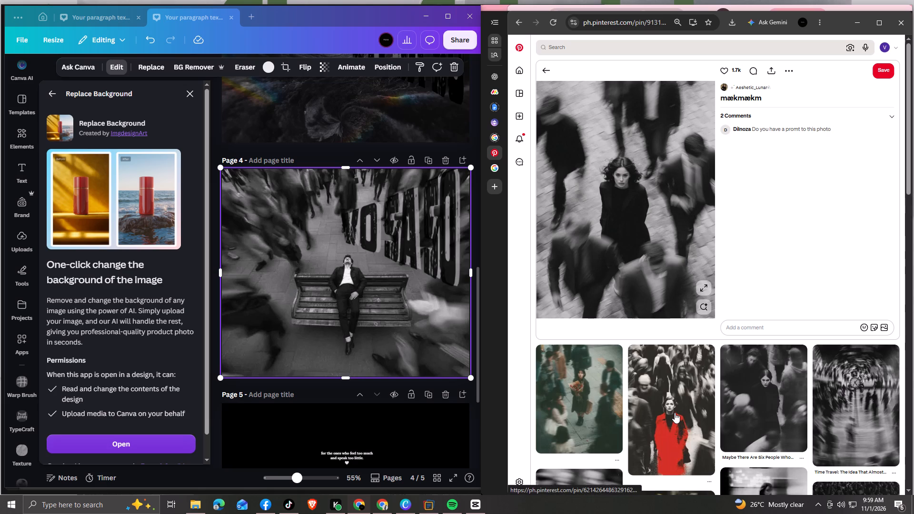
scroll(675, 413, "down", 3)
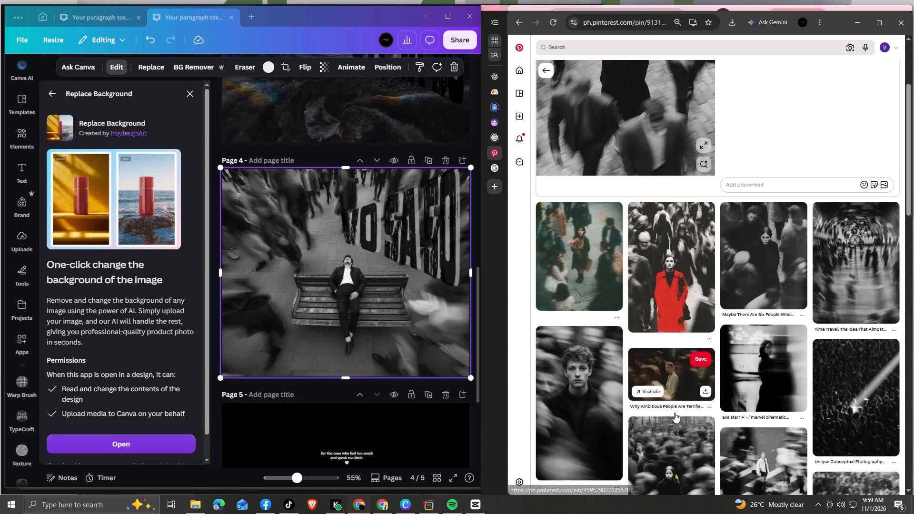
scroll(675, 413, "down", 2)
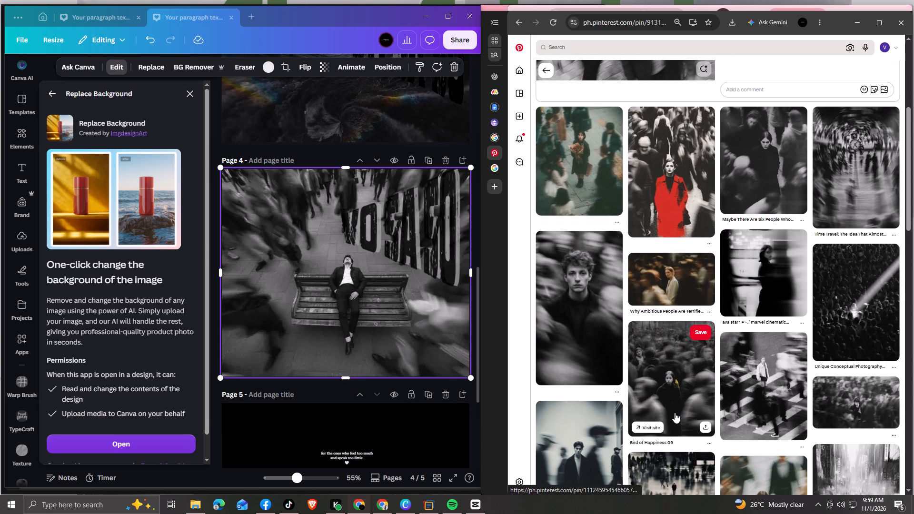
scroll(675, 413, "down", 2)
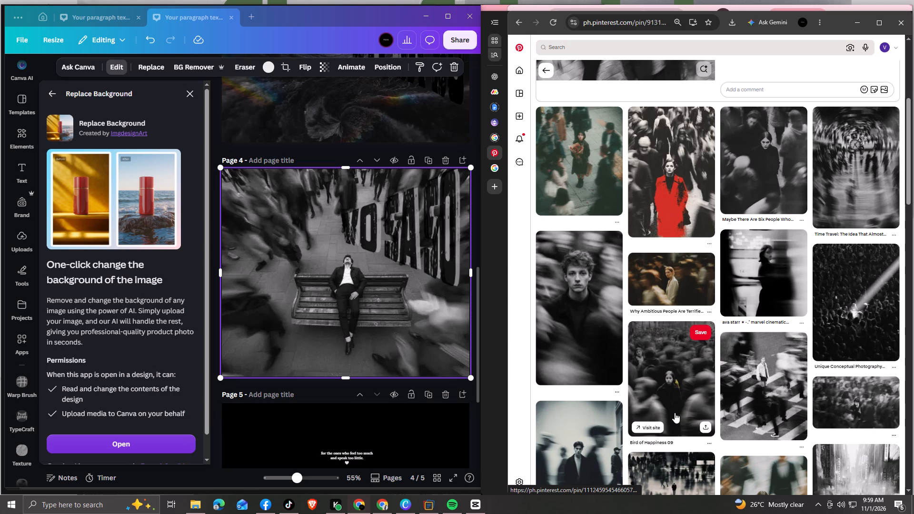
scroll(675, 413, "down", 4)
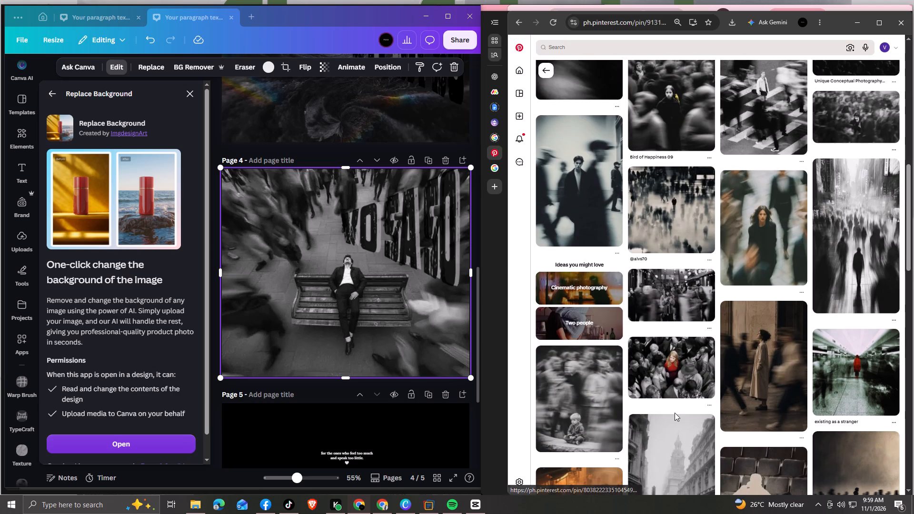
scroll(675, 413, "down", 7)
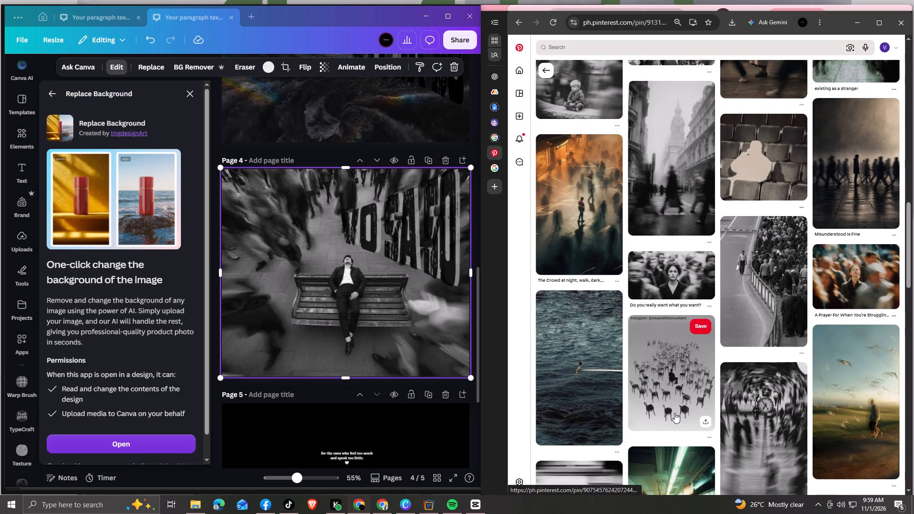
scroll(675, 413, "down", 4)
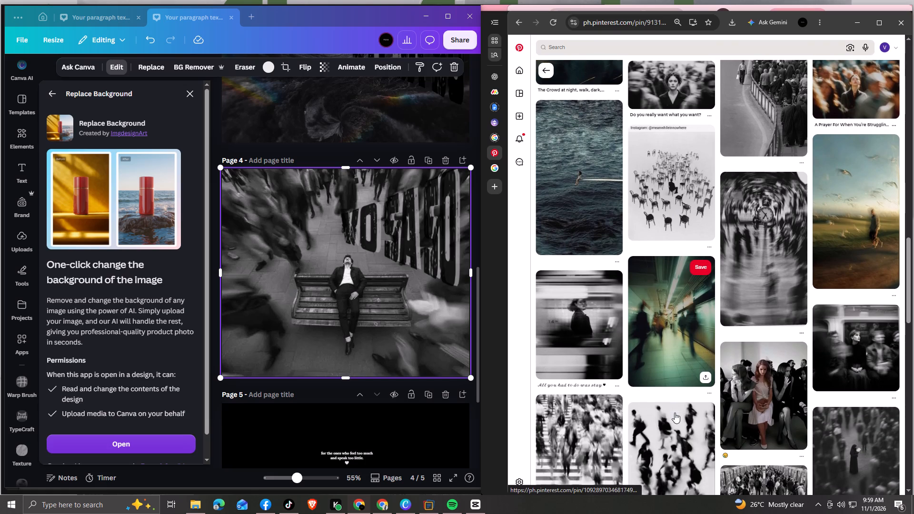
scroll(675, 413, "down", 2)
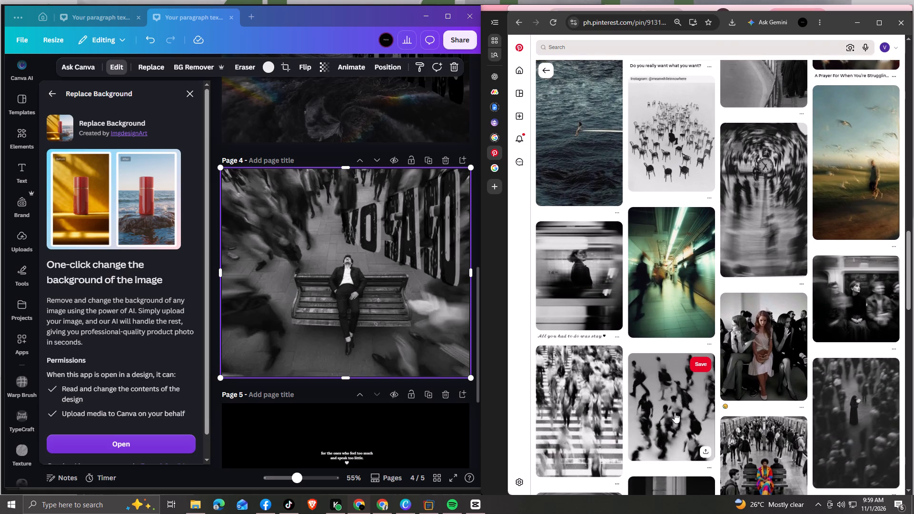
scroll(675, 413, "down", 6)
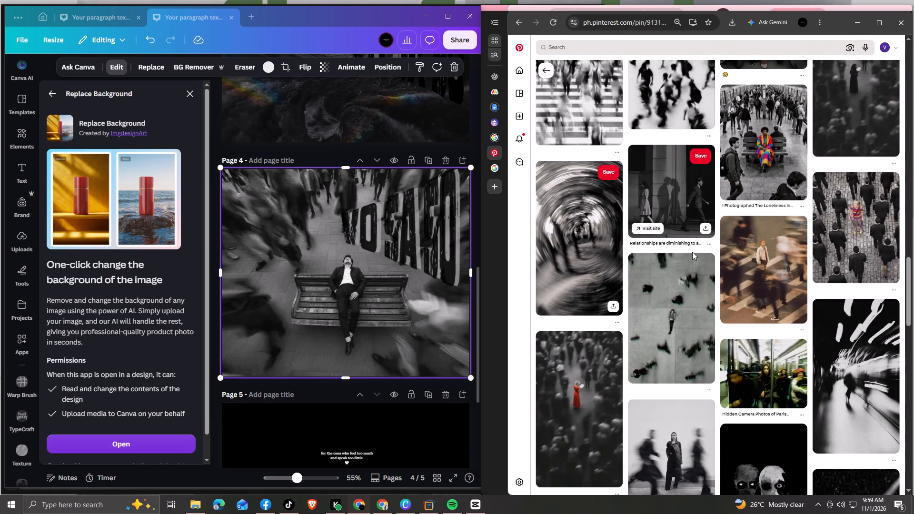
scroll(692, 252, "down", 8)
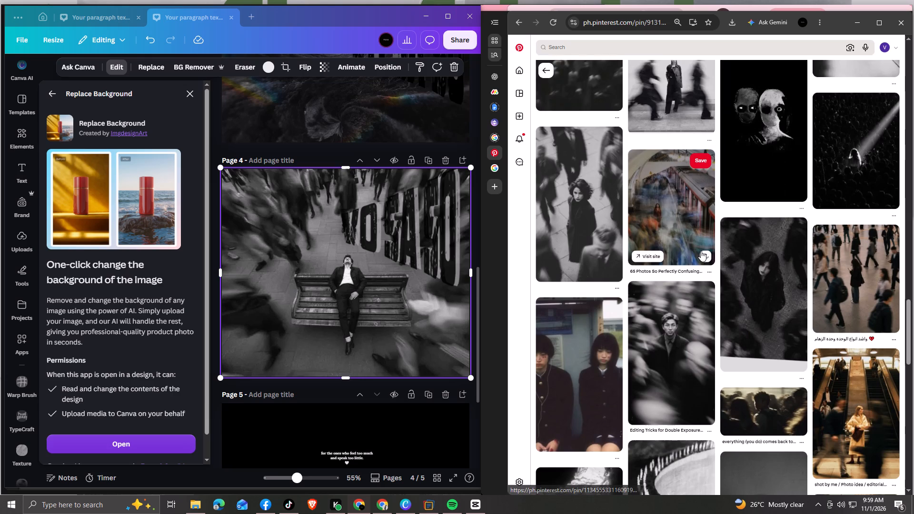
scroll(701, 251, "down", 3)
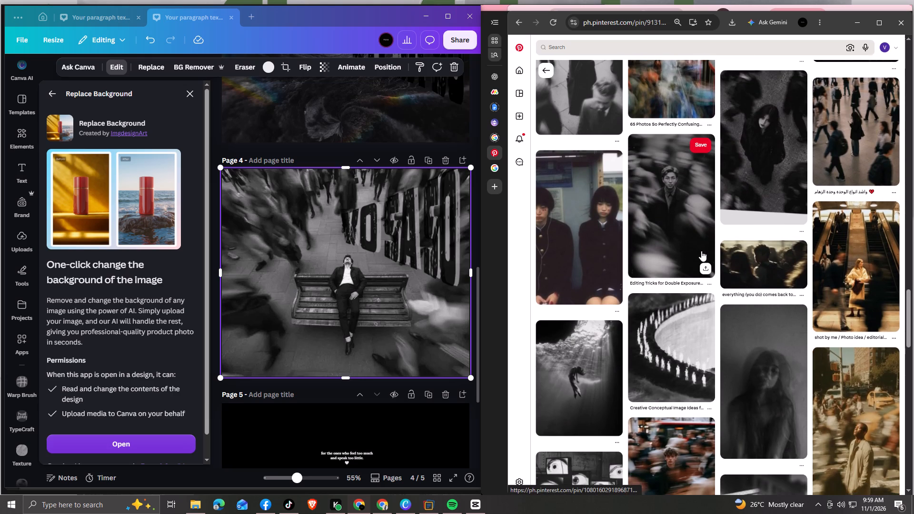
scroll(701, 251, "down", 1)
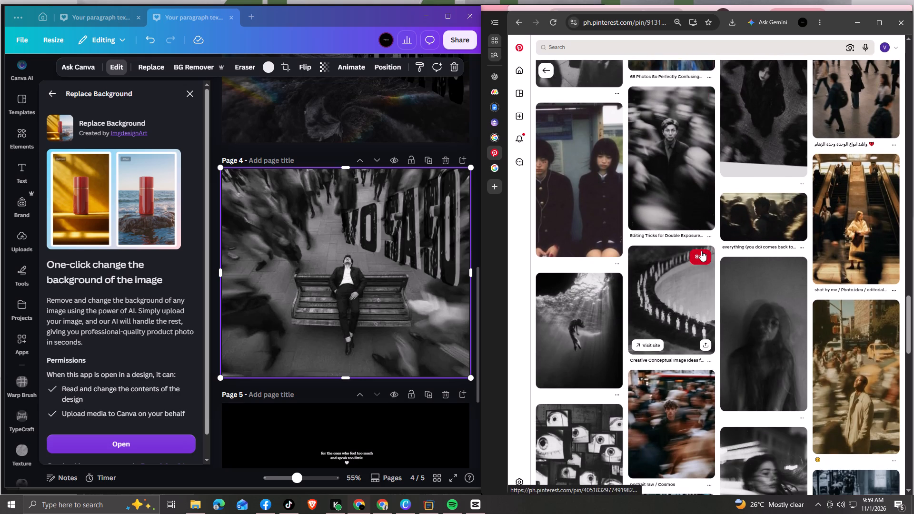
scroll(701, 251, "down", 2)
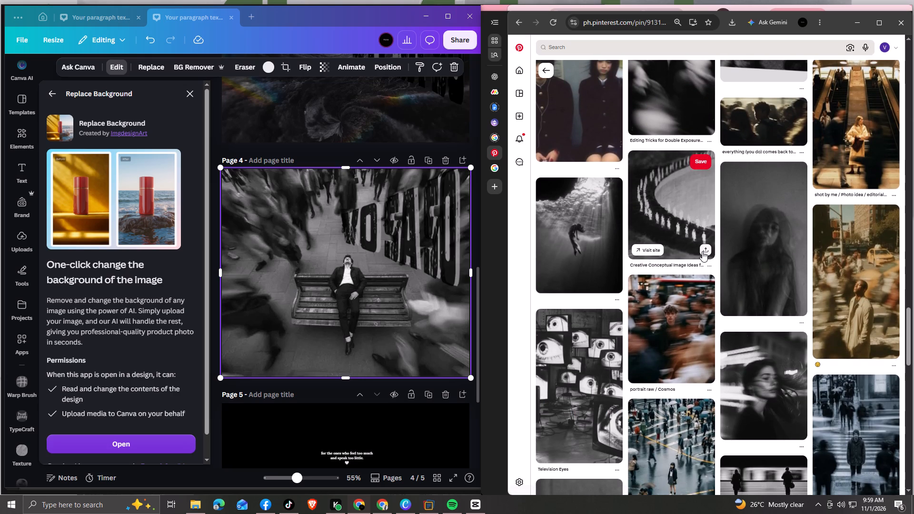
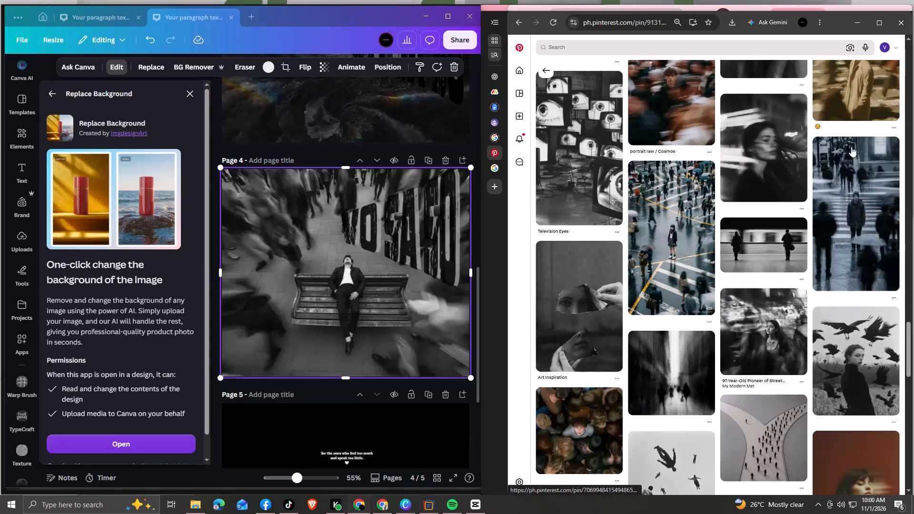
Browse the Pinterest feed for moody photos of blurred crowds and lone figures.
scroll(762, 314, "down", 2)
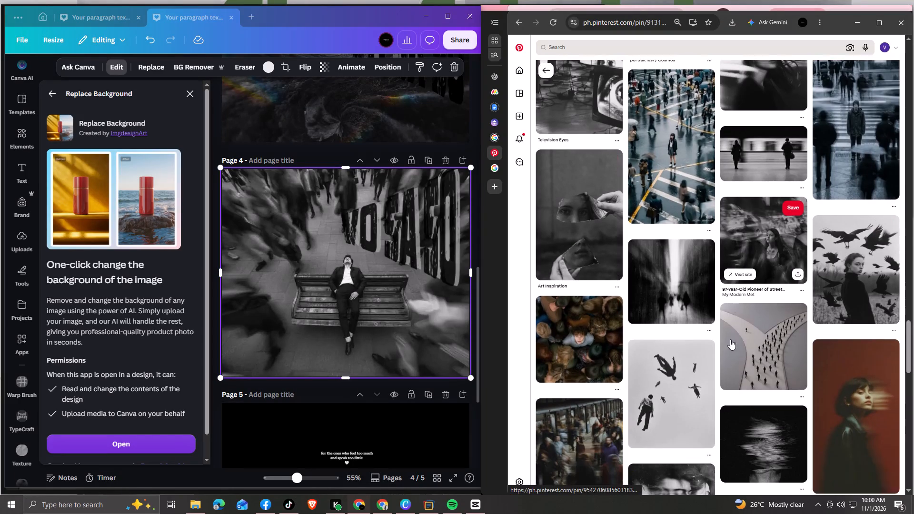
scroll(730, 339, "down", 11)
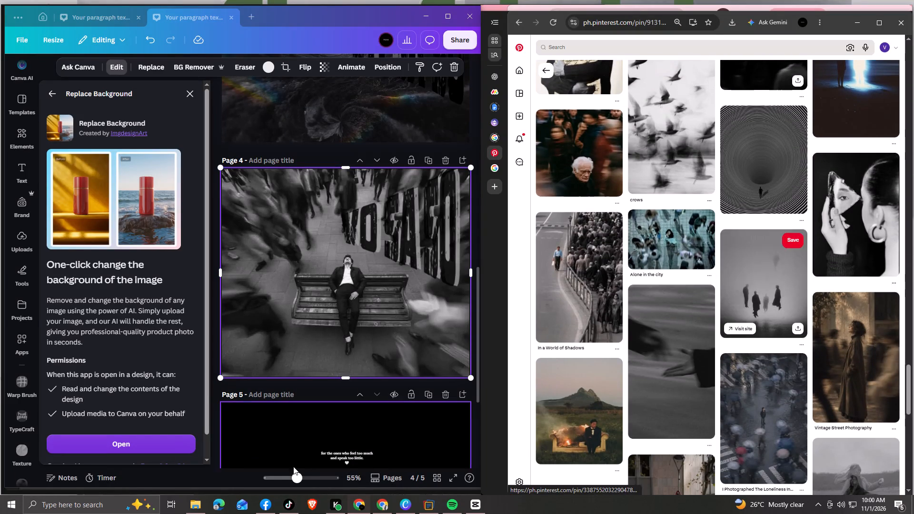
Switch to TikTok, search for "black and white photoshoot inspo", look through the results, and put the window away.
left_click(294, 507)
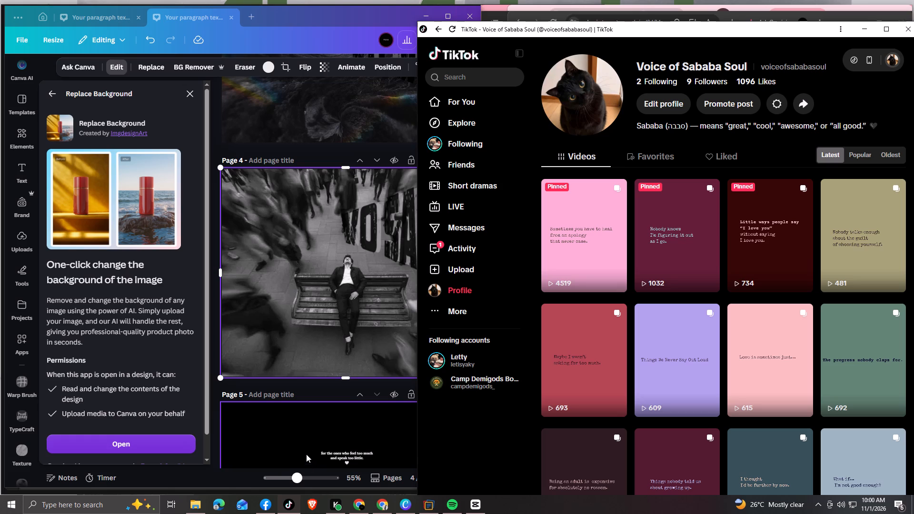
left_click(469, 80)
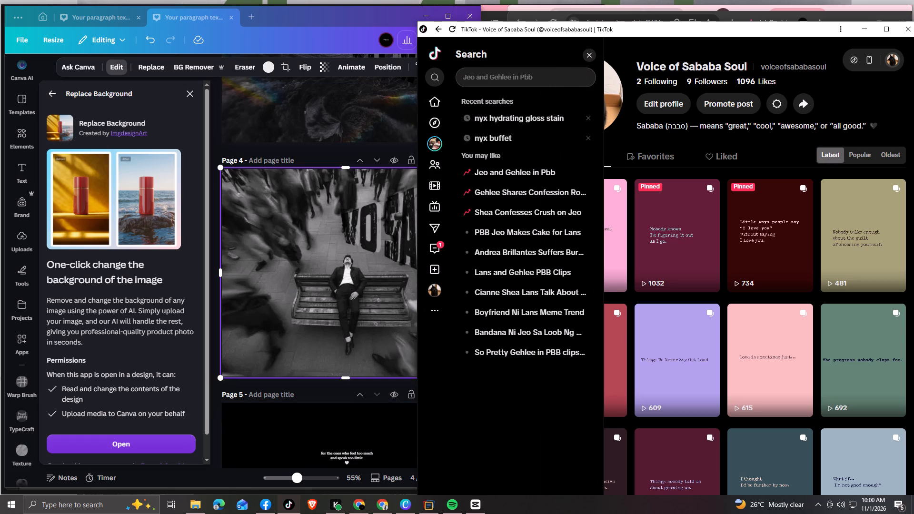
type("black and")
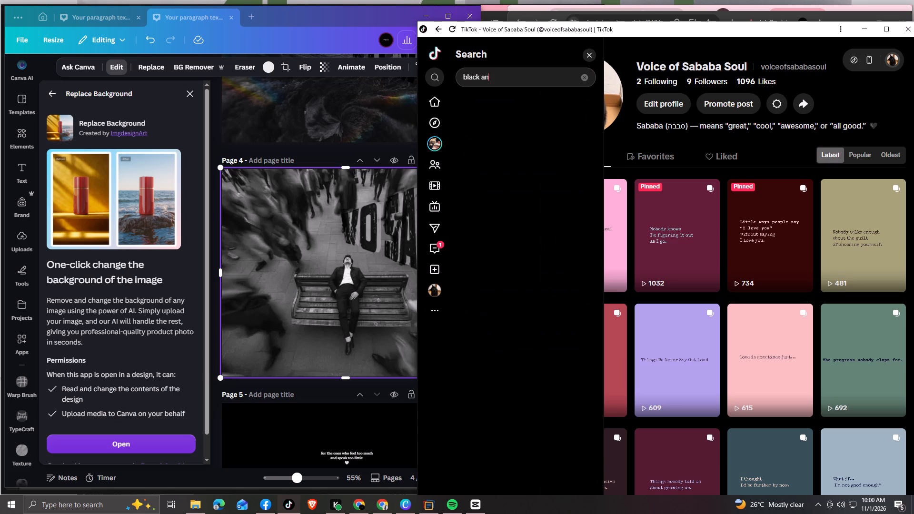
key("space")
type("white")
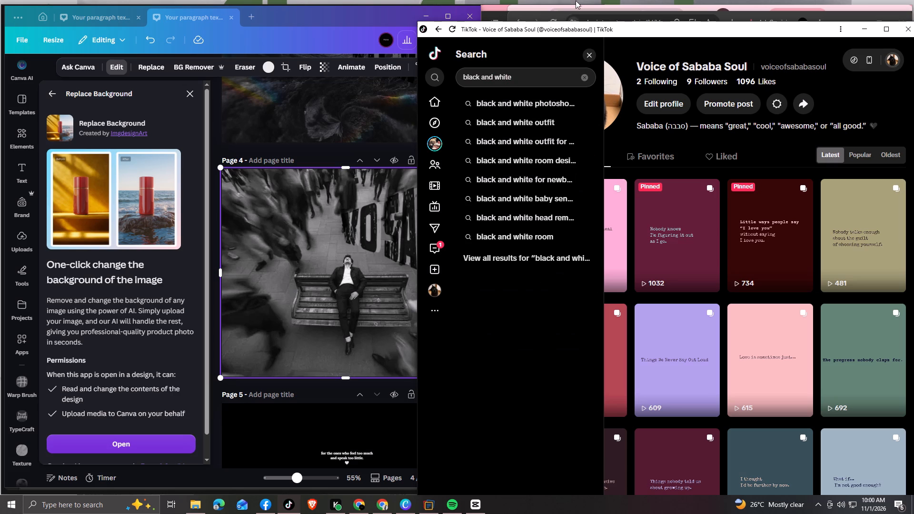
left_click(556, 99)
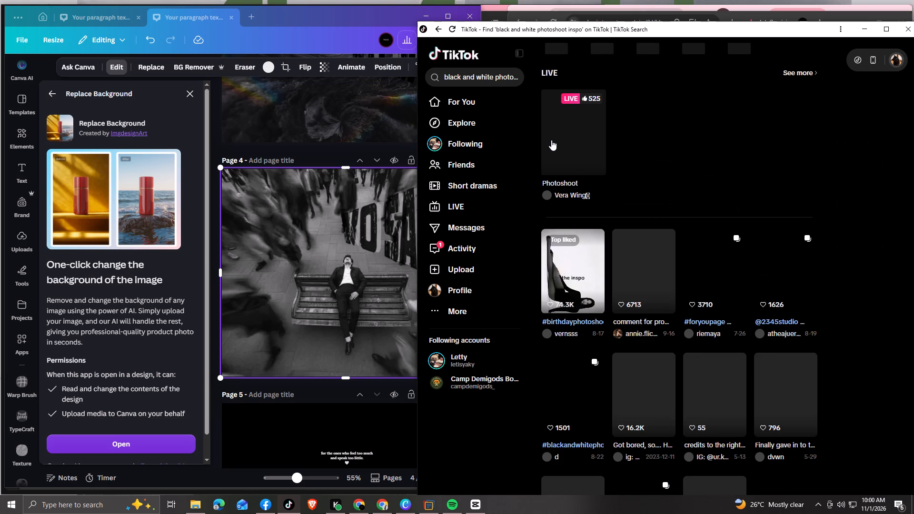
scroll(644, 153, "down", 2)
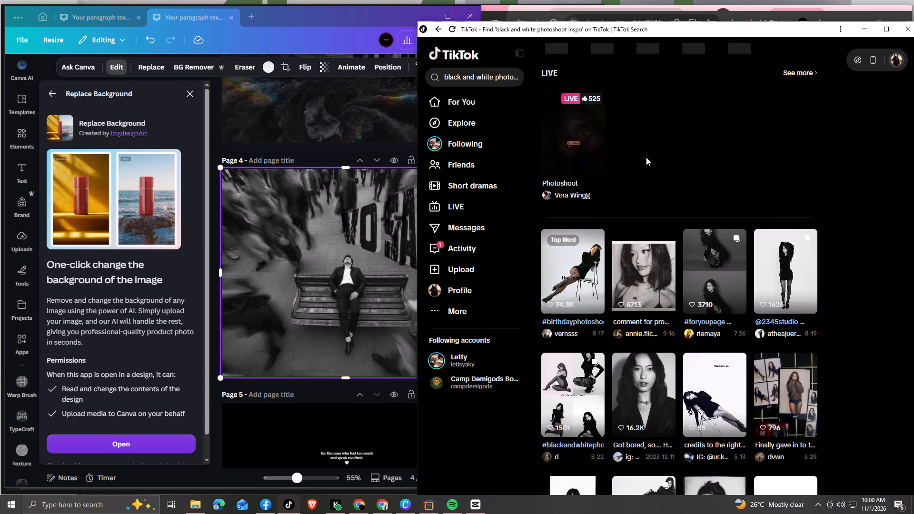
scroll(646, 157, "down", 10)
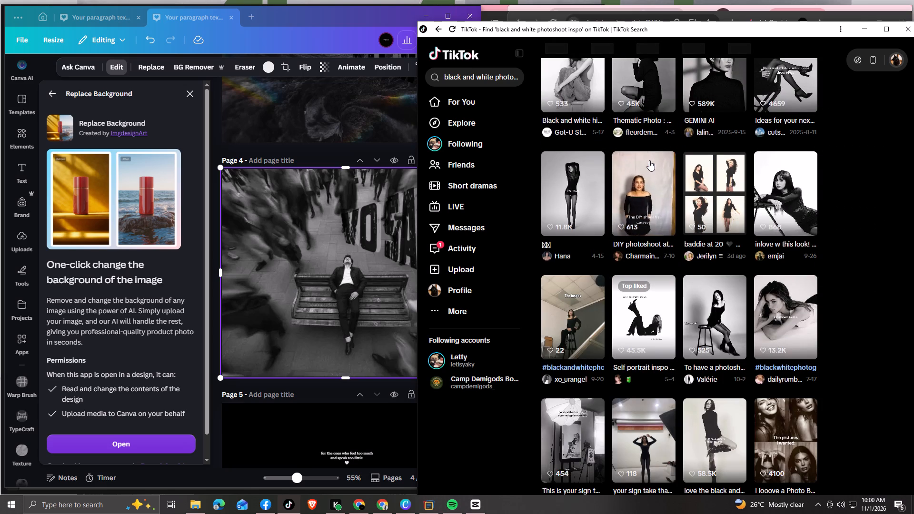
scroll(649, 160, "down", 1)
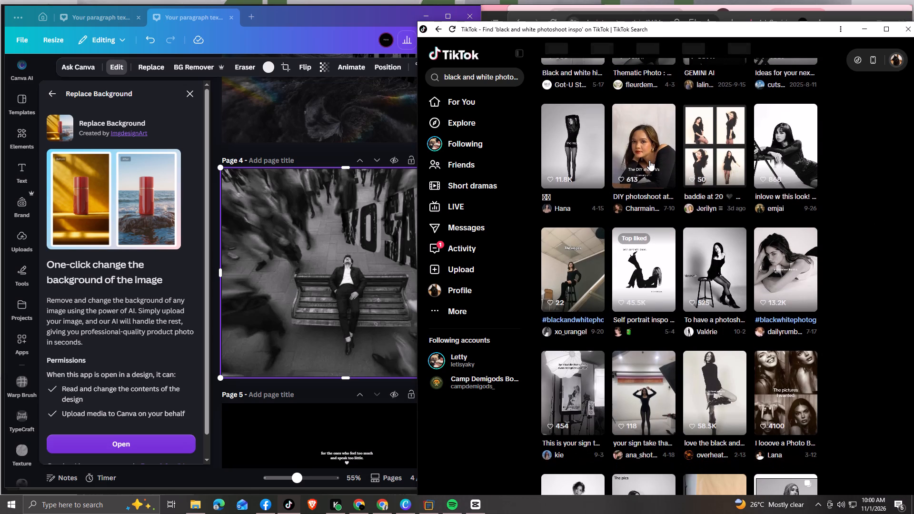
scroll(649, 160, "down", 4)
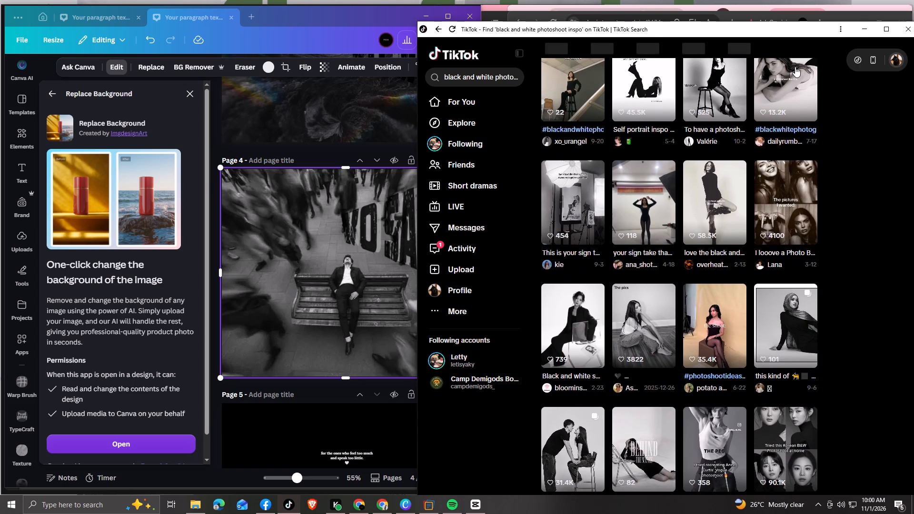
left_click(863, 26)
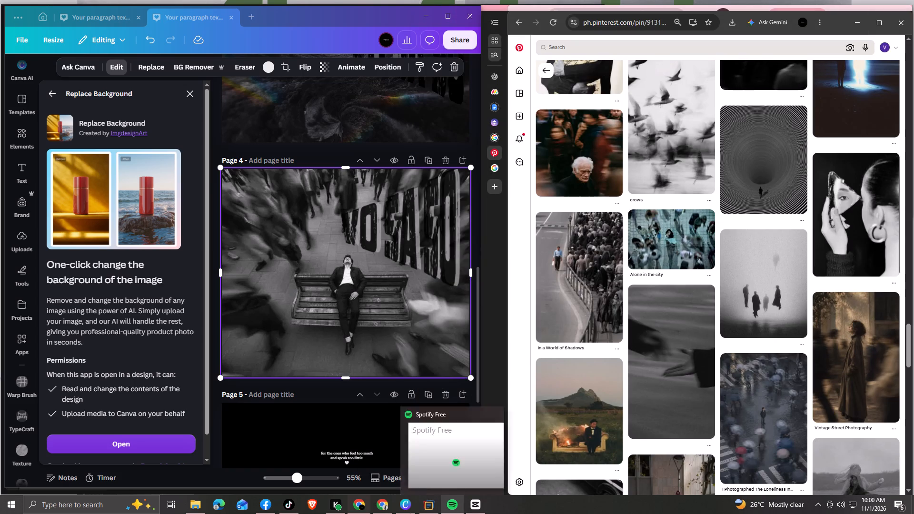
Switch to the YouTube window, resume the paused video, and return to the Pinterest window.
left_click(385, 501)
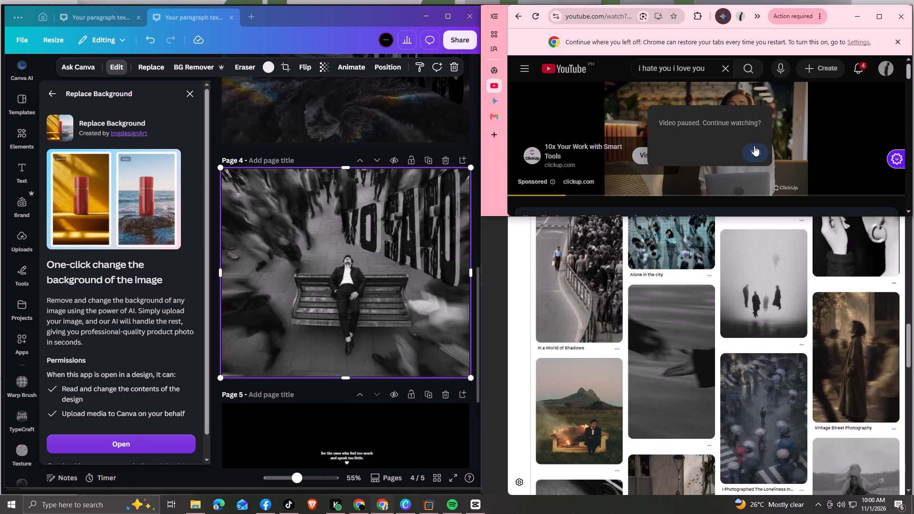
left_click(753, 152)
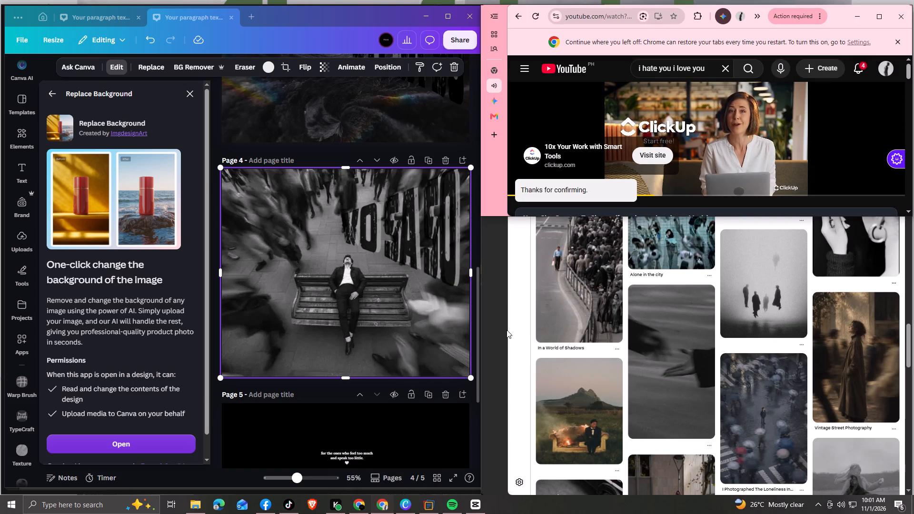
left_click(500, 324)
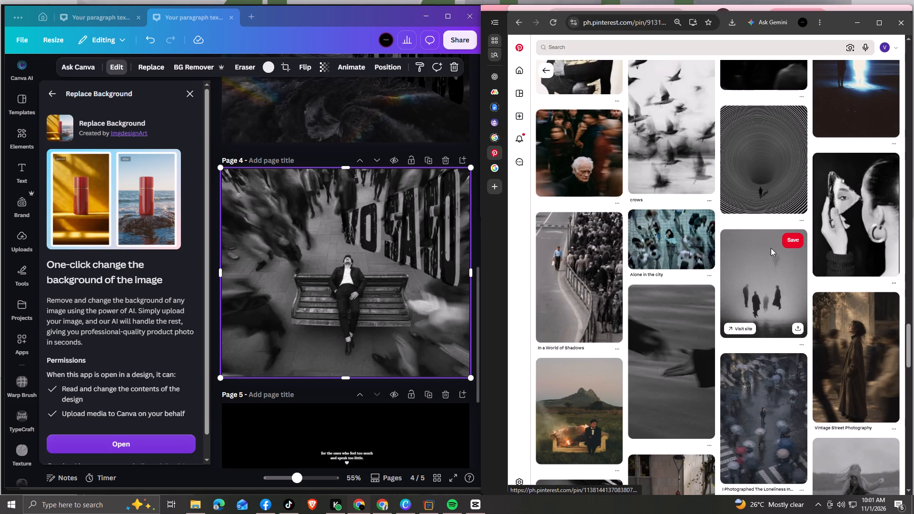
Examine further Pinterest pins for black-and-white and cinematic images of solitary figures among crowds.
scroll(786, 256, "down", 5)
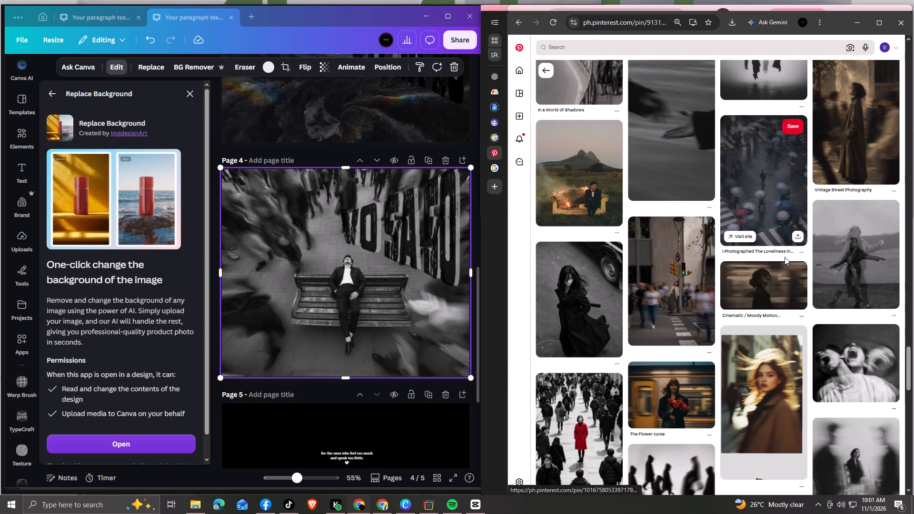
scroll(785, 257, "down", 2)
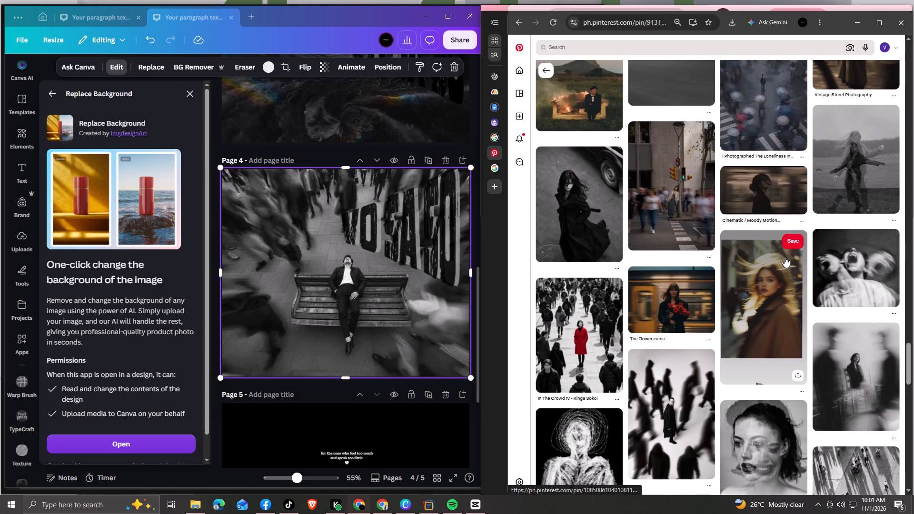
scroll(785, 257, "down", 1)
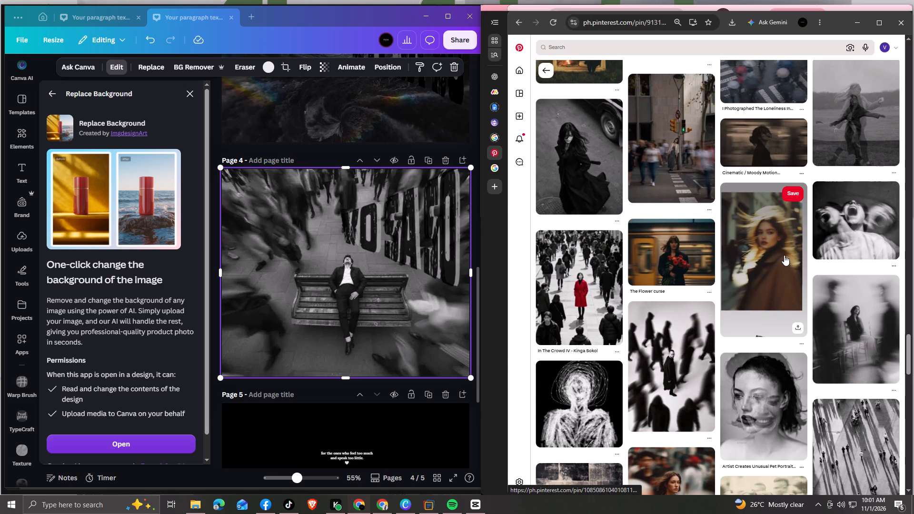
scroll(784, 255, "down", 4)
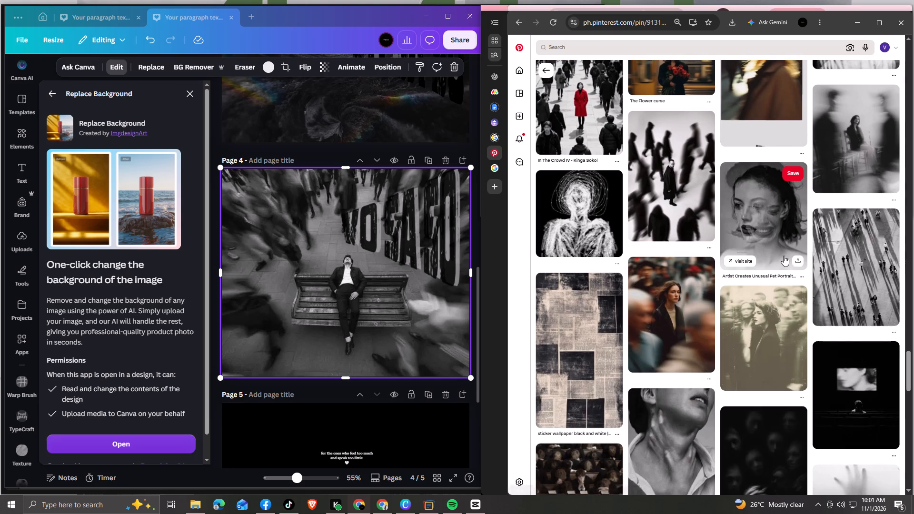
scroll(784, 256, "down", 5)
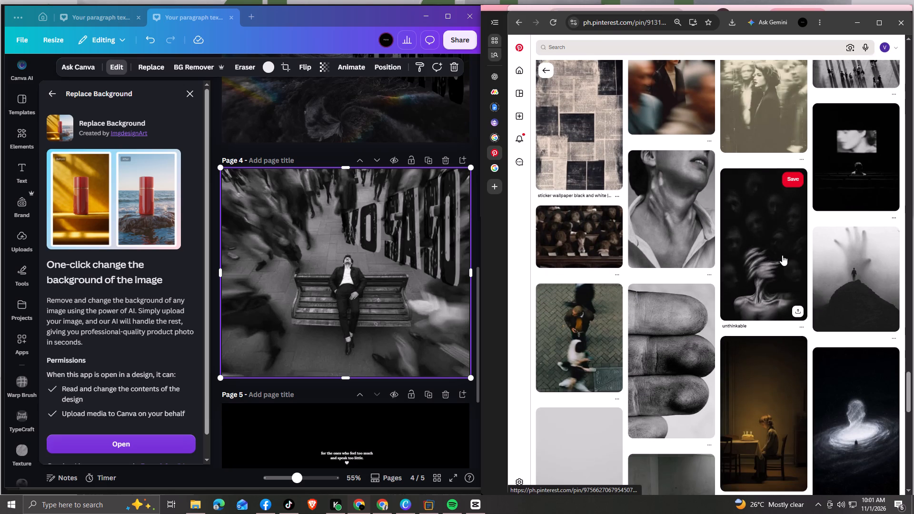
scroll(782, 255, "down", 3)
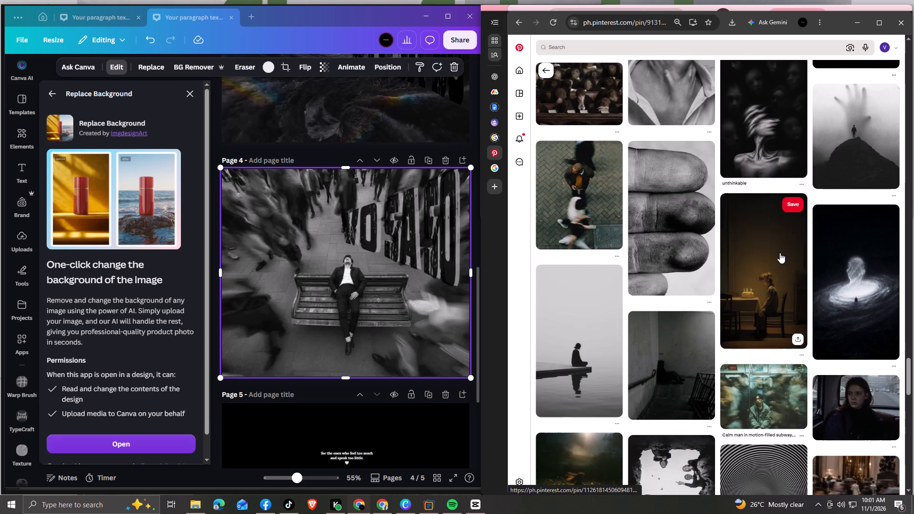
scroll(780, 253, "down", 4)
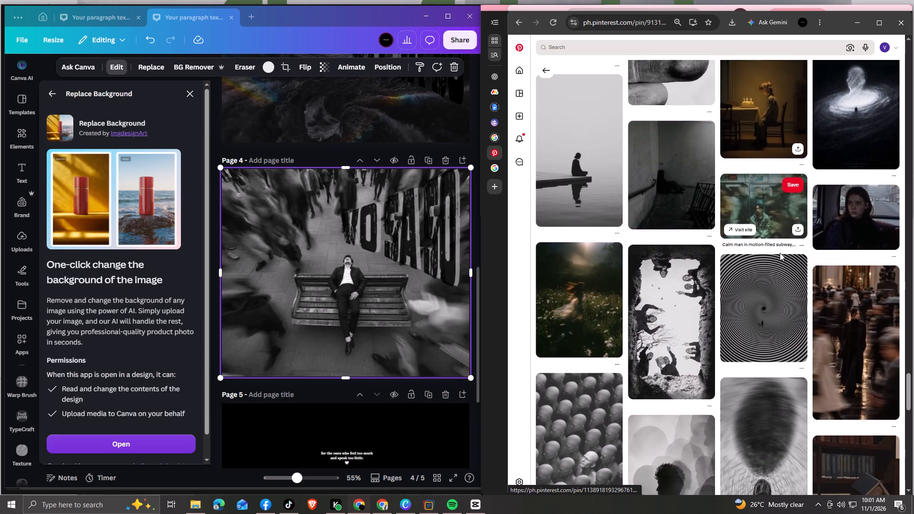
scroll(780, 253, "down", 1)
scroll(682, 279, "up", 3)
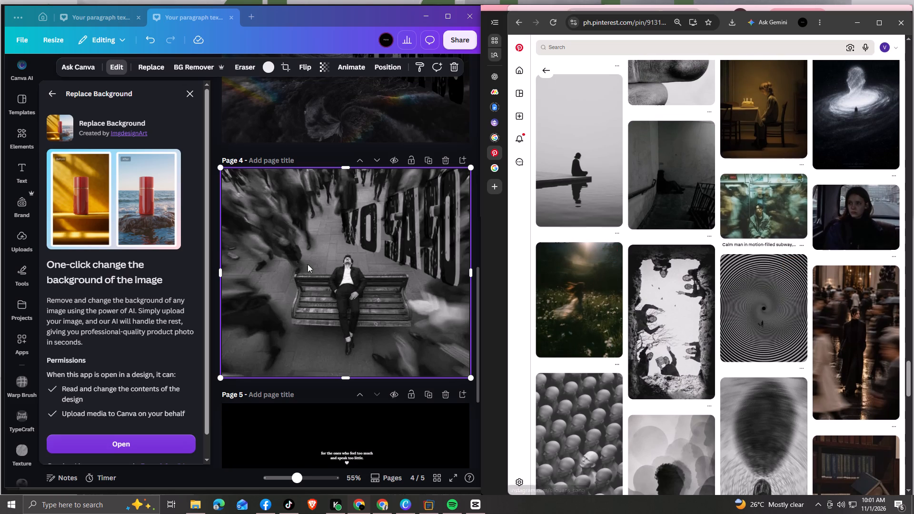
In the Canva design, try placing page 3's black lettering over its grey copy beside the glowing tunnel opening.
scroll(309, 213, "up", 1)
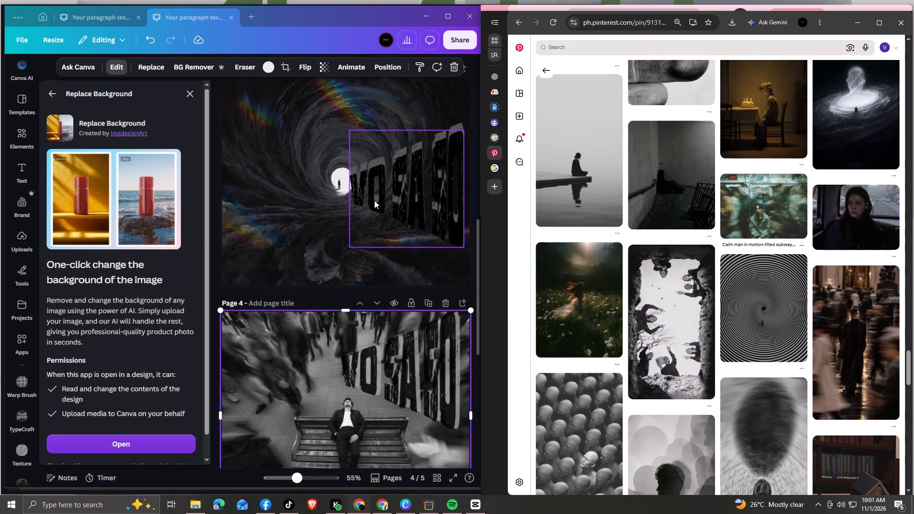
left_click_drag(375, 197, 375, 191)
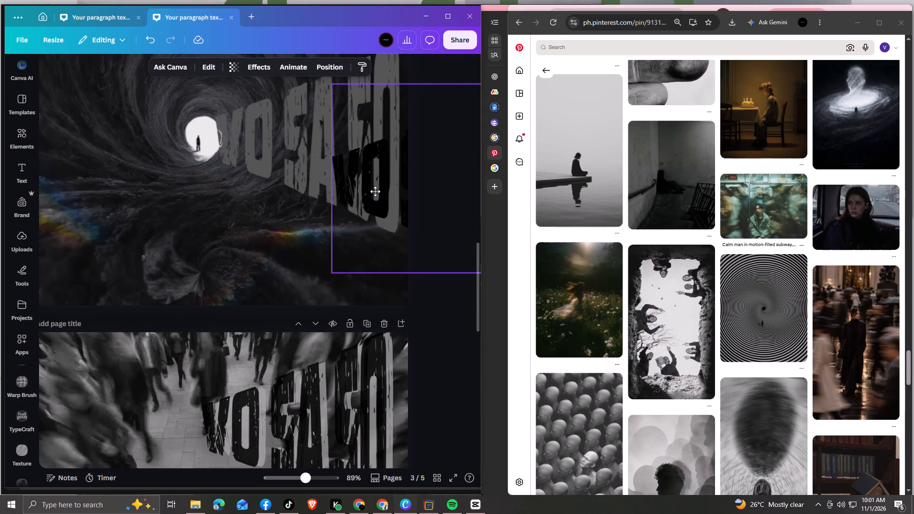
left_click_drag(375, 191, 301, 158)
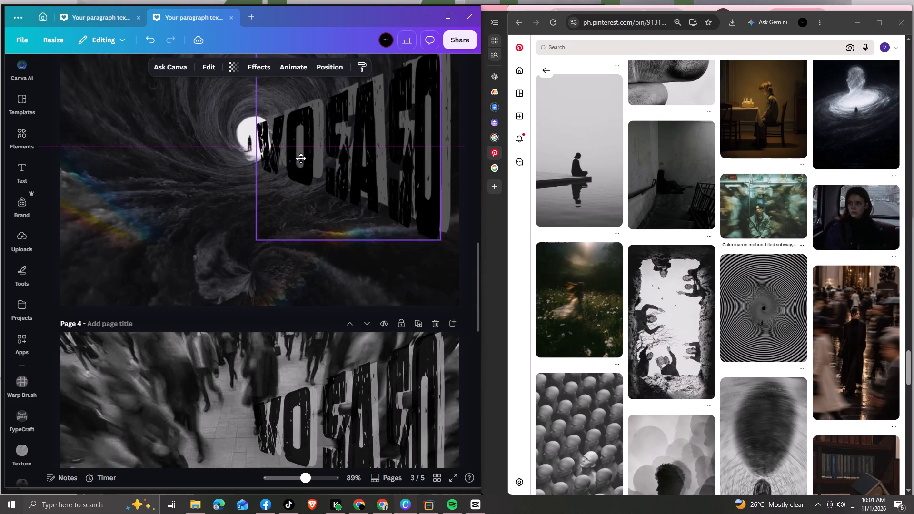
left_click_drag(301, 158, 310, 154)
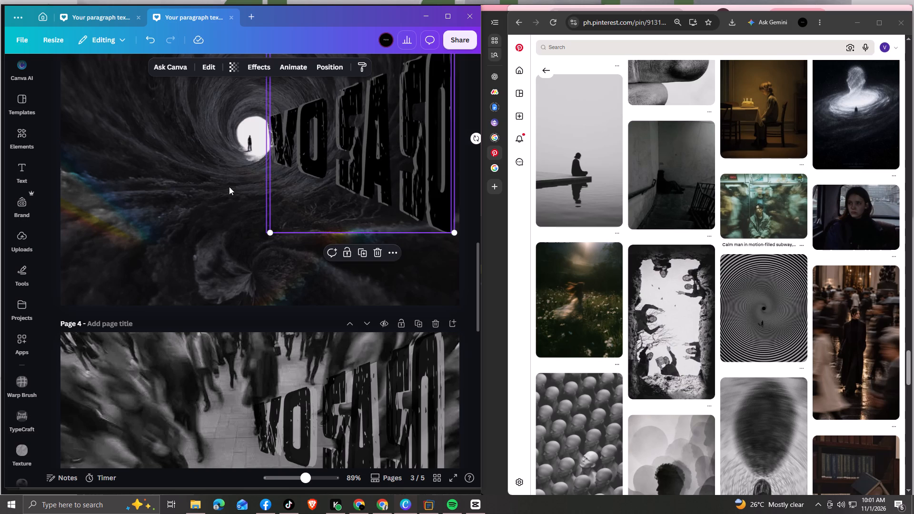
Move page 3's black lettering off the grey copy, then slightly enlarge and reposition the grey lettering beside the tunnel opening.
left_click_drag(196, 195, 200, 195)
left_click_drag(348, 155, 292, 167)
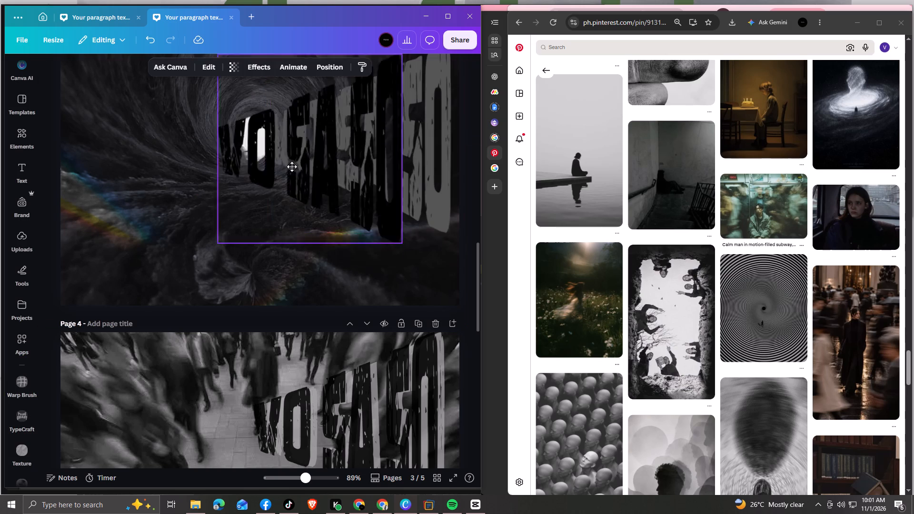
left_click_drag(292, 167, 217, 183)
left_click_drag(397, 147, 323, 147)
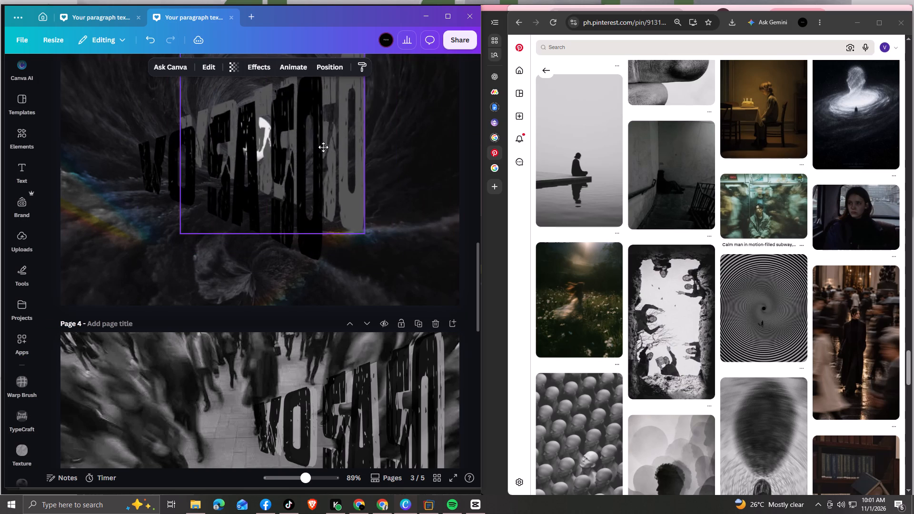
left_click_drag(323, 147, 373, 144)
left_click_drag(427, 230, 457, 230)
left_click_drag(306, 224, 321, 223)
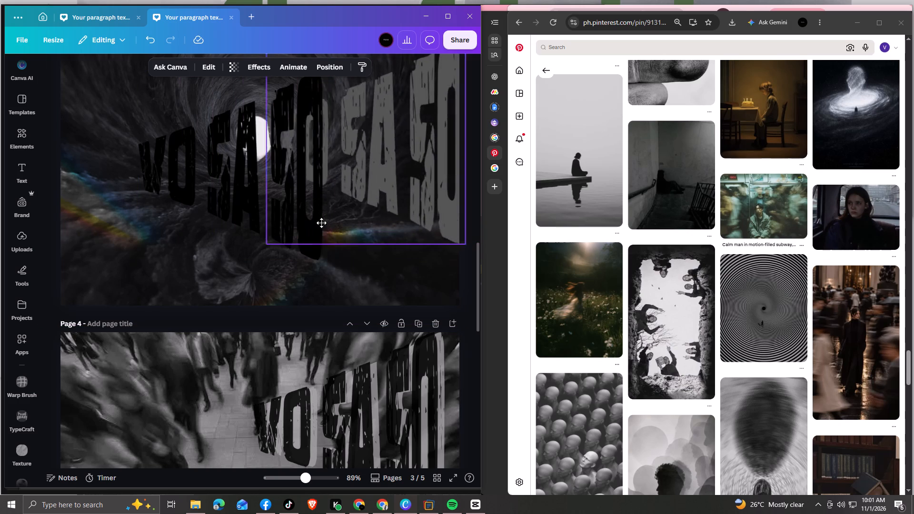
left_click_drag(321, 223, 311, 217)
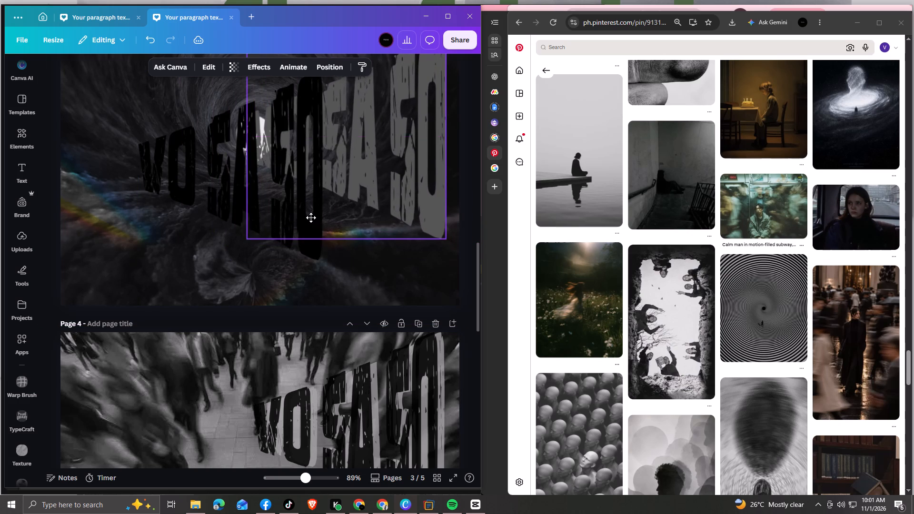
left_click_drag(311, 217, 310, 217)
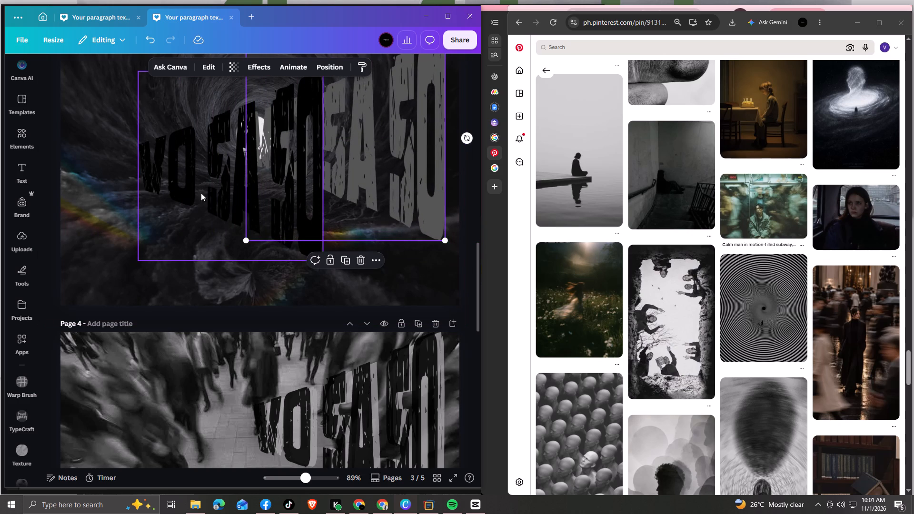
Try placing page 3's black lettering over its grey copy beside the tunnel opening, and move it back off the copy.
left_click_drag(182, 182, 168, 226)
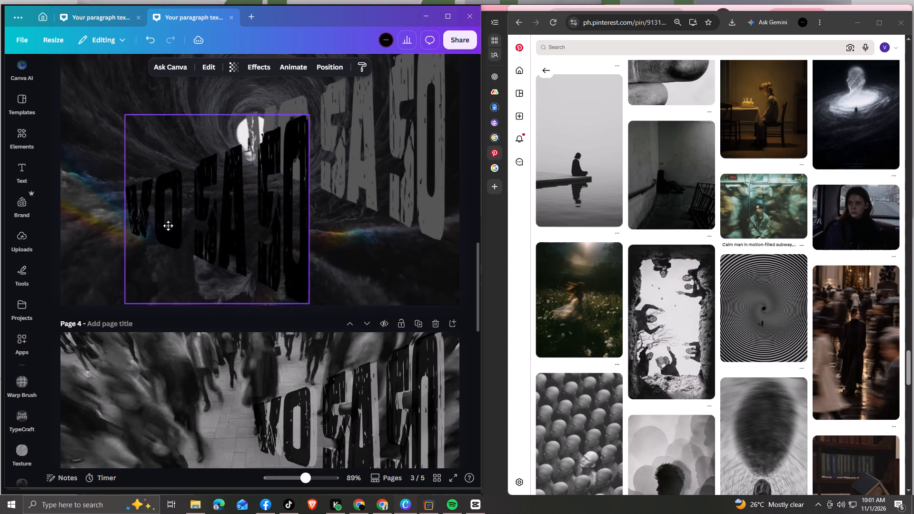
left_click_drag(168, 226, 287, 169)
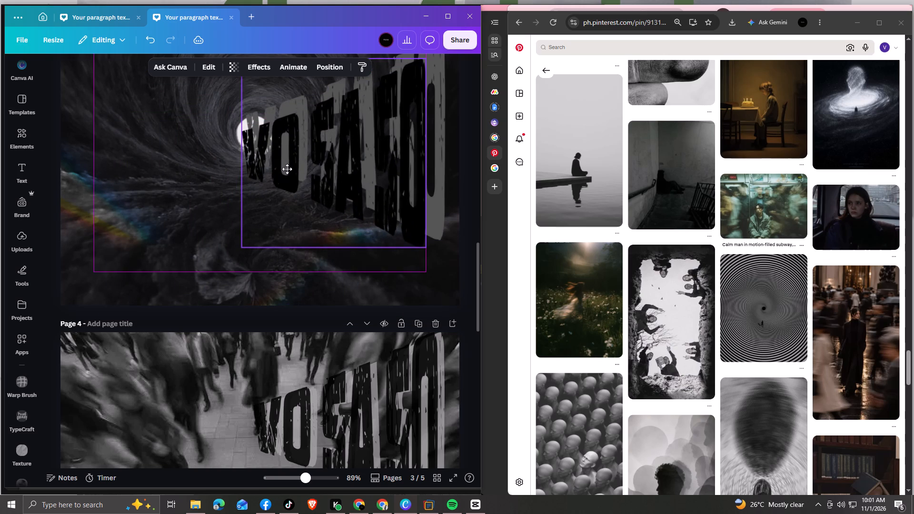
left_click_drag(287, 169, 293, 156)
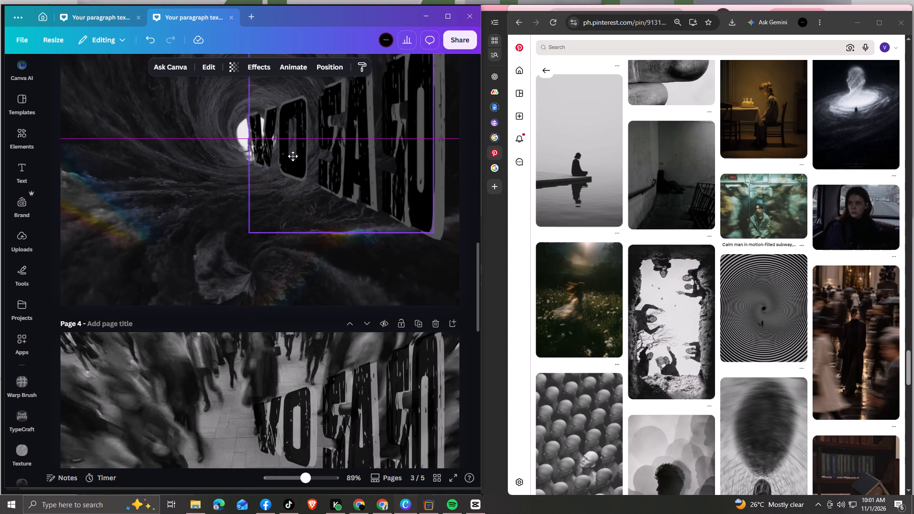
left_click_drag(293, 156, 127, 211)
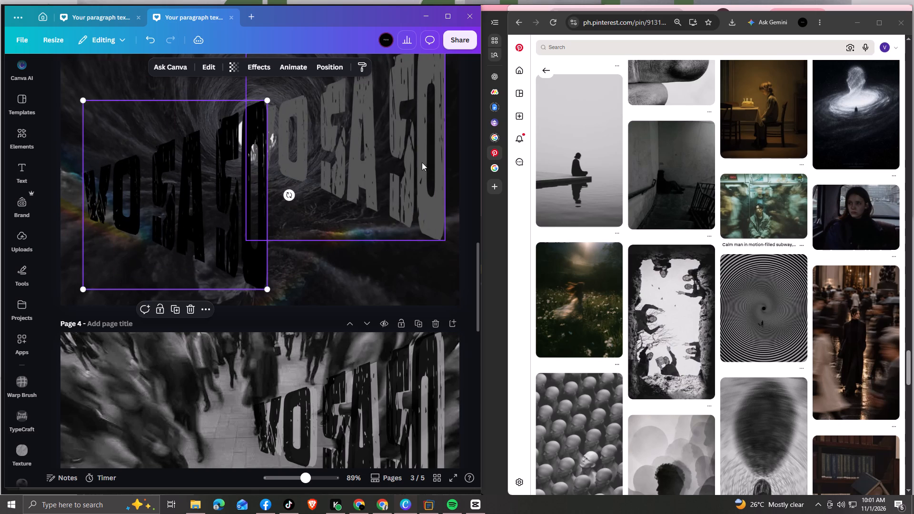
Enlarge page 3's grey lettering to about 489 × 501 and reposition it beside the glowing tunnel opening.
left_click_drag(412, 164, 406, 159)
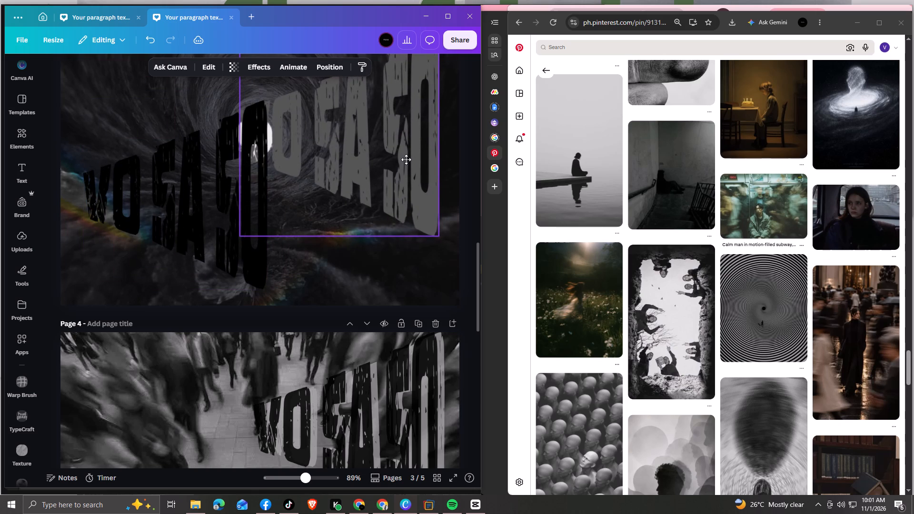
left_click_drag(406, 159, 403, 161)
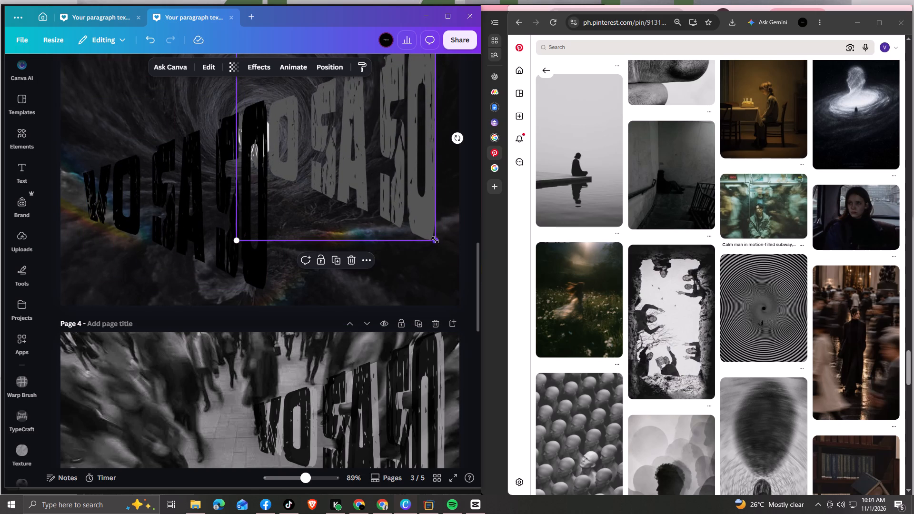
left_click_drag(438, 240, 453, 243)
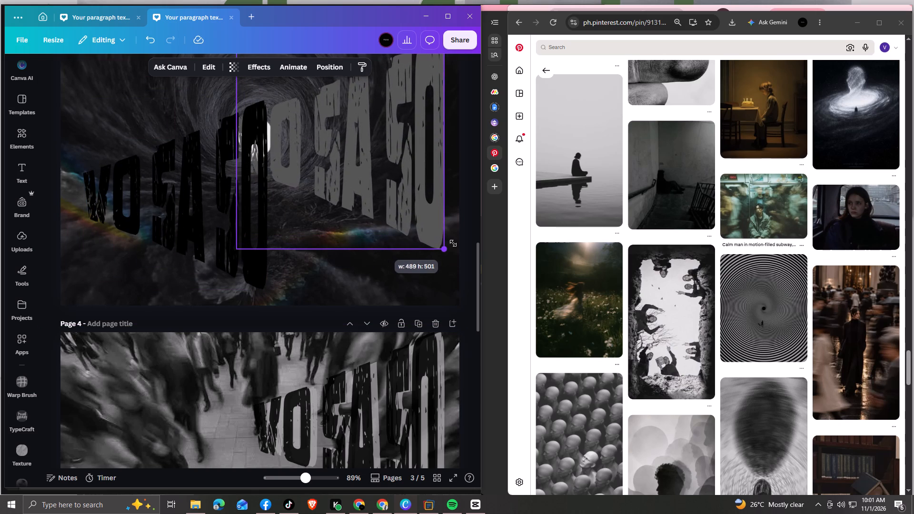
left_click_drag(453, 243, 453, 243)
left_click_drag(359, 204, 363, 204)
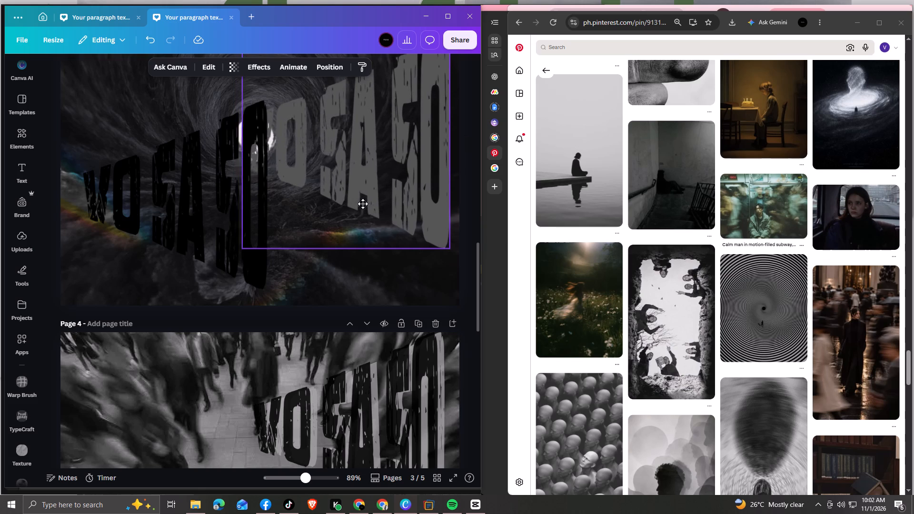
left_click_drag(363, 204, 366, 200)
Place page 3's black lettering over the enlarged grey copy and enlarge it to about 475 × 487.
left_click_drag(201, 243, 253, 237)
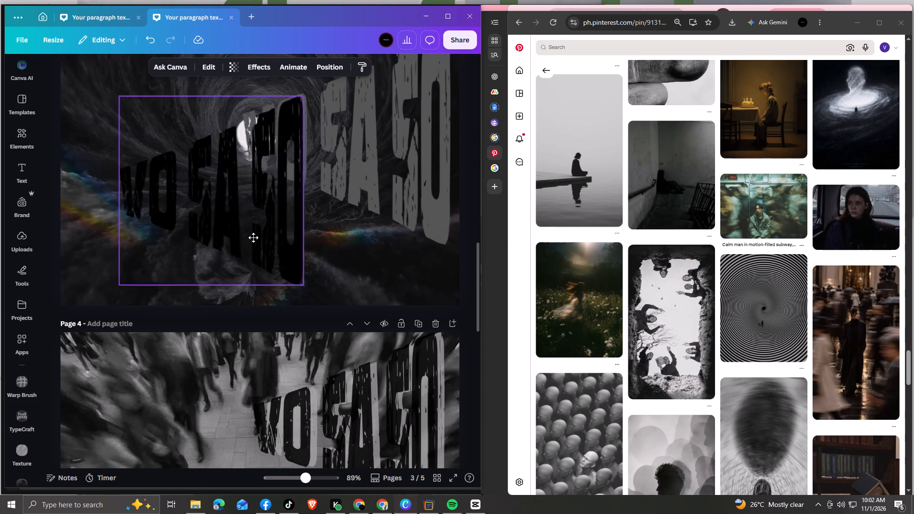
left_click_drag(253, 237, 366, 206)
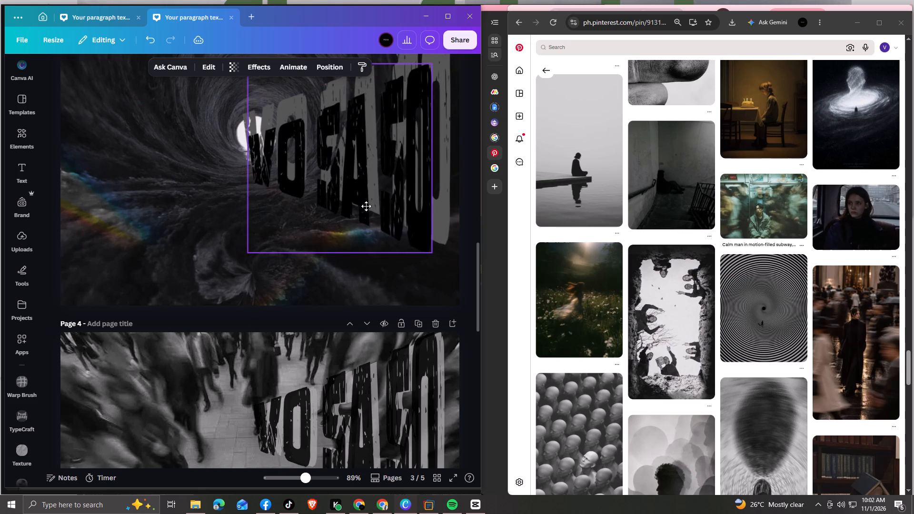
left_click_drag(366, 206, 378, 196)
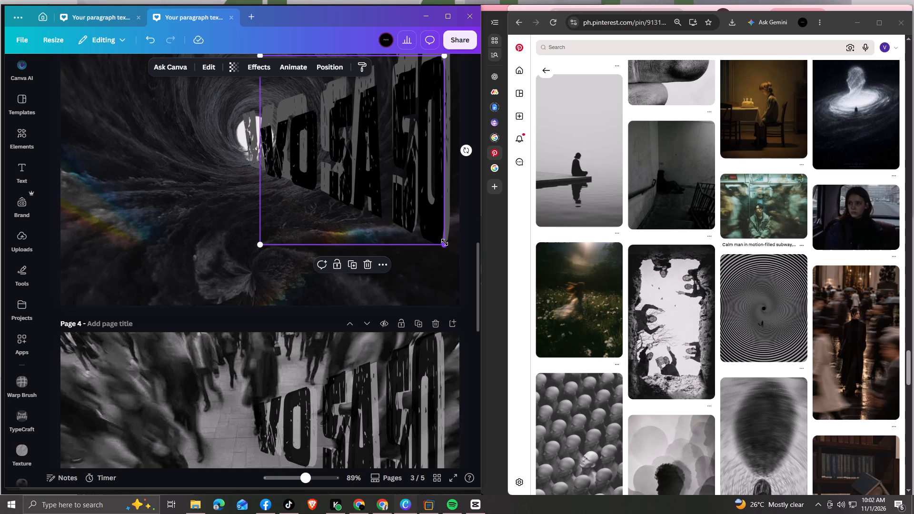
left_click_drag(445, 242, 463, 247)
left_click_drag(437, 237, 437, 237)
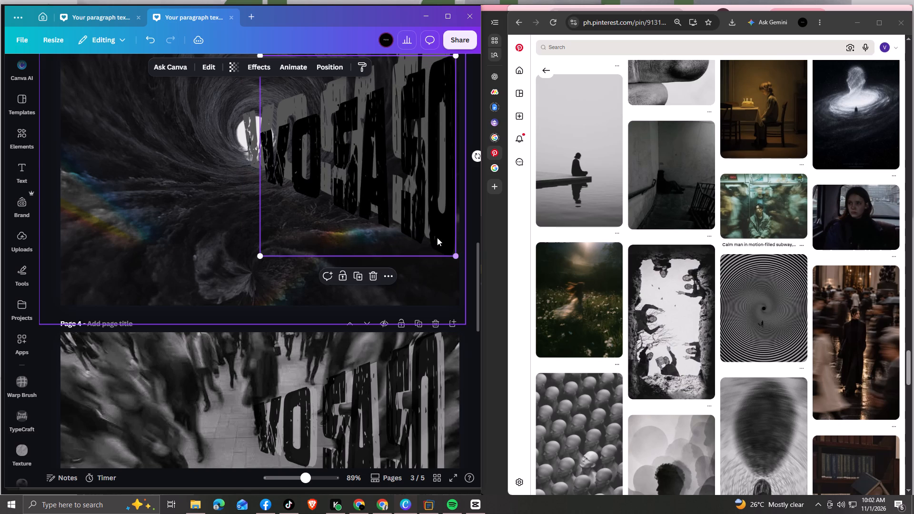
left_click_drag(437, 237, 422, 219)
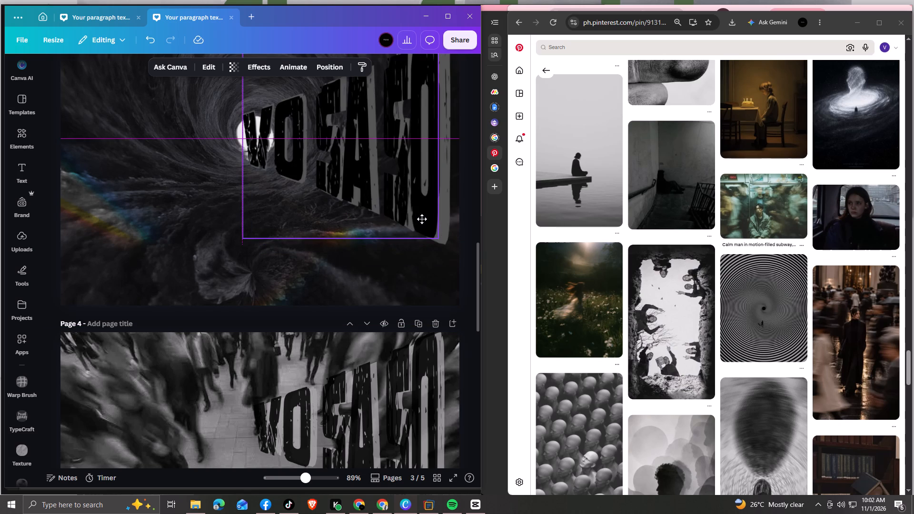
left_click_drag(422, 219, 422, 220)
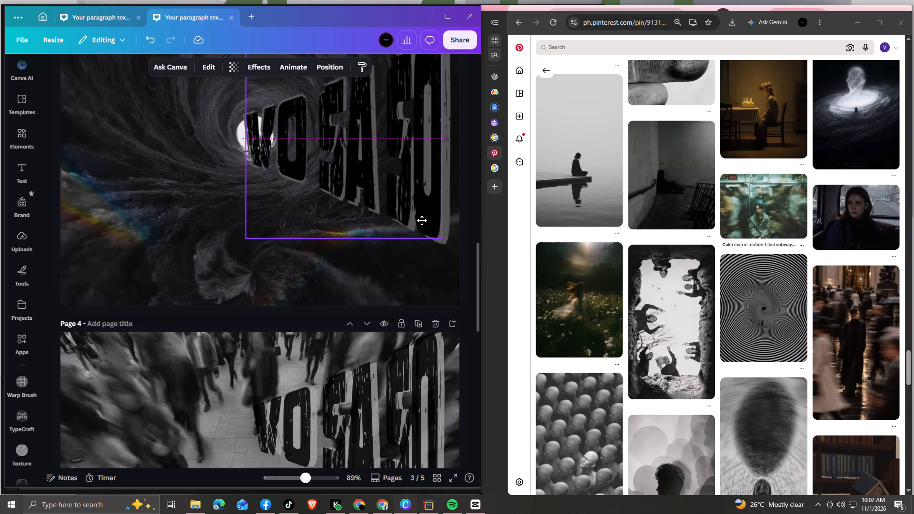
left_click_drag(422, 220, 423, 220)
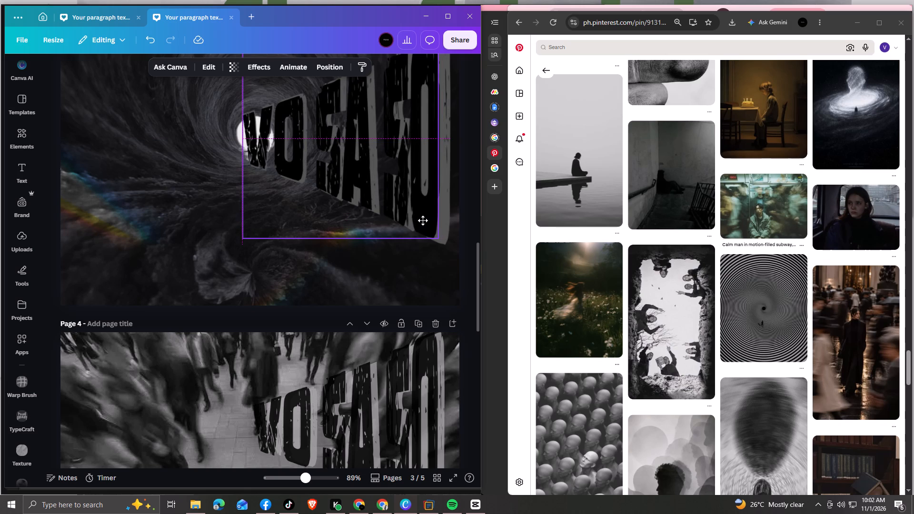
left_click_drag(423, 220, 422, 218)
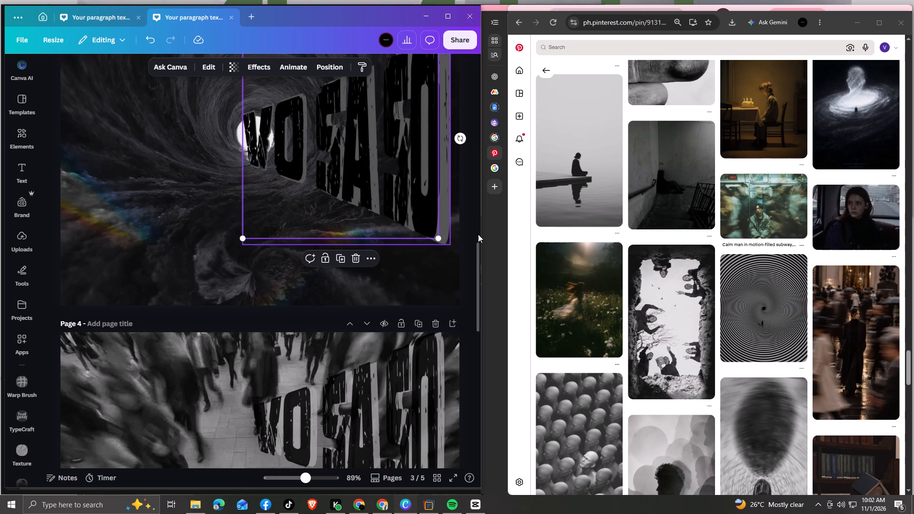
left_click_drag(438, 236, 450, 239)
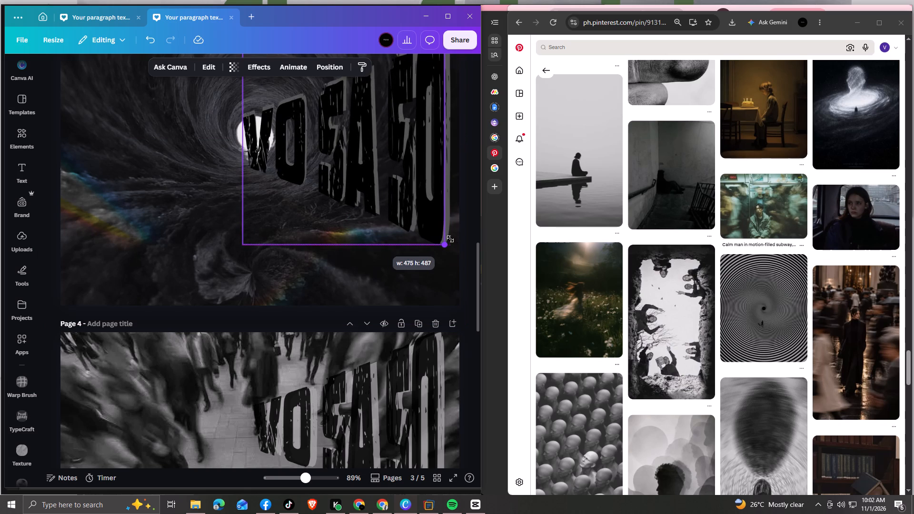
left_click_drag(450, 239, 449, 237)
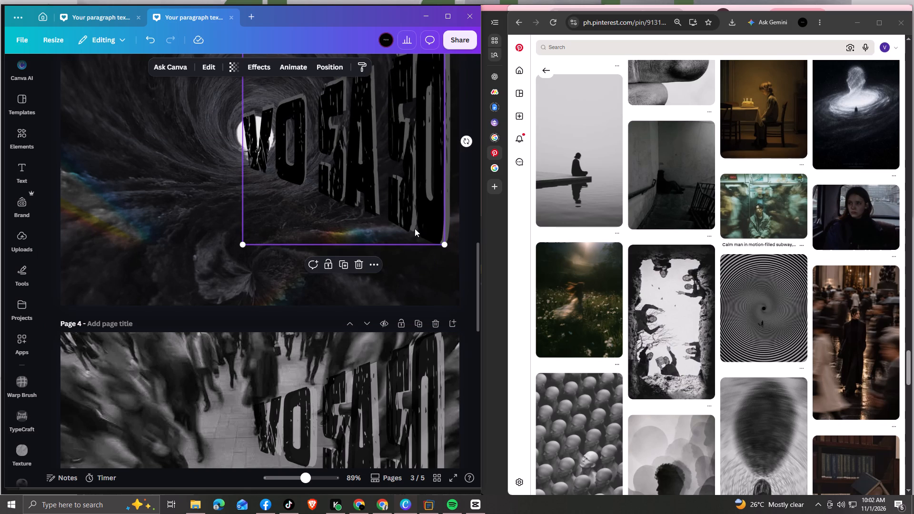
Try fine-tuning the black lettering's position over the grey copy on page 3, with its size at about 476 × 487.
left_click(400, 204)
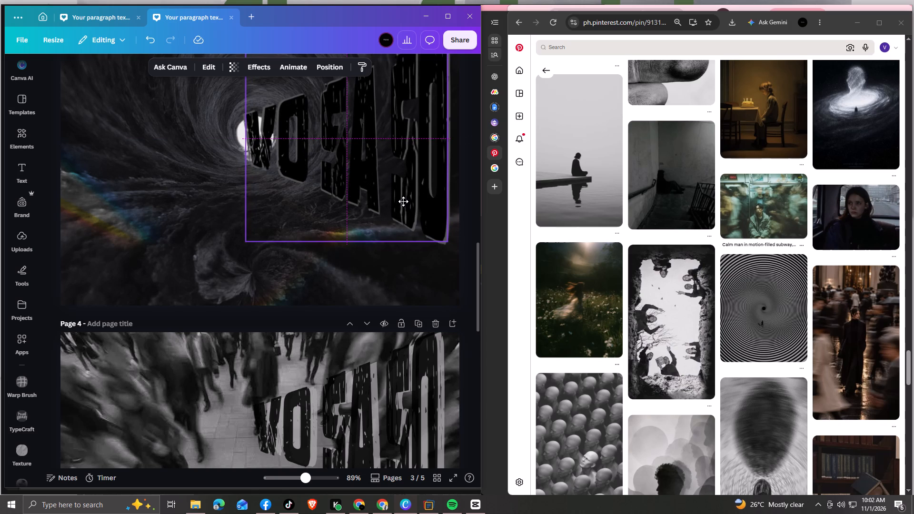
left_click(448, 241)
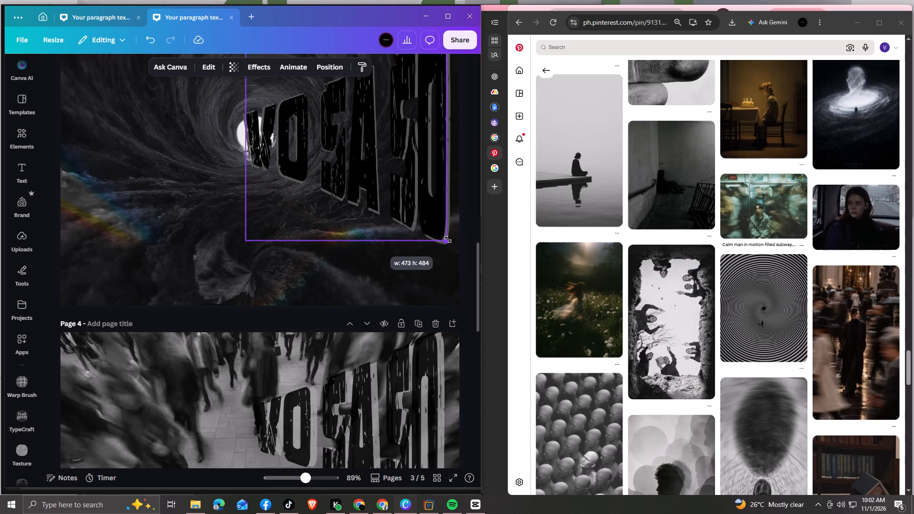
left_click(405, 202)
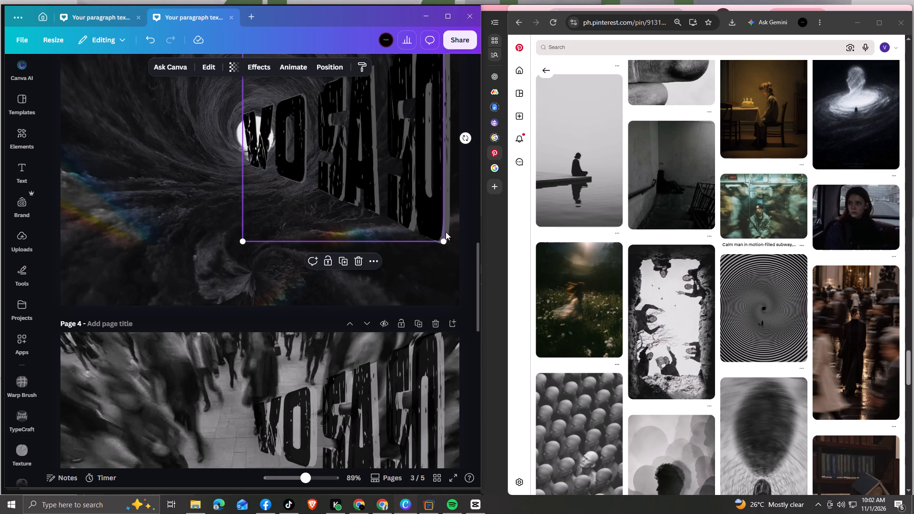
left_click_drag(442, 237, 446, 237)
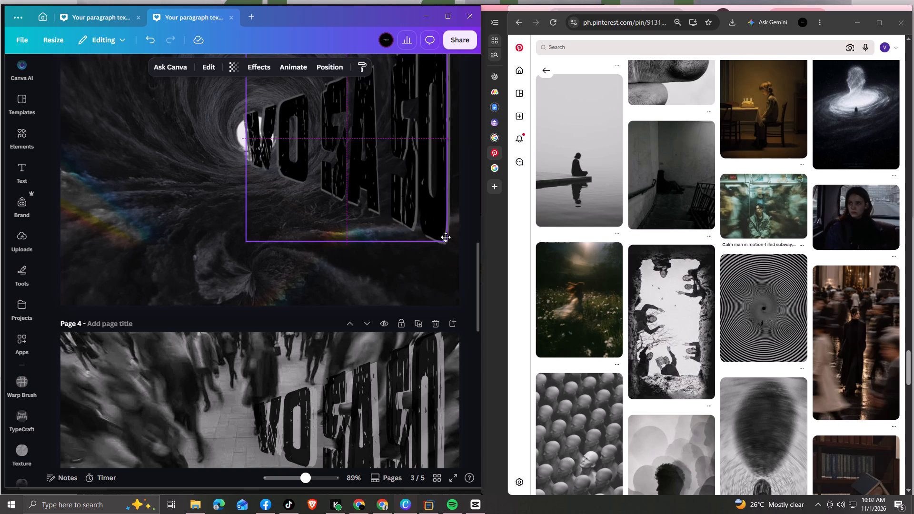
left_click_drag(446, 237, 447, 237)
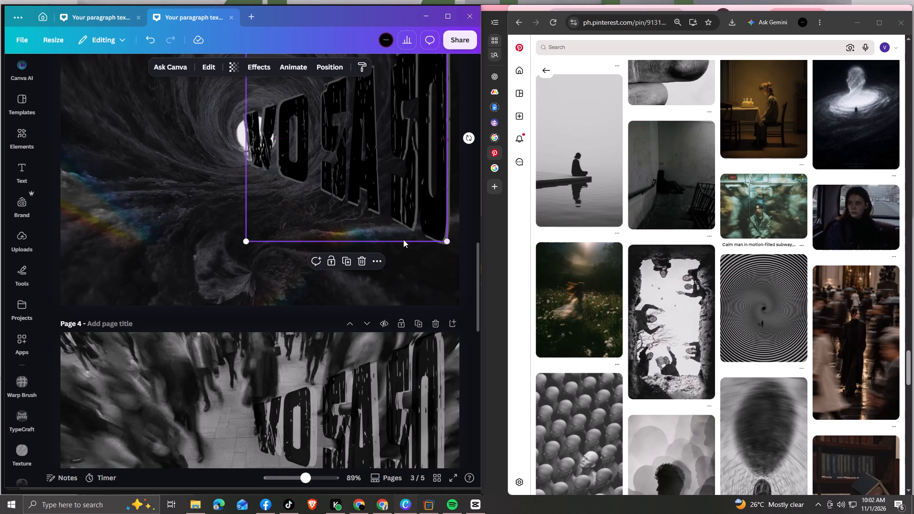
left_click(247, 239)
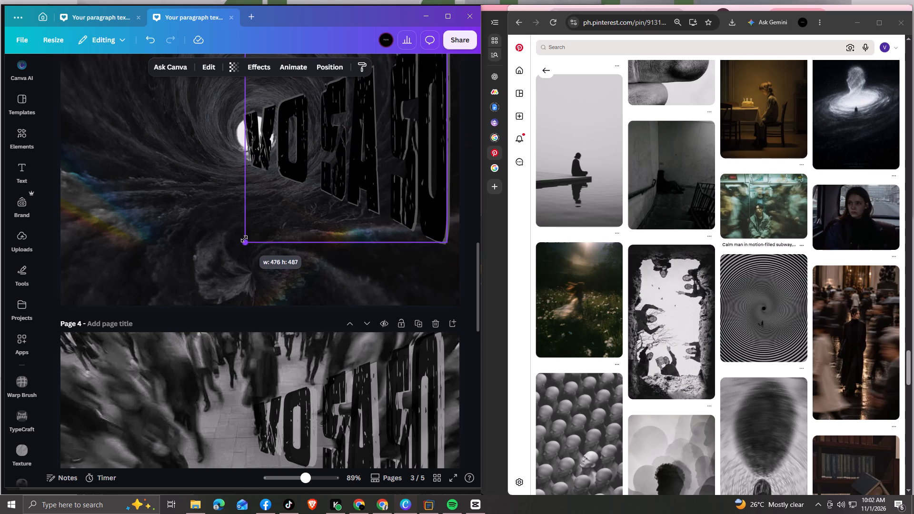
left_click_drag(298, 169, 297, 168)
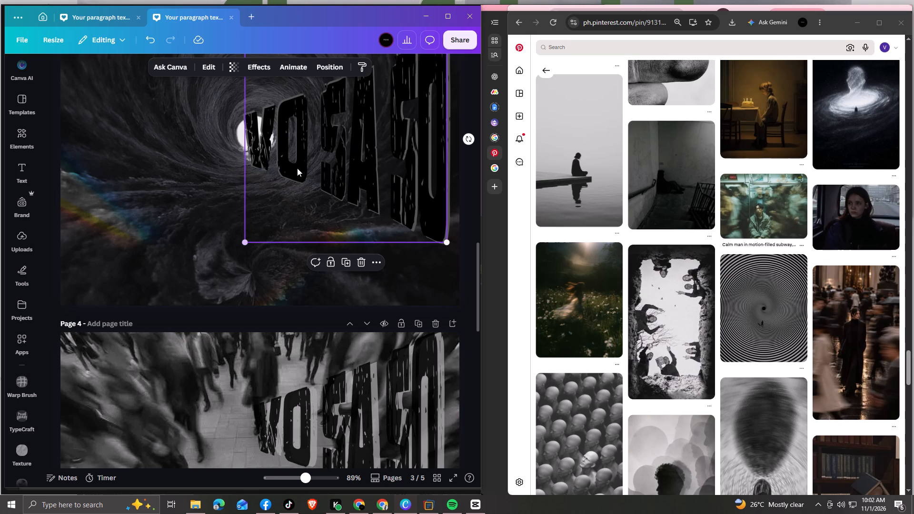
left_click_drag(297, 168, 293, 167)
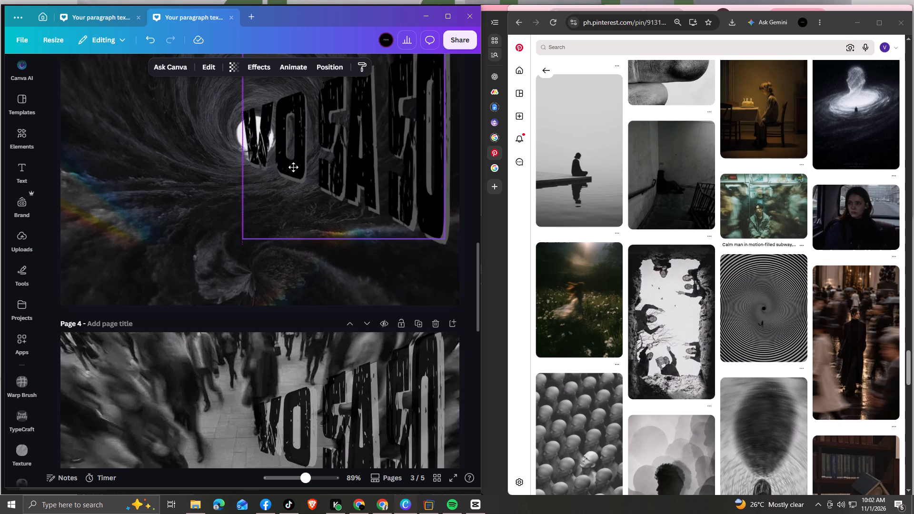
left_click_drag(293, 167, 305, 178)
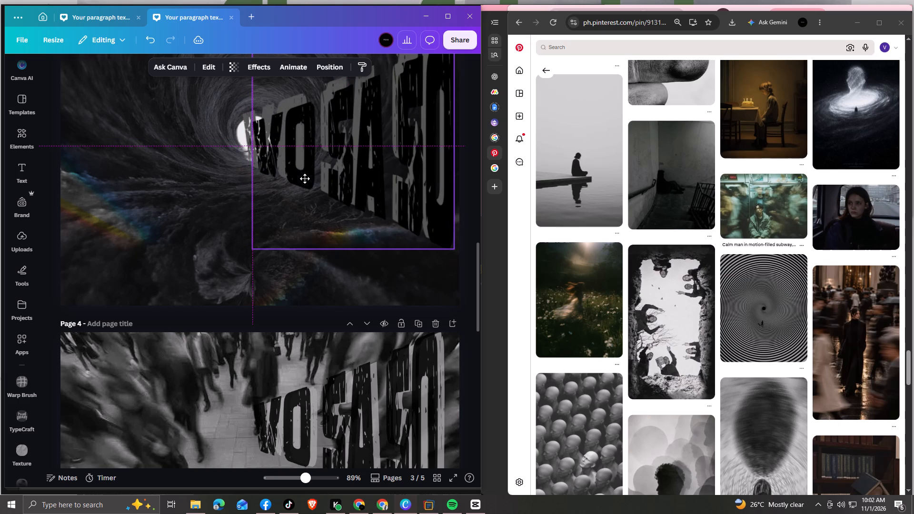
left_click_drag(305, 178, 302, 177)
Undo page 3's recent lettering moves and resizes, back to the black lettering overlaid on the grey copy clear of the tunnel figure.
triple_click(149, 41)
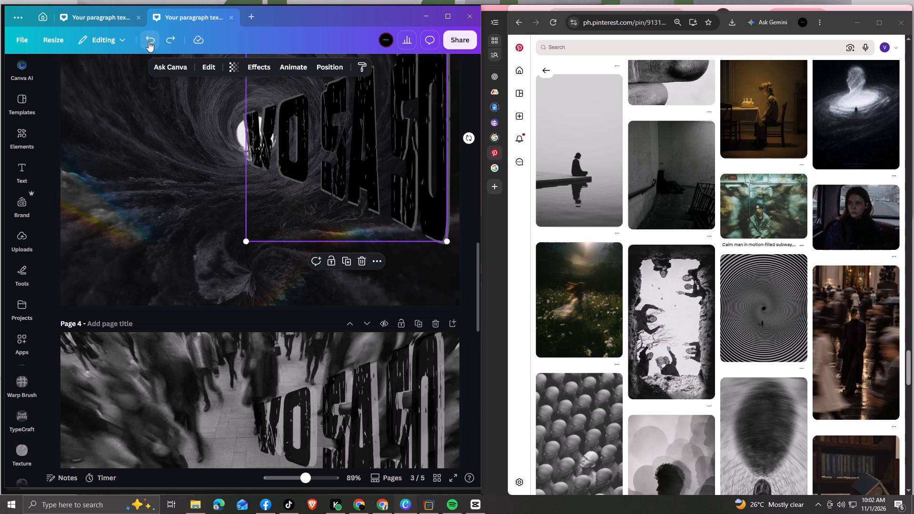
triple_click(149, 41)
triple_click(149, 41)
double_click(149, 41)
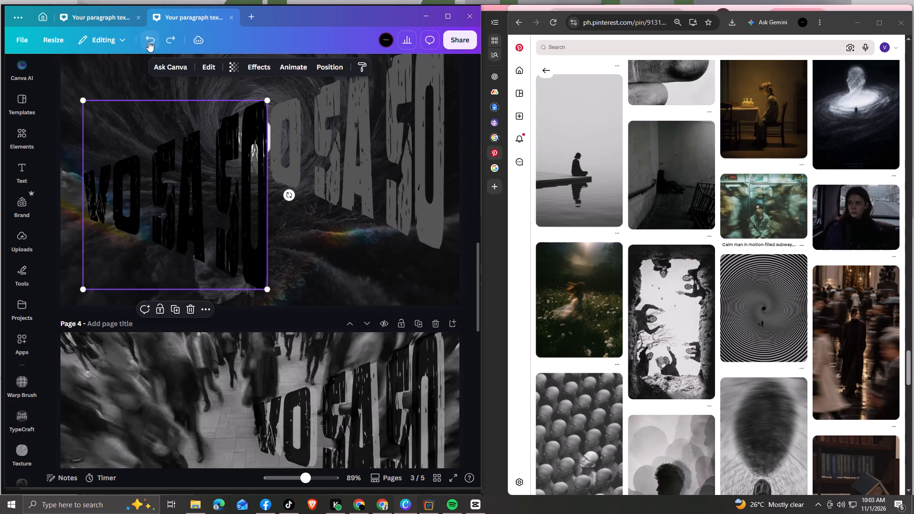
triple_click(149, 41)
left_click(149, 41)
triple_click(149, 41)
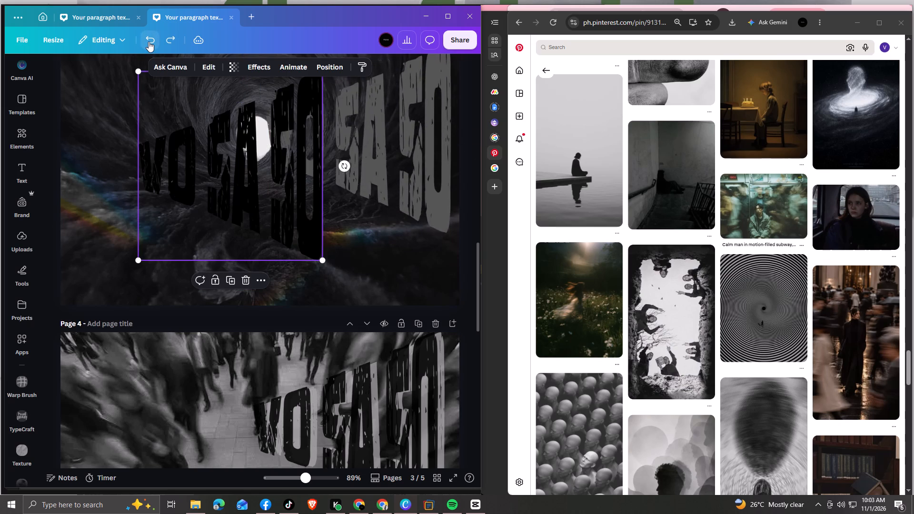
left_click(149, 41)
left_click(169, 38)
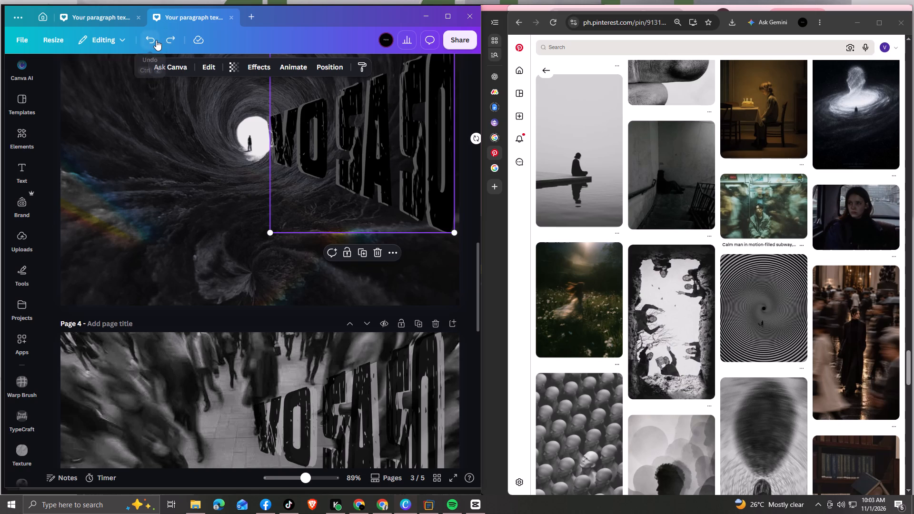
triple_click(156, 40)
left_click(154, 40)
double_click(166, 40)
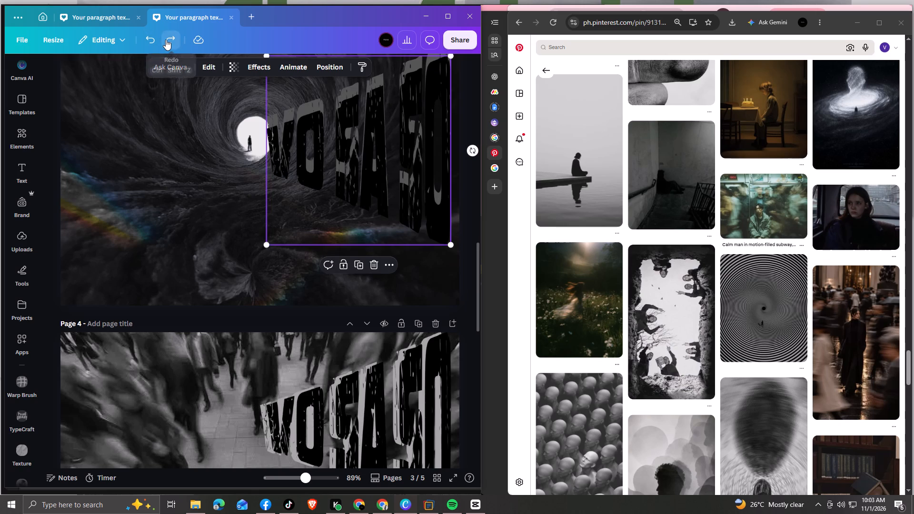
left_click(166, 40)
left_click(166, 40)
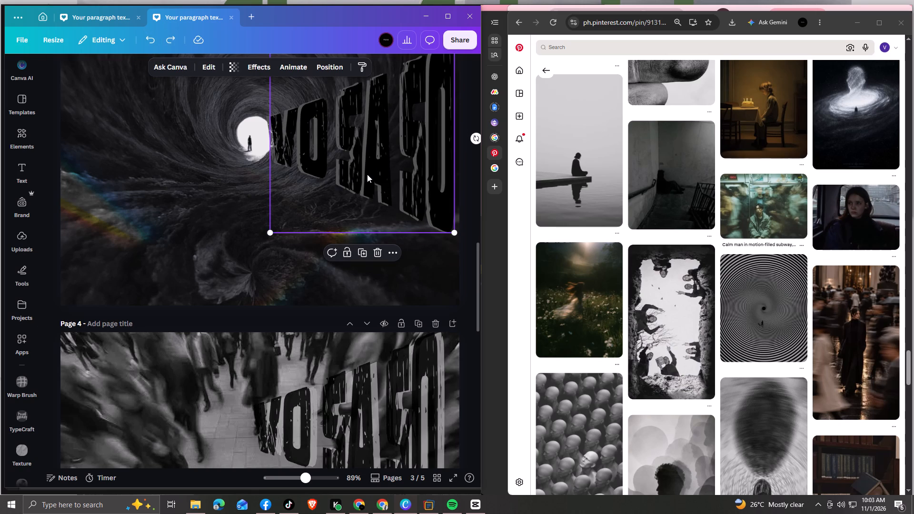
Move page 3's black lettering off the grey copy and enlarge it to about 449 × 460.
left_click_drag(363, 174, 193, 220)
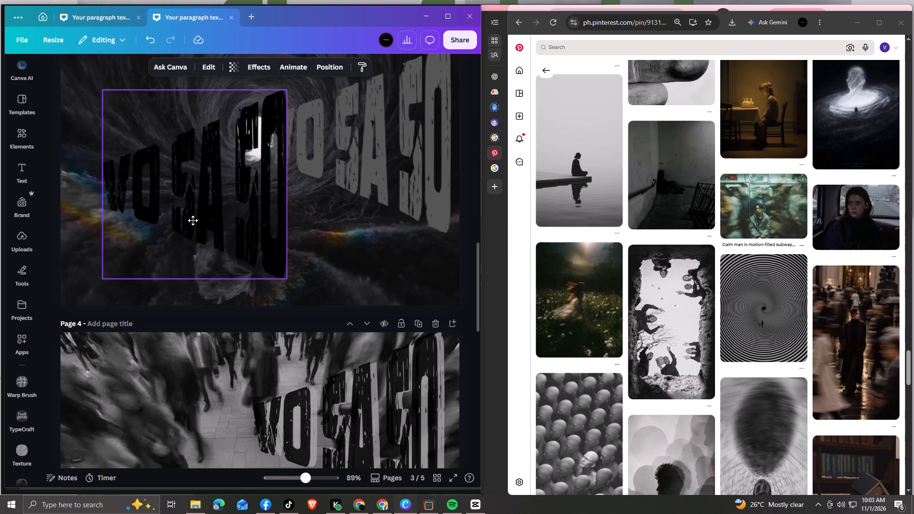
left_click_drag(193, 220, 181, 218)
left_click_drag(273, 276, 275, 276)
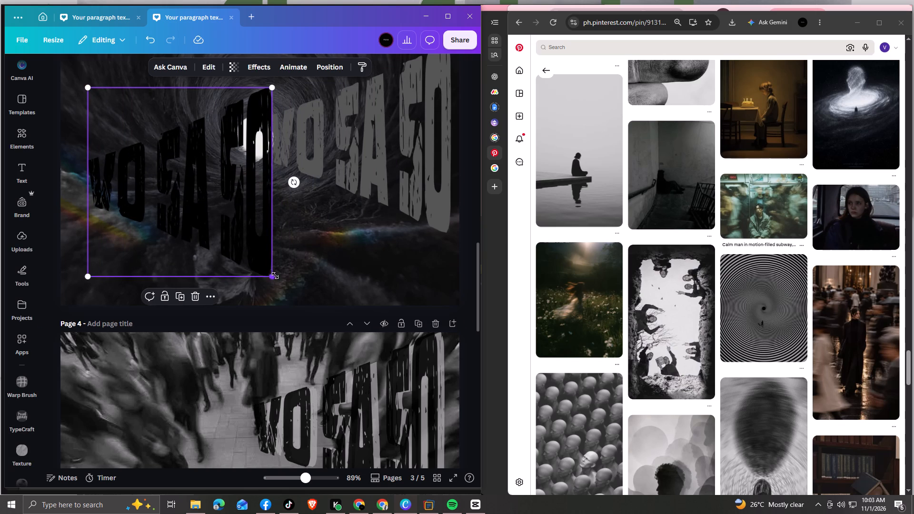
left_click_drag(275, 276, 283, 278)
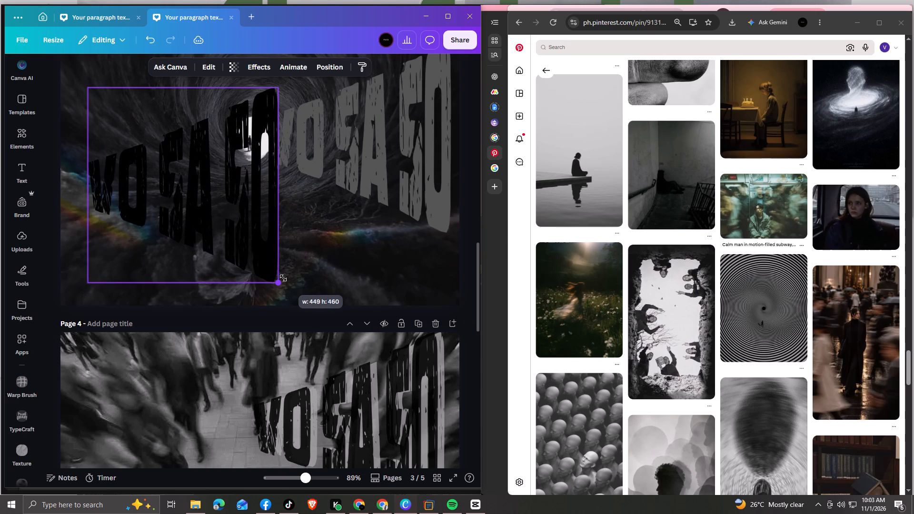
left_click_drag(283, 278, 284, 278)
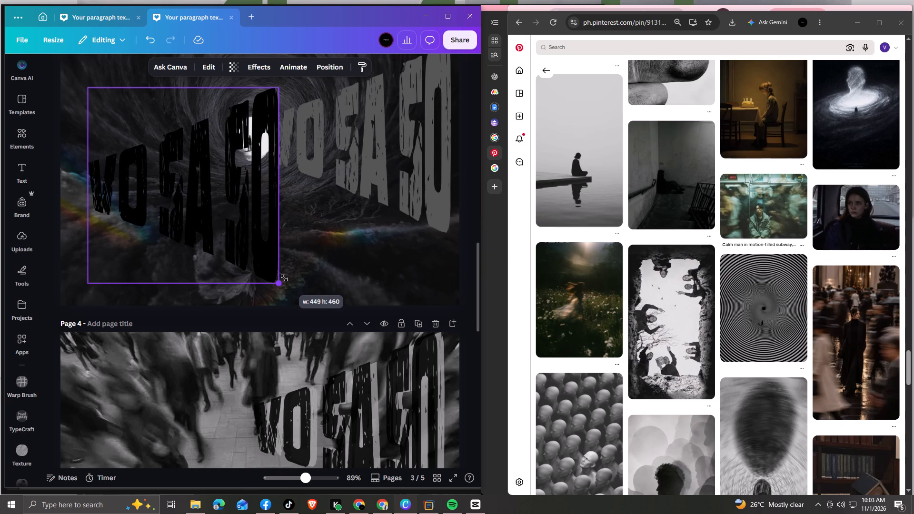
left_click_drag(284, 278, 283, 278)
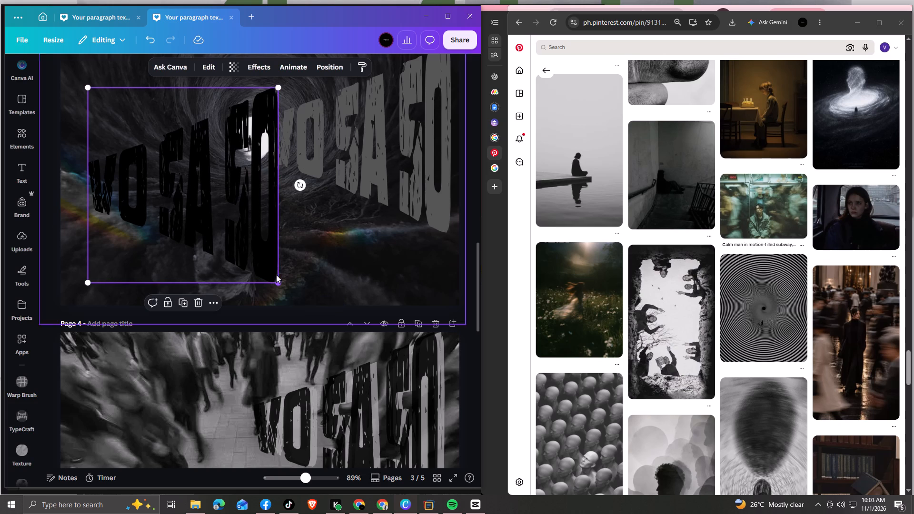
Set page 3's black lettering to a width of 450 px and then a height of 460 px.
left_click(330, 63)
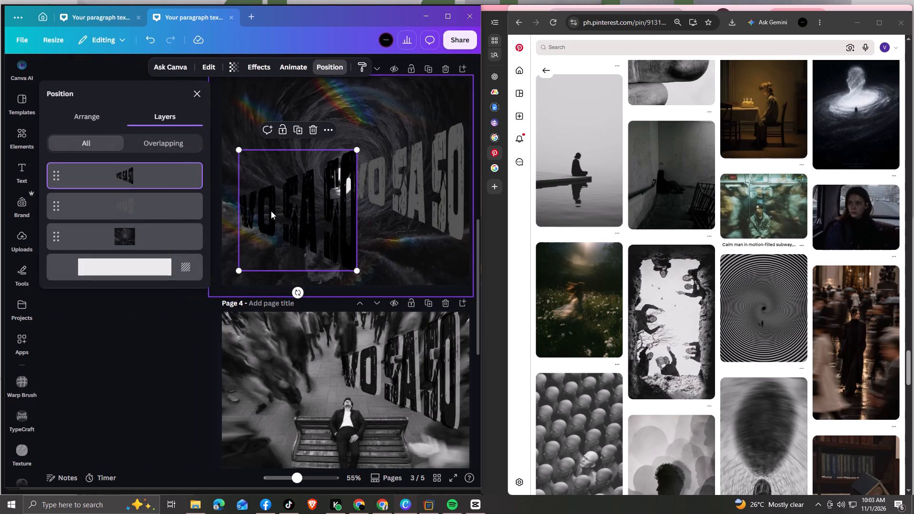
left_click(90, 111)
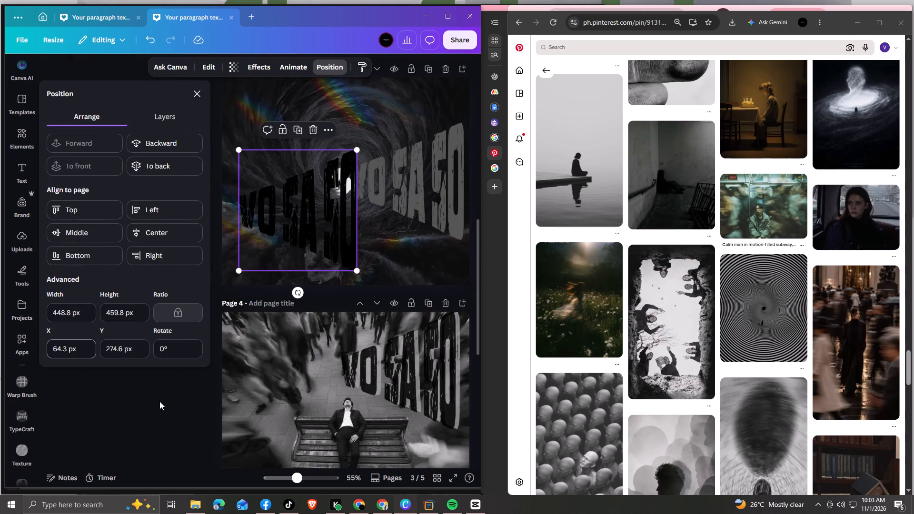
left_click(70, 314)
key("BackSpace")
key("BackSpace")
key("BackSpace")
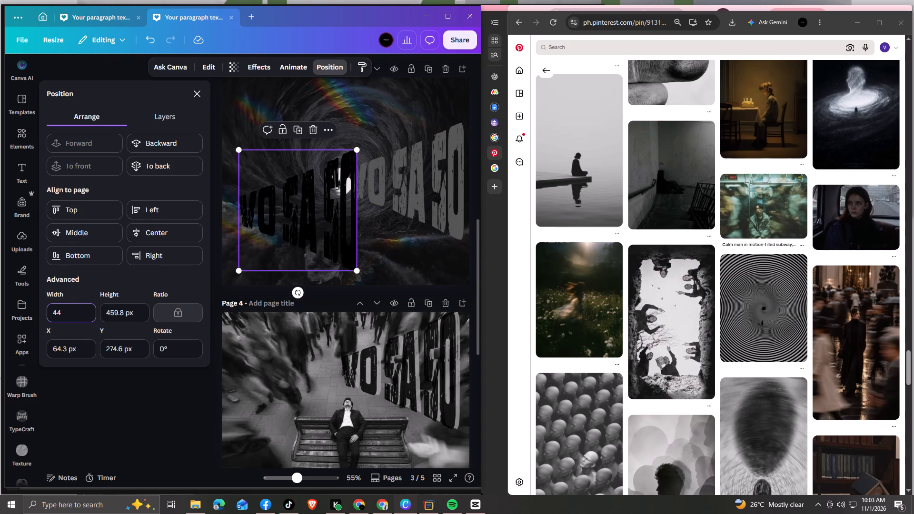
key("BackSpace")
type("50")
left_click(124, 315)
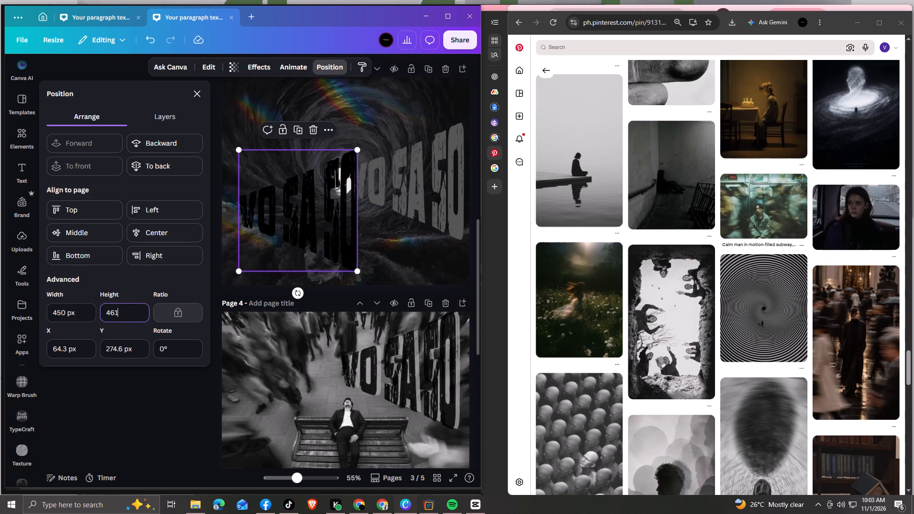
key("BackSpace")
key("0")
key("Return")
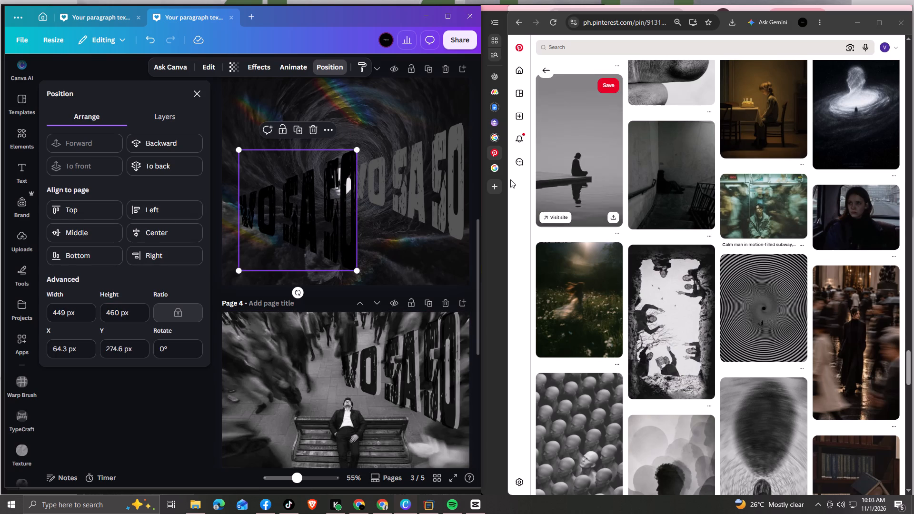
Match the grey lettering on page 3 by setting its width to 450 px and then its height to 460 px.
left_click(437, 198)
left_click(70, 311)
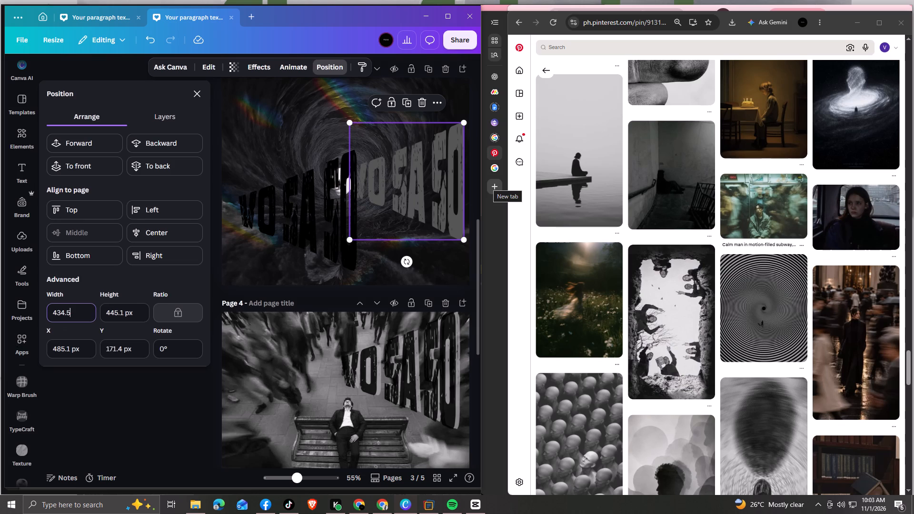
key("BackSpace")
key("BackSpace")
key("BackSpace")
key("BackSpace")
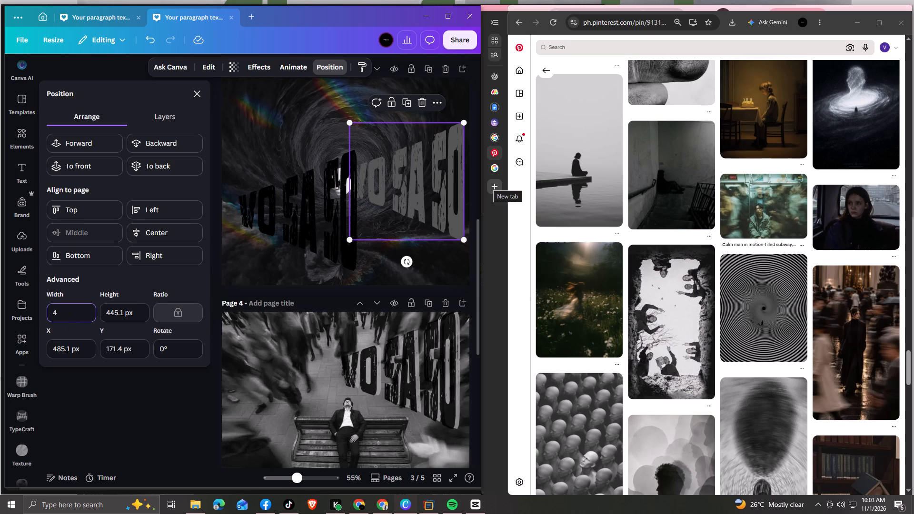
type("50")
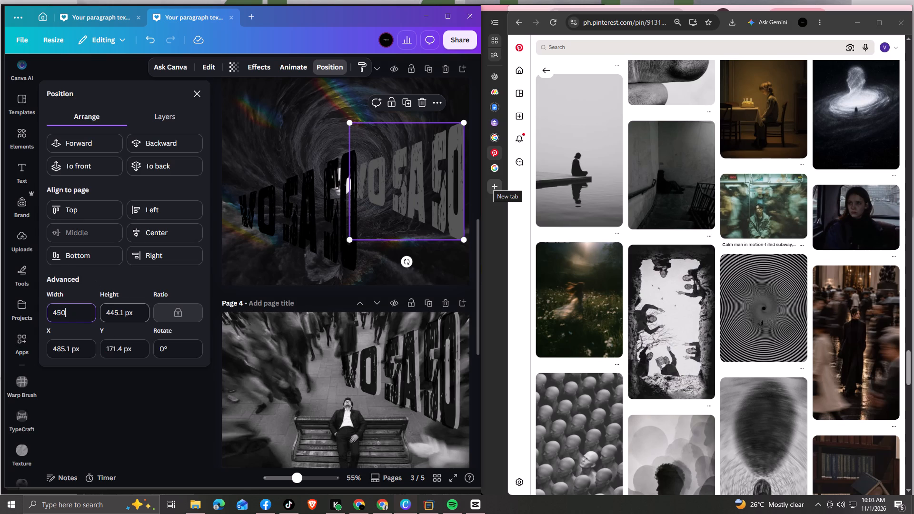
left_click(122, 314)
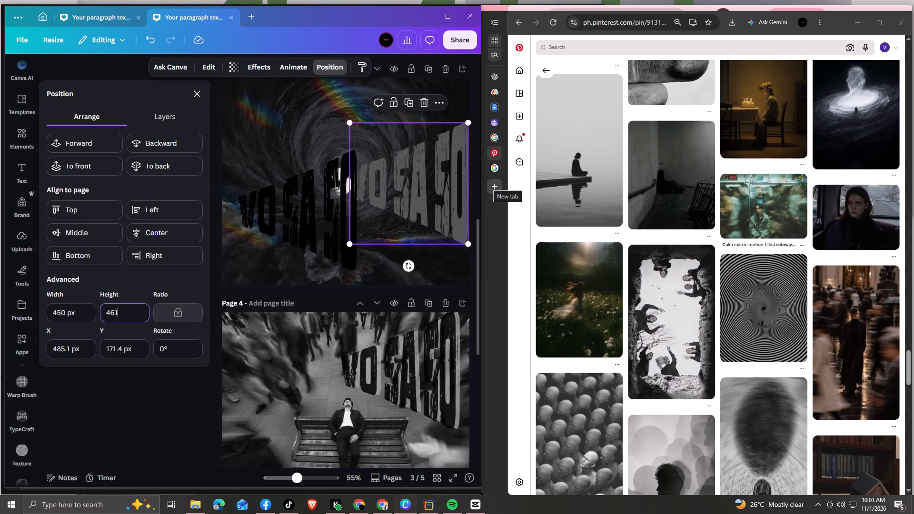
key("BackSpace")
key("0")
key("Return")
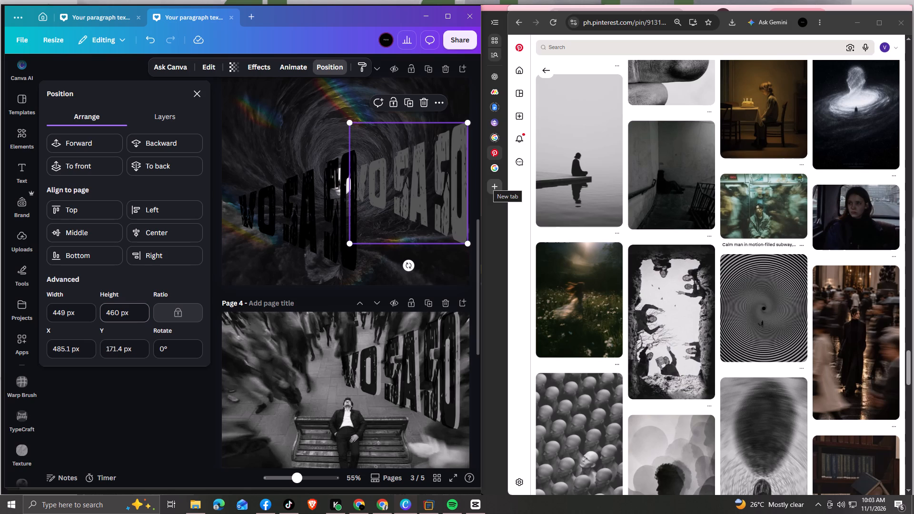
Place page 3's black lettering back over the grey copy, slightly lower, at about X 485, Y 181.
left_click_drag(302, 227, 423, 212)
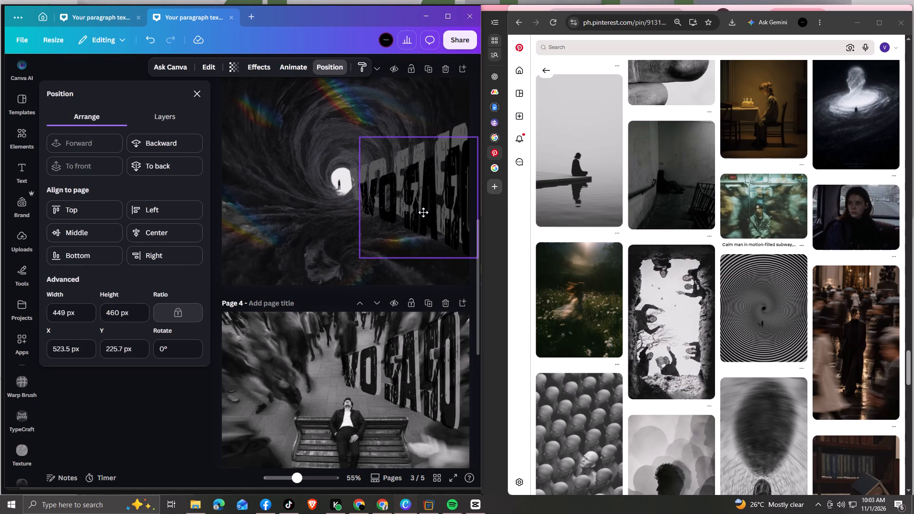
left_click_drag(423, 212, 414, 205)
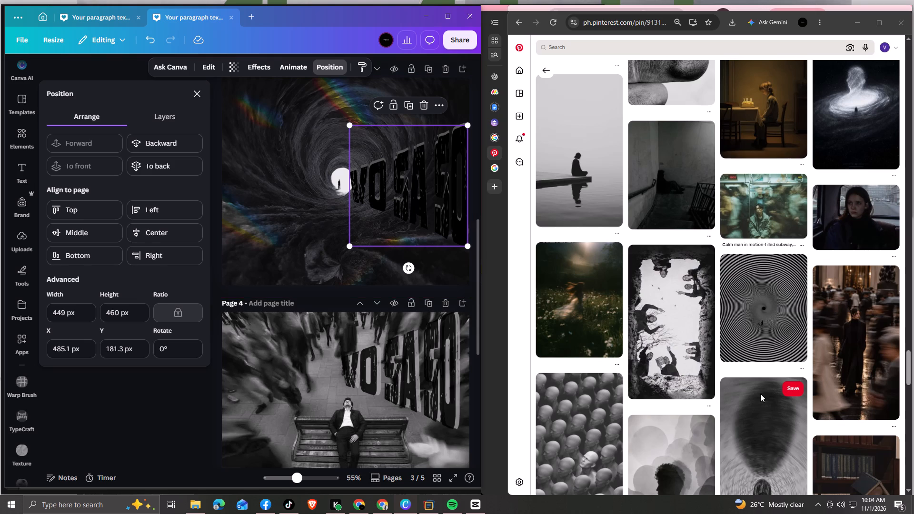
Browse the Pinterest feed for moody black-and-white and motion-blur photo inspiration.
scroll(762, 393, "up", 4)
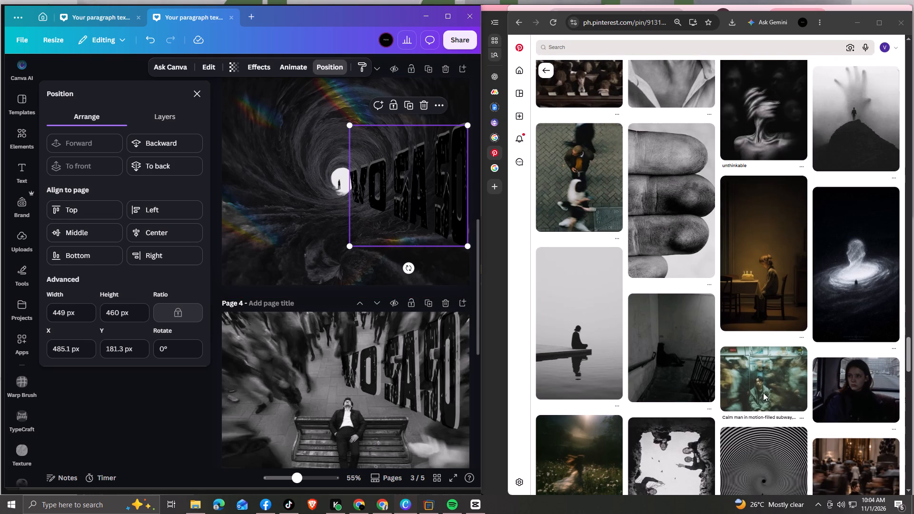
scroll(765, 393, "up", 7)
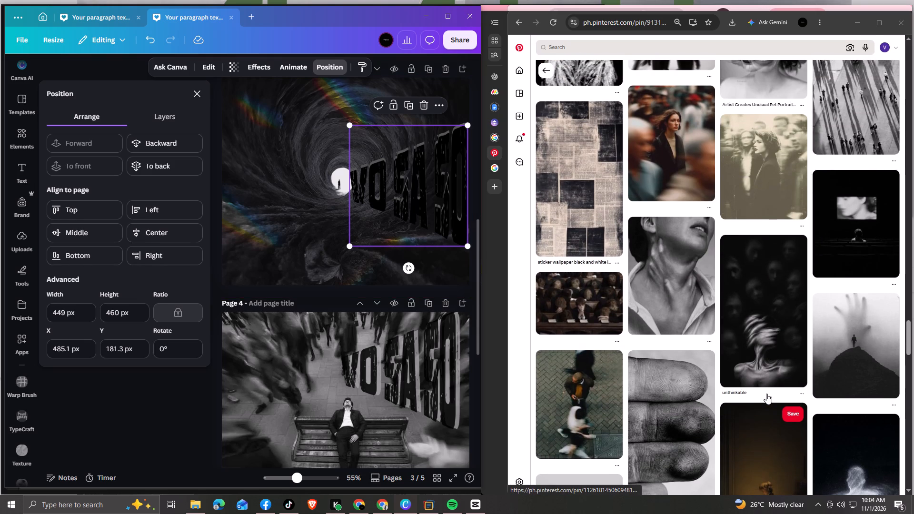
scroll(766, 394, "up", 2)
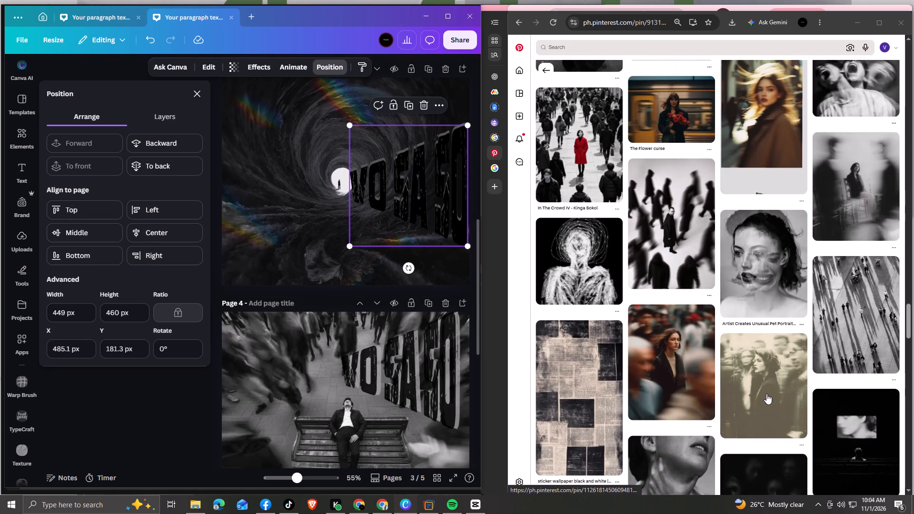
scroll(766, 394, "up", 2)
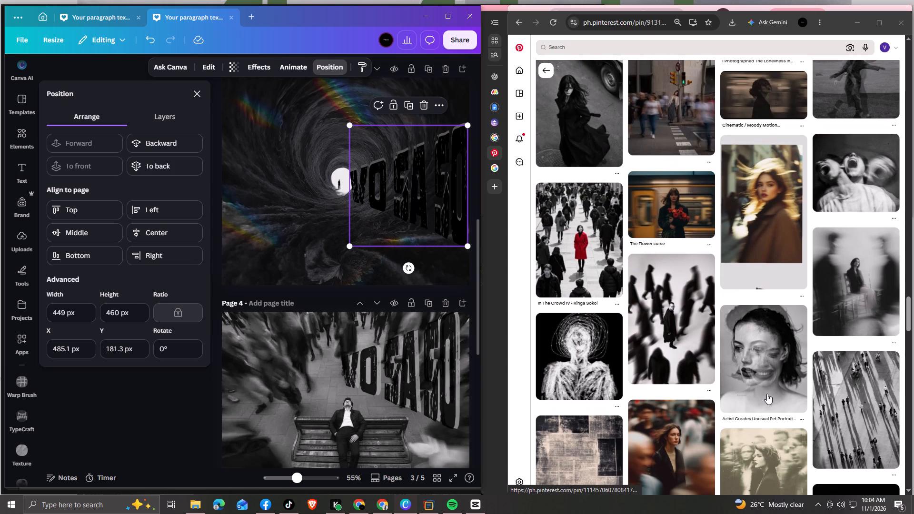
scroll(767, 394, "up", 1)
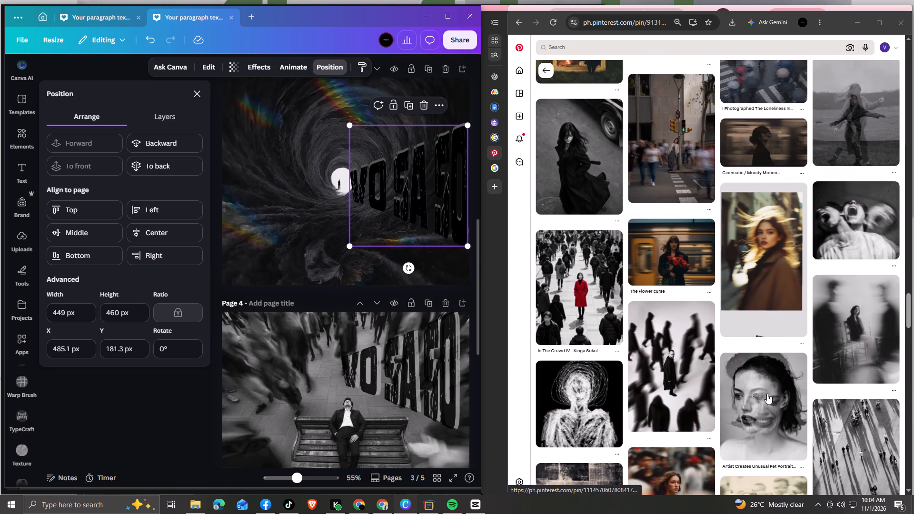
scroll(767, 394, "up", 3)
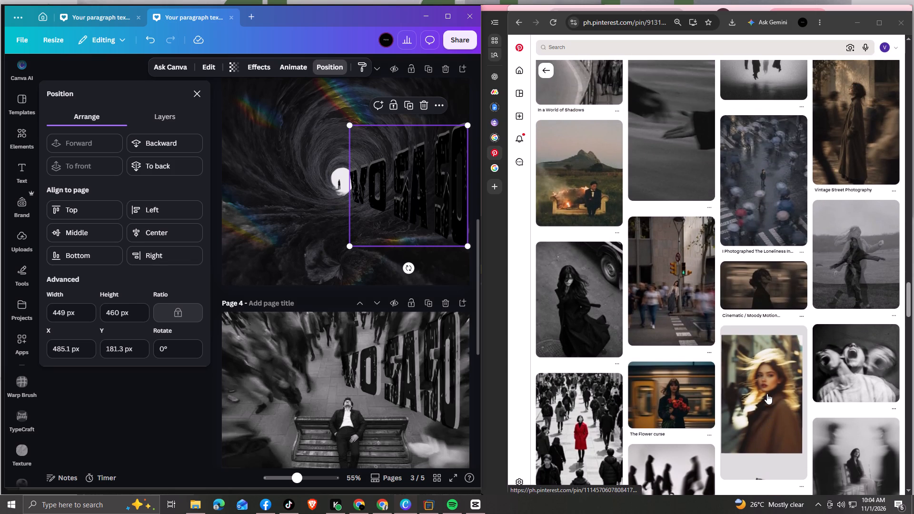
scroll(767, 394, "up", 3)
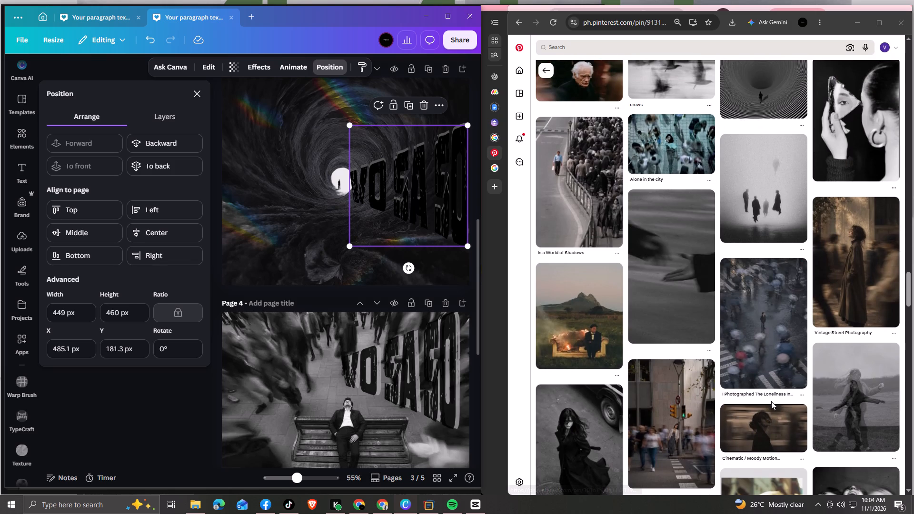
scroll(751, 446, "up", 2)
scroll(724, 375, "up", 2)
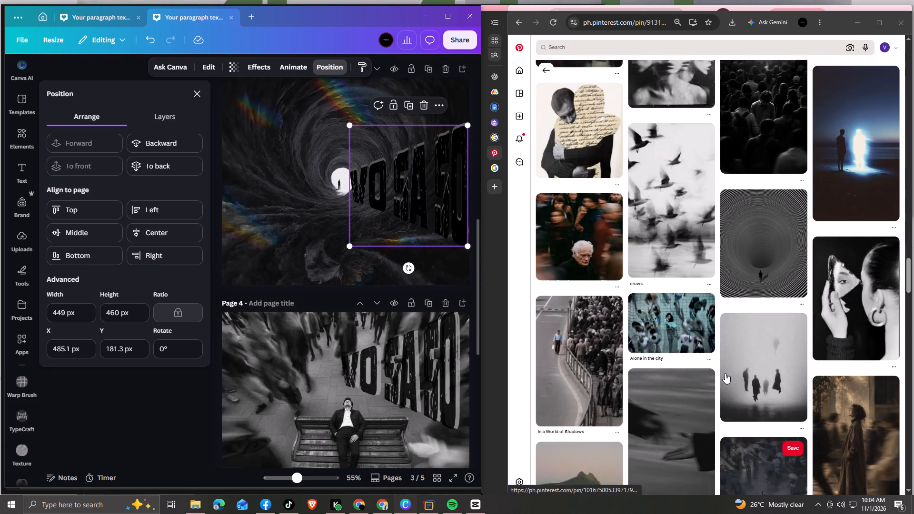
scroll(730, 373, "up", 2)
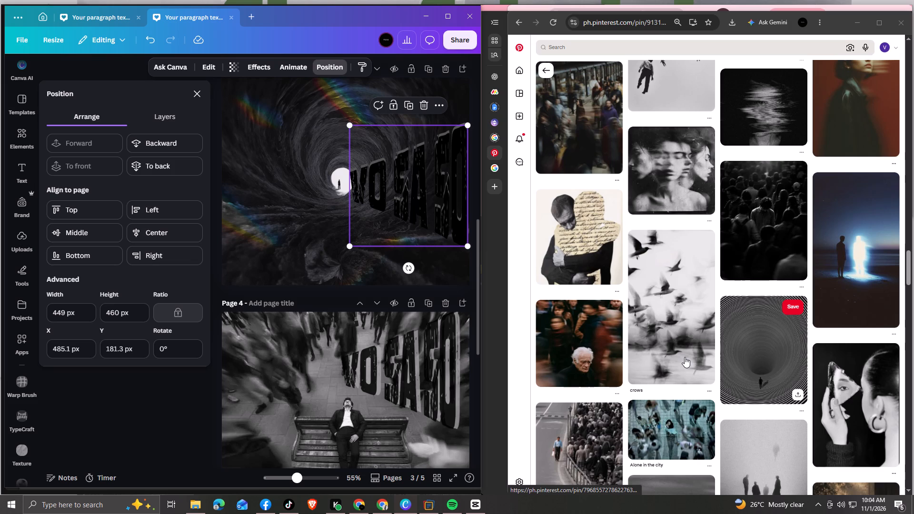
scroll(681, 295, "down", 1)
scroll(689, 295, "up", 3)
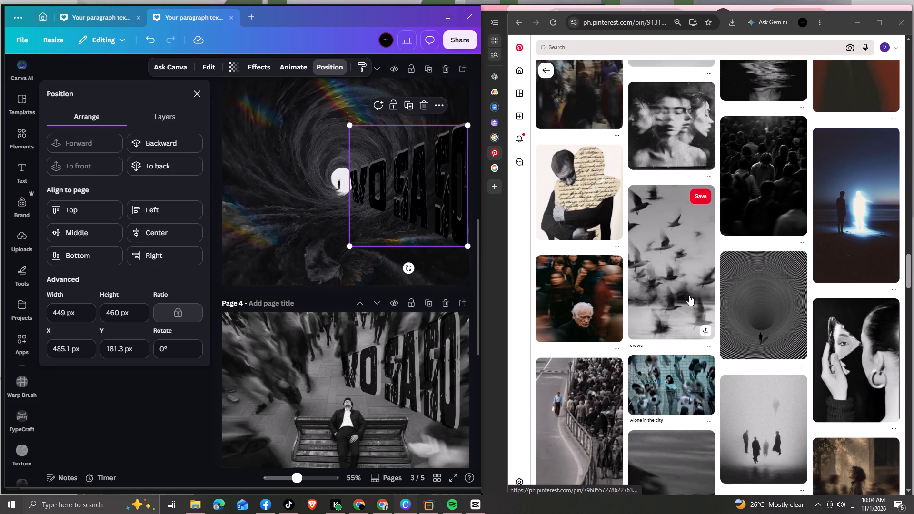
scroll(689, 295, "up", 4)
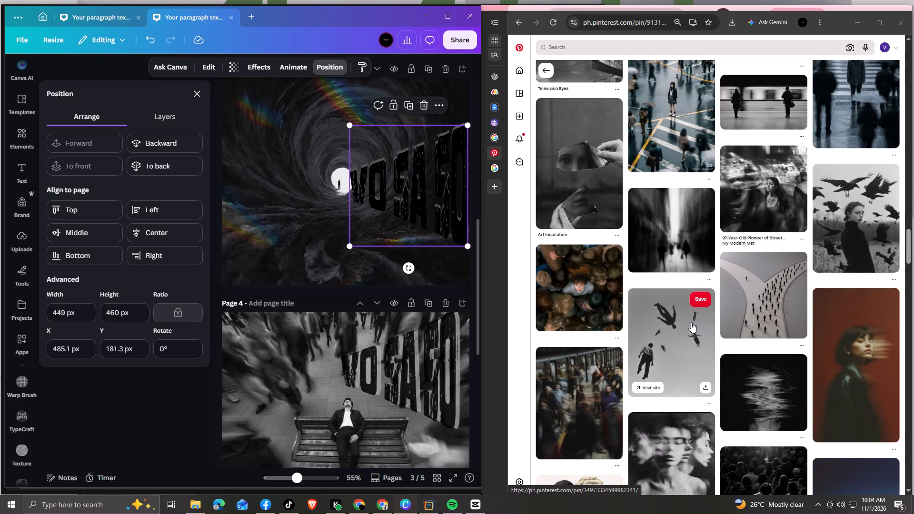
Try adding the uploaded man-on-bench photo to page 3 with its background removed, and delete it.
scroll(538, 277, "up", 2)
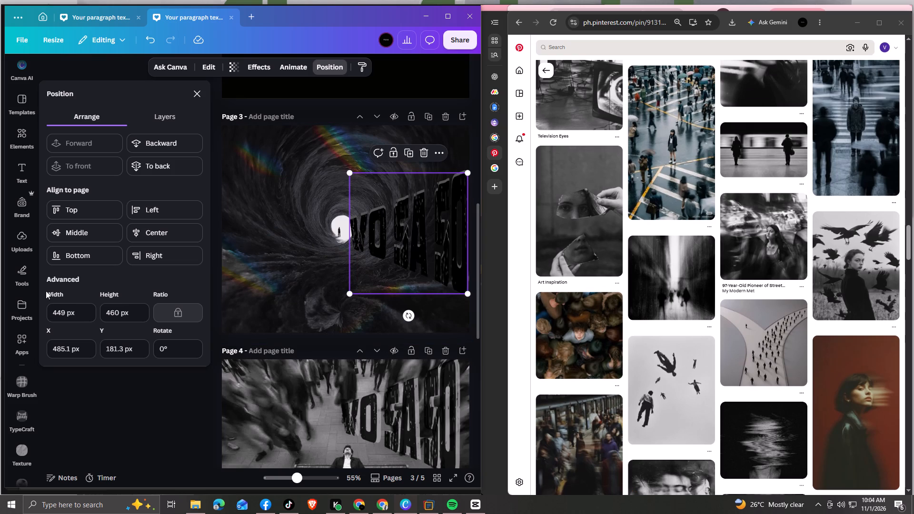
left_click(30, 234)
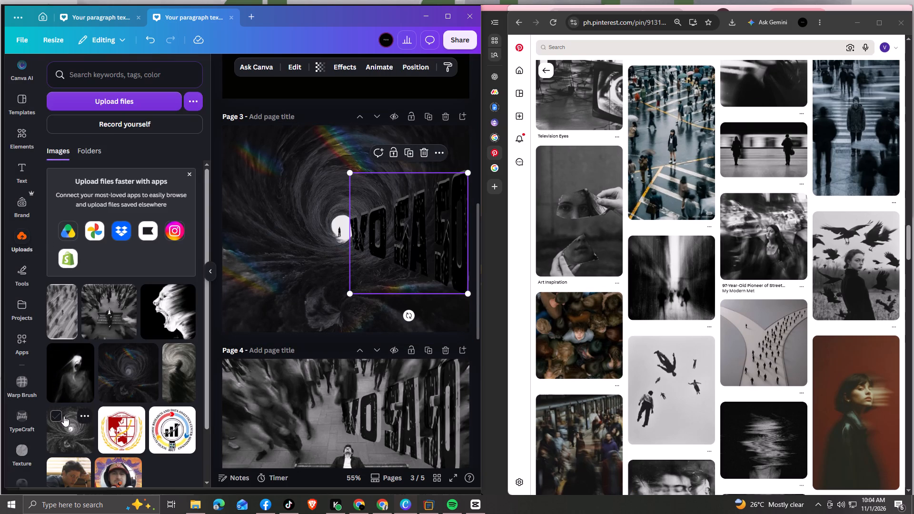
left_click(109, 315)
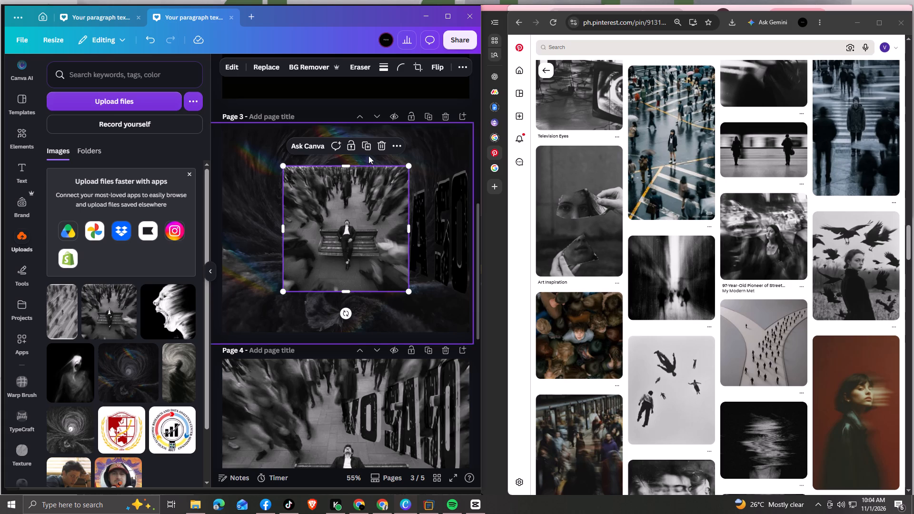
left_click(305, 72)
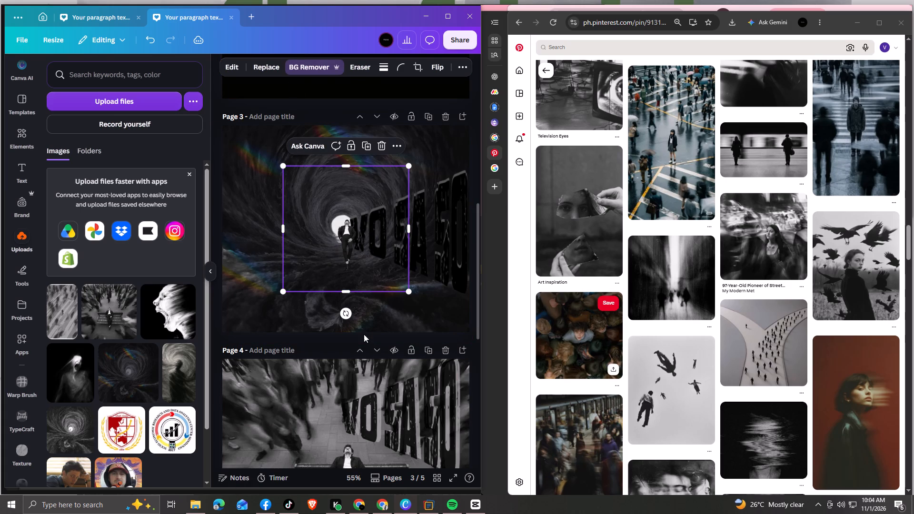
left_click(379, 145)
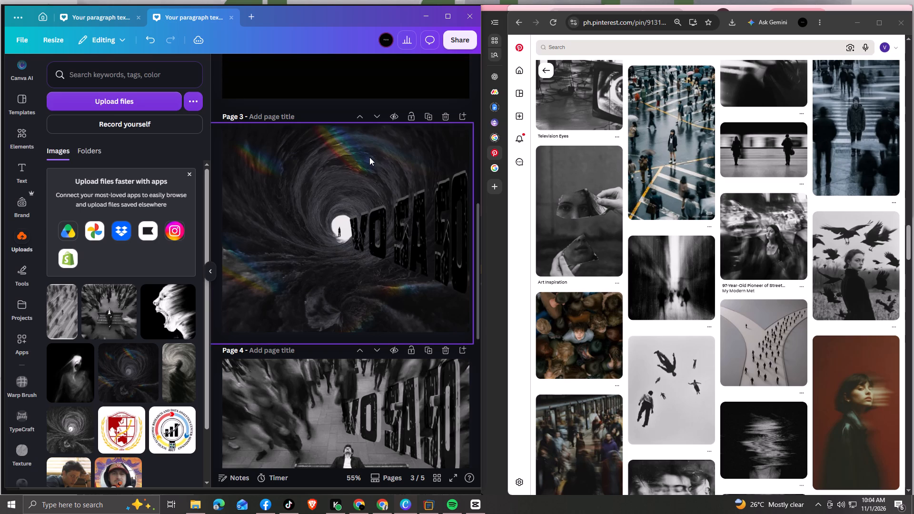
Add the uploaded swirling silhouette photo to page 3, place it beside the lettering over the tunnel opening, and remove its background.
left_click(181, 376)
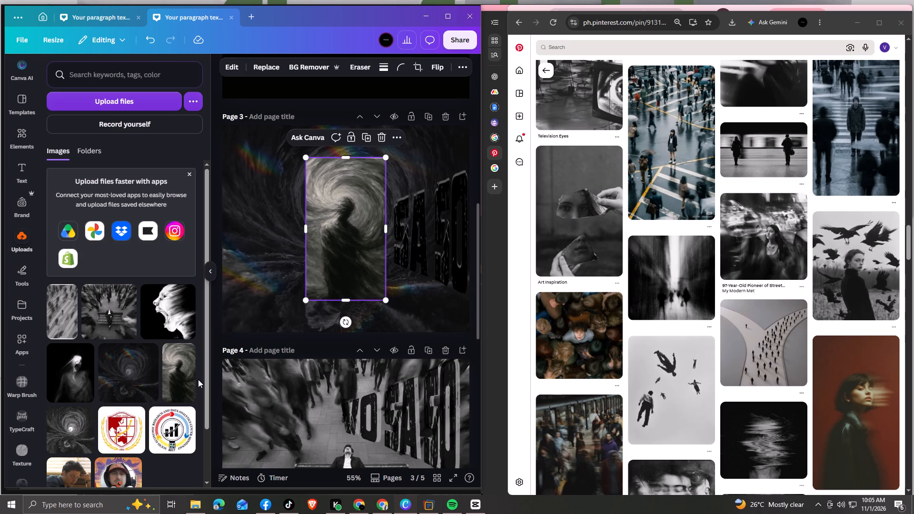
left_click_drag(334, 264, 311, 267)
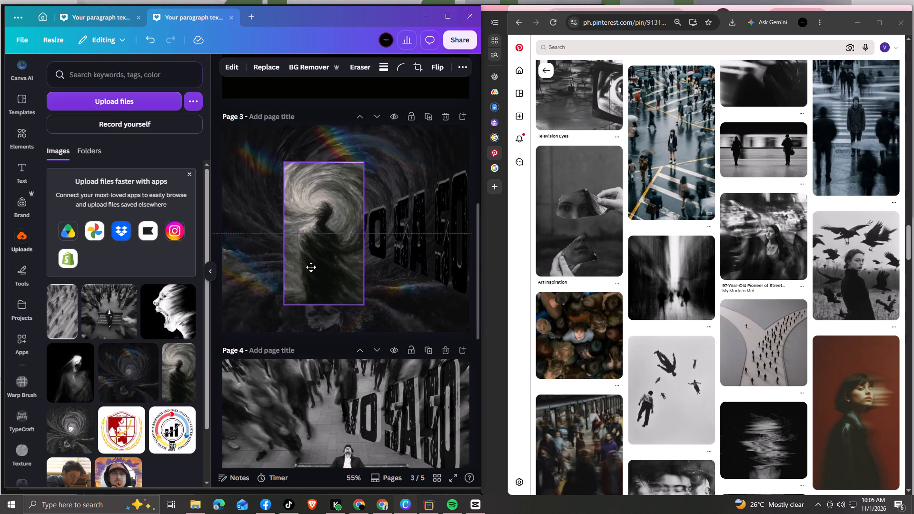
left_click_drag(311, 267, 299, 269)
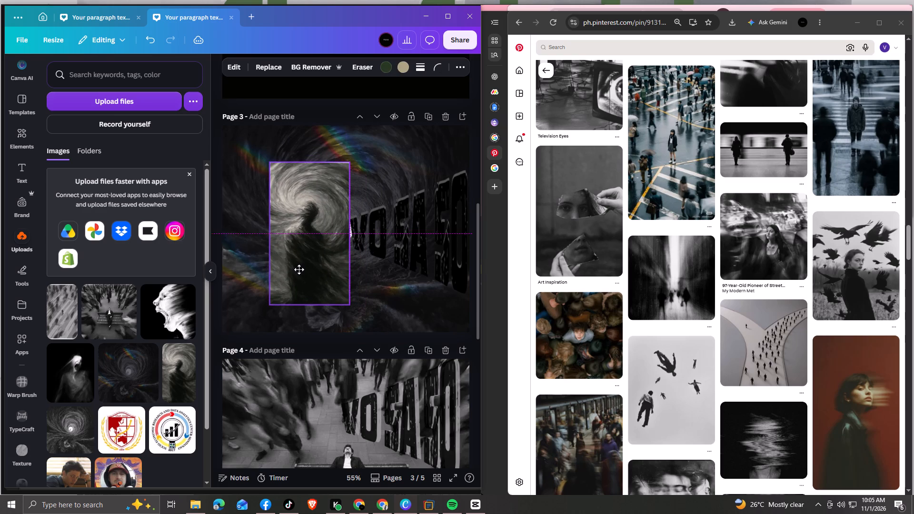
left_click_drag(299, 269, 301, 279)
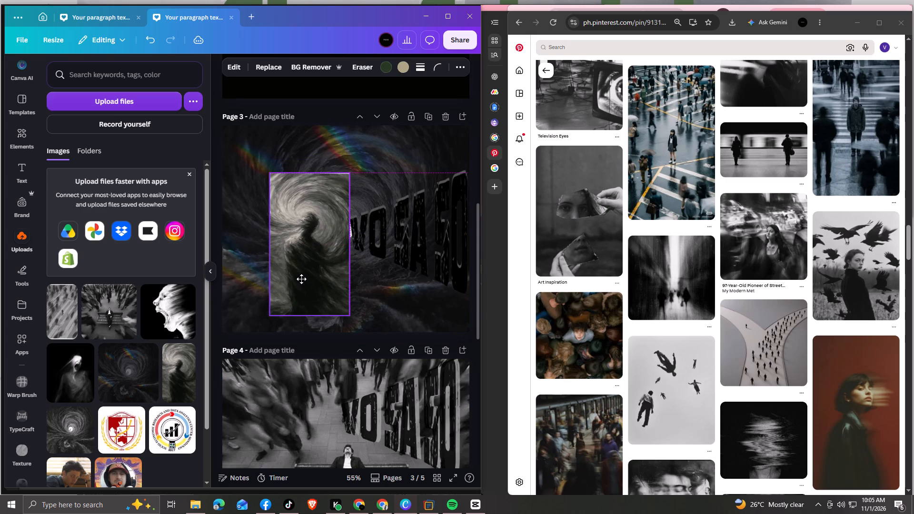
left_click_drag(301, 279, 298, 286)
left_click(307, 74)
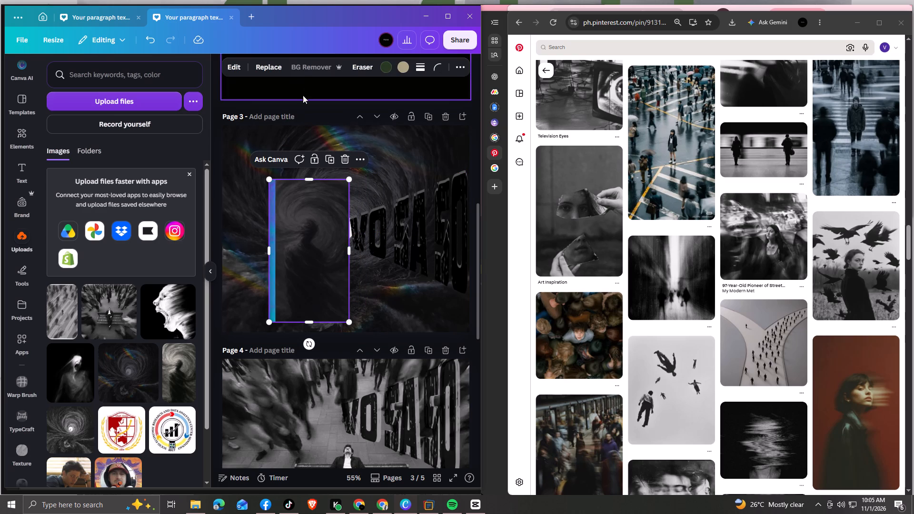
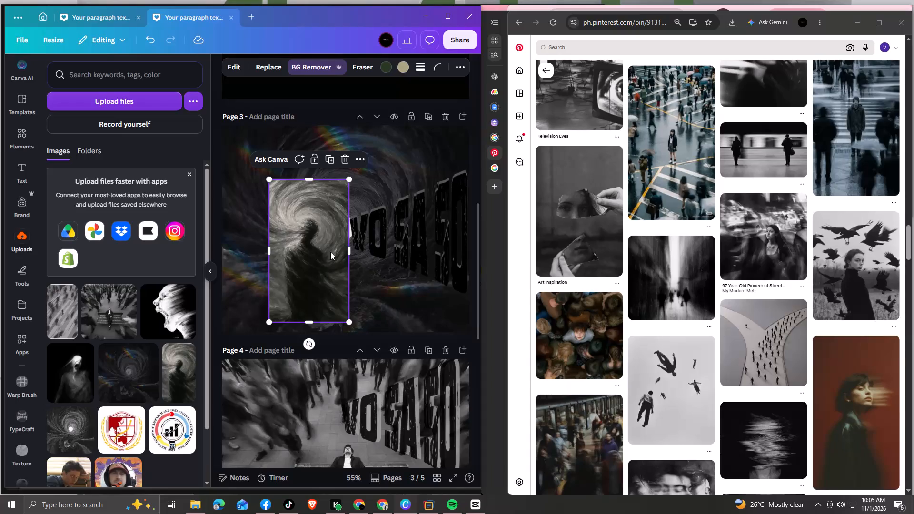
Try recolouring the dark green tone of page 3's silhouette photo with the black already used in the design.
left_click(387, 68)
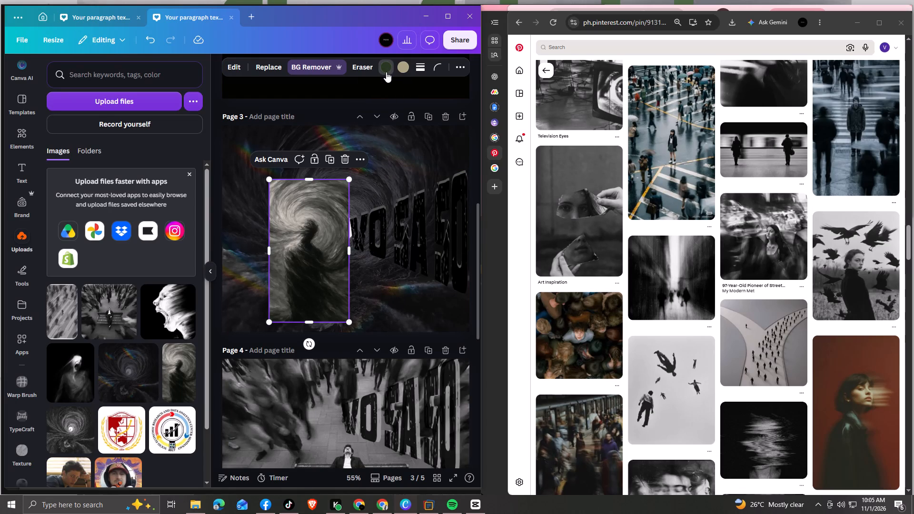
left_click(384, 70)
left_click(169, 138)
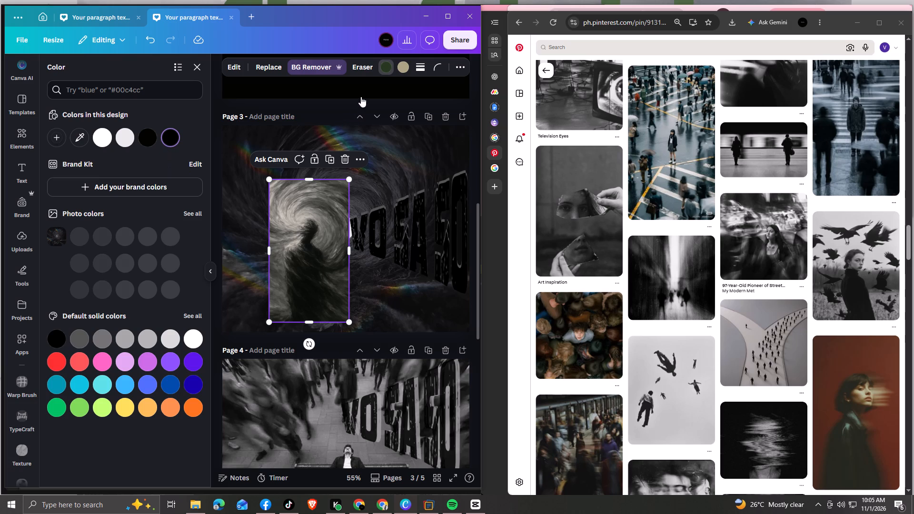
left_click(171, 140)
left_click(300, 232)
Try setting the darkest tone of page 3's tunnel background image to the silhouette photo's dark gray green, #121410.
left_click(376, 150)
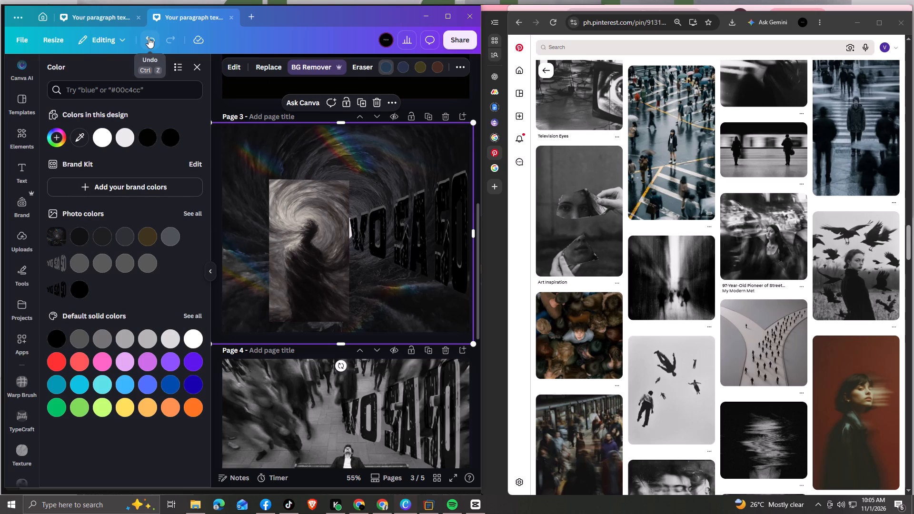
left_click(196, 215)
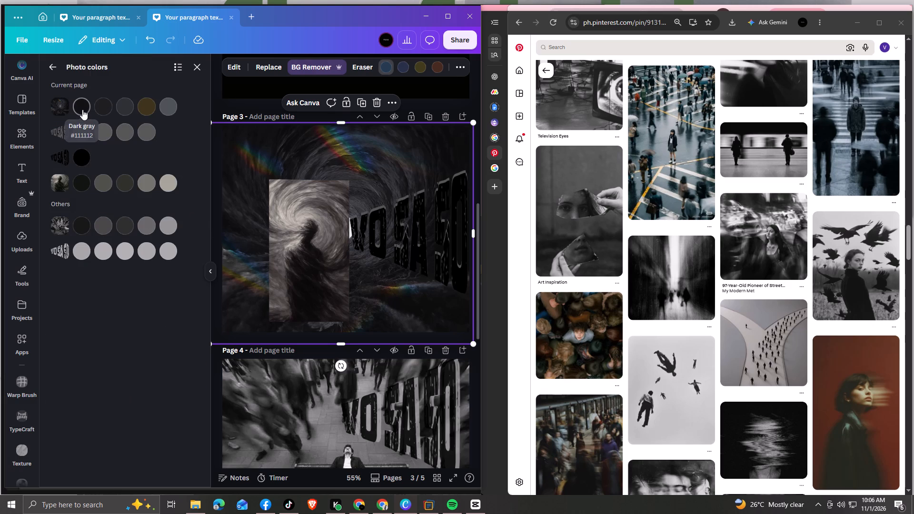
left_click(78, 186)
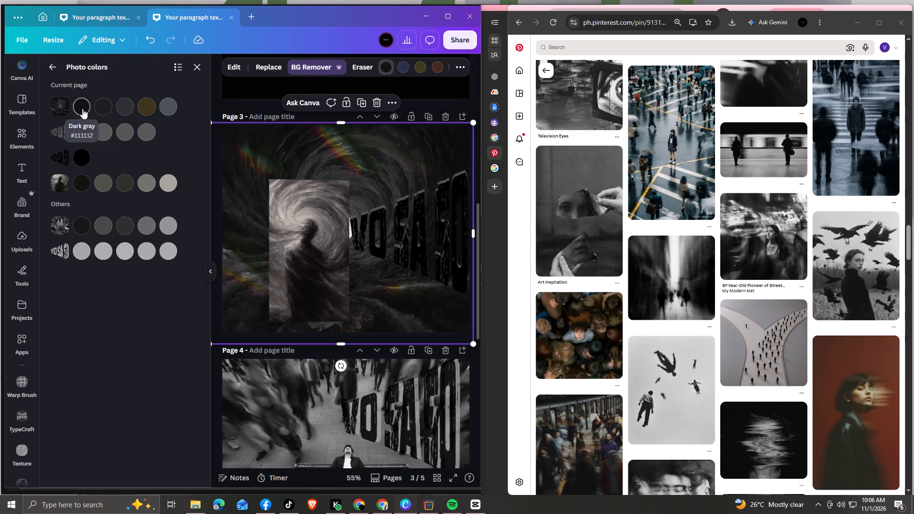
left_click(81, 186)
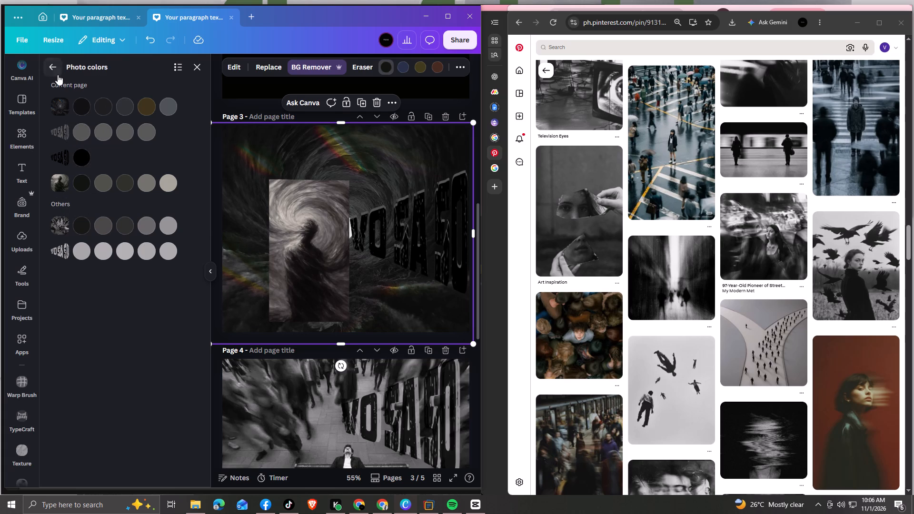
Set the darkest tone of page 3's tunnel background image to the hex colour #111112.
left_click(56, 74)
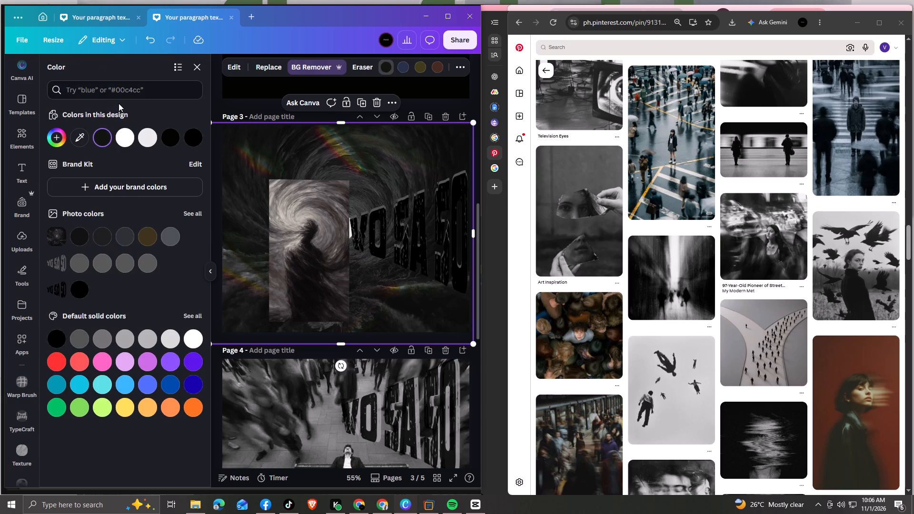
left_click(123, 93)
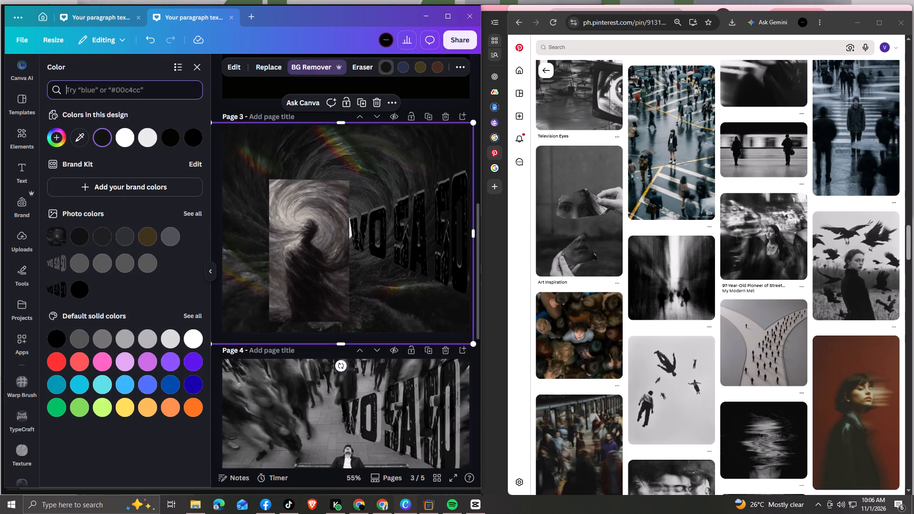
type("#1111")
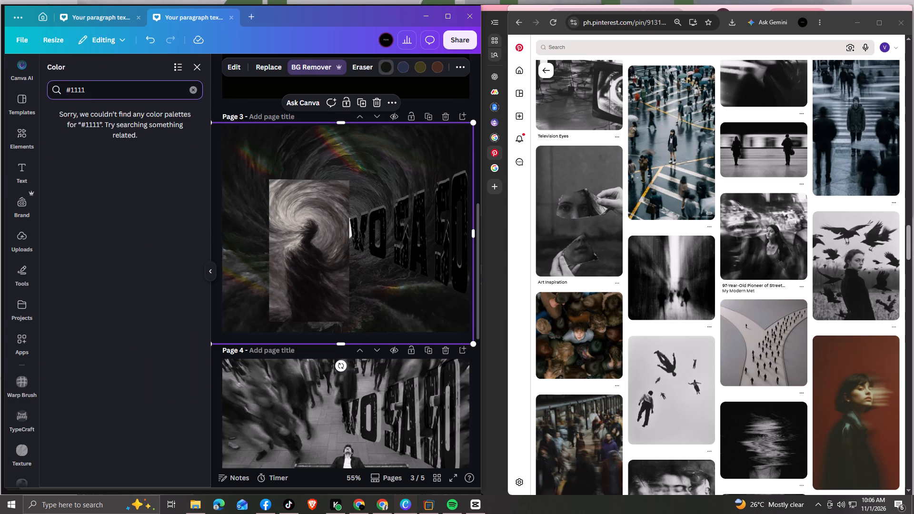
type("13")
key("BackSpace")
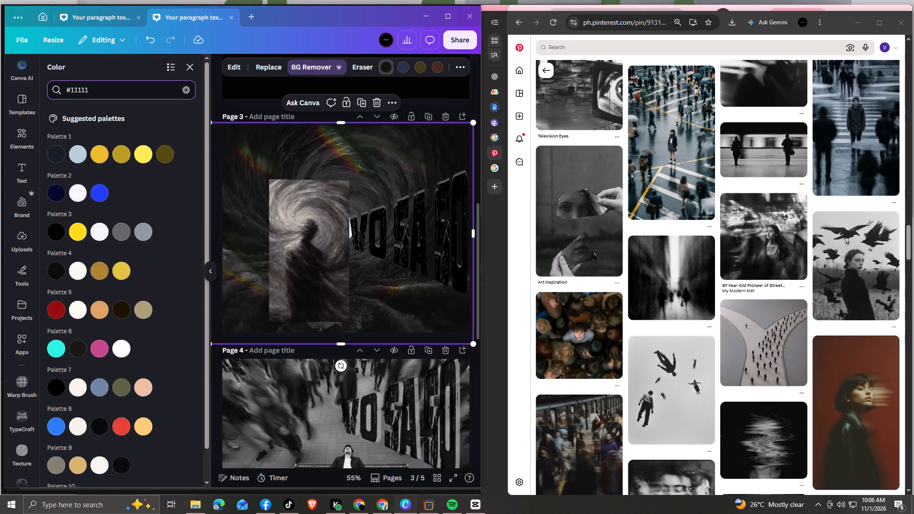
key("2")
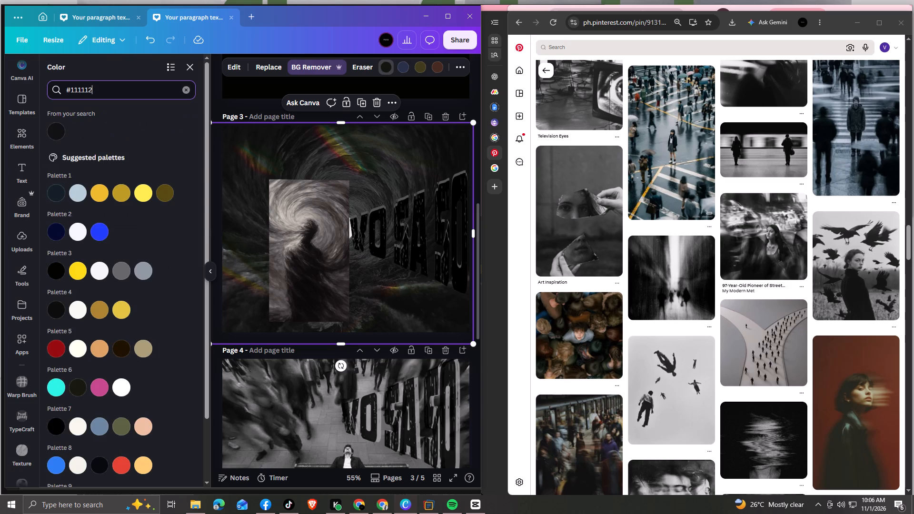
left_click(56, 132)
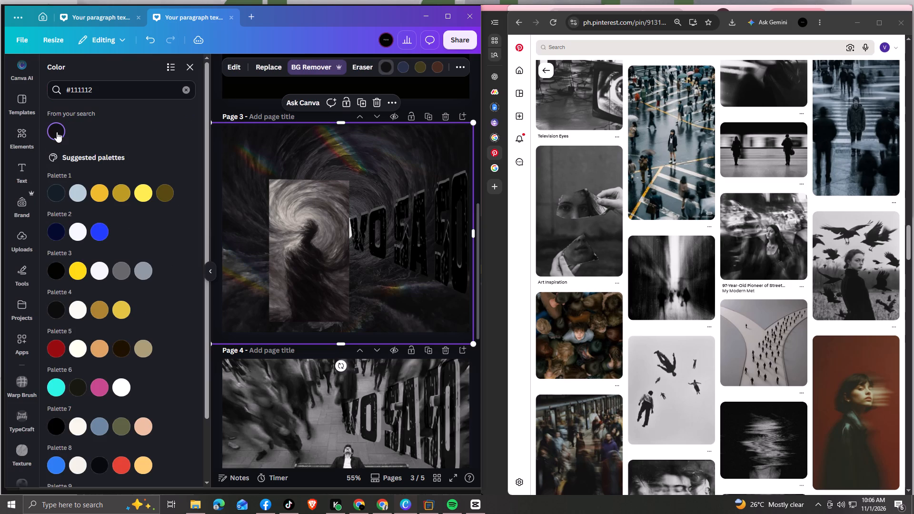
left_click(185, 92)
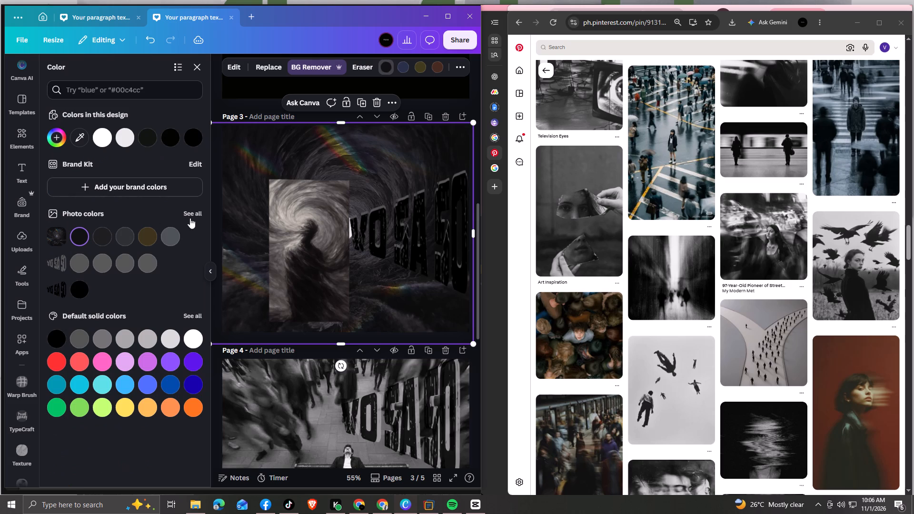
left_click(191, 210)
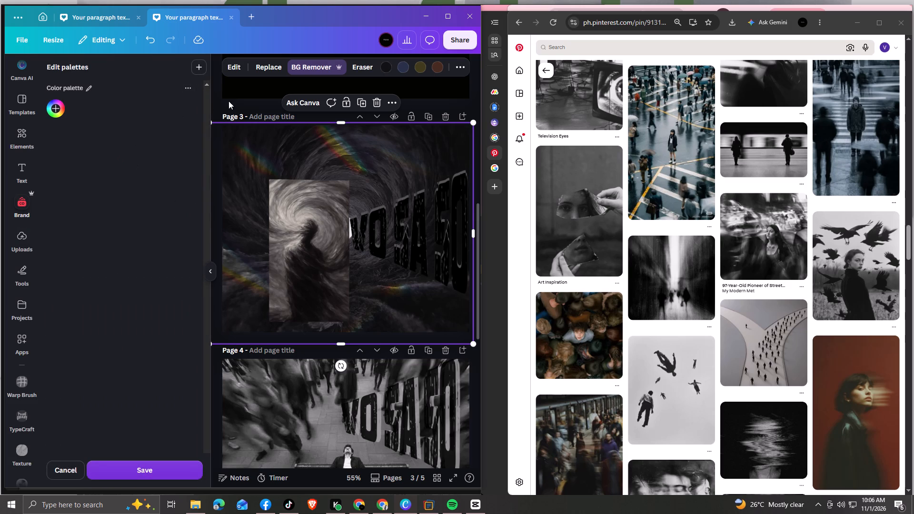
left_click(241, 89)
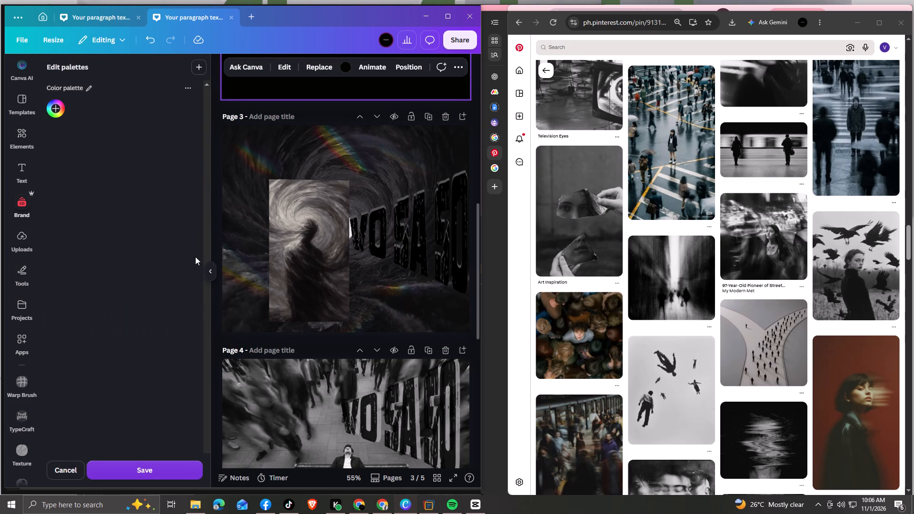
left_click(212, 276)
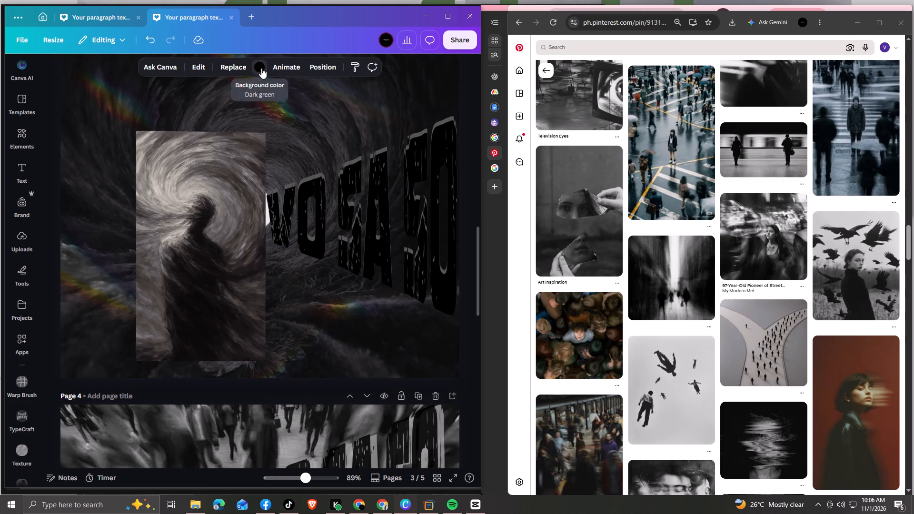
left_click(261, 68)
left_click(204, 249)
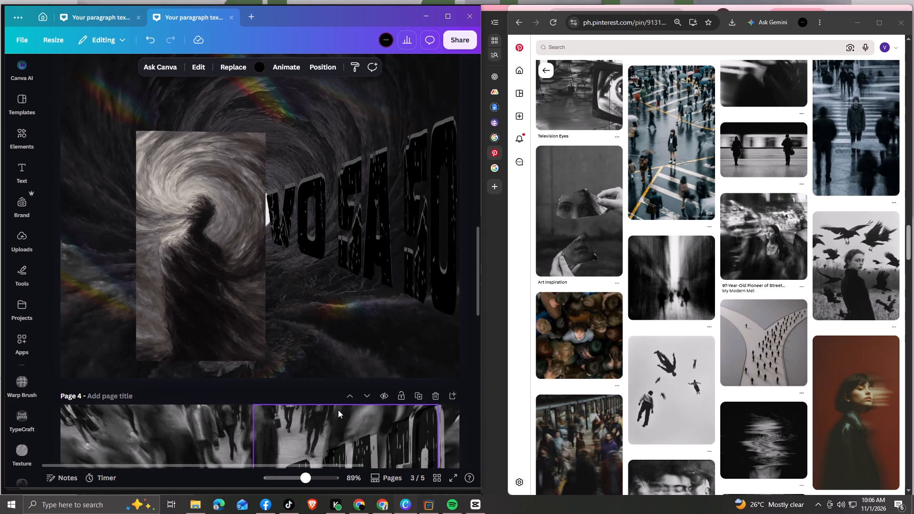
Compare #121410 and #111112 as the silhouette photo's darkest tone, set it to #111112, and replace its former black throughout the design.
left_click(213, 218)
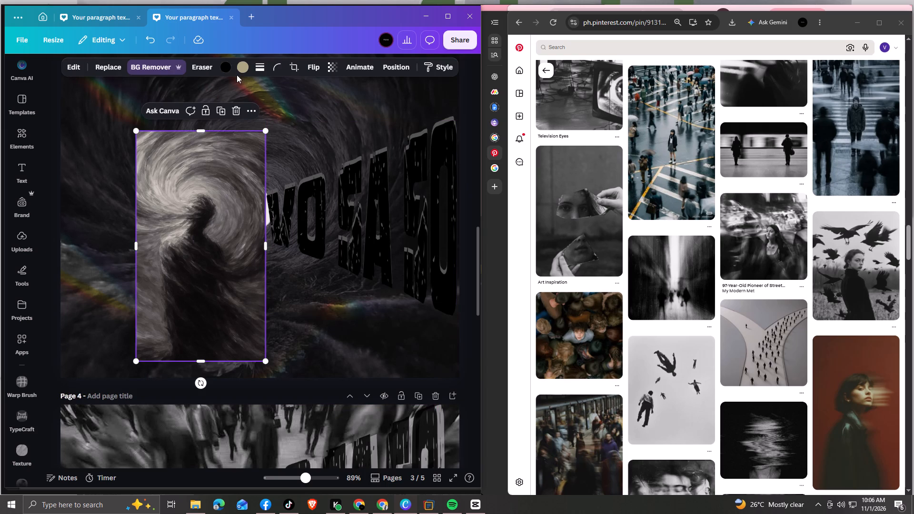
left_click(222, 70)
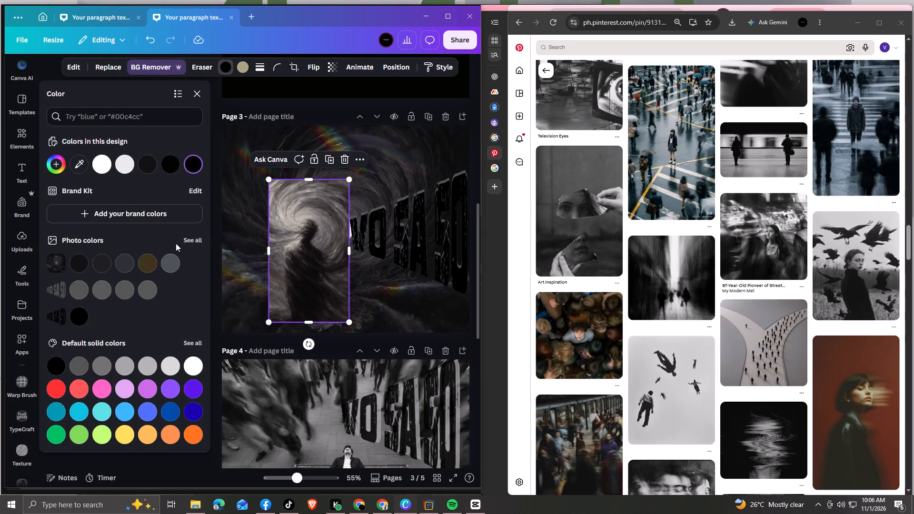
left_click(190, 242)
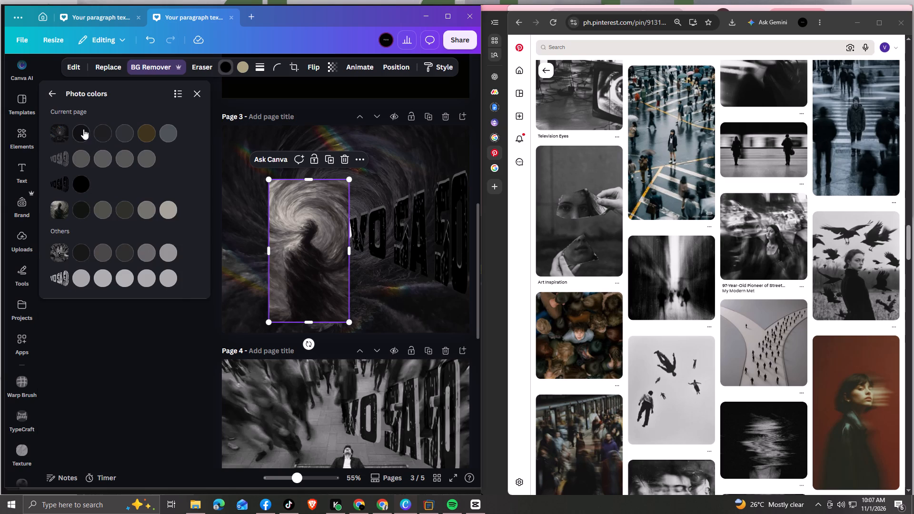
left_click(82, 135)
left_click(81, 209)
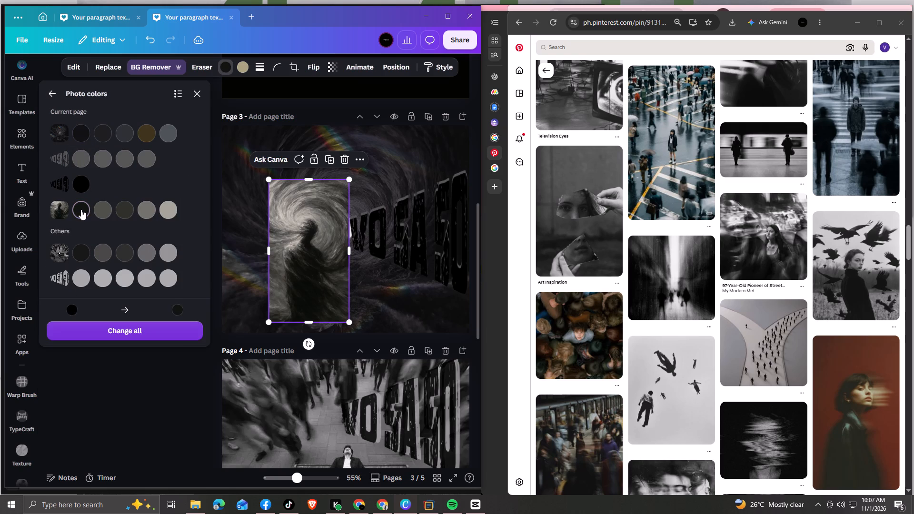
left_click(86, 132)
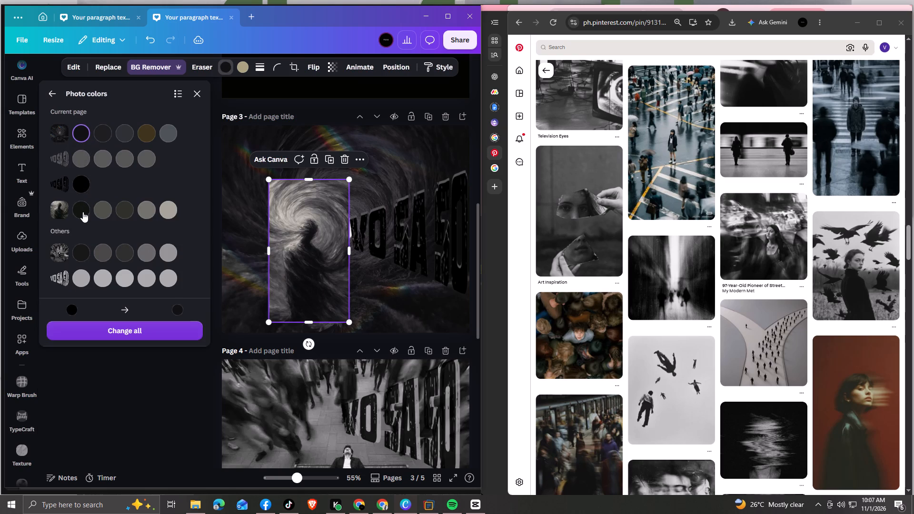
left_click(80, 209)
left_click(55, 94)
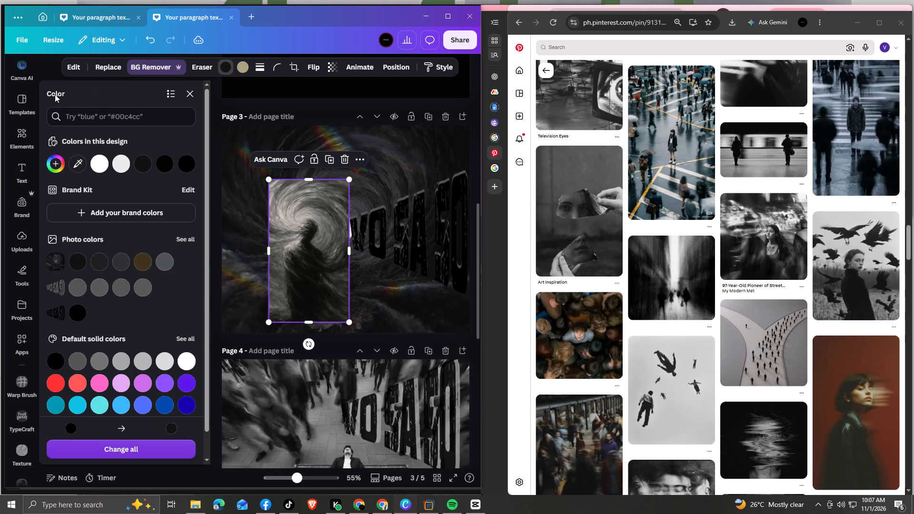
left_click(82, 119)
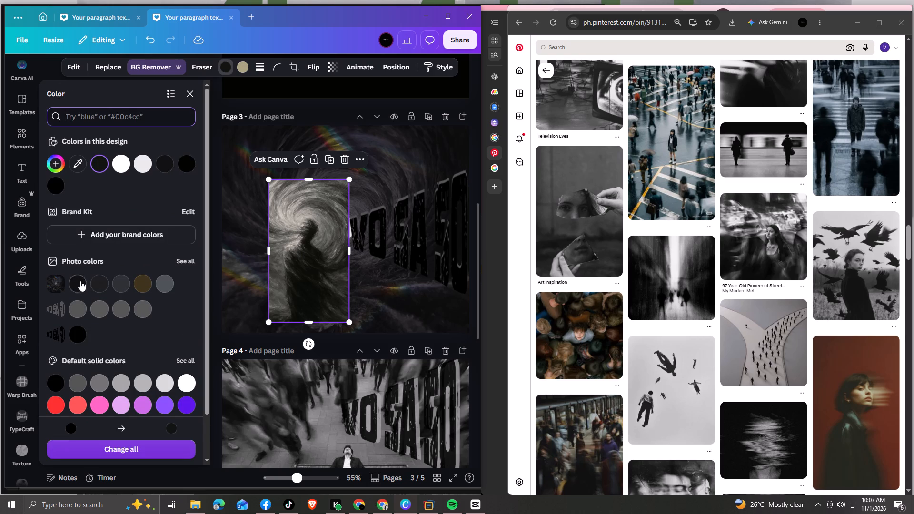
left_click(80, 281)
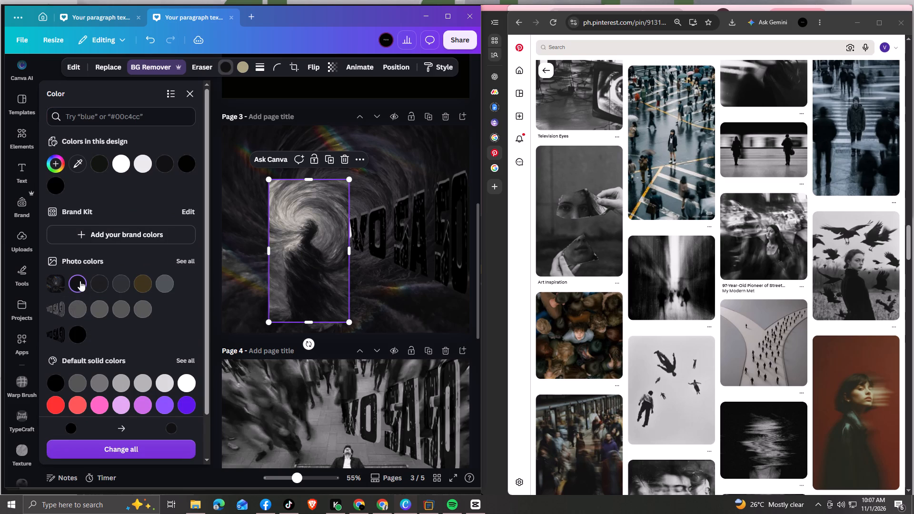
left_click(135, 454)
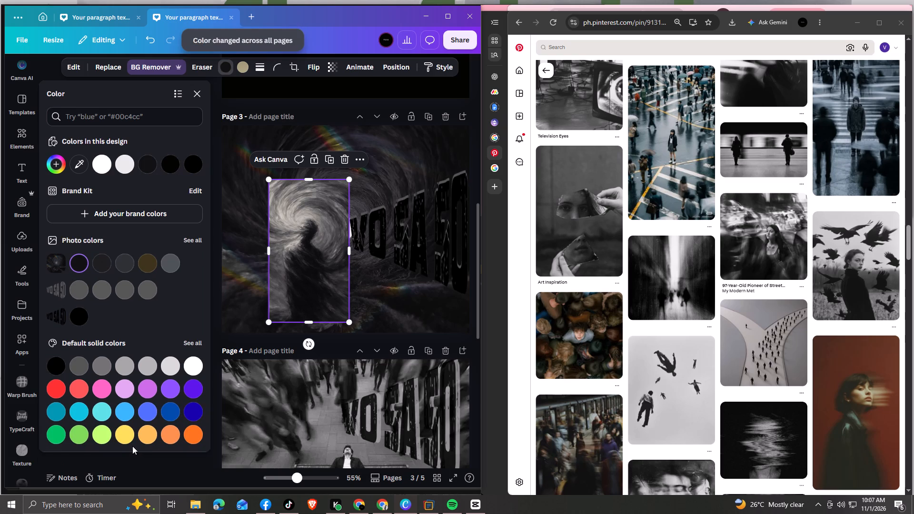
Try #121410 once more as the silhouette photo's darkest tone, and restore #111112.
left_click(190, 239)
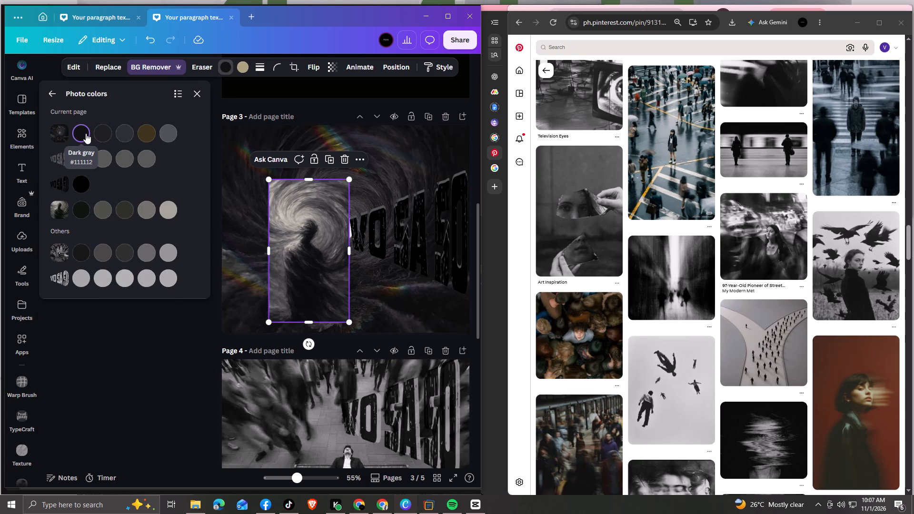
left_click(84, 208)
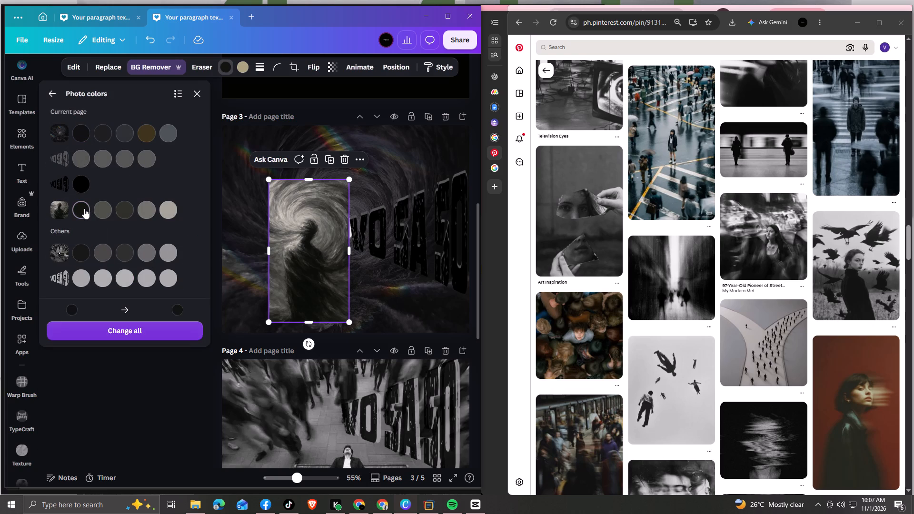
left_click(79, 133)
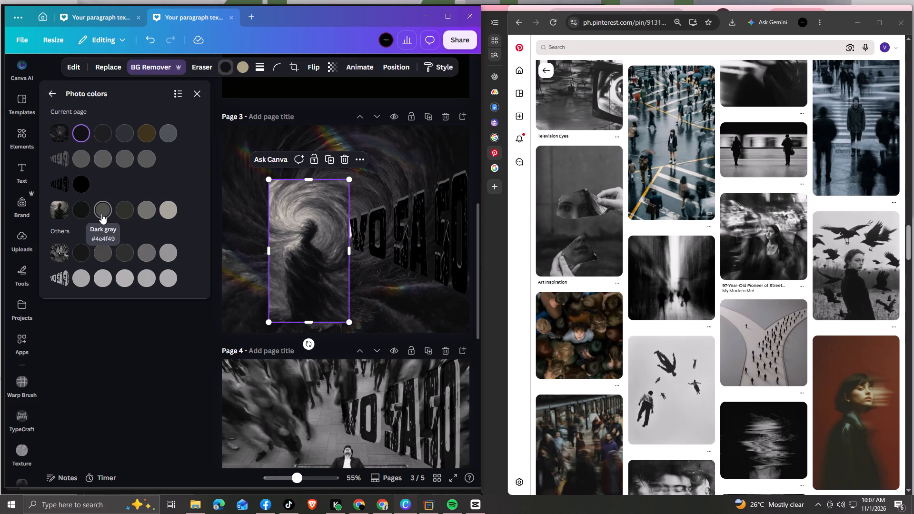
Set the silhouette photo's gray yellow tone to the tunnel background's dark gray, #1d1e20.
left_click(246, 67)
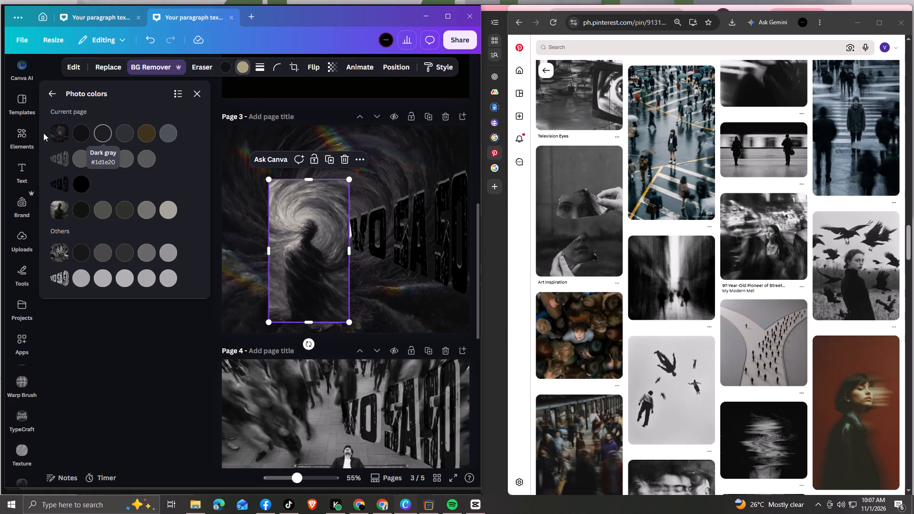
left_click(59, 91)
left_click(94, 119)
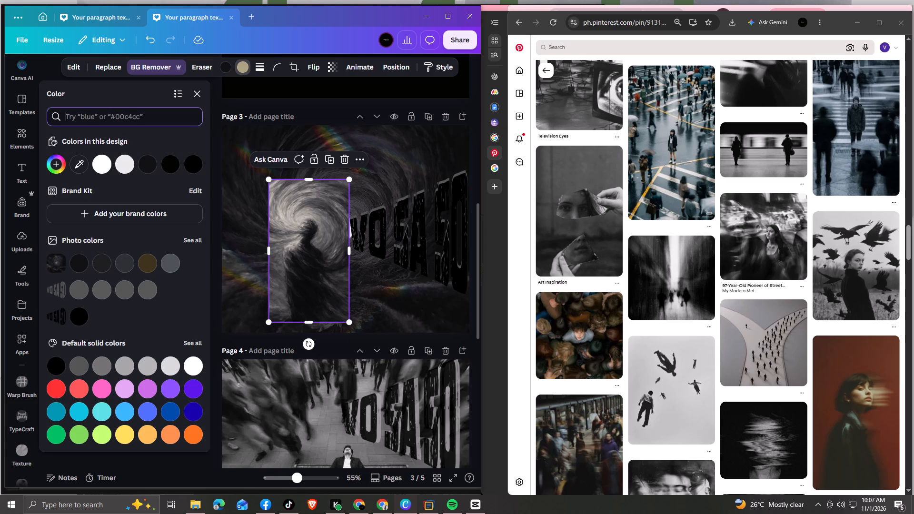
key("shift+numbersign")
key("1")
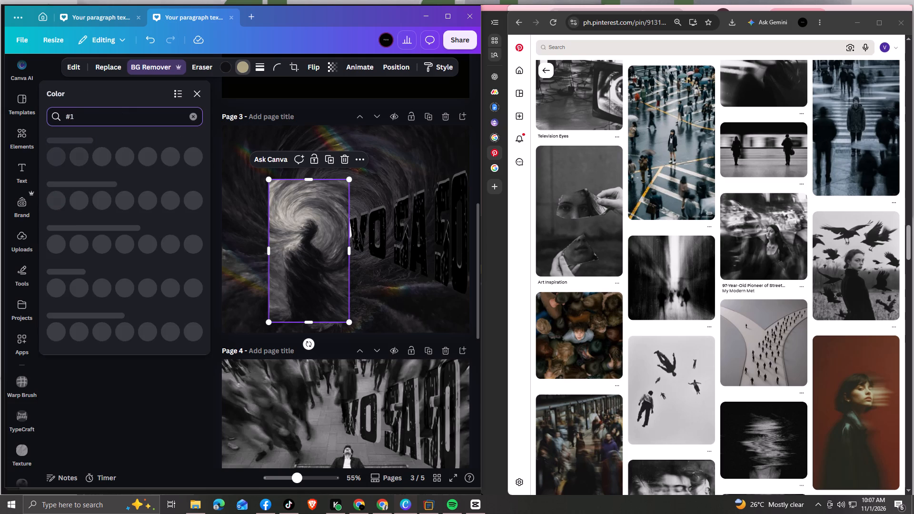
key("d")
type("!e")
type("02")
key("Left")
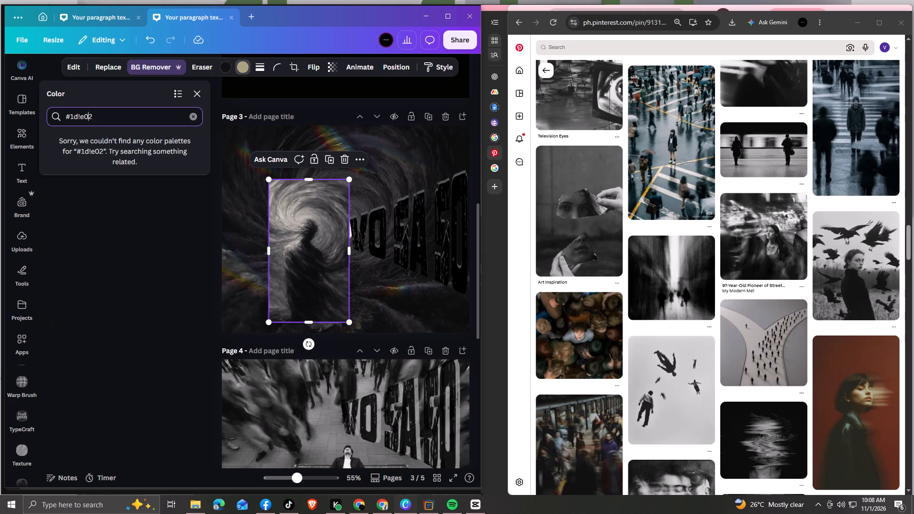
key("Left")
key("Left")
key("BackSpace")
key("1")
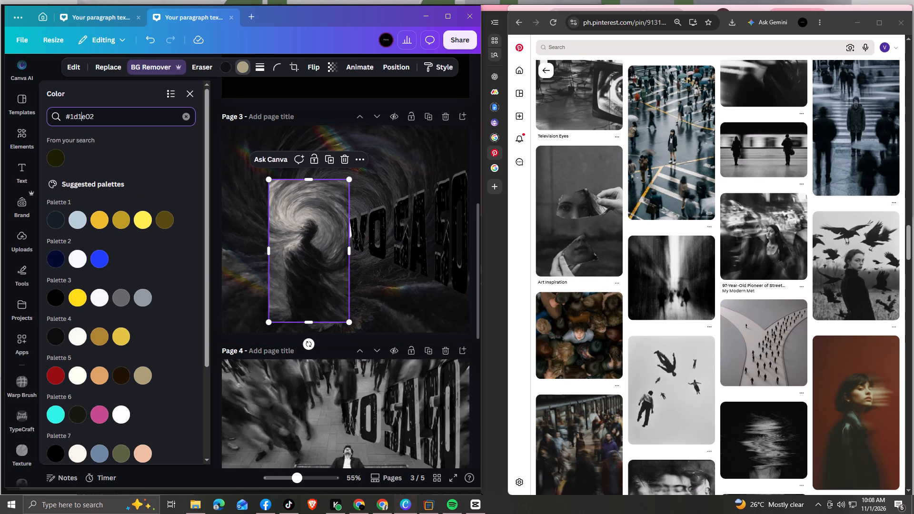
left_click(184, 119)
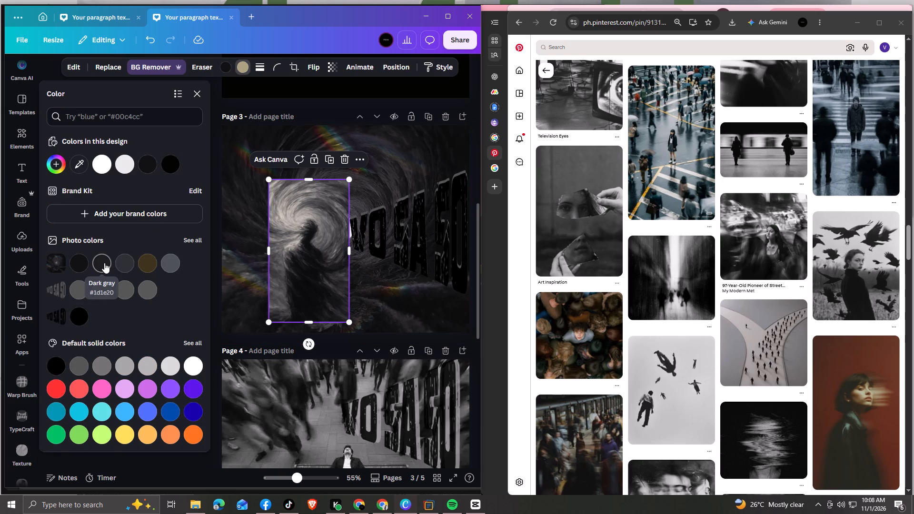
left_click(138, 115)
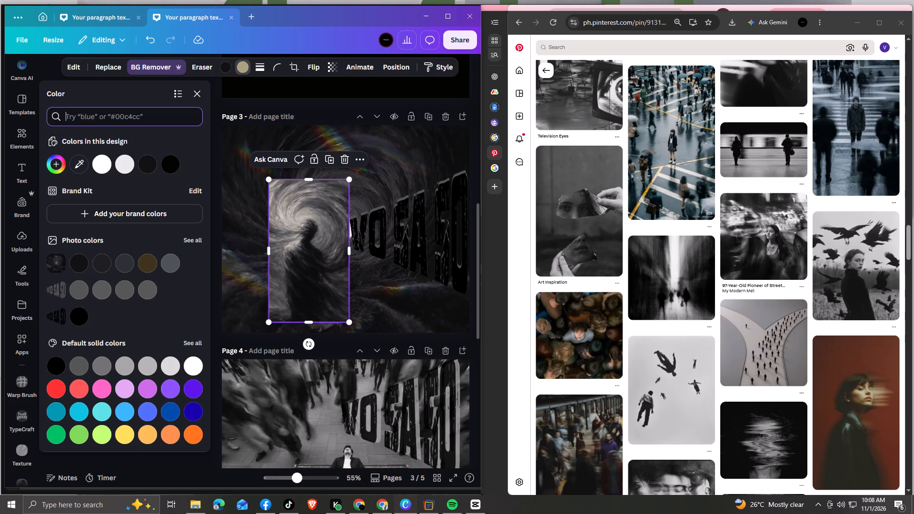
key("3")
key("1")
key("d")
key("1")
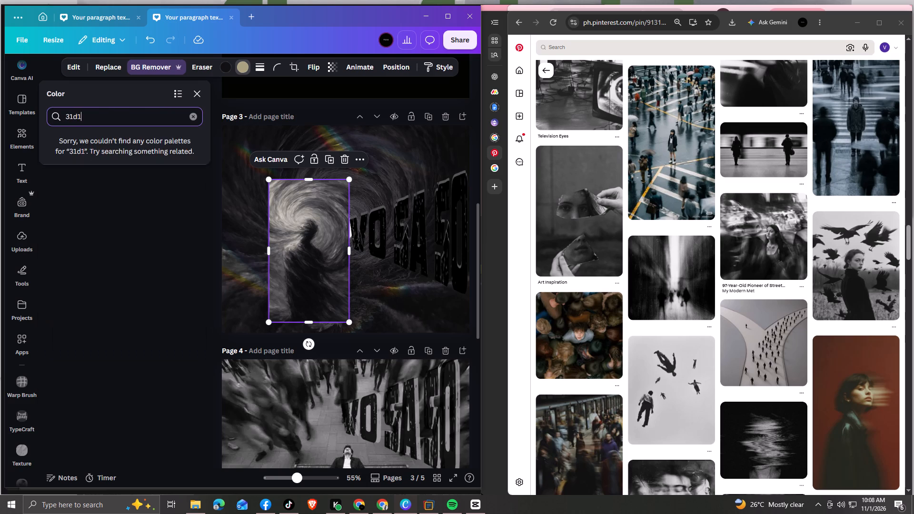
key("BackSpace")
key("BackSpace")
key("BackSpace")
key("BackSpace")
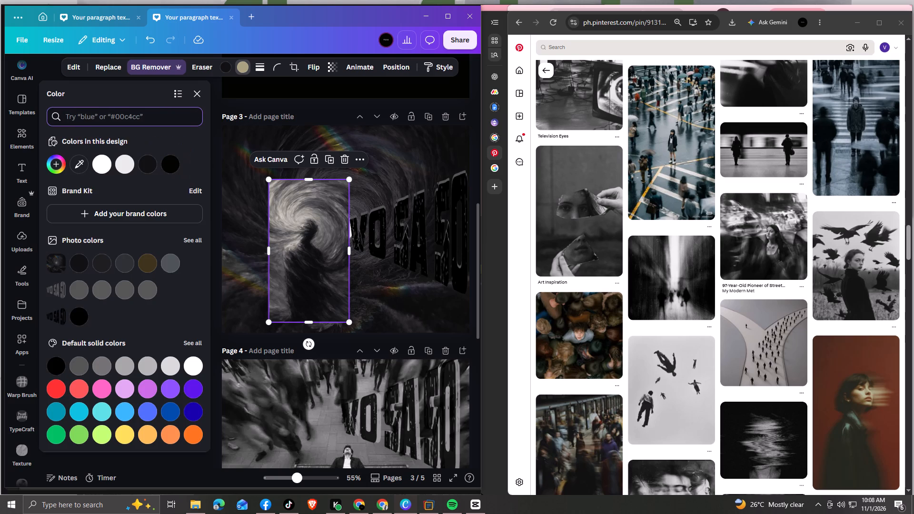
type("#1d1e")
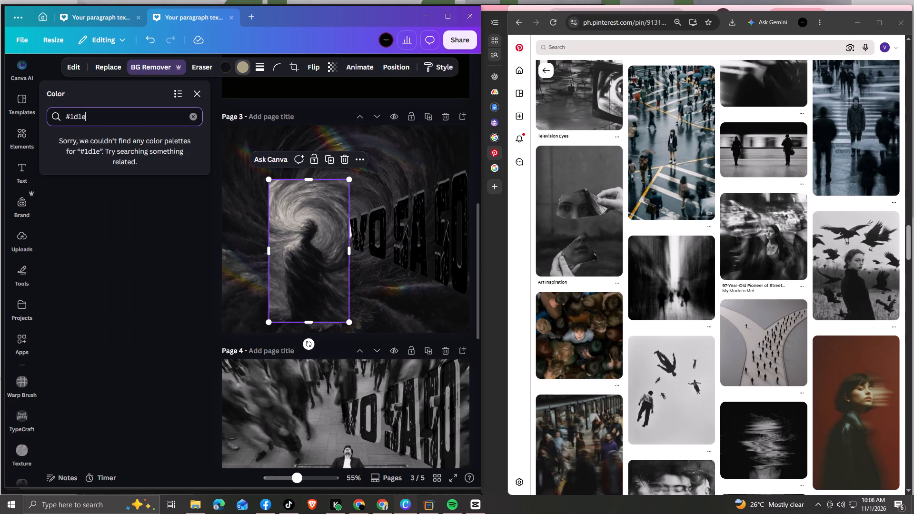
type("20")
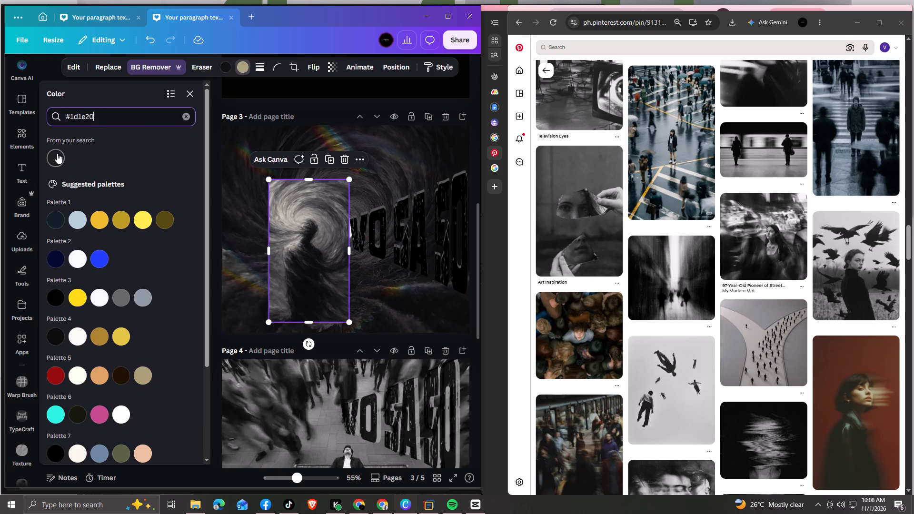
left_click(57, 153)
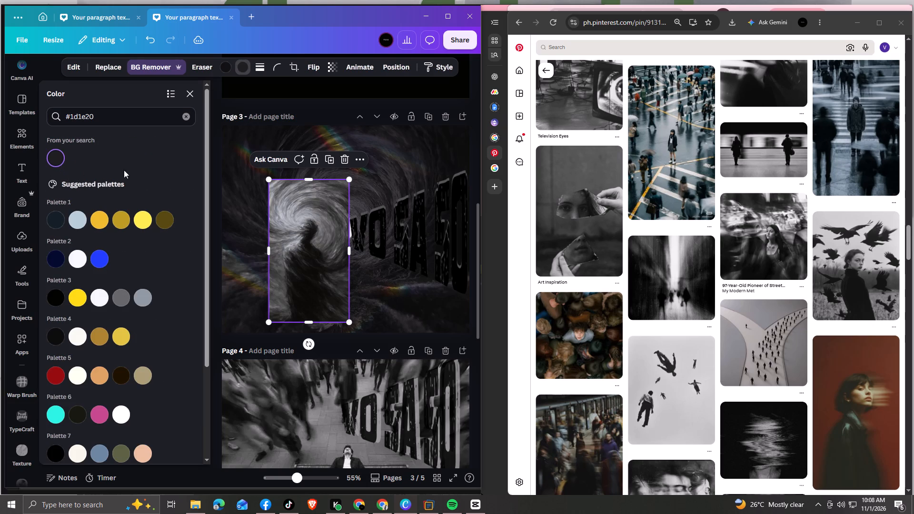
left_click(245, 186)
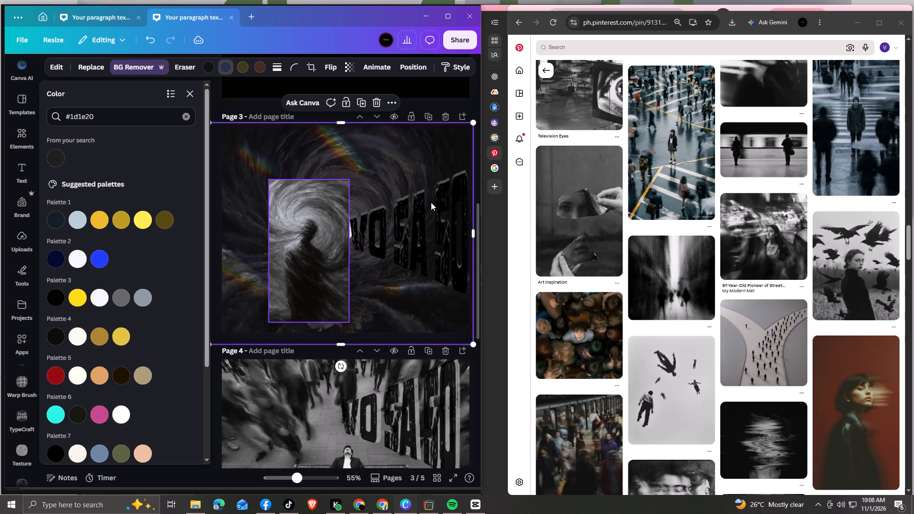
left_click(288, 227)
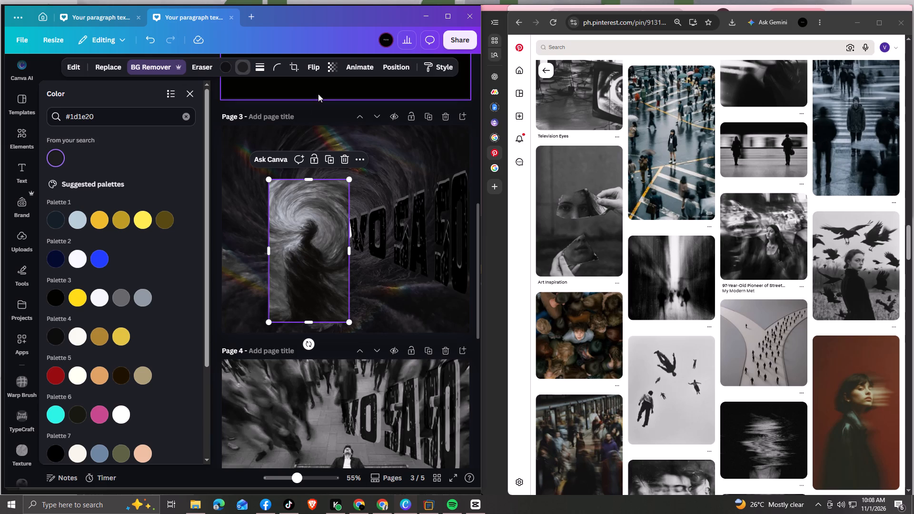
left_click(321, 109)
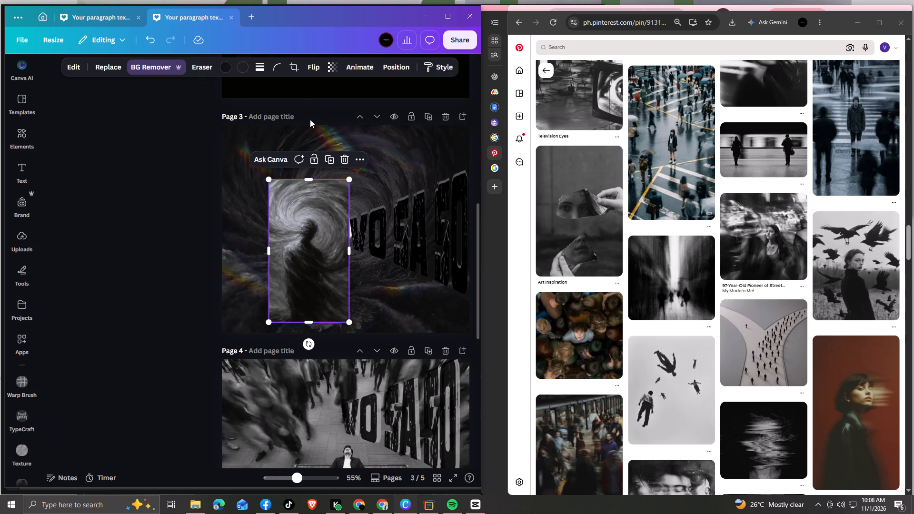
Replace page 3's tunnel background with the uploaded black-and-white tunnel image that has a small figure at its bright opening.
left_click(91, 288)
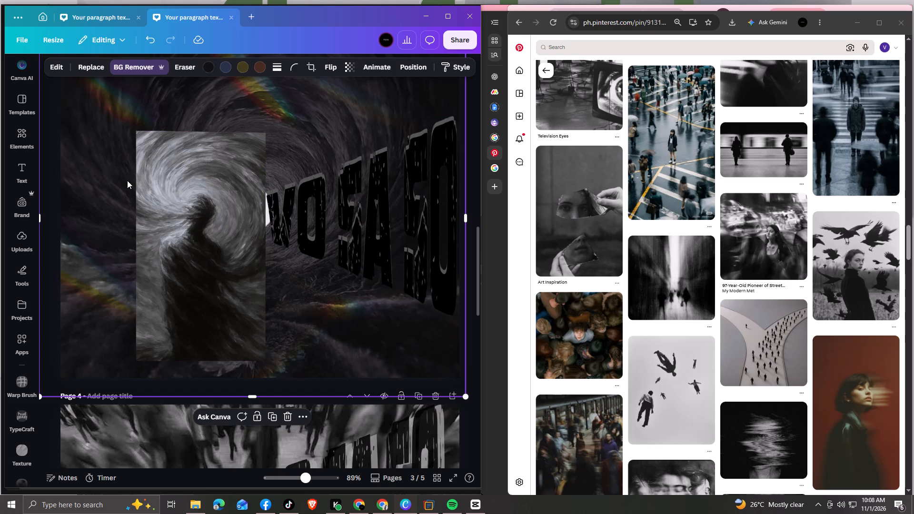
left_click(99, 67)
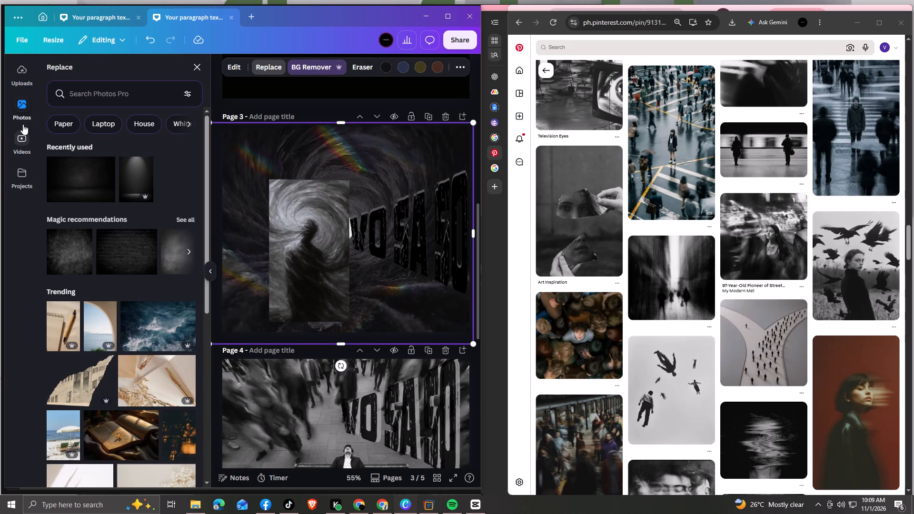
left_click(24, 74)
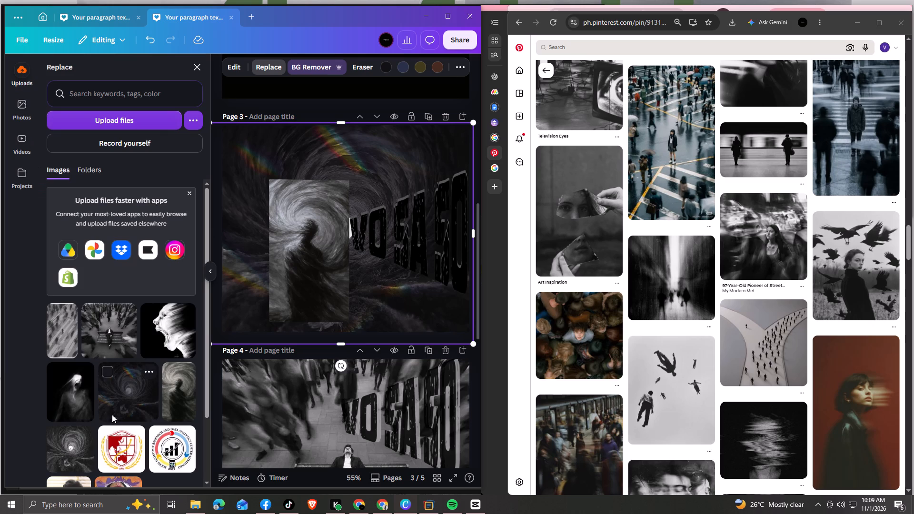
left_click(72, 449)
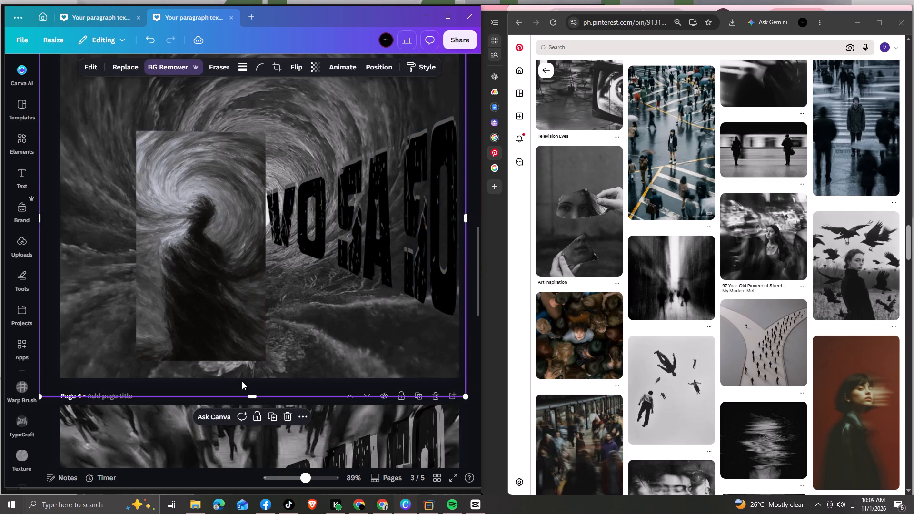
Select the silhouette photo and the tunnel background together and shift both slightly left and down on page 3.
left_click(184, 241)
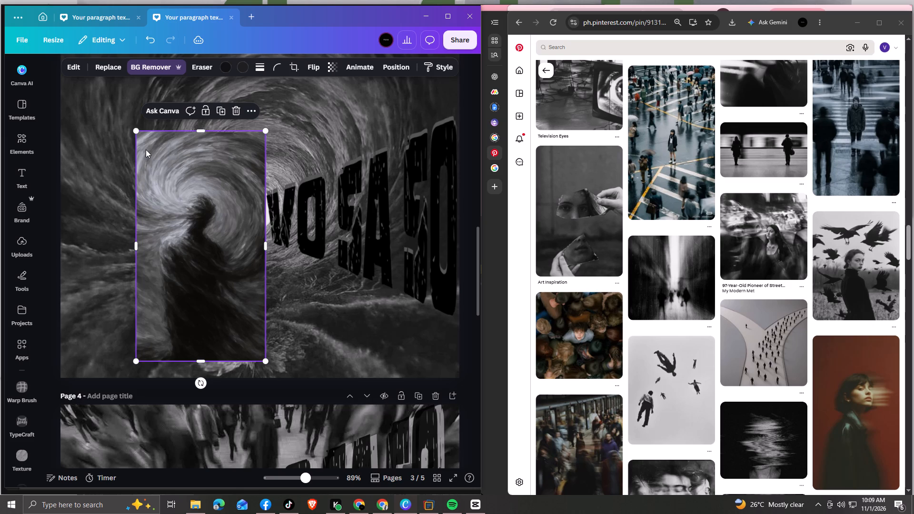
left_click(99, 206)
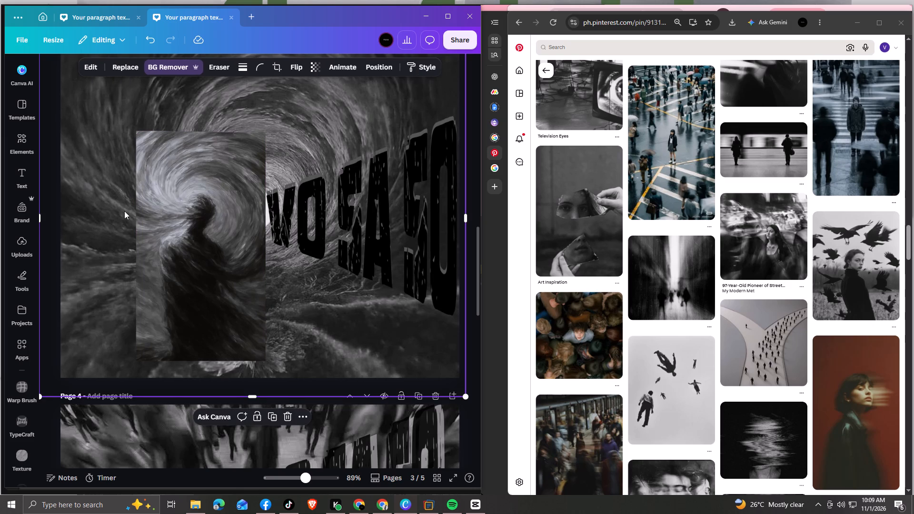
left_click(171, 219, "shift")
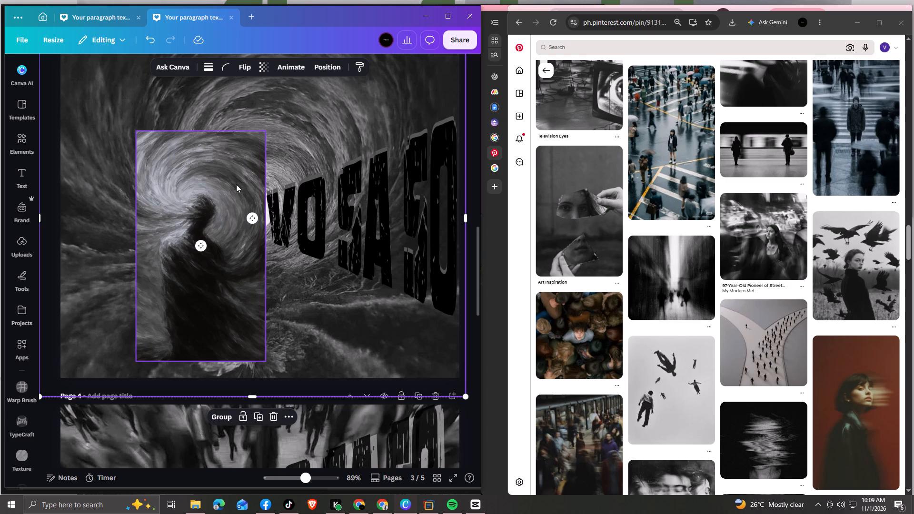
left_click(139, 137)
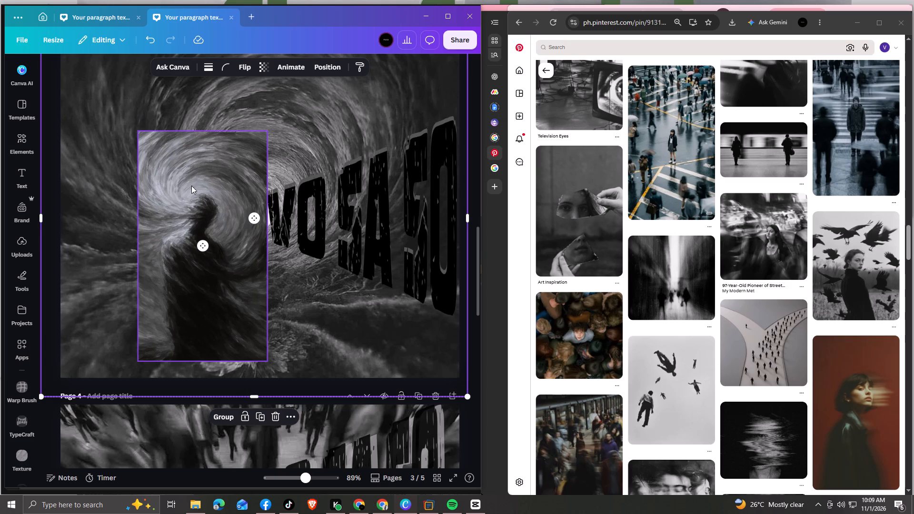
left_click_drag(196, 182, 187, 185)
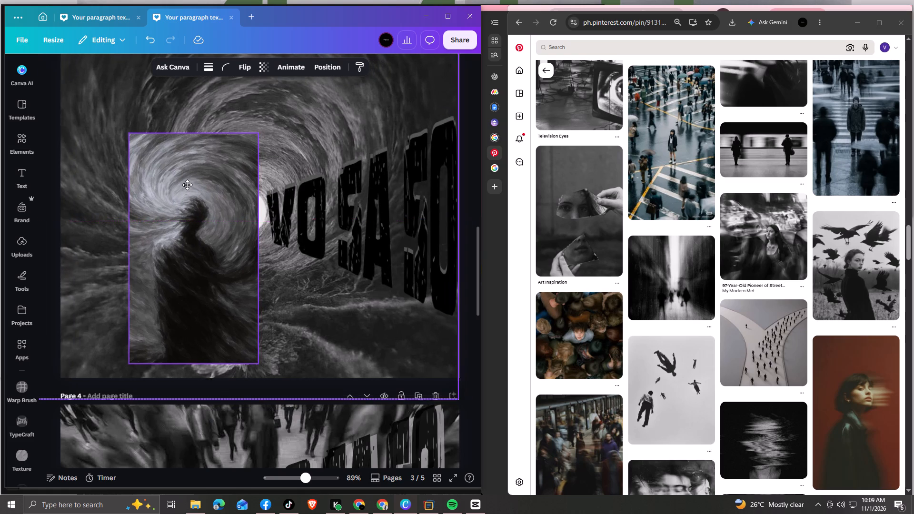
left_click_drag(187, 185, 188, 187)
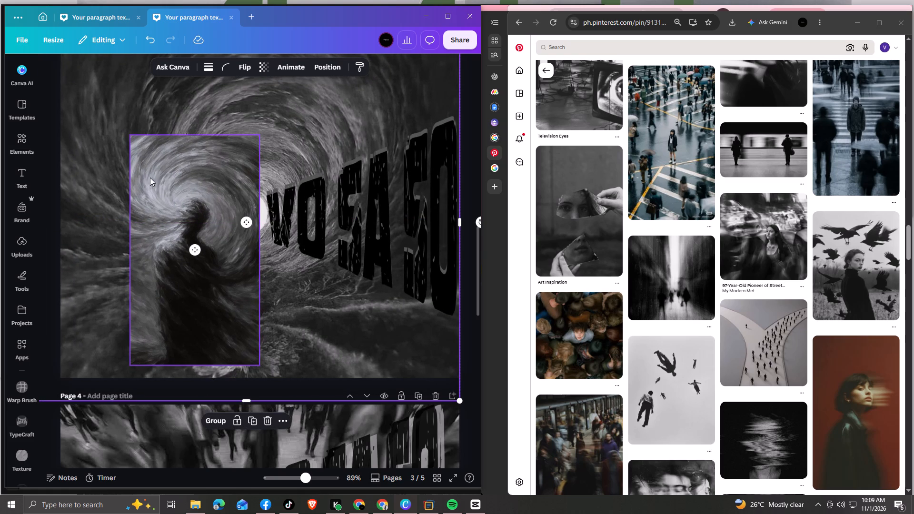
left_click(117, 127)
Move the silhouette photo up and to the left over the tunnel, and scale it proportionally to about 427 by 760.
left_click(168, 177)
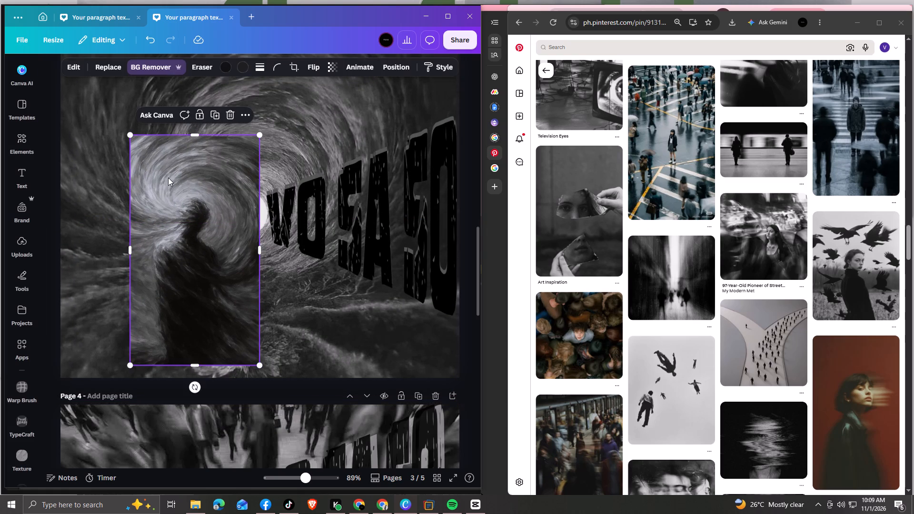
left_click_drag(173, 175, 158, 157)
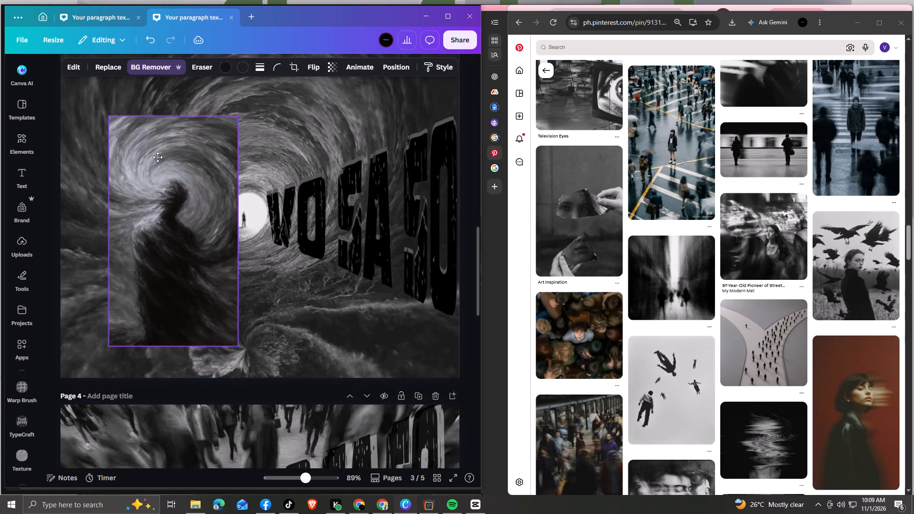
left_click_drag(158, 157, 162, 158)
left_click_drag(249, 347, 269, 357)
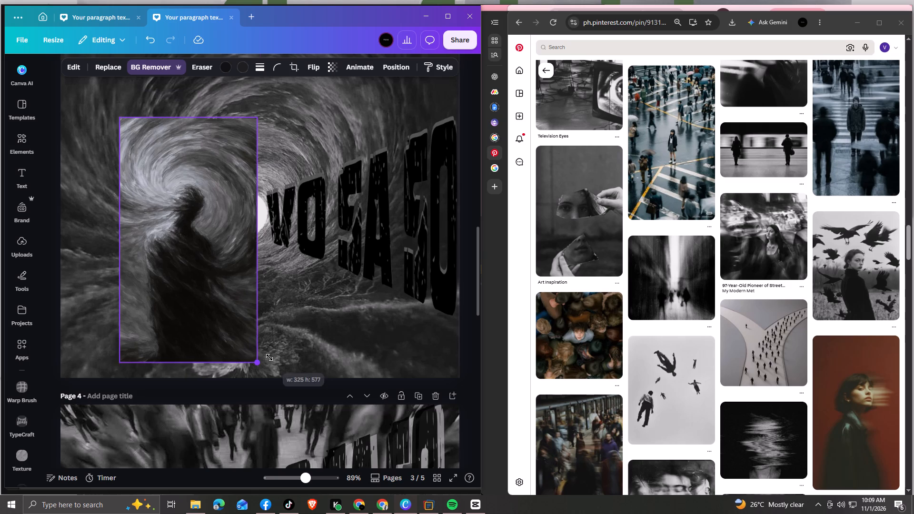
left_click_drag(269, 357, 280, 370)
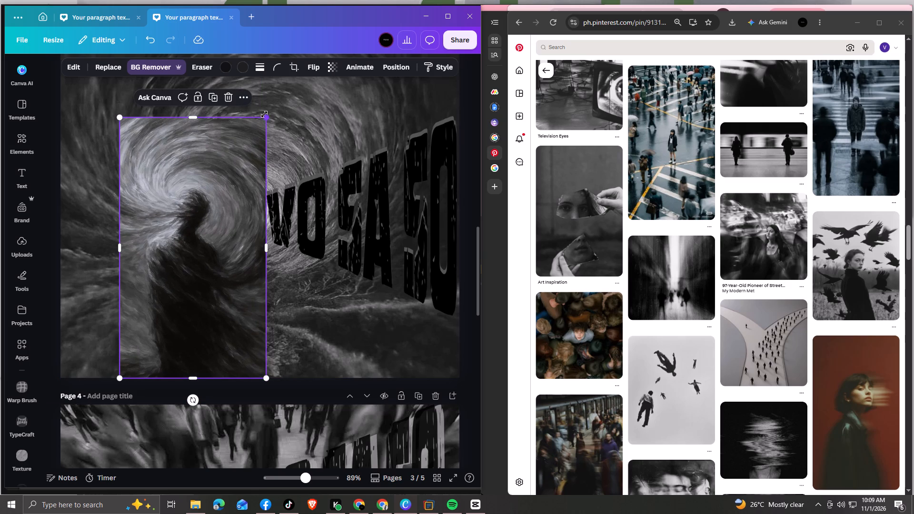
left_click_drag(265, 111, 268, 93)
left_click(249, 136)
left_click_drag(266, 118, 272, 40)
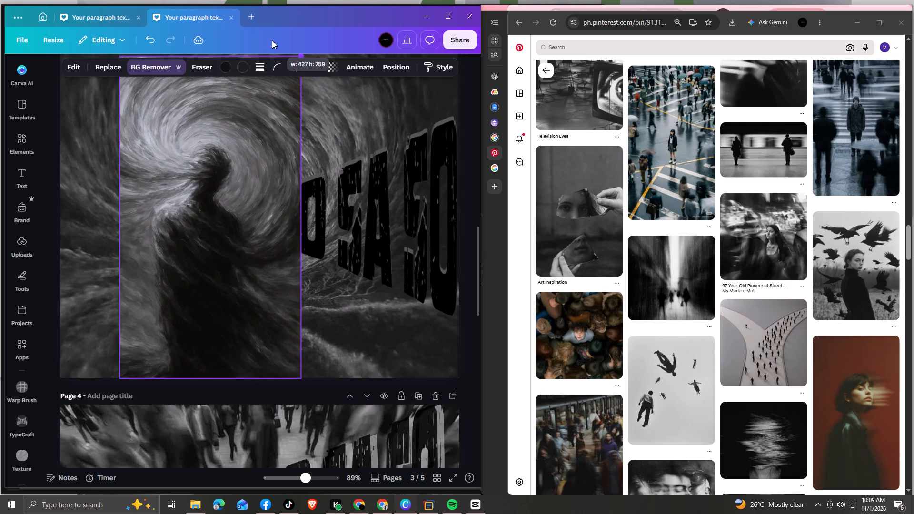
left_click_drag(272, 40, 272, 39)
Stretch the silhouette photo to page 3's left edge and crop in its right side, to about 500 by 762.
left_click_drag(119, 216, 105, 213)
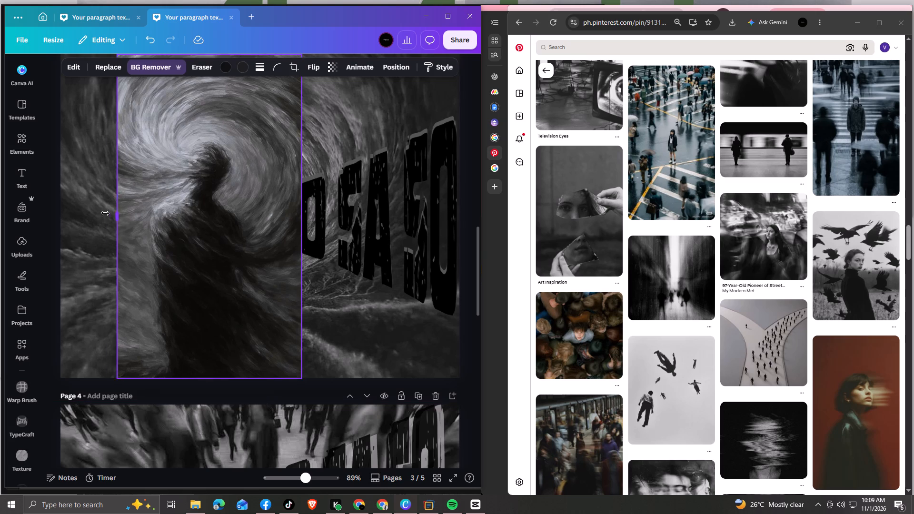
left_click_drag(105, 213, 56, 213)
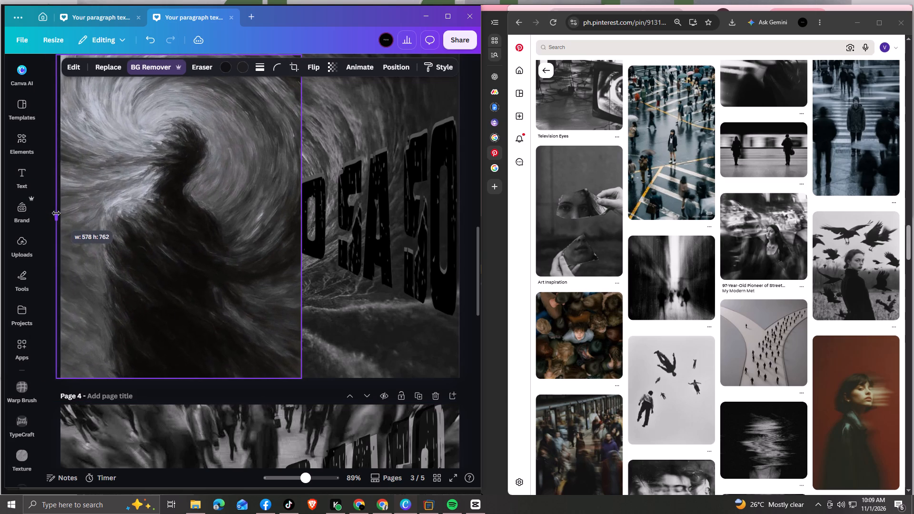
left_click_drag(56, 213, 60, 214)
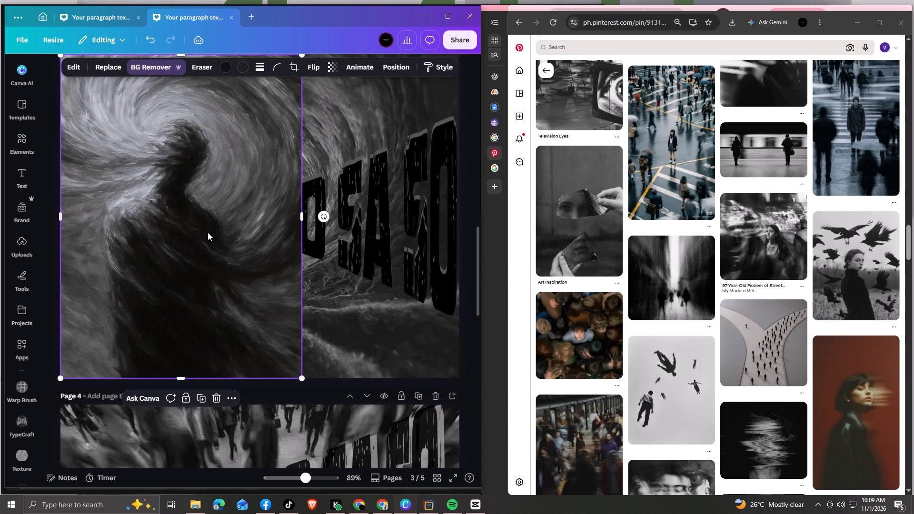
left_click_drag(304, 215, 287, 214)
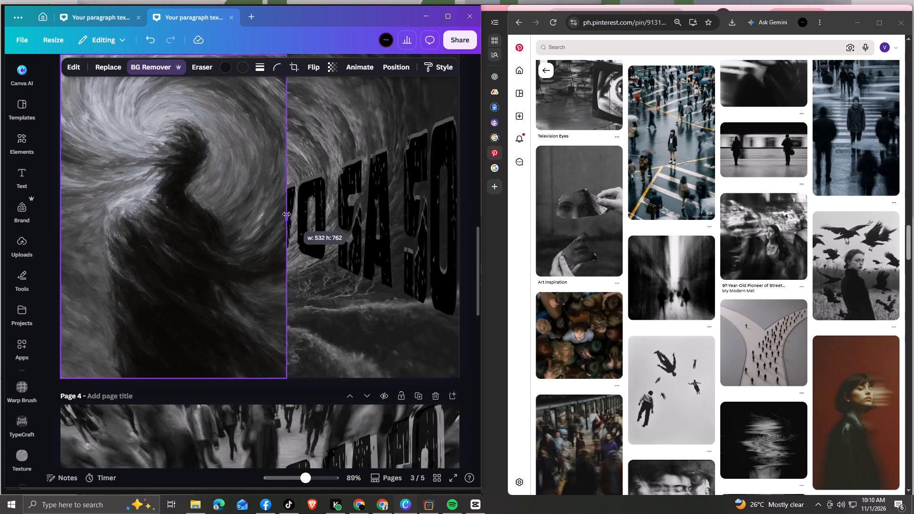
left_click_drag(287, 214, 272, 217)
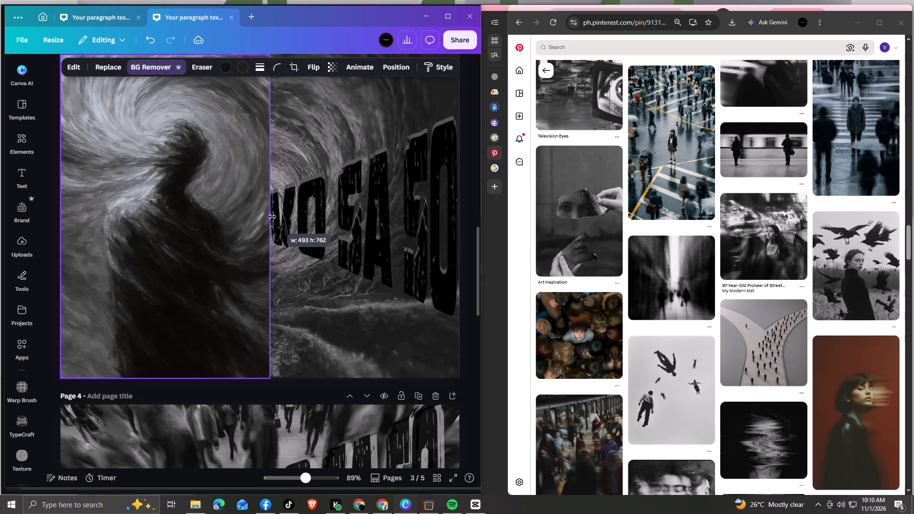
left_click_drag(272, 217, 275, 217)
Move the silhouette photo's layer beneath both lettering layers on page 3.
left_click(333, 218)
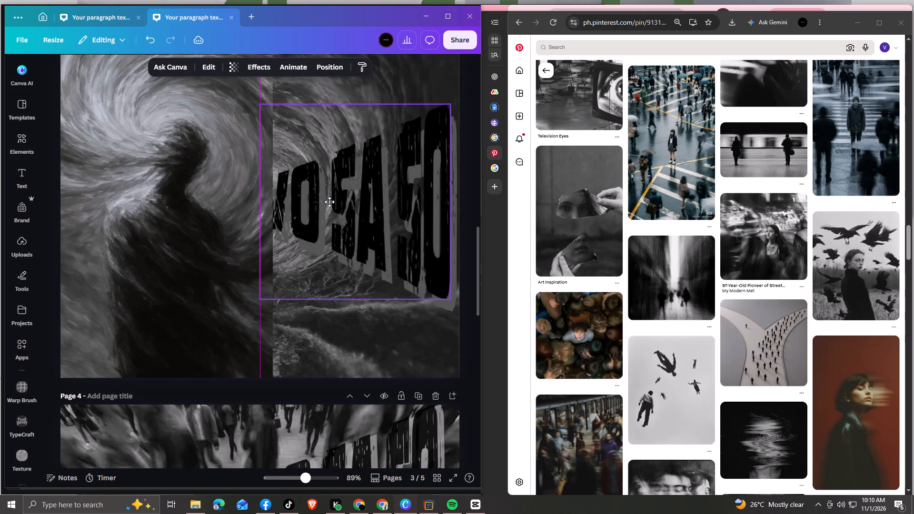
left_click(326, 68)
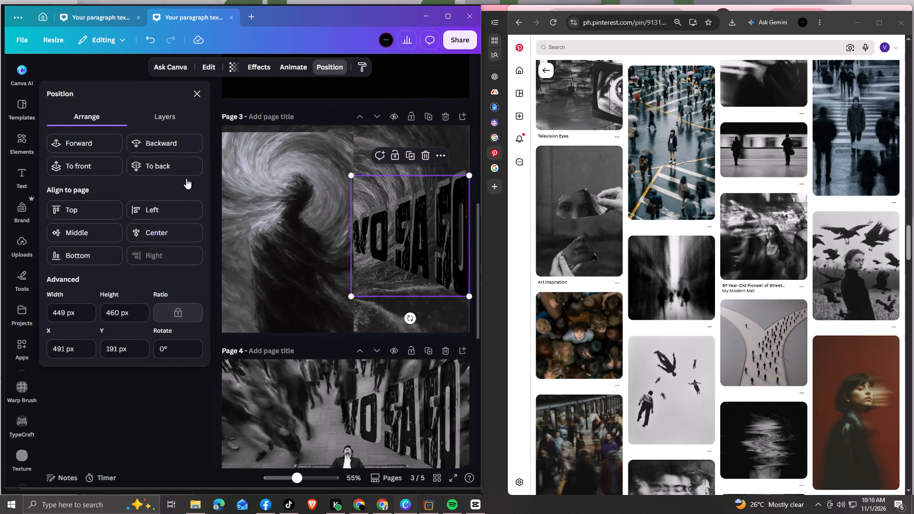
left_click(167, 116)
left_click_drag(142, 175, 147, 237)
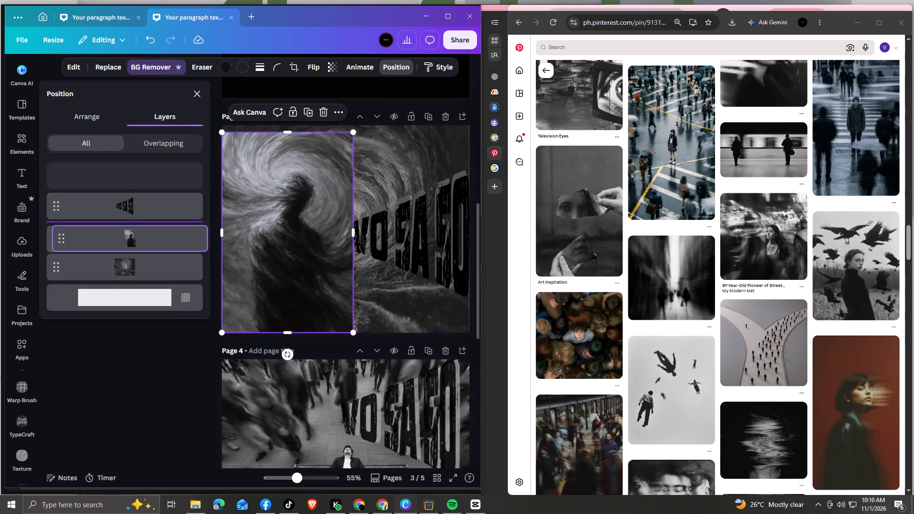
left_click_drag(147, 237, 147, 239)
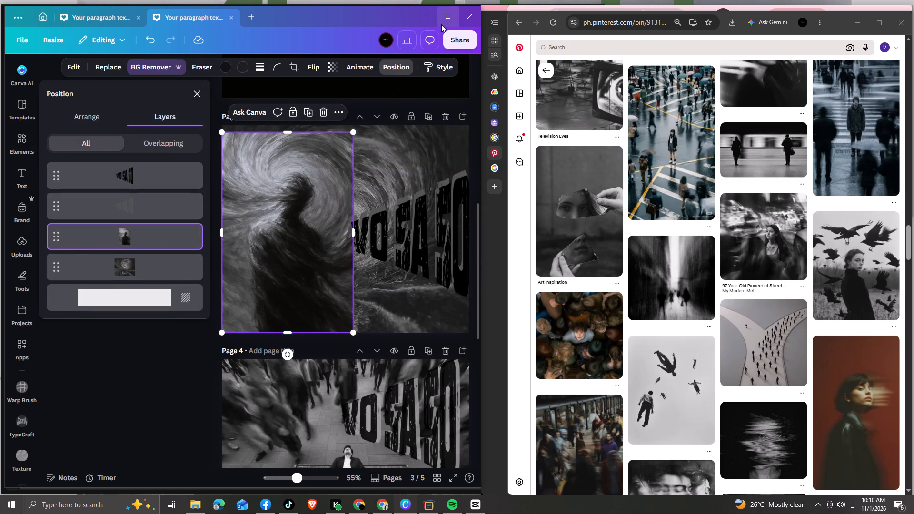
Move page 3's black lettering down and left, and shift its gray copy slightly down and left behind it.
left_click(441, 22)
left_click_drag(576, 217, 550, 227)
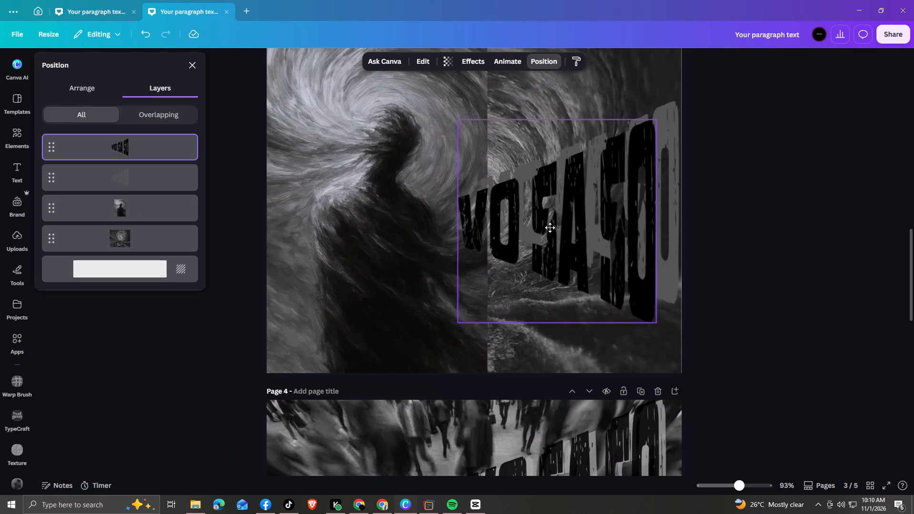
left_click_drag(550, 227, 553, 279)
left_click_drag(648, 138, 647, 138)
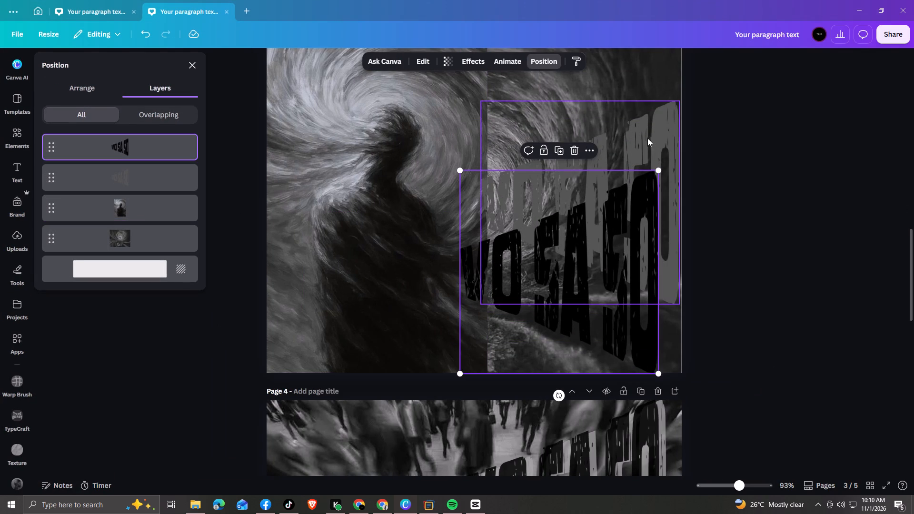
left_click_drag(647, 138, 633, 157)
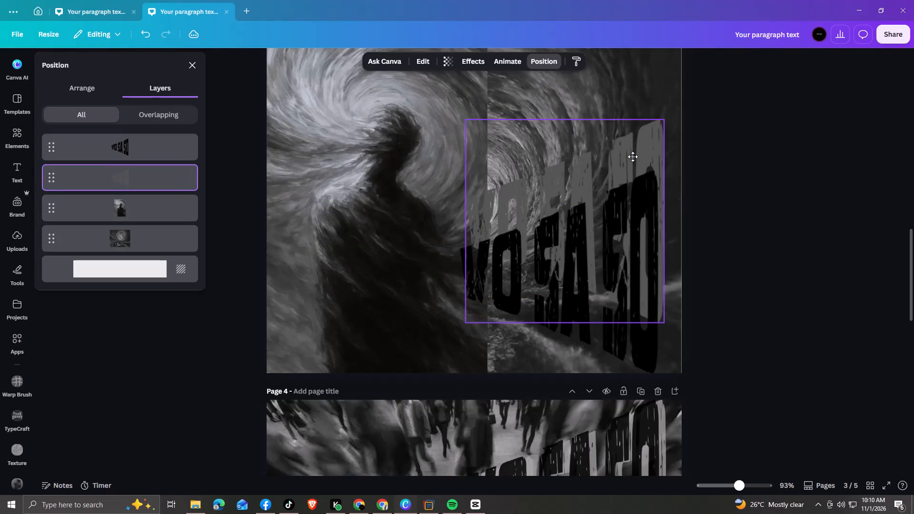
left_click_drag(633, 157, 635, 148)
Rotate the silhouette photo about 6° clockwise and nudge it slightly down and left.
left_click(335, 255)
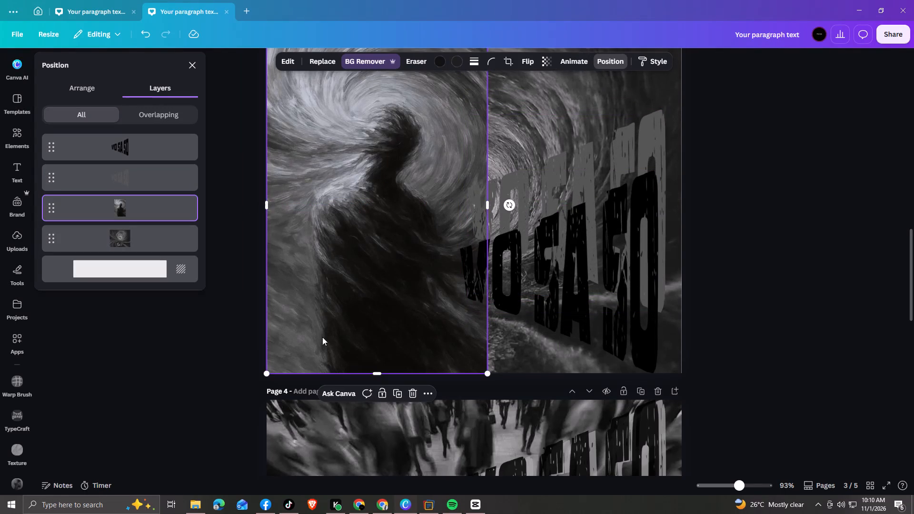
left_click_drag(510, 205, 510, 220)
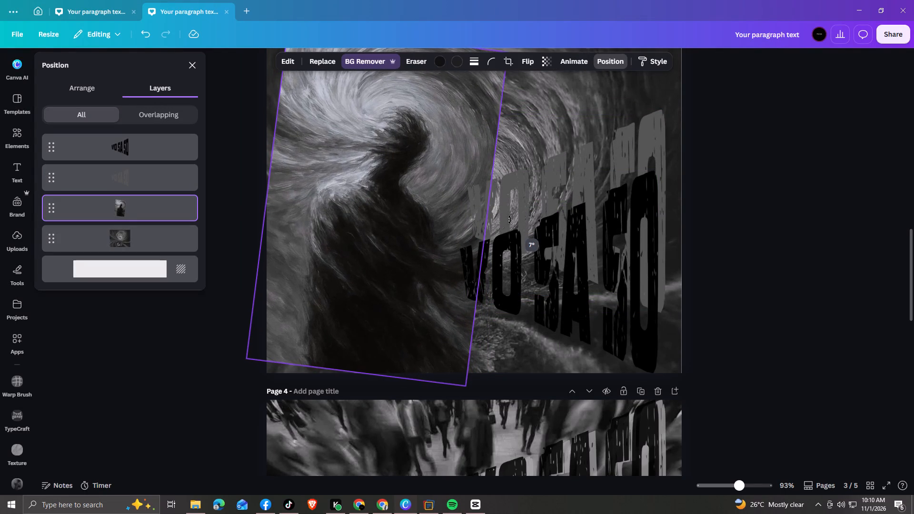
left_click_drag(510, 220, 512, 218)
left_click_drag(347, 234, 347, 237)
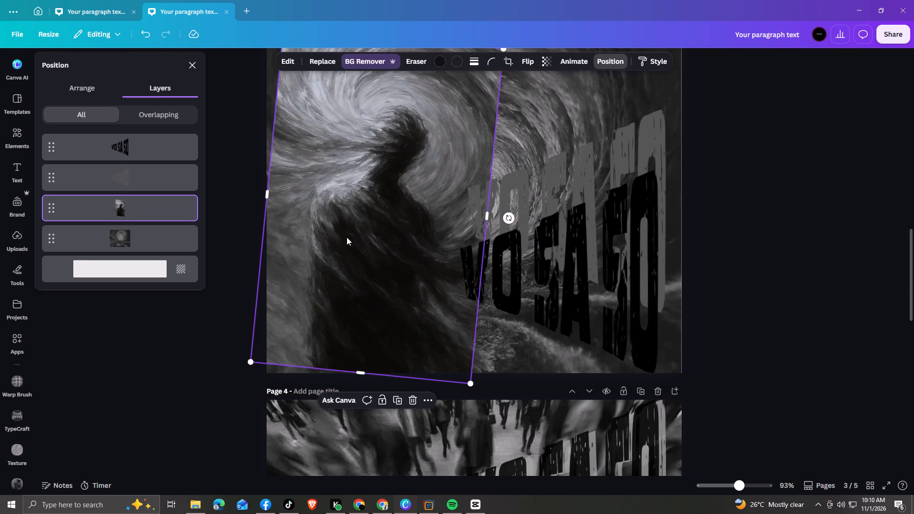
left_click_drag(347, 237, 341, 244)
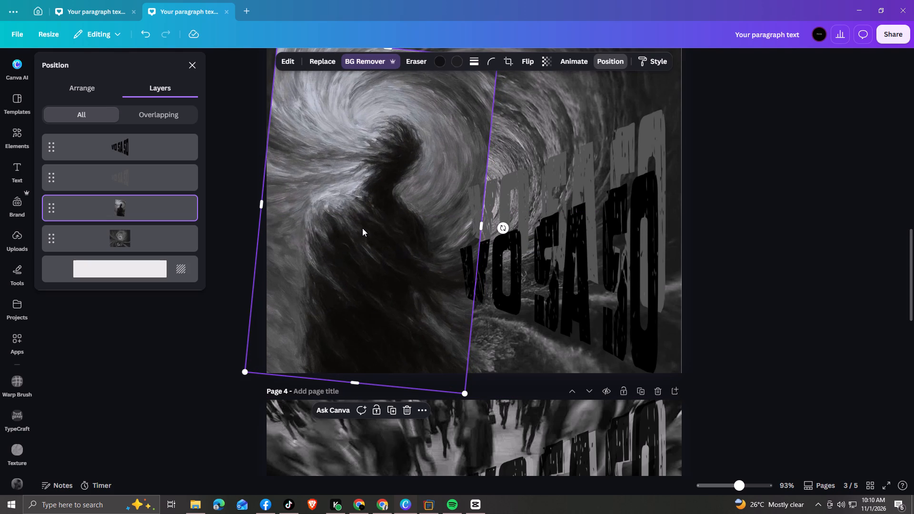
left_click(503, 229)
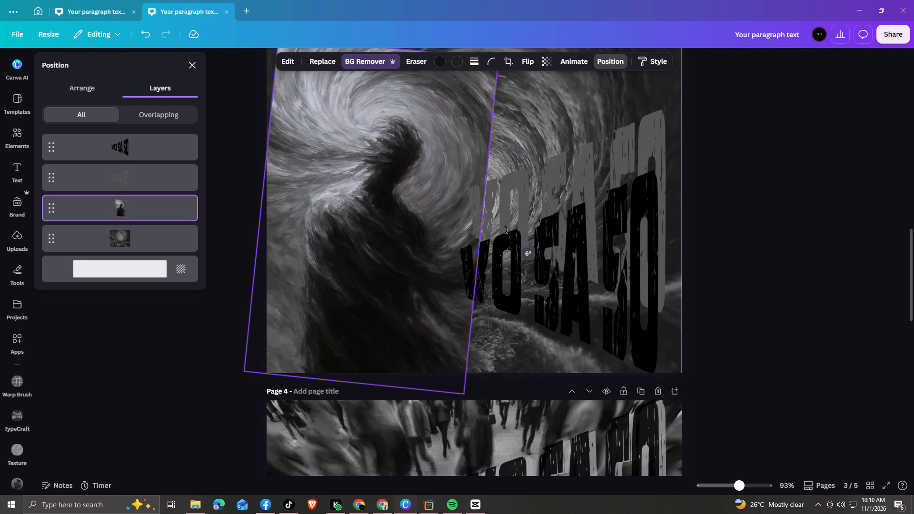
Enlarge the tilted silhouette photo proportionally to about 533 by 812 and move it right across the tunnel background.
scroll(385, 221, "up", 2)
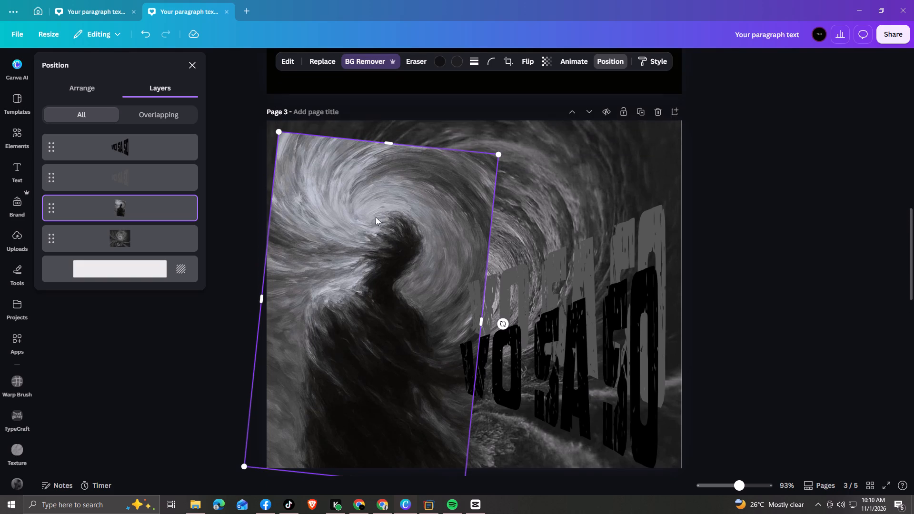
left_click_drag(279, 132, 267, 111)
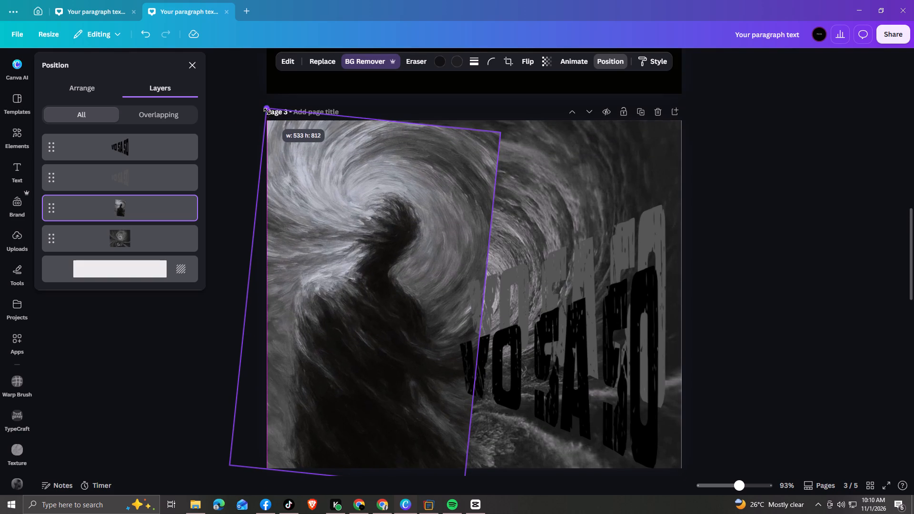
left_click_drag(267, 111, 268, 108)
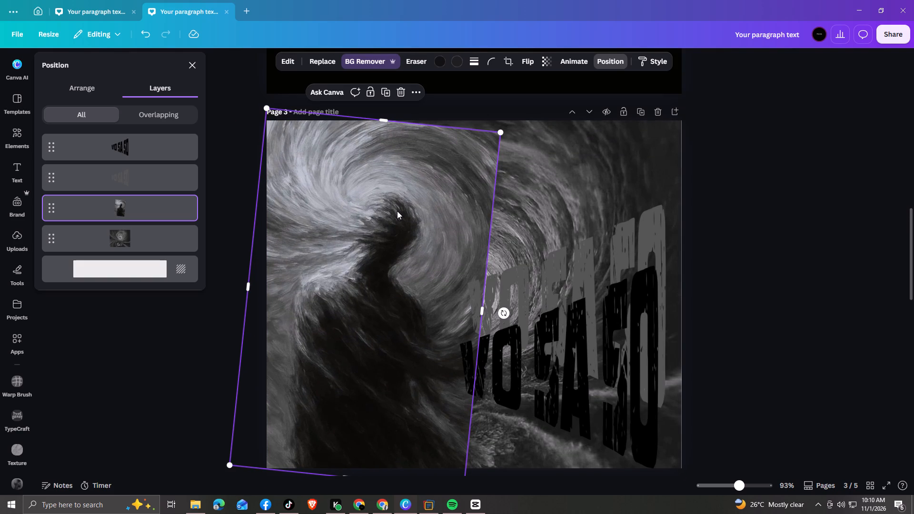
left_click_drag(394, 209, 444, 220)
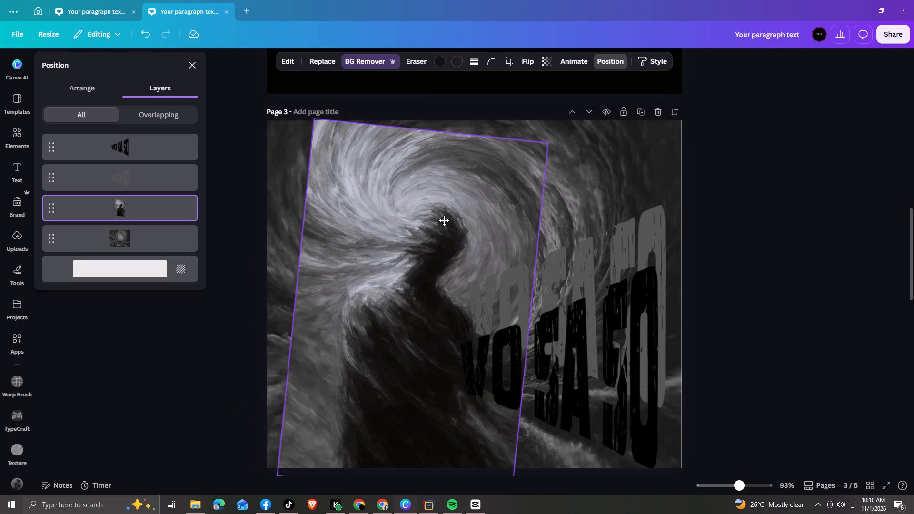
left_click_drag(444, 220, 443, 219)
Widen the silhouette photo leftward to about 640 by 812 so it covers page 3's left edge.
left_click(635, 174)
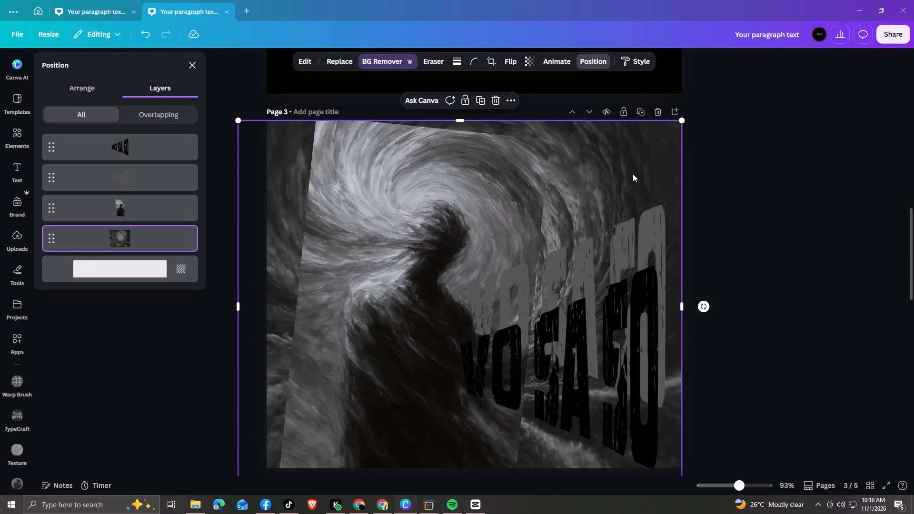
left_click(434, 199)
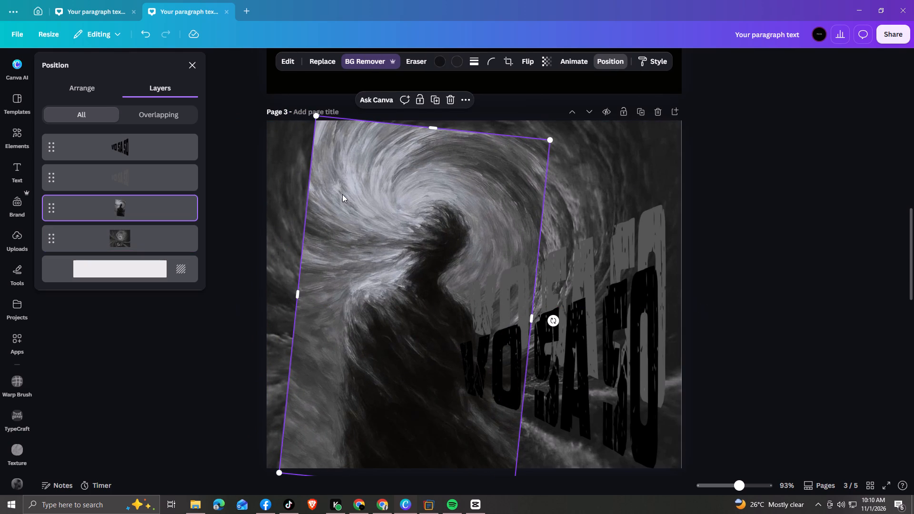
left_click_drag(296, 293, 257, 283)
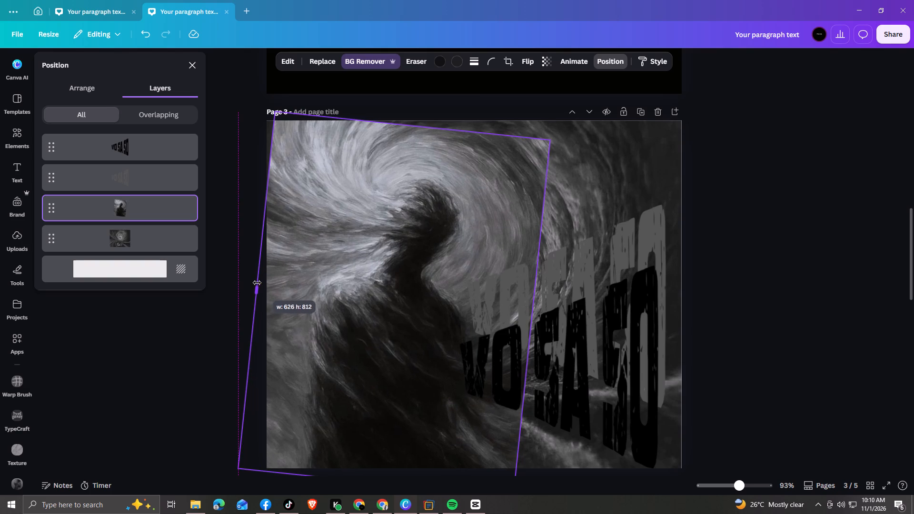
left_click_drag(257, 283, 248, 277)
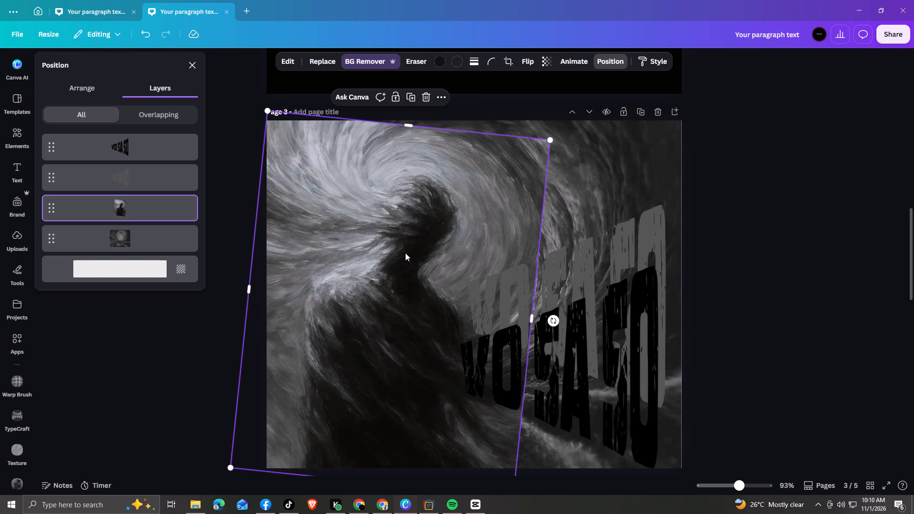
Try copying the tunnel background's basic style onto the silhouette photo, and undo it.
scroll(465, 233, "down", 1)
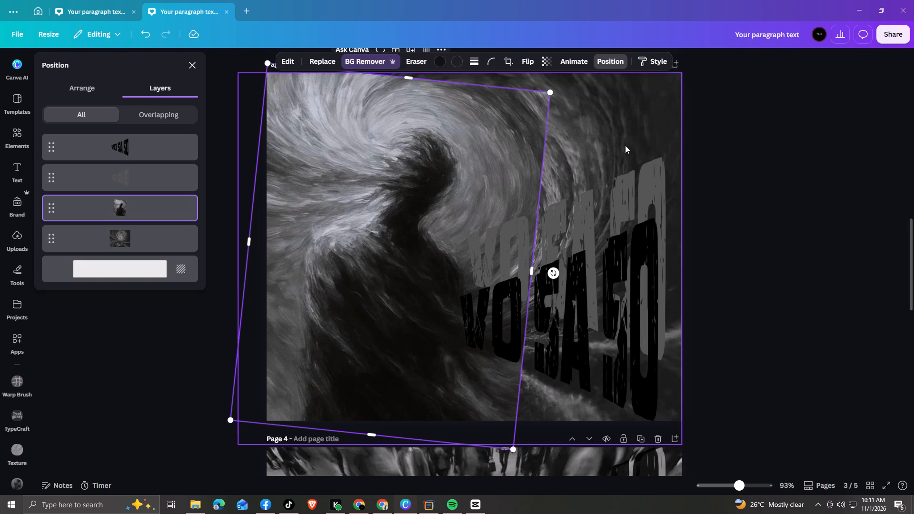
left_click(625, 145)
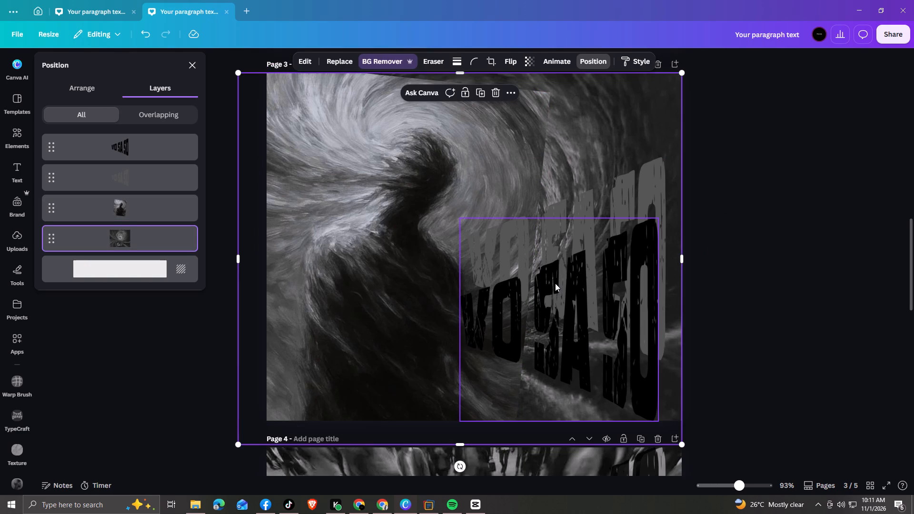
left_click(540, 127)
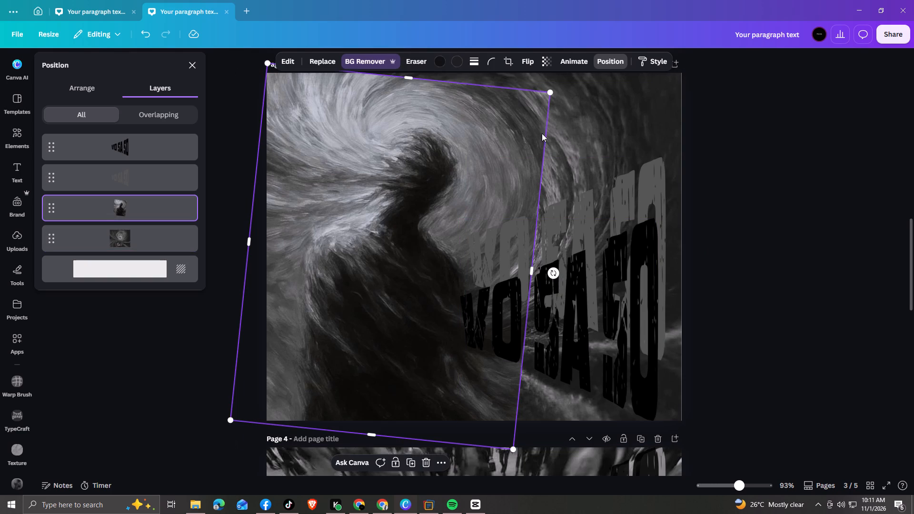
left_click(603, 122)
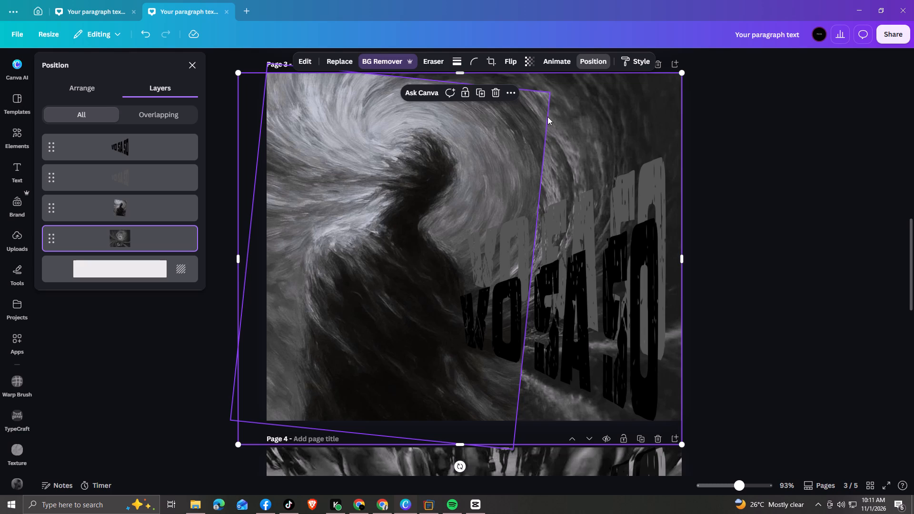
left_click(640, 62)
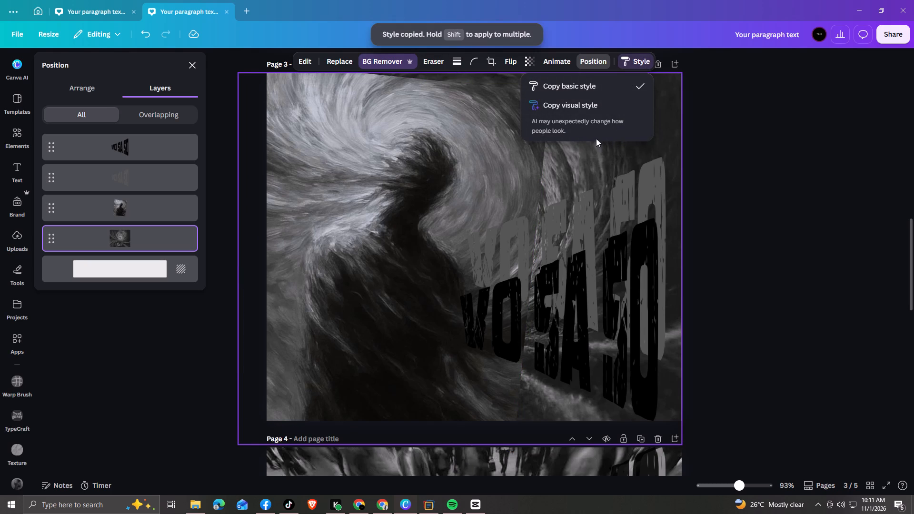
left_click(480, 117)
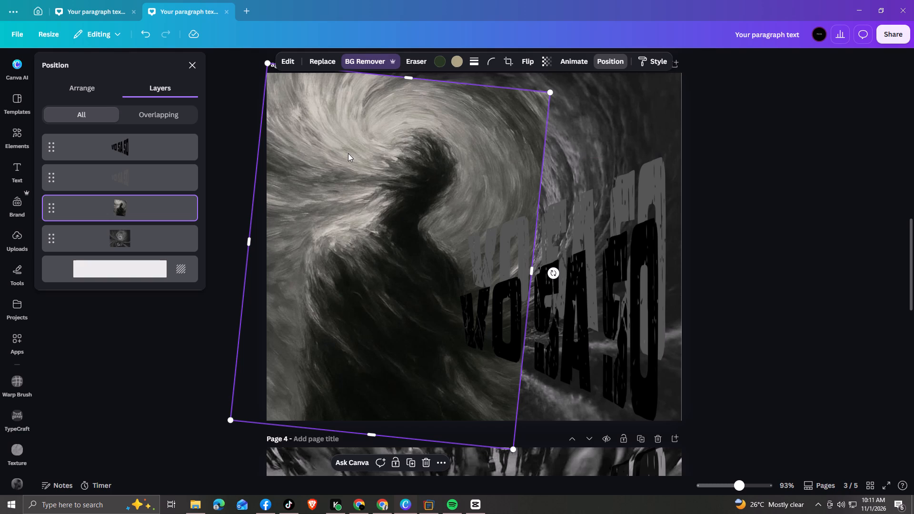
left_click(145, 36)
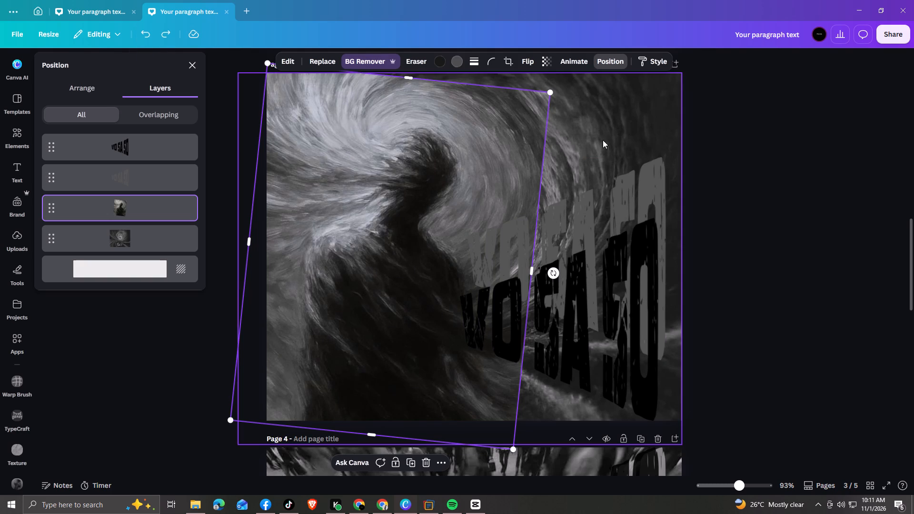
Copy the silhouette photo's style and apply it to the tunnel background on page 3.
left_click(429, 140)
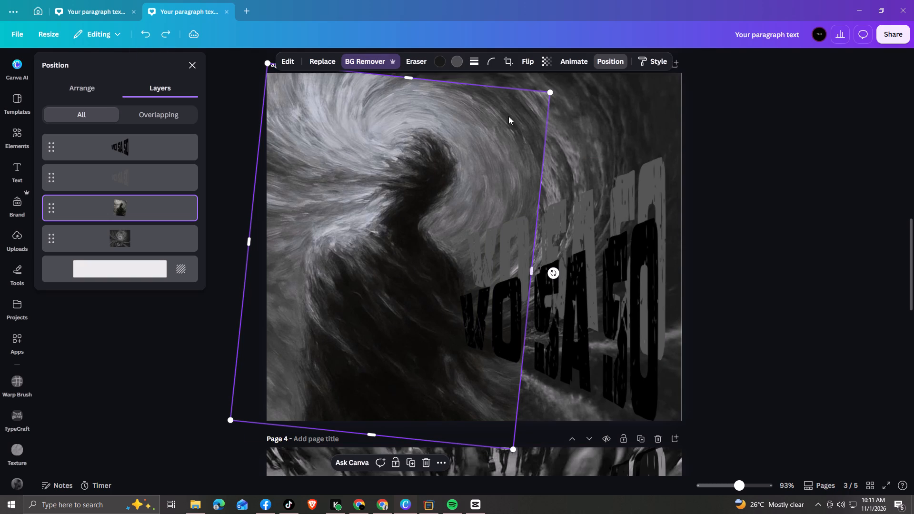
left_click(486, 156)
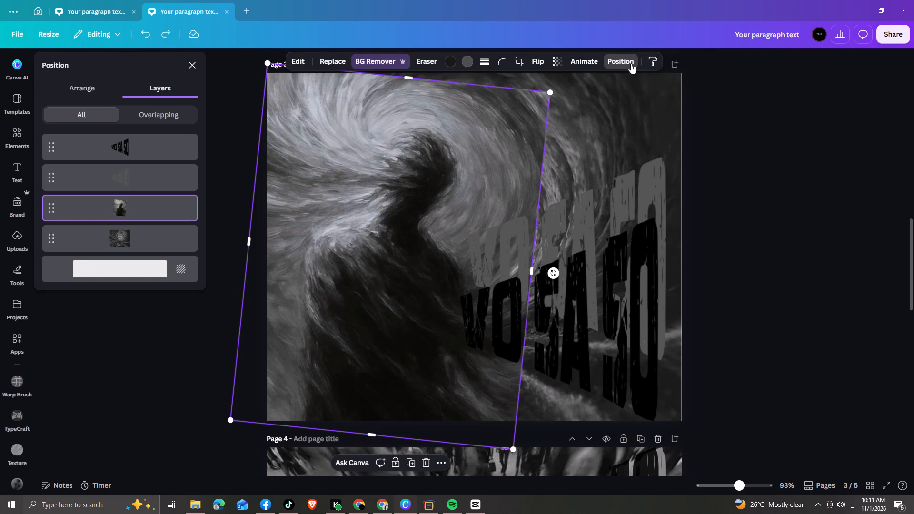
left_click(656, 61)
left_click(632, 91)
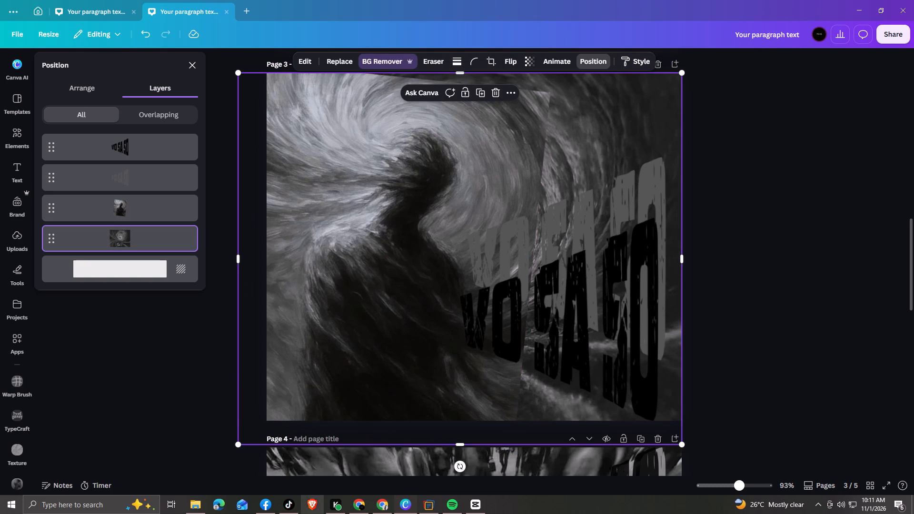
Switch to Pinterest, browse the dark black-and-white photo feed for visual references, and return to the Canva design.
left_click(379, 501)
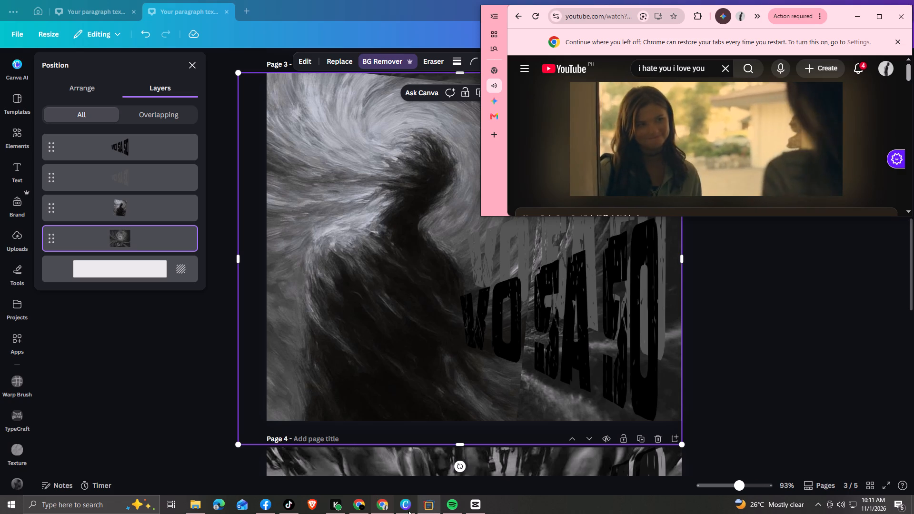
left_click(365, 510)
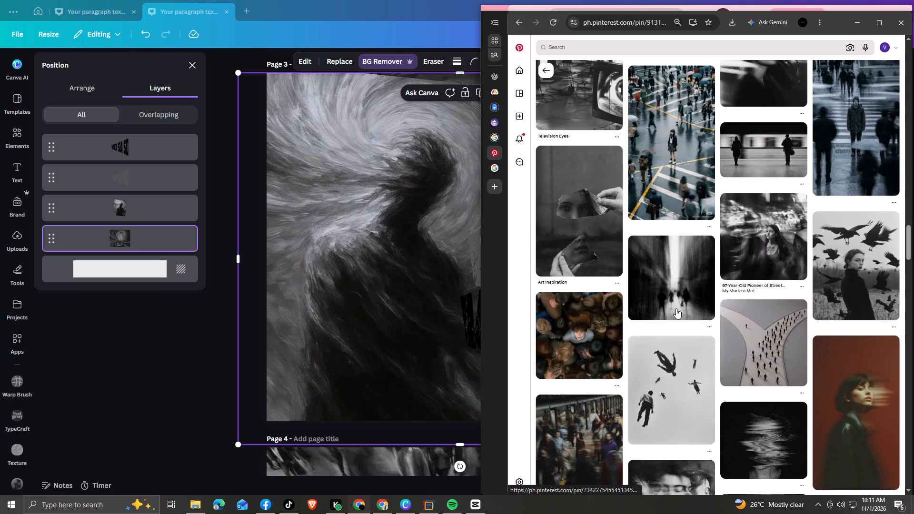
scroll(715, 350, "down", 9)
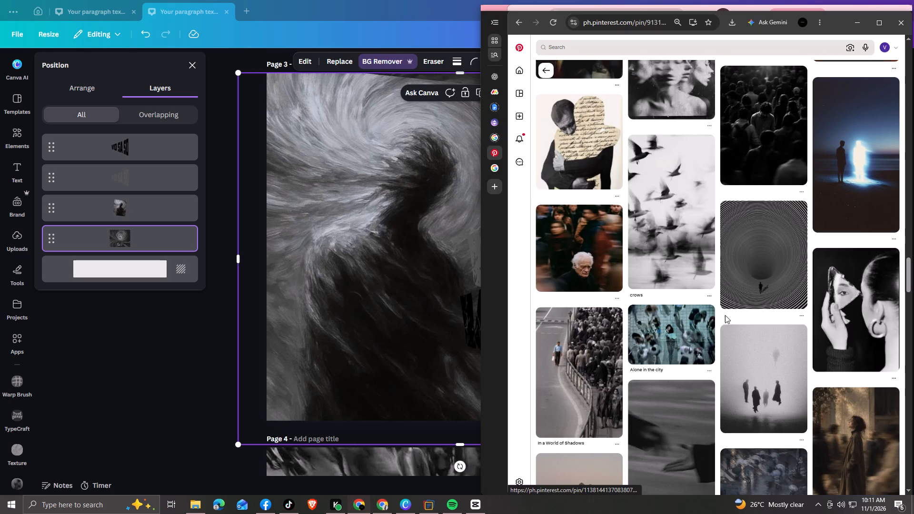
scroll(725, 302, "down", 13)
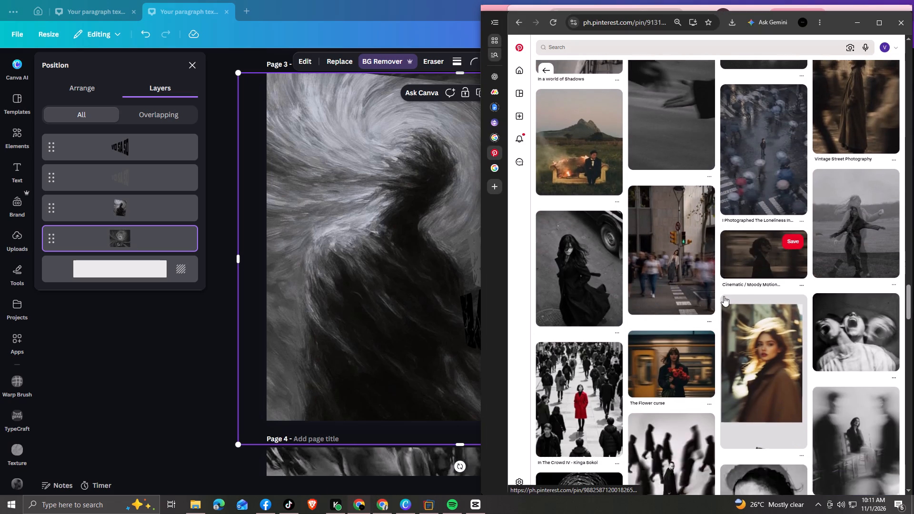
scroll(724, 296, "down", 9)
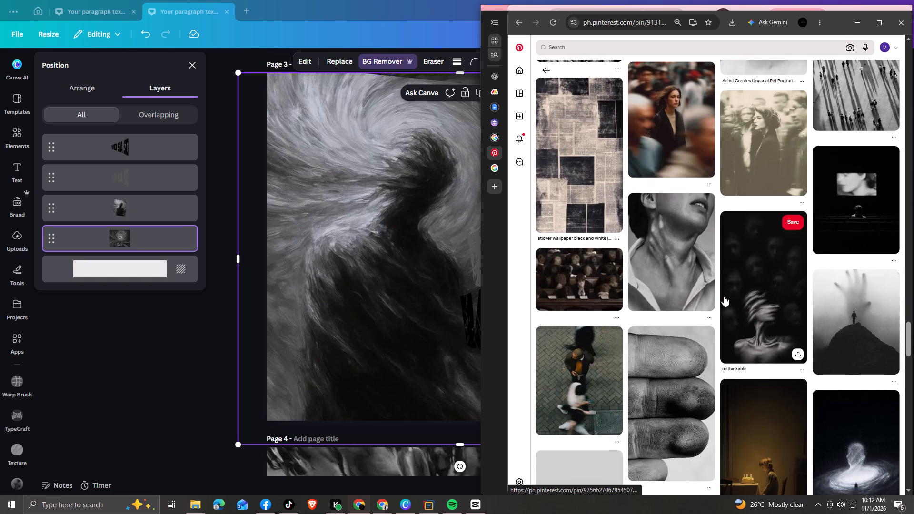
scroll(724, 296, "down", 8)
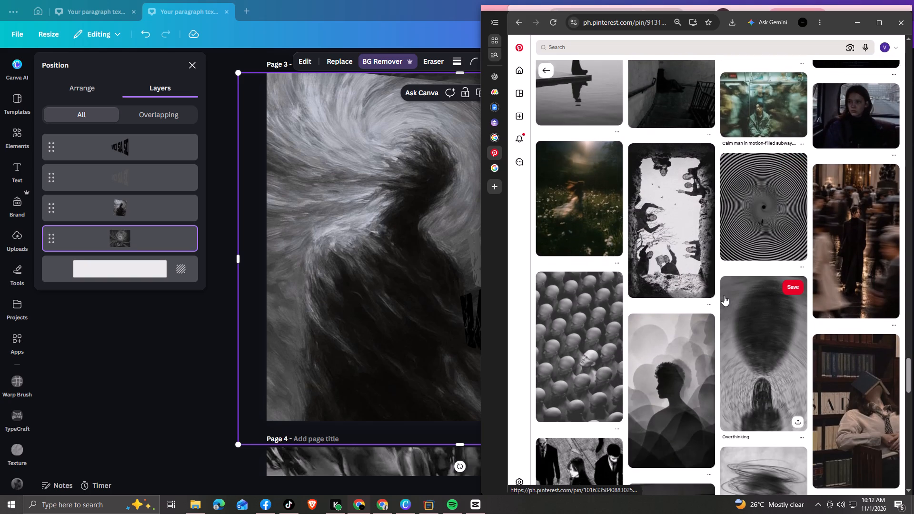
scroll(724, 296, "down", 10)
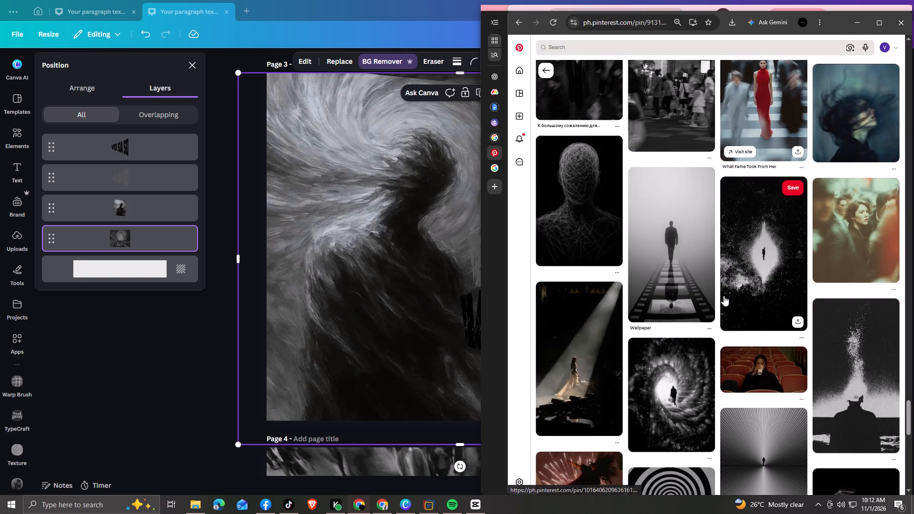
scroll(724, 296, "down", 5)
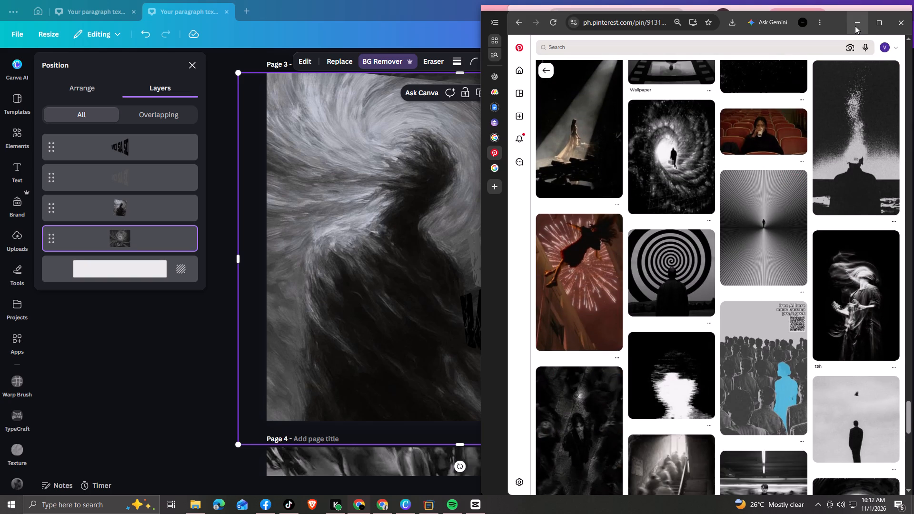
left_click(855, 26)
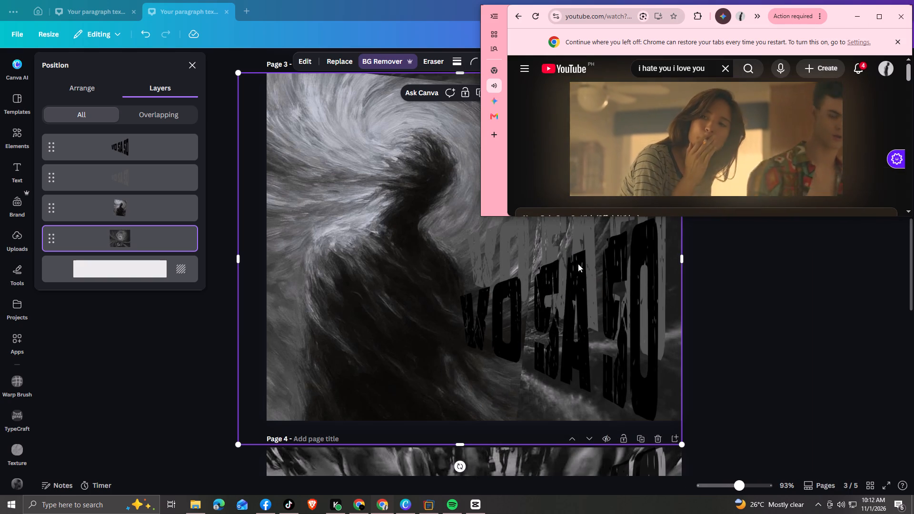
left_click(346, 159)
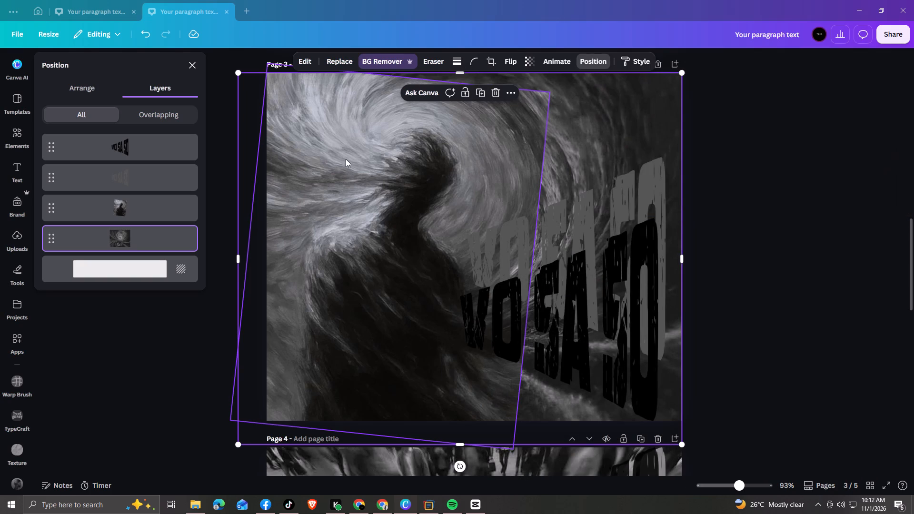
Move the grey VO SA SO lettering up into page 3's upper-right corner.
left_click_drag(635, 197, 638, 137)
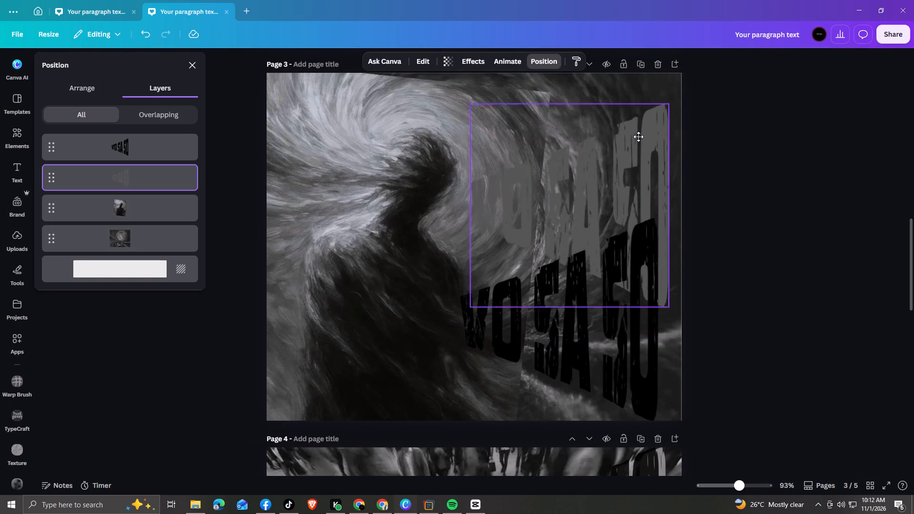
left_click_drag(638, 137, 633, 121)
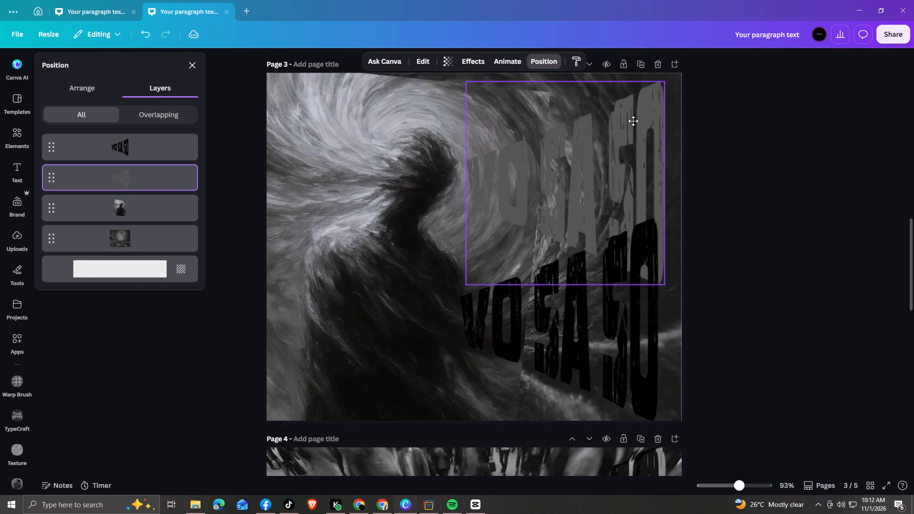
left_click_drag(633, 121, 641, 116)
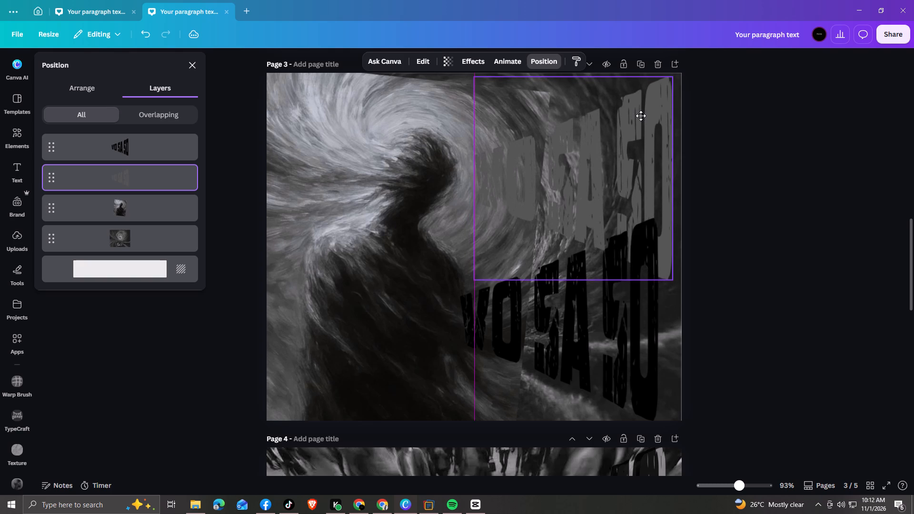
left_click_drag(641, 116, 645, 115)
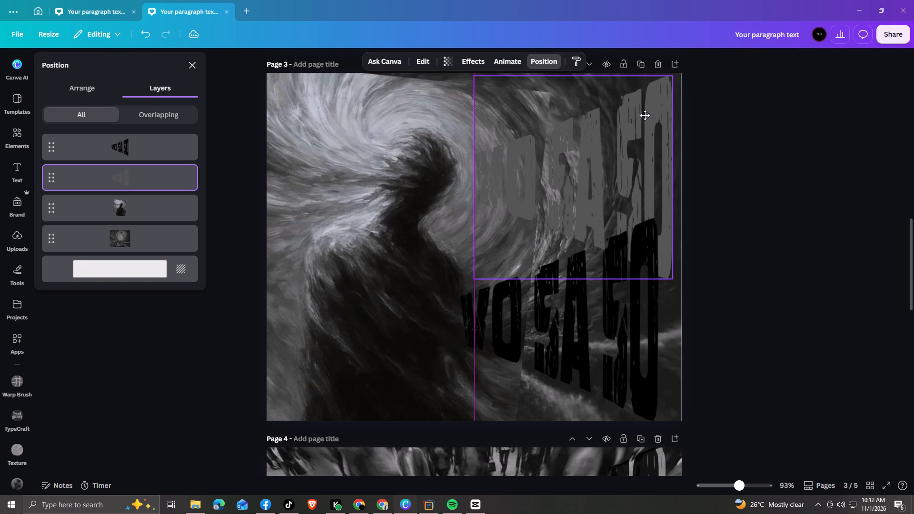
left_click_drag(645, 115, 646, 115)
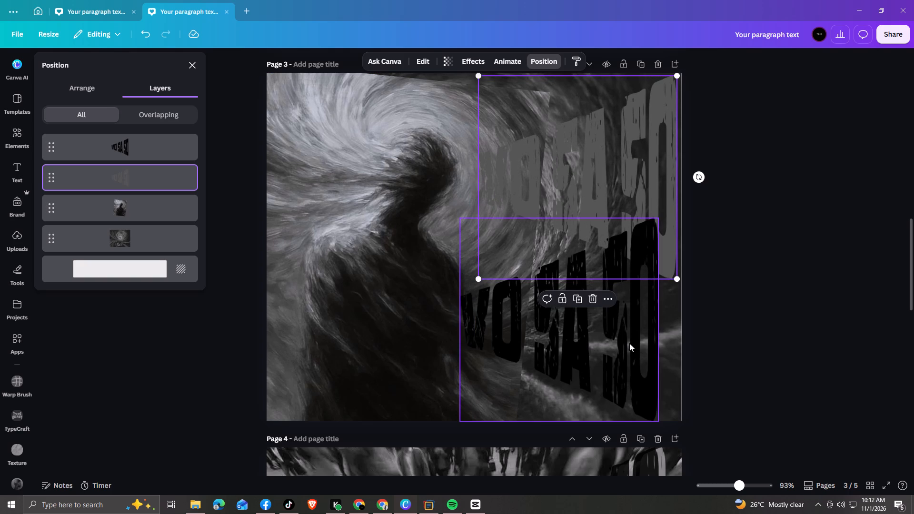
Move the black VO SA SO lettering over the grey lettering, offset slightly down and left so the grey acts as its shadow.
left_click_drag(629, 343, 642, 290)
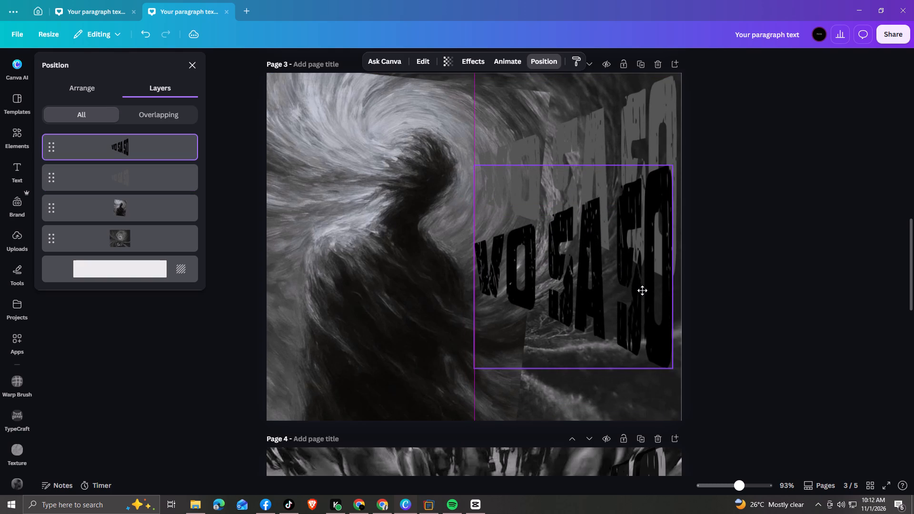
left_click_drag(642, 290, 644, 220)
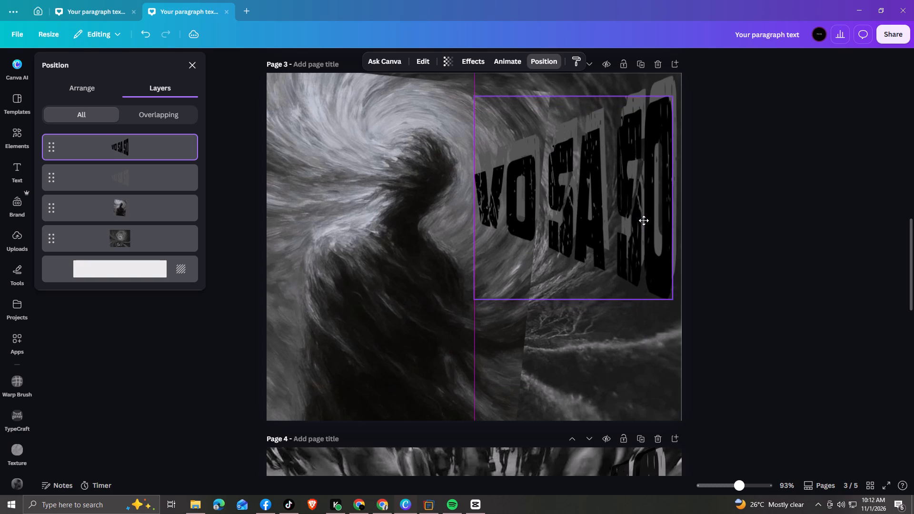
left_click_drag(644, 220, 643, 210)
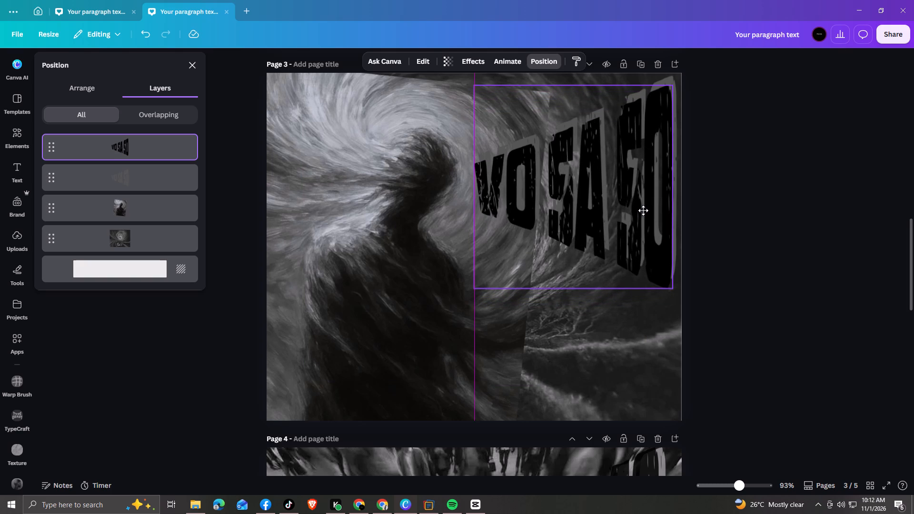
left_click_drag(643, 210, 640, 208)
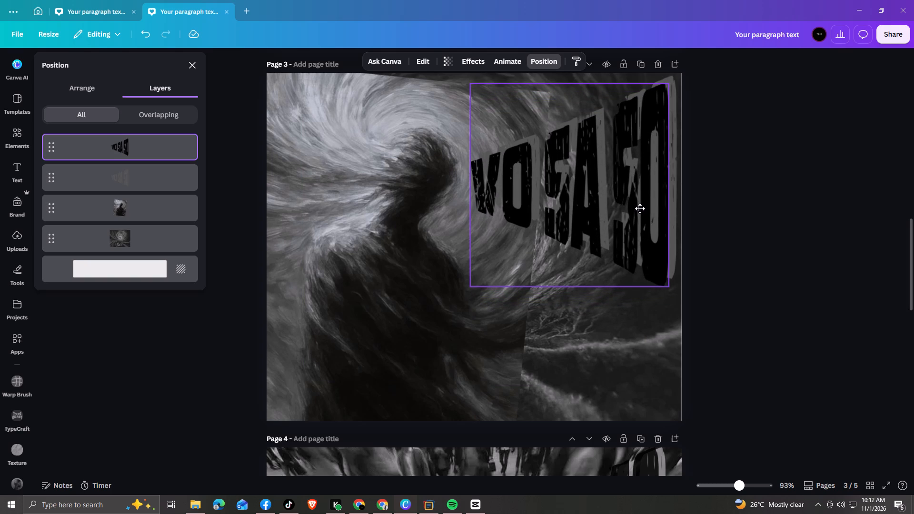
left_click_drag(640, 208, 640, 206)
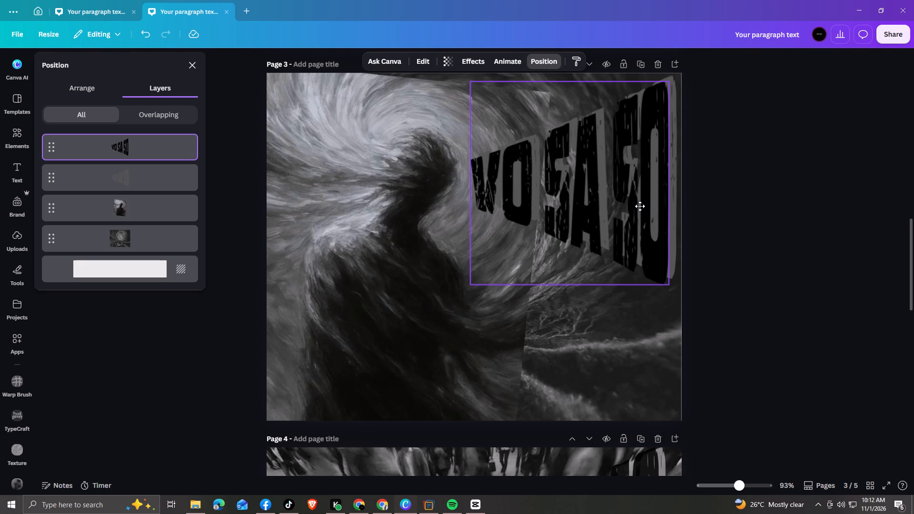
left_click_drag(640, 206, 637, 210)
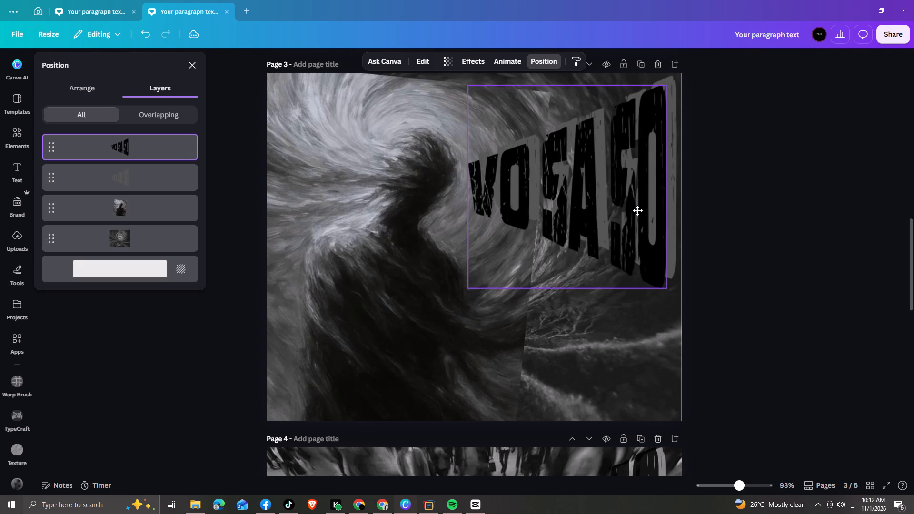
left_click_drag(637, 210, 637, 209)
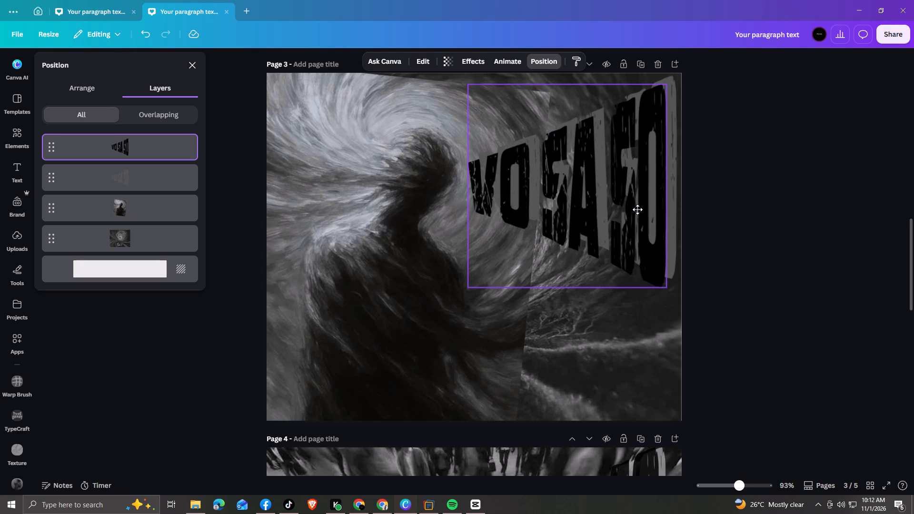
left_click_drag(637, 209, 639, 207)
Shift the grey VO SA SO shadow lettering slightly up and left, to page 3's top edge.
left_click(669, 207)
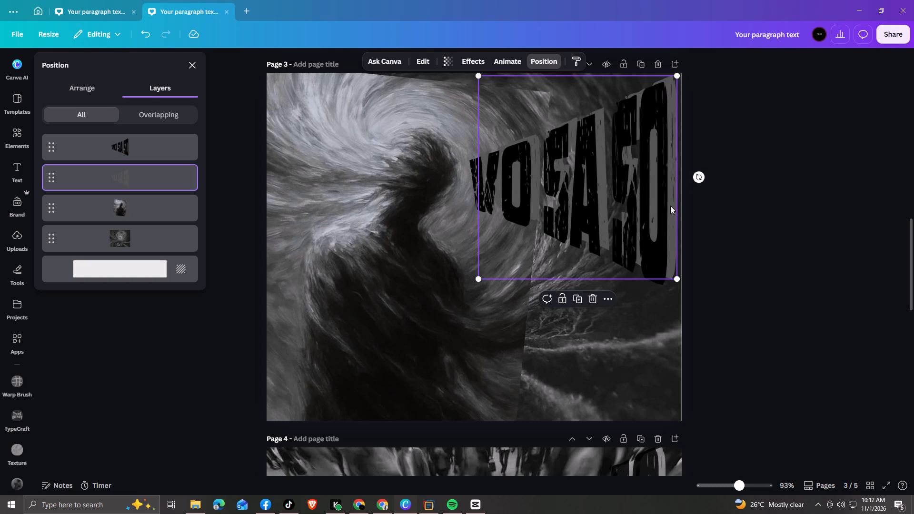
left_click(670, 206)
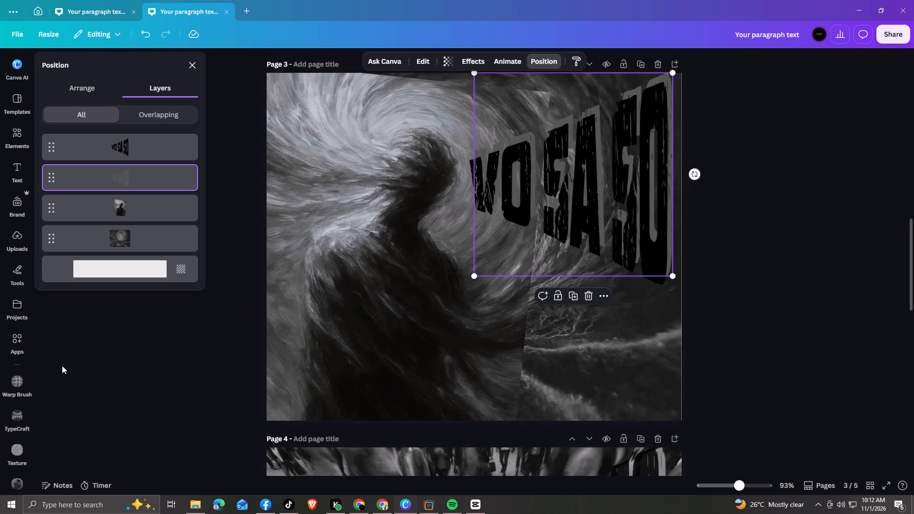
Duplicate the grey VO SA SO lettering and place the copy below the original, at page 3's lower edge.
left_click(13, 415)
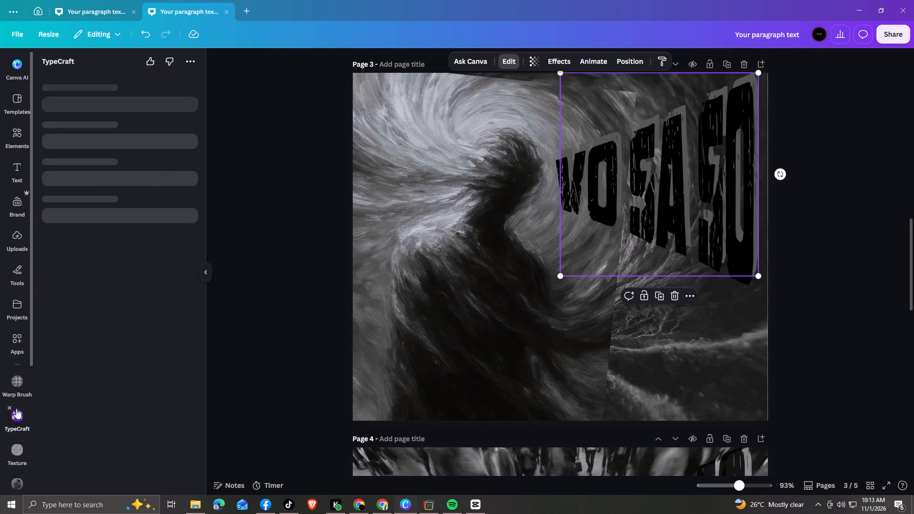
left_click(658, 299)
left_click_drag(670, 210, 669, 214)
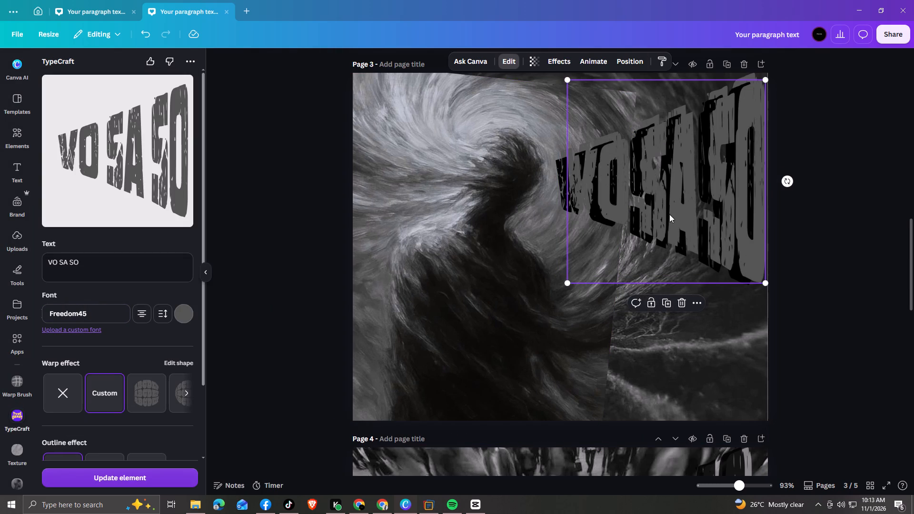
left_click_drag(669, 214, 596, 346)
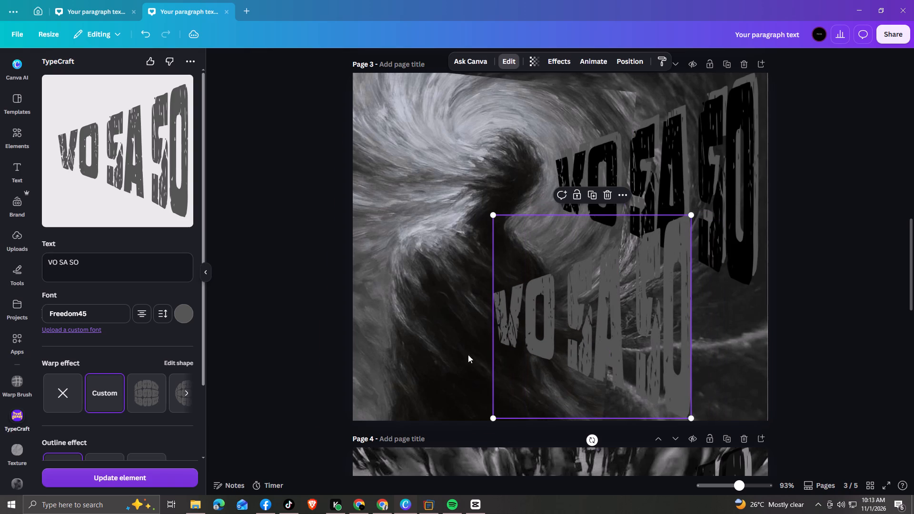
Browse the warp effect presets available for the lower grey VO SA SO copy.
left_click(102, 393)
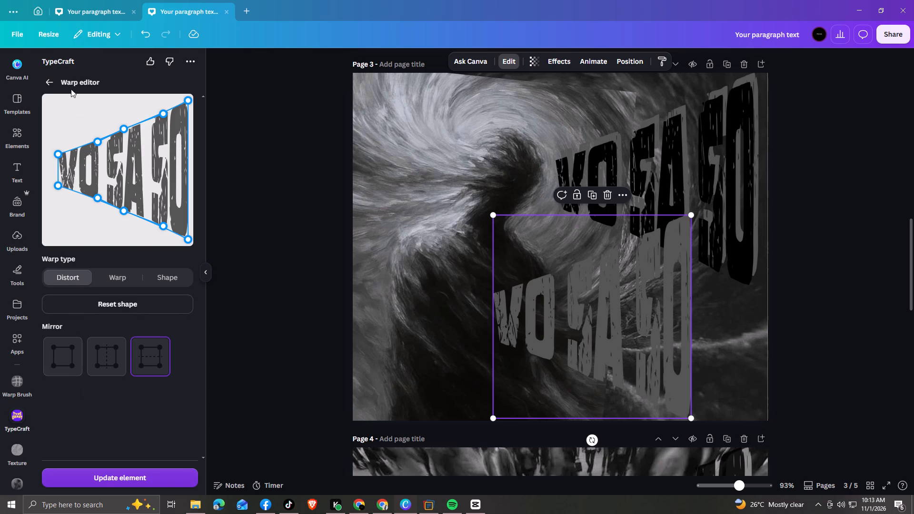
left_click(45, 83)
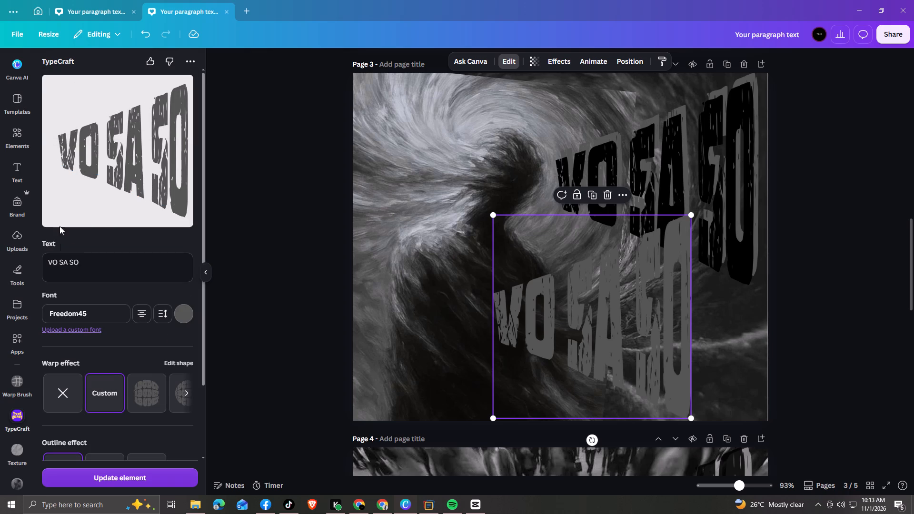
scroll(102, 311, "down", 2)
scroll(102, 311, "up", 1)
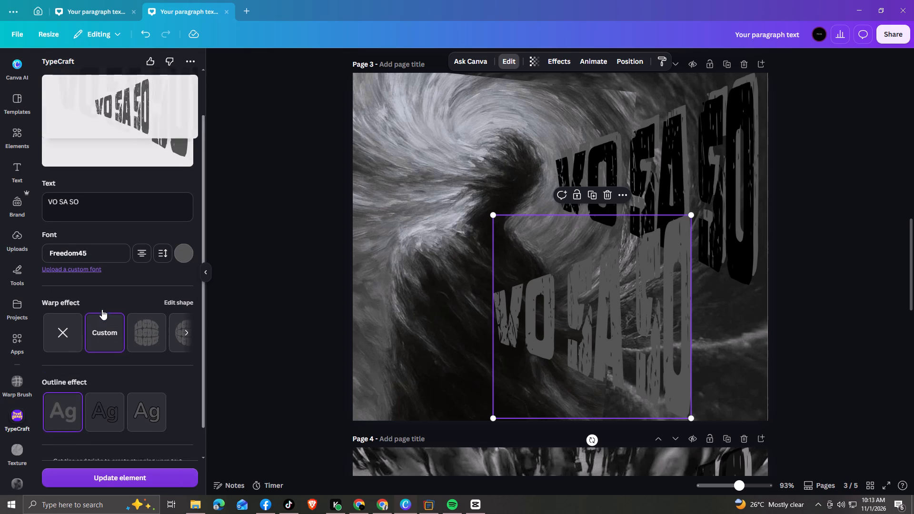
scroll(102, 306, "up", 1)
scroll(102, 305, "down", 2)
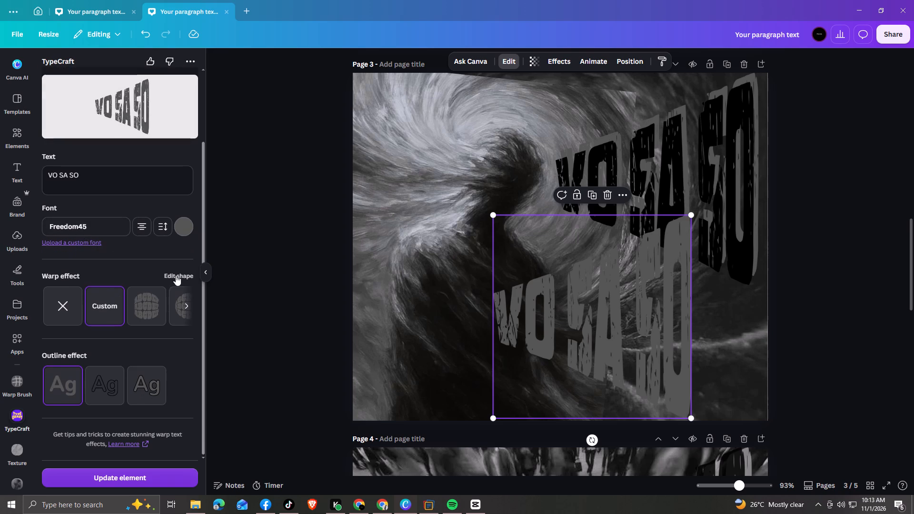
left_click(186, 307)
left_click(186, 307)
left_click(187, 307)
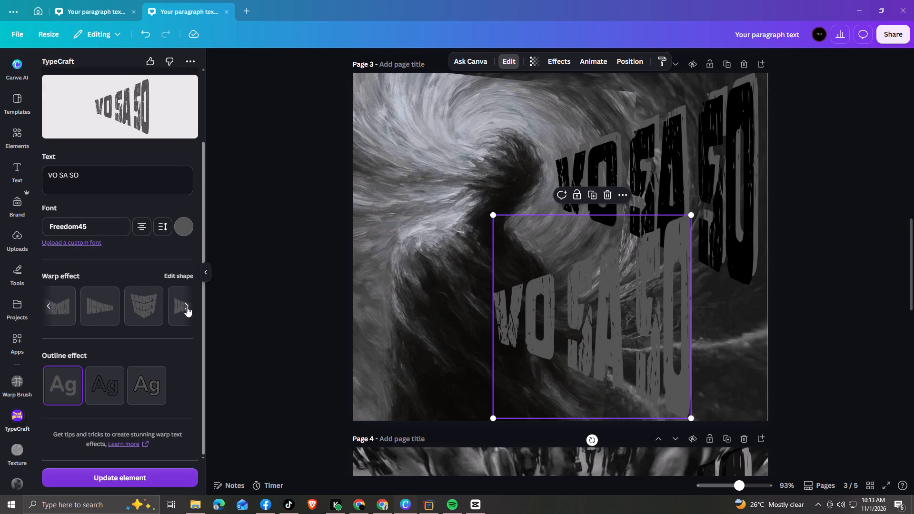
left_click(187, 306)
left_click(187, 306)
left_click(186, 306)
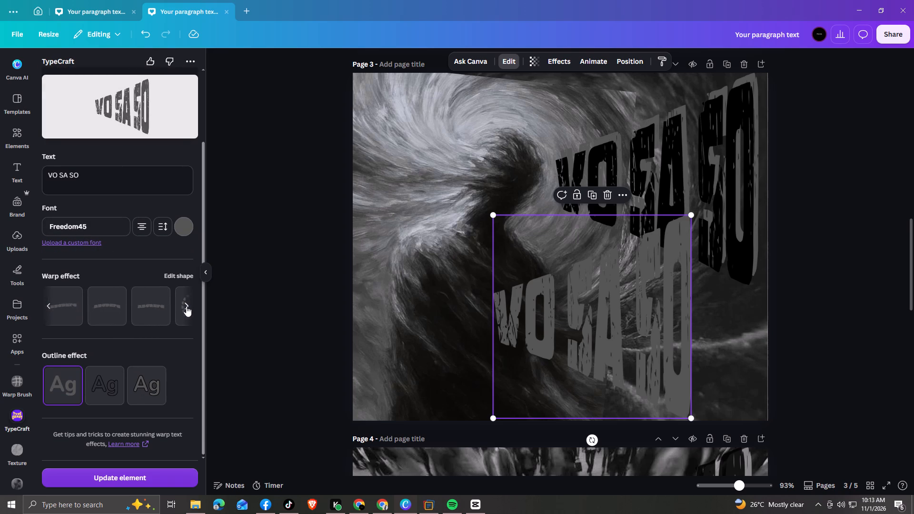
left_click(186, 306)
left_click(186, 306)
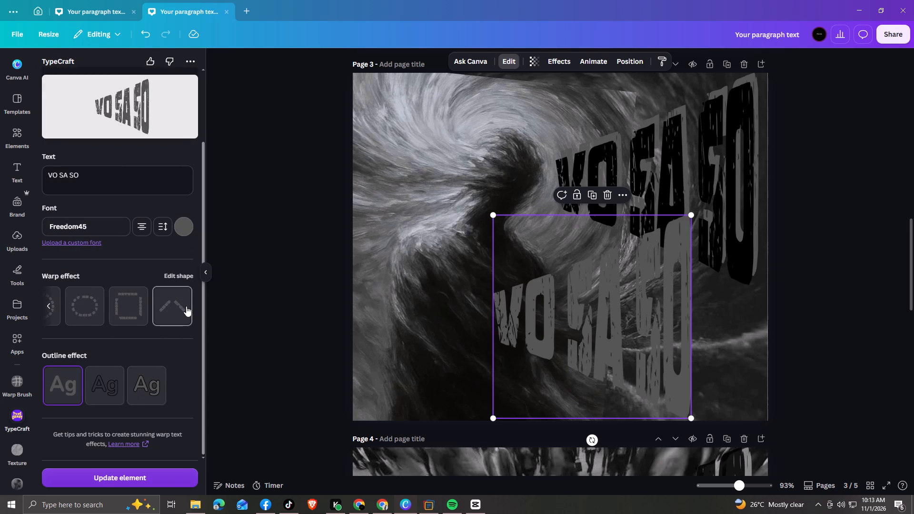
double_click(50, 306)
left_click(50, 306)
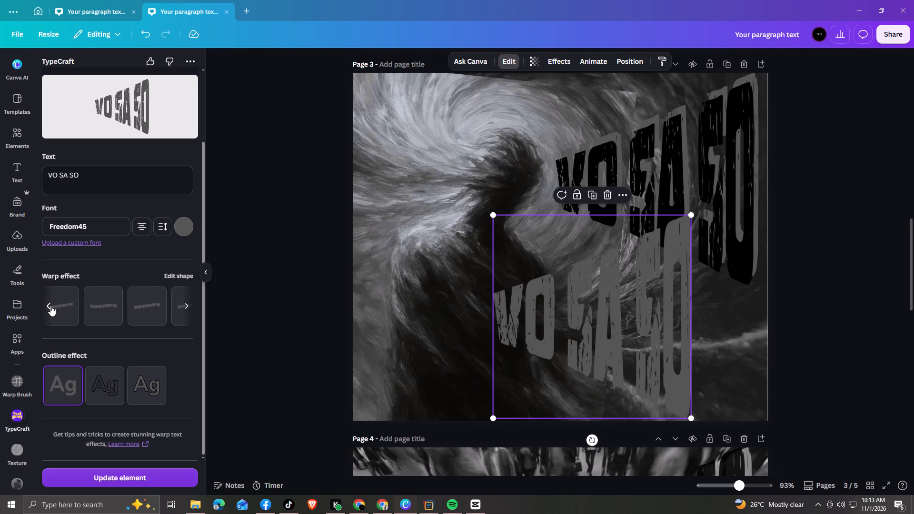
left_click(51, 306)
left_click(51, 306)
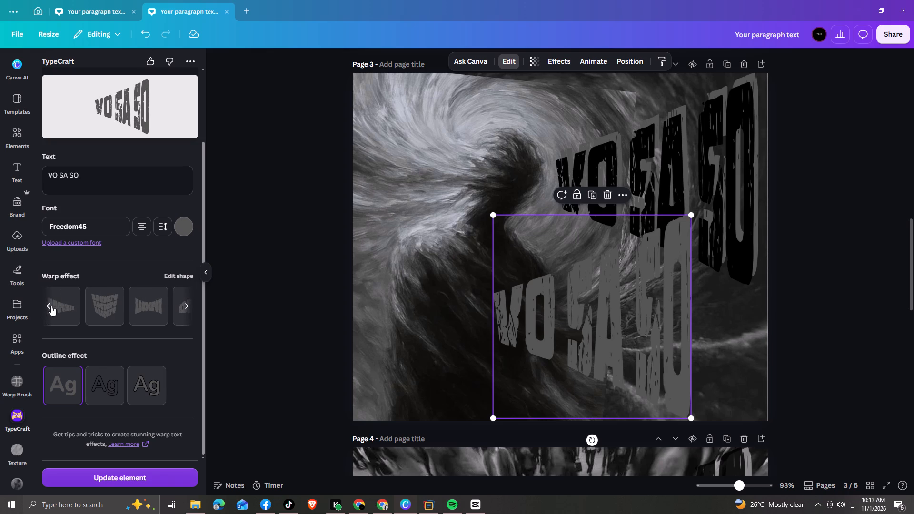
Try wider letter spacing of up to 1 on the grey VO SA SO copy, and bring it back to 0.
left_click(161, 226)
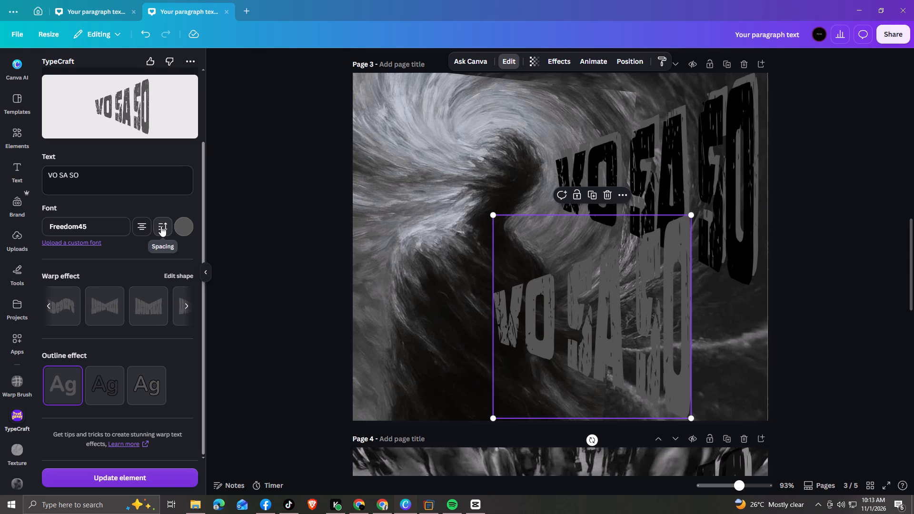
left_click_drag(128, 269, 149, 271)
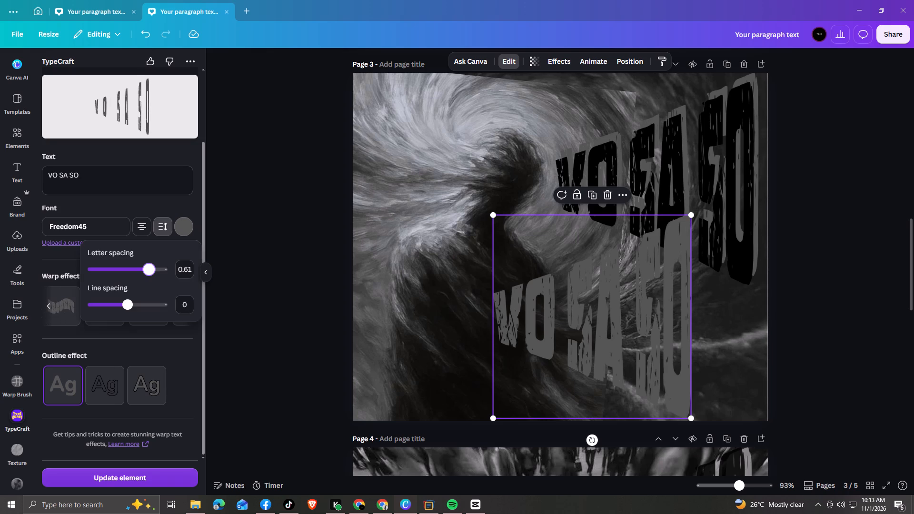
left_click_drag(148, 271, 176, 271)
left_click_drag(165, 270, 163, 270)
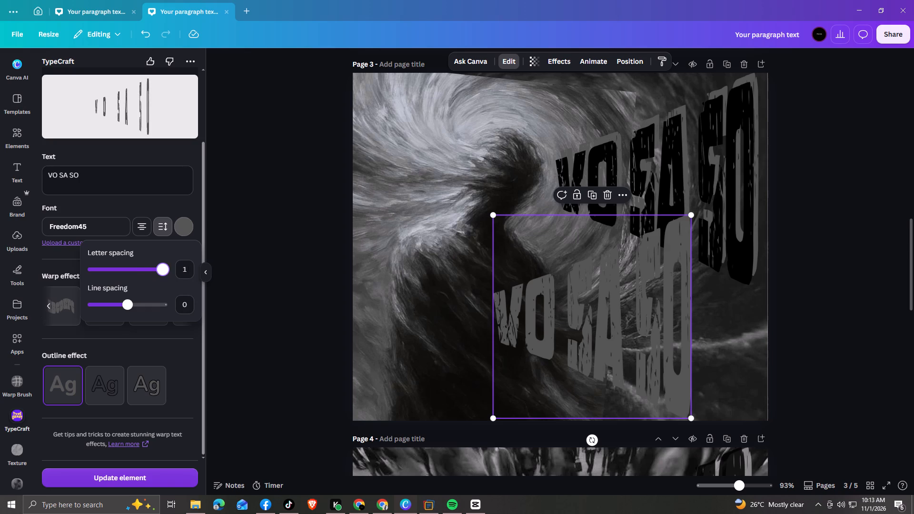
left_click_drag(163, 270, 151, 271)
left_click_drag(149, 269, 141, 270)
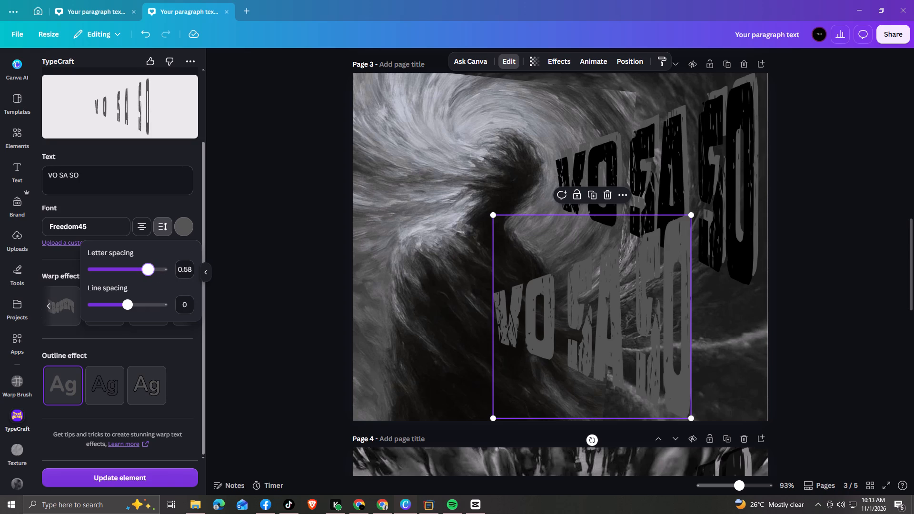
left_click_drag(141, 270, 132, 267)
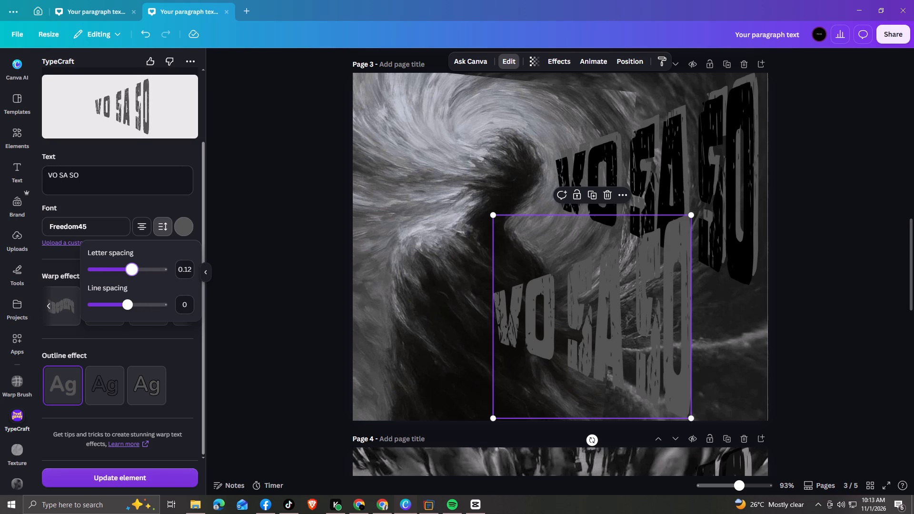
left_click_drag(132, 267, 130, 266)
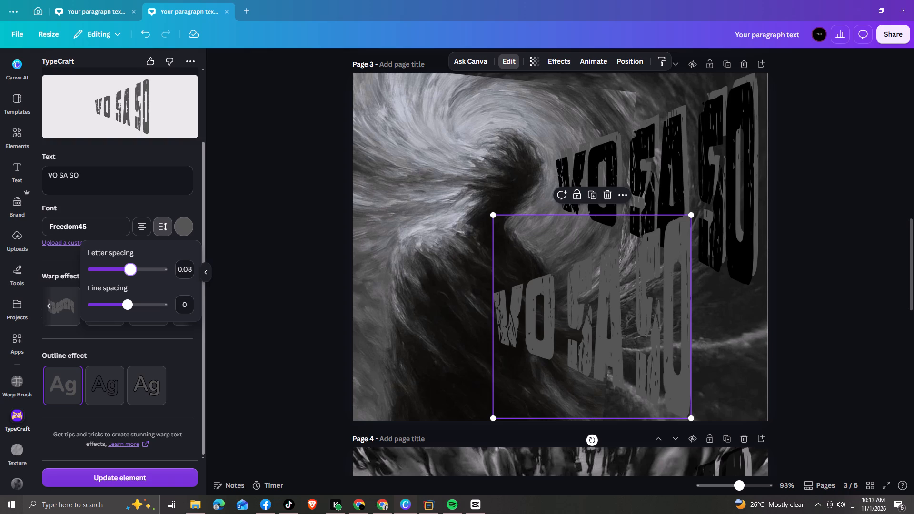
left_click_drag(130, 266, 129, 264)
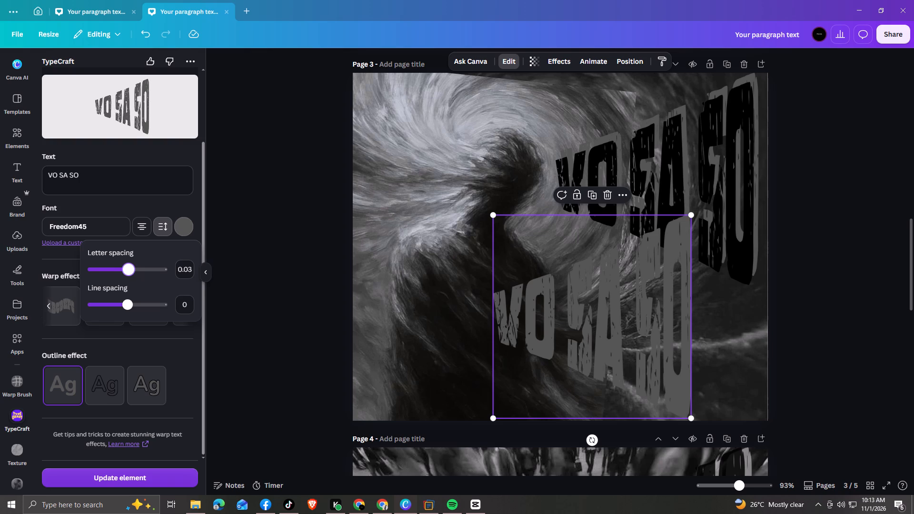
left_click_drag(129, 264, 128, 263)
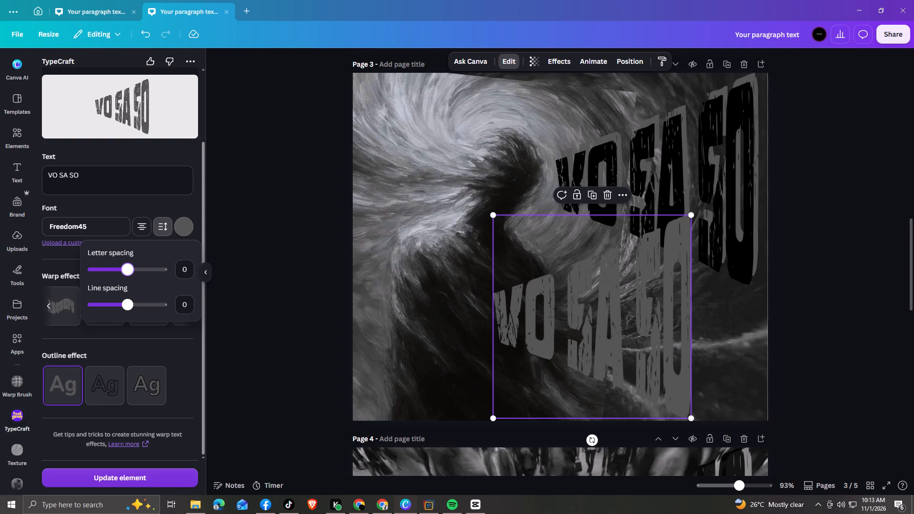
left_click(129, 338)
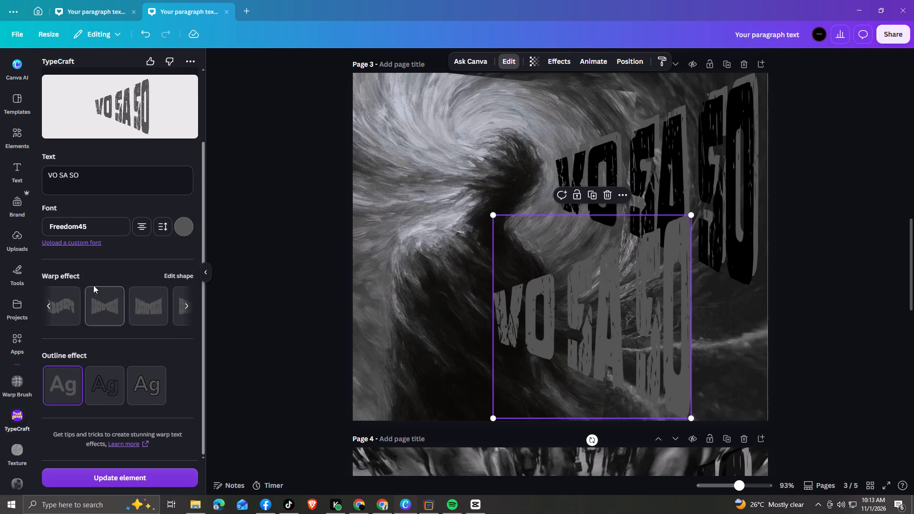
Edit the grey copy's custom Distort warp, stretching the V end symmetrically to the full height of the preview.
left_click(46, 304)
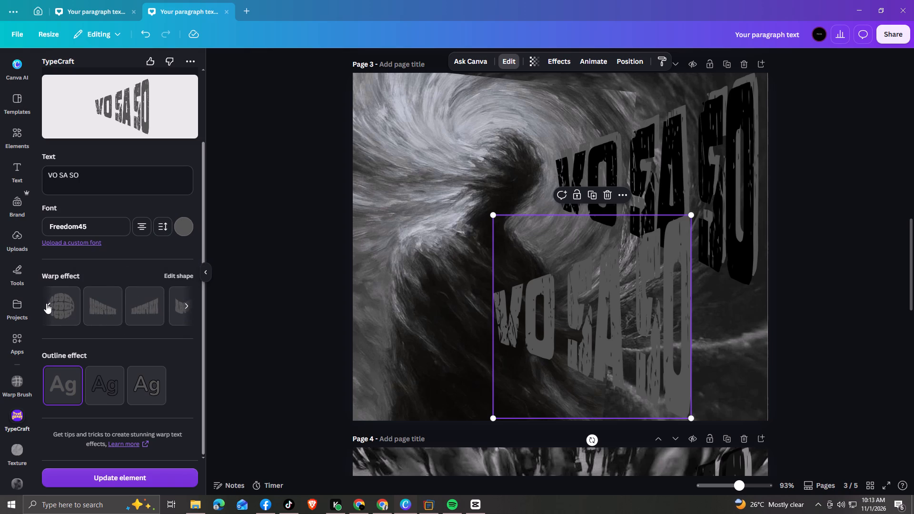
left_click(46, 303)
left_click(103, 302)
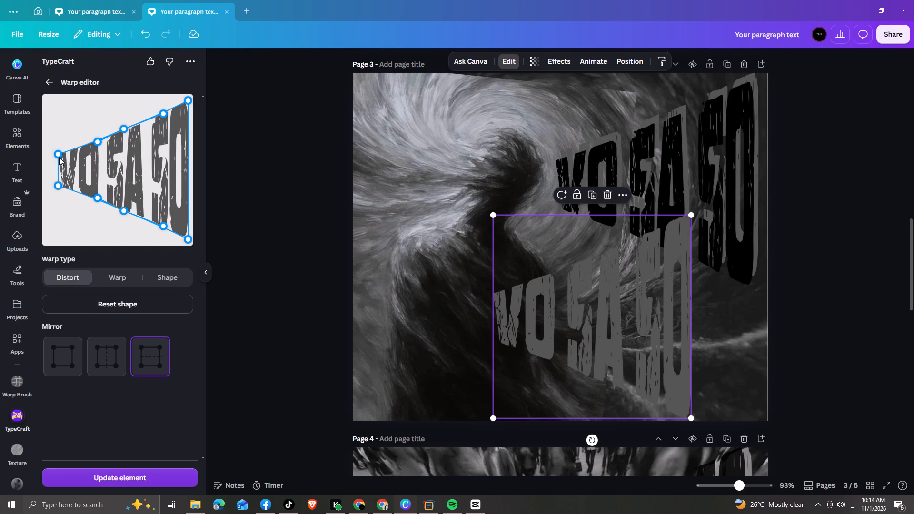
left_click_drag(60, 154, 56, 126)
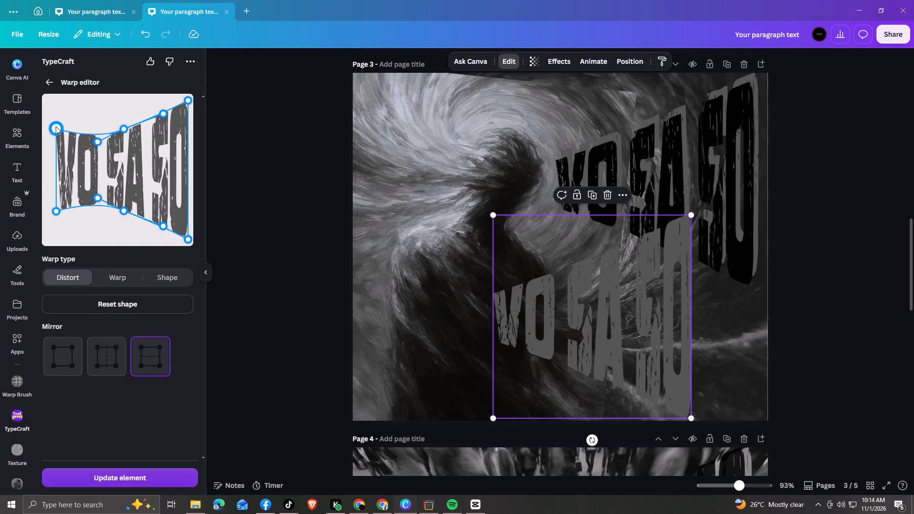
left_click_drag(56, 126, 49, 104)
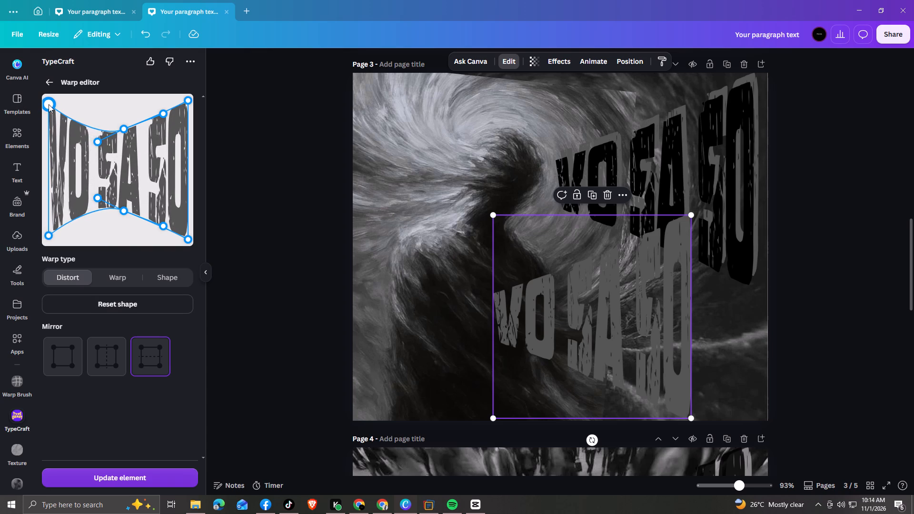
left_click_drag(49, 104, 49, 103)
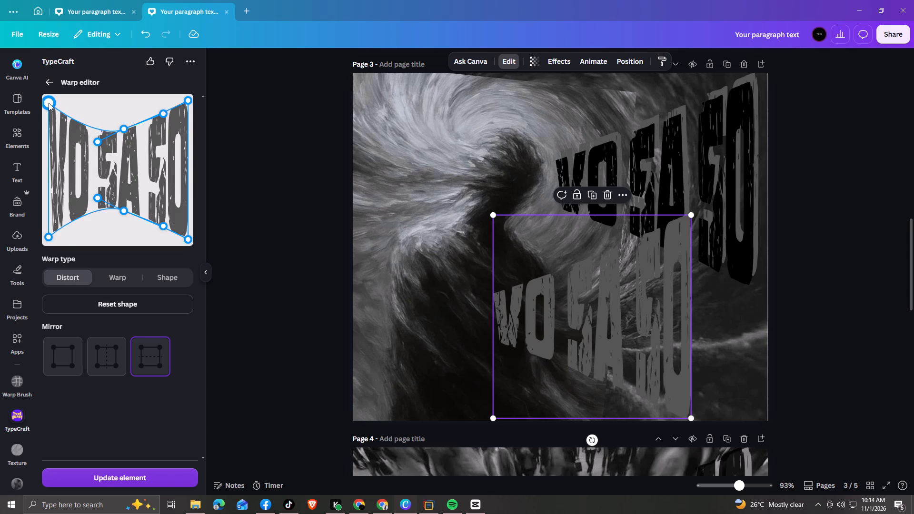
left_click_drag(49, 103, 48, 101)
Narrow the warp's final O end symmetrically and pull its nearby curve points inward so the last letters taper down.
left_click_drag(185, 230, 181, 213)
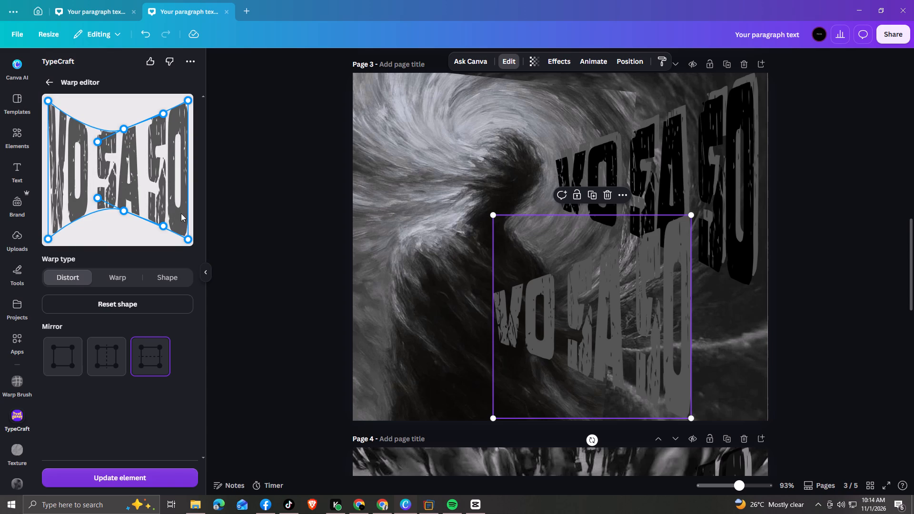
left_click_drag(181, 213, 179, 208)
left_click_drag(189, 237, 182, 205)
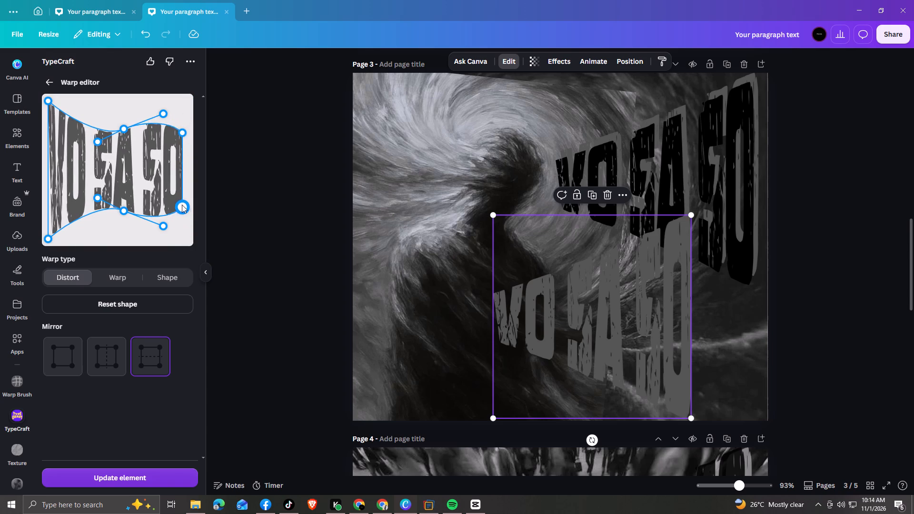
left_click_drag(182, 205, 180, 180)
left_click_drag(180, 179, 180, 183)
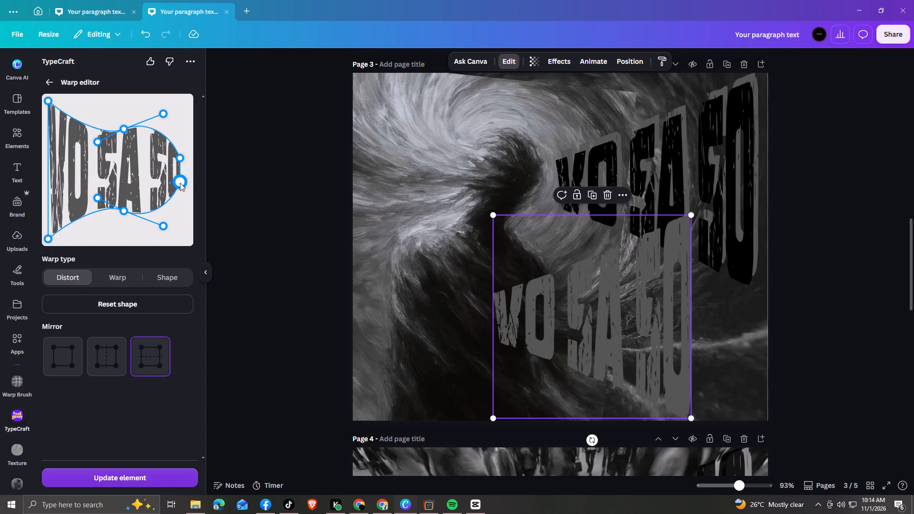
left_click_drag(180, 183, 178, 187)
left_click_drag(163, 110, 164, 128)
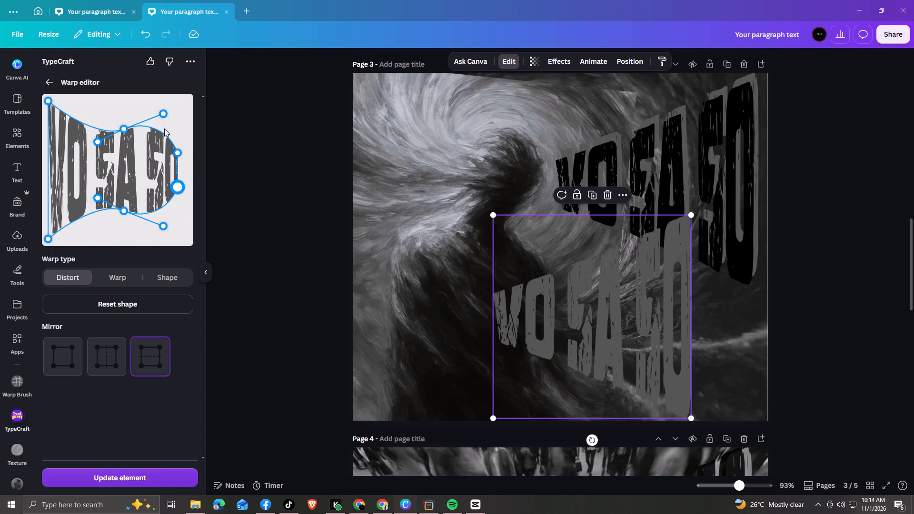
left_click_drag(164, 128, 164, 144)
left_click_drag(164, 144, 164, 145)
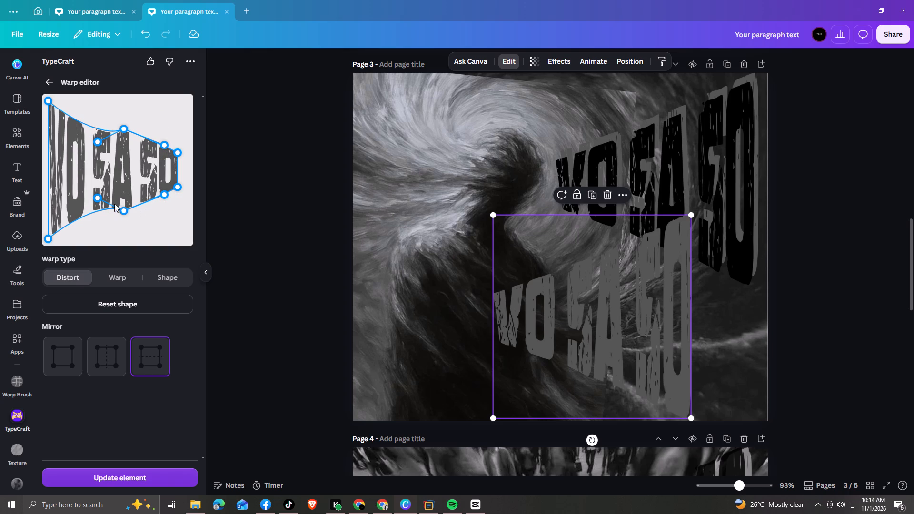
Pinch the warp's middle points symmetrically inward and flatten the curve from there to a slightly narrower, extended final O end.
left_click_drag(124, 210, 119, 197)
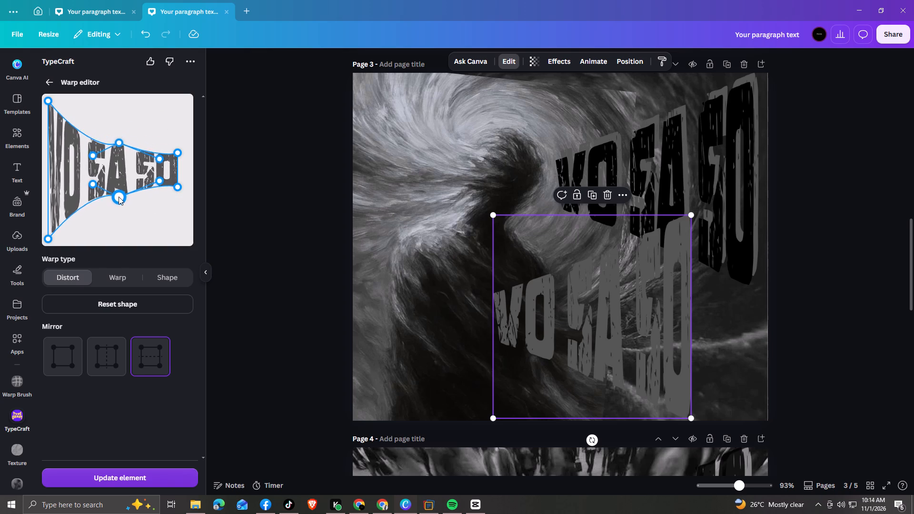
left_click_drag(119, 197, 115, 192)
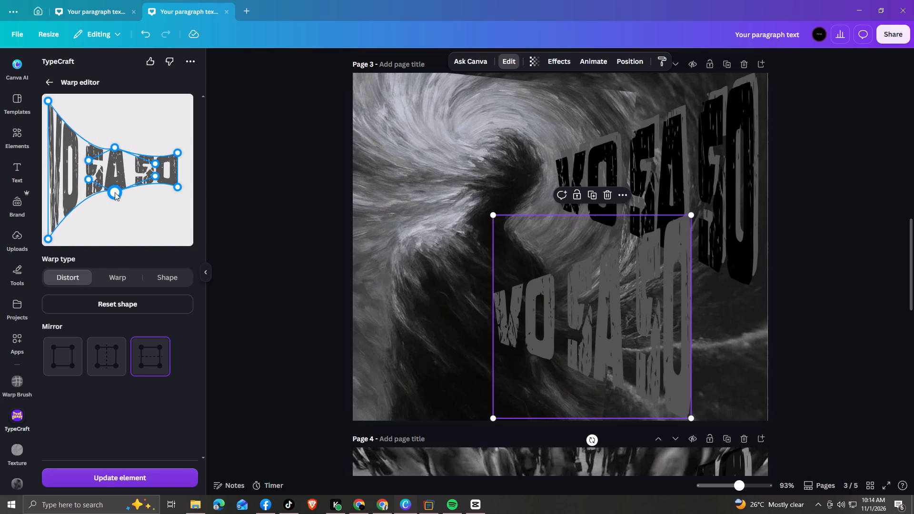
left_click_drag(115, 192, 115, 191)
left_click_drag(155, 163, 155, 155)
left_click(178, 155)
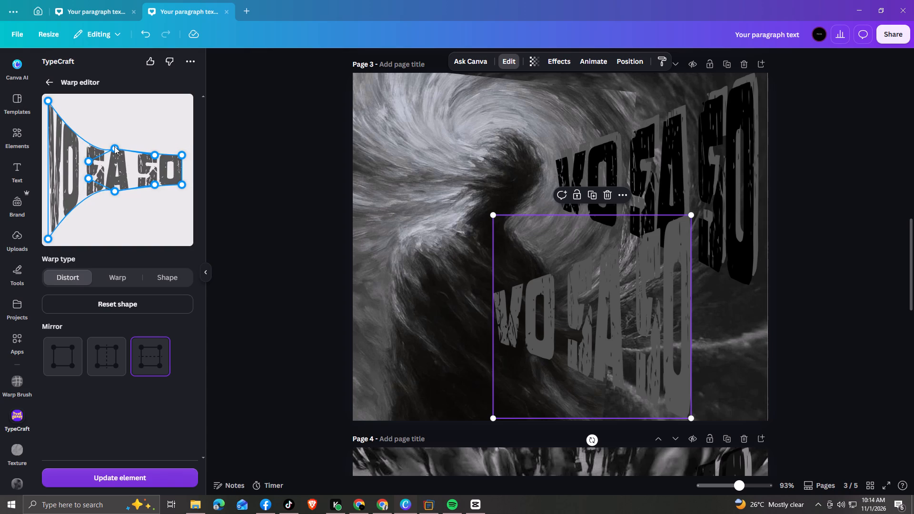
Spread the warp's middle points back outward symmetrically and align the curve points into a nearly straight taper from V to O.
left_click_drag(112, 144, 112, 131)
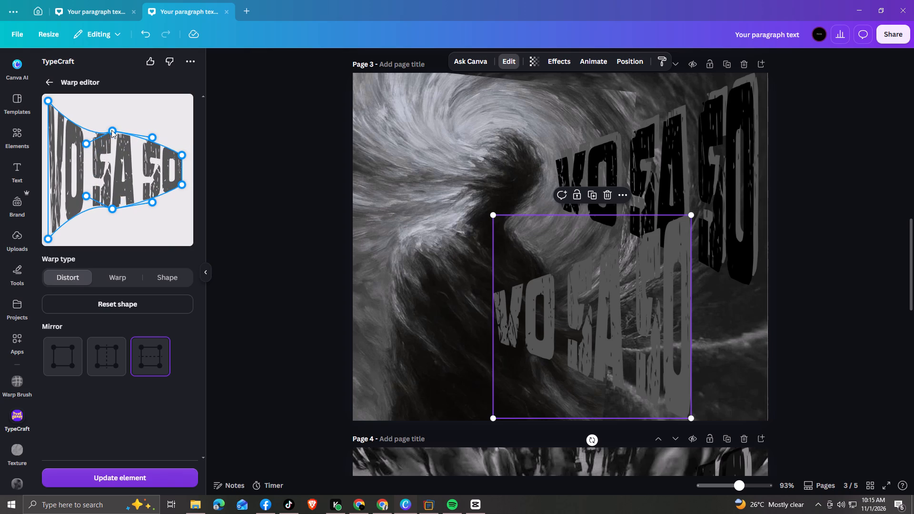
left_click_drag(87, 144, 91, 125)
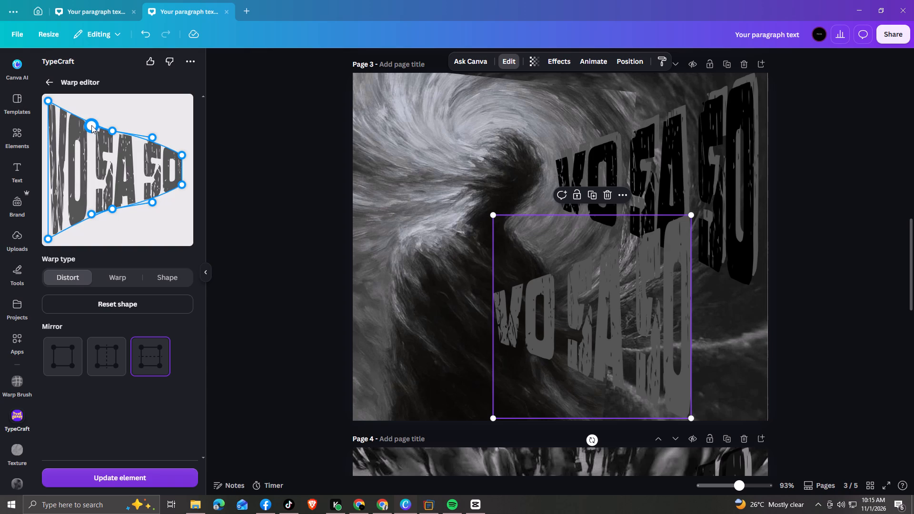
left_click_drag(91, 125, 96, 121)
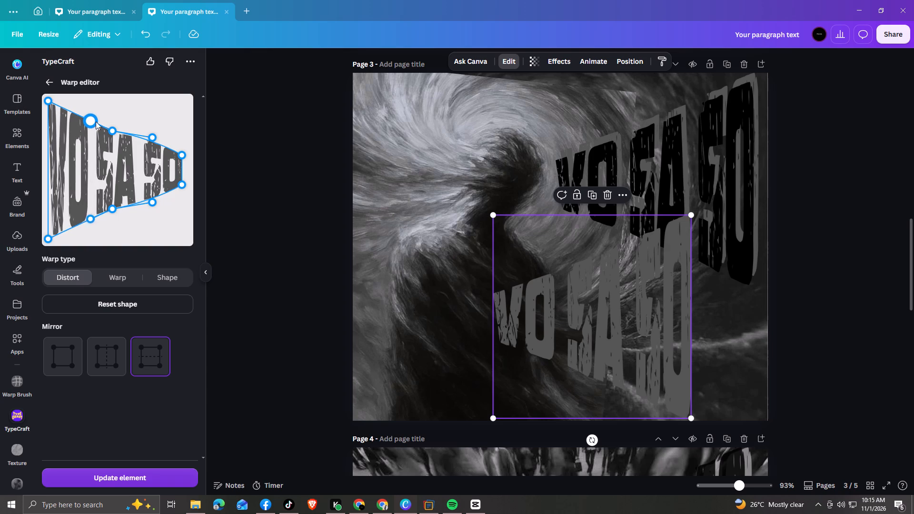
left_click_drag(96, 121, 96, 122)
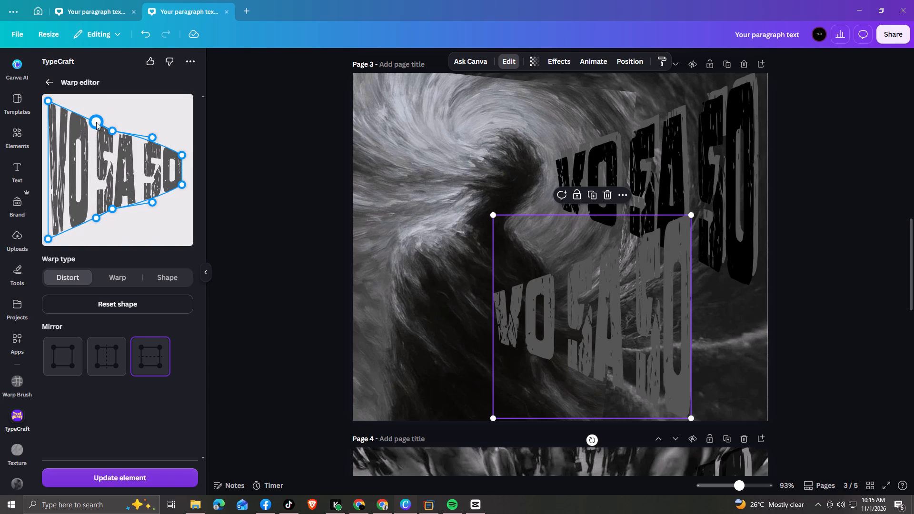
left_click_drag(96, 122, 94, 121)
left_click(155, 133)
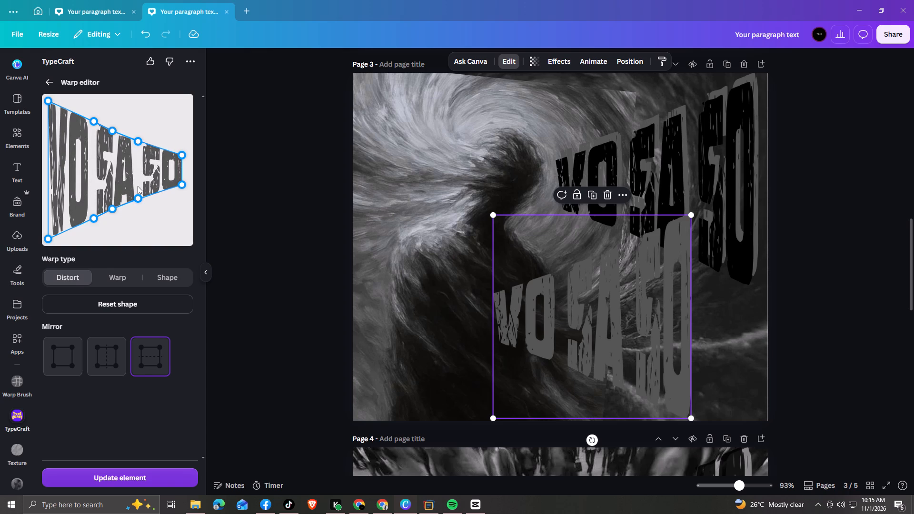
left_click(112, 206)
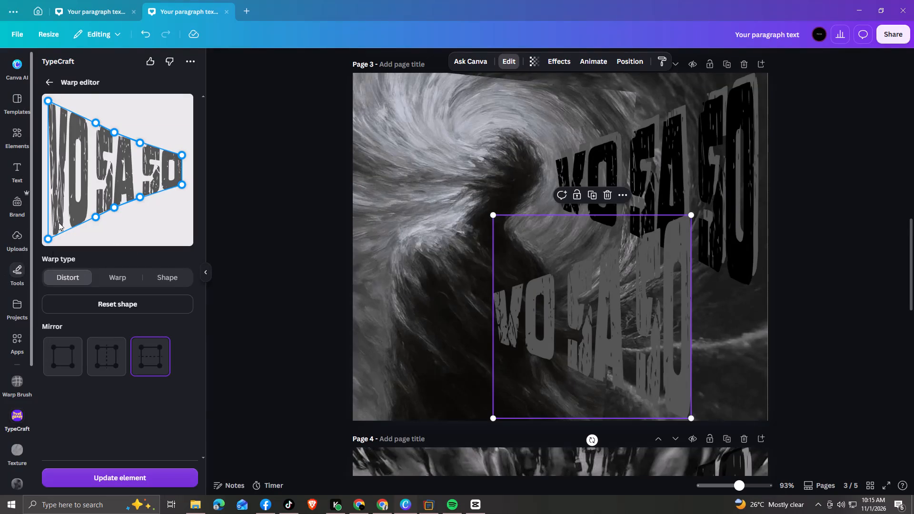
left_click(115, 130)
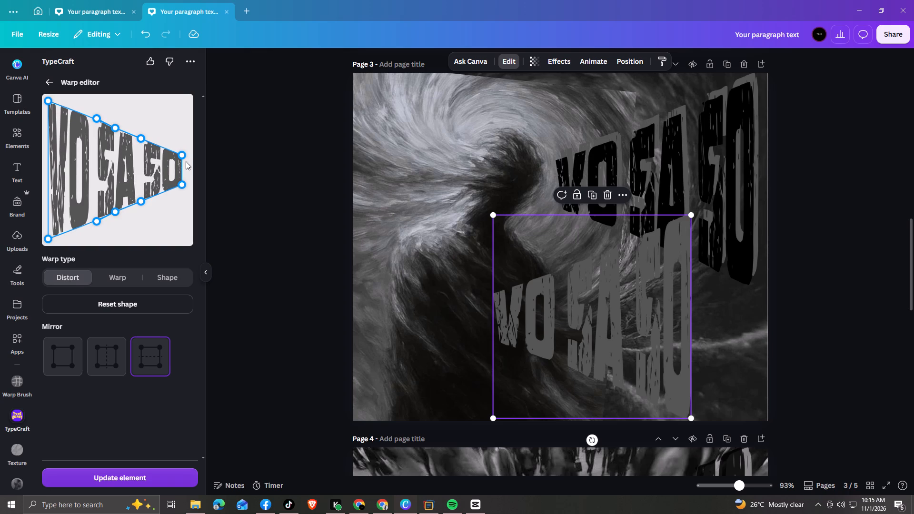
Extend the warp's O end outward and its V end to the preview's corners, then update the grey VO SA SO copy.
left_click(181, 184)
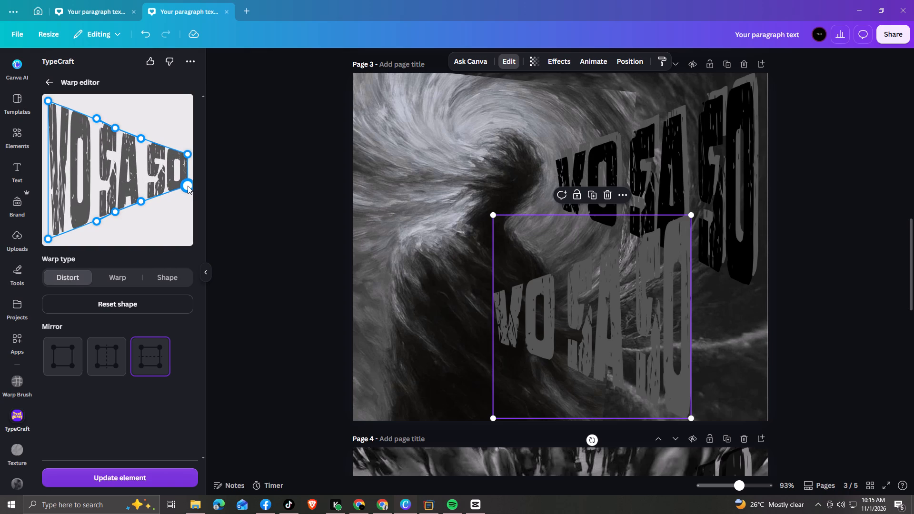
left_click_drag(101, 221, 107, 218)
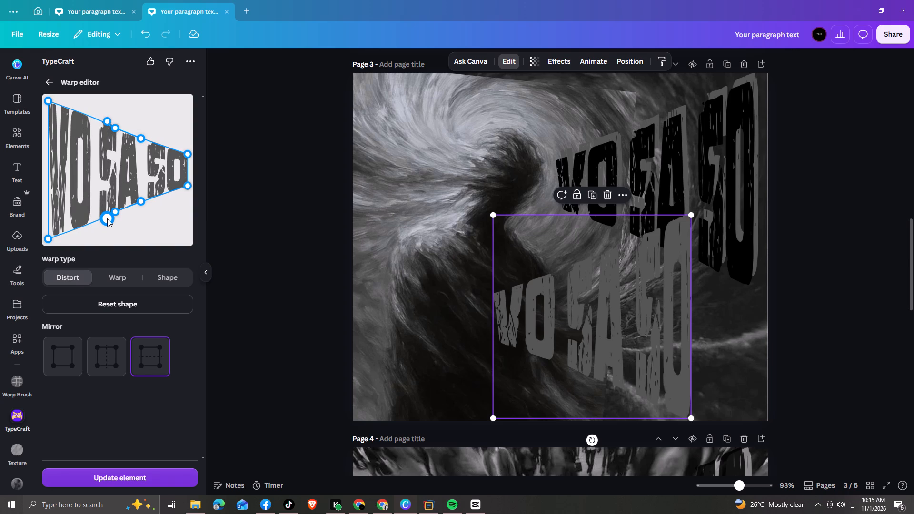
left_click_drag(107, 218, 96, 218)
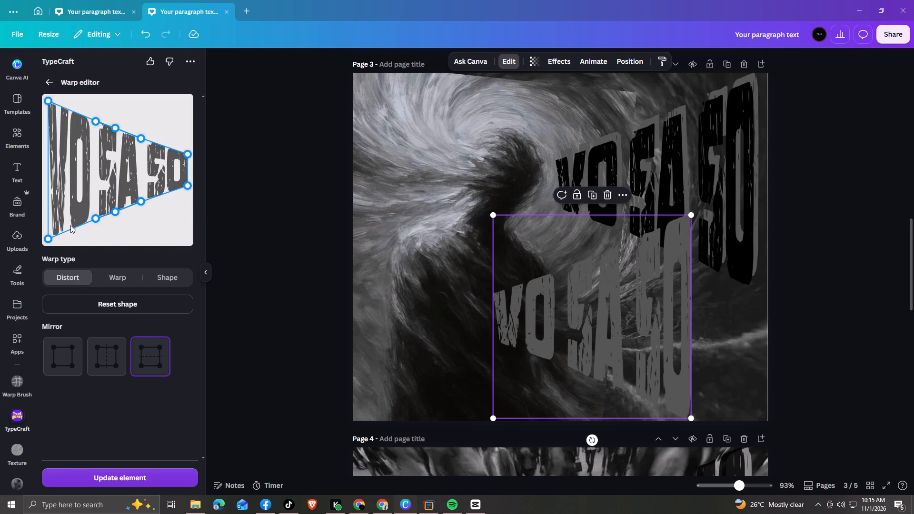
left_click_drag(46, 237, 52, 233)
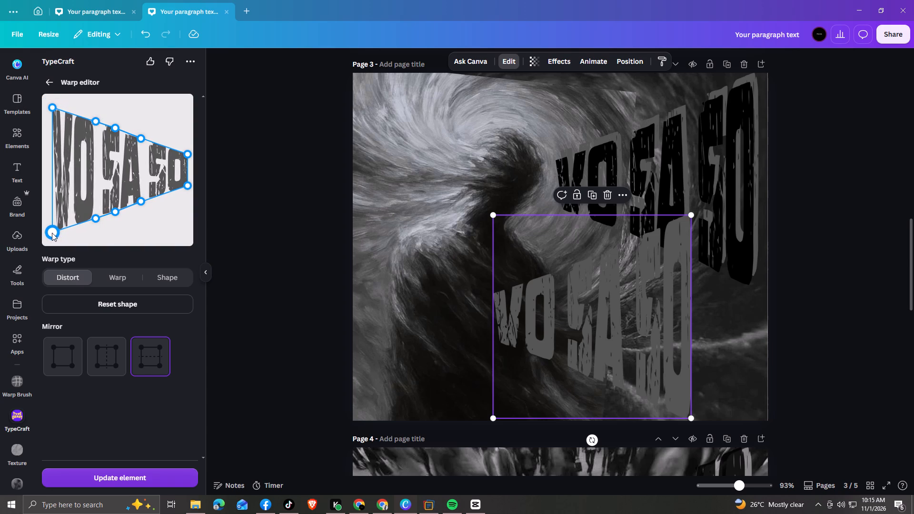
left_click_drag(52, 233, 50, 240)
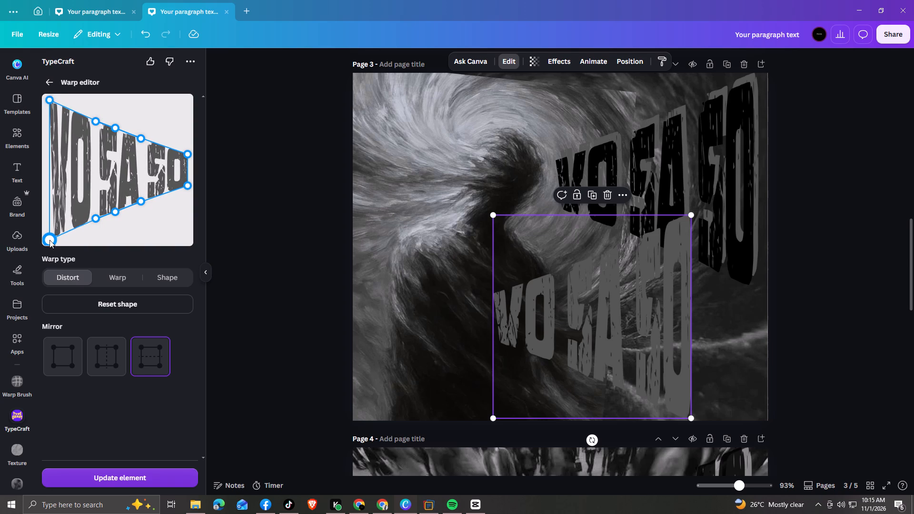
left_click_drag(50, 240, 47, 242)
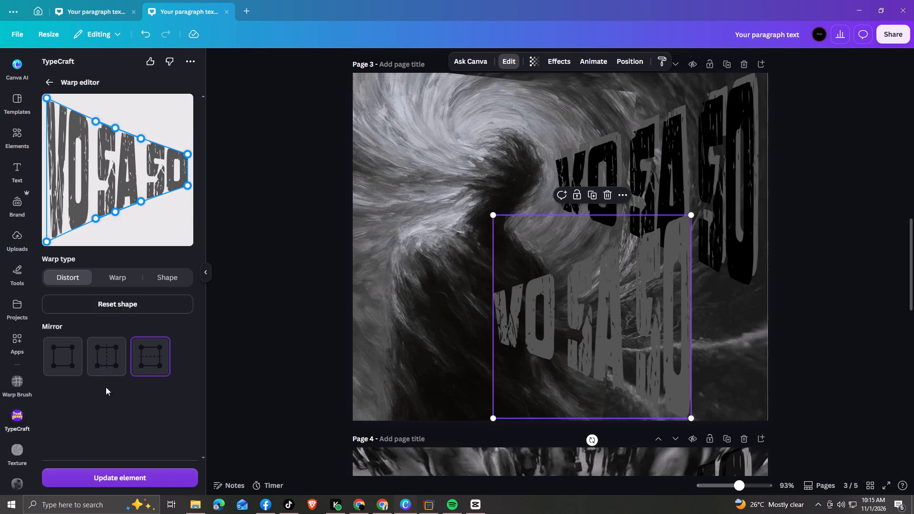
left_click(100, 473)
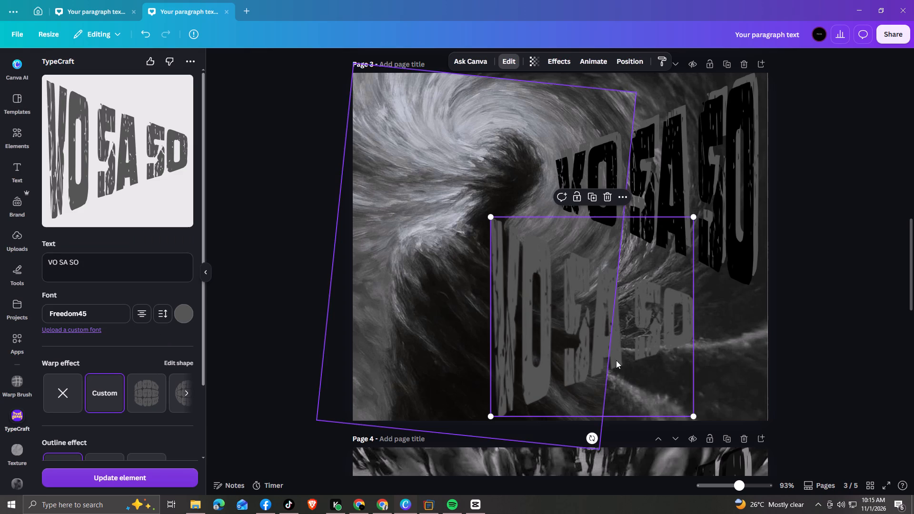
Move the reverse-tapered grey VO SA SO copy directly beneath the black VO SA SO lettering on page 3.
left_click_drag(663, 325, 697, 334)
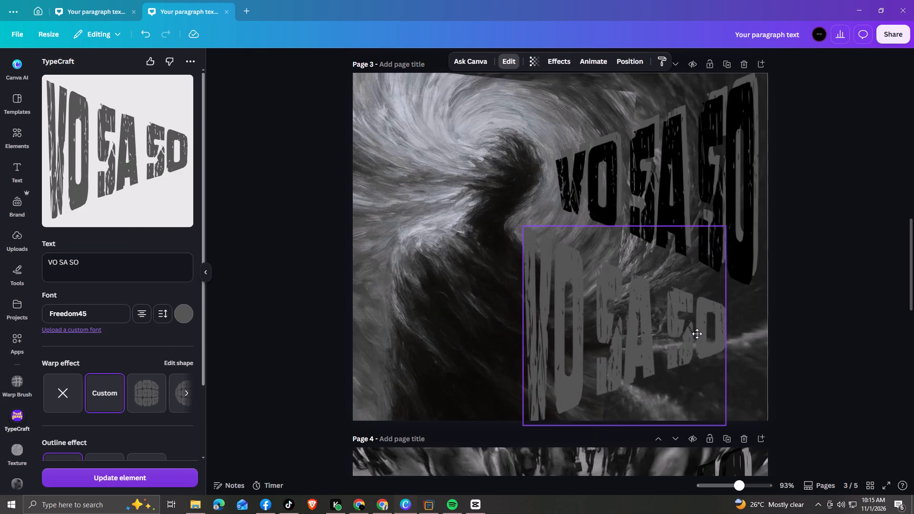
left_click_drag(697, 334, 722, 319)
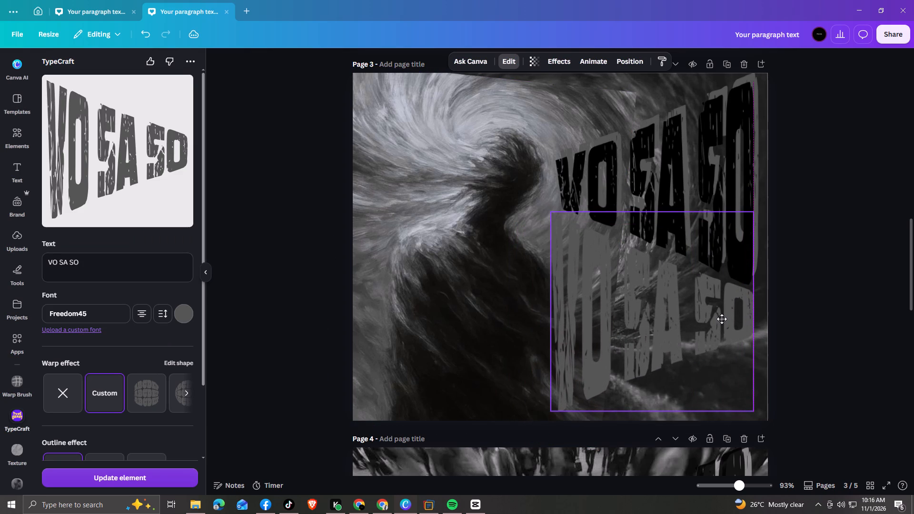
left_click_drag(722, 319, 720, 319)
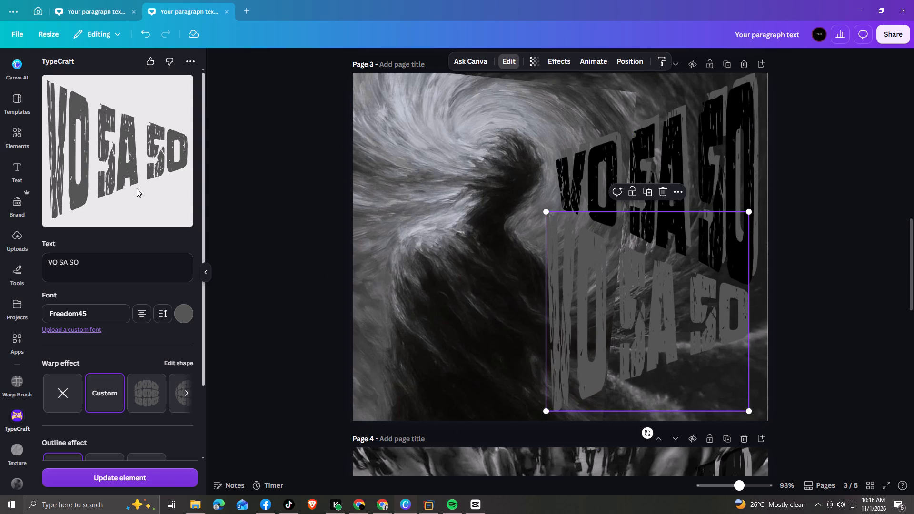
Reopen the grey copy's custom warp and try different bends of the V-side curve points, settling them beside the middle points.
left_click(112, 386)
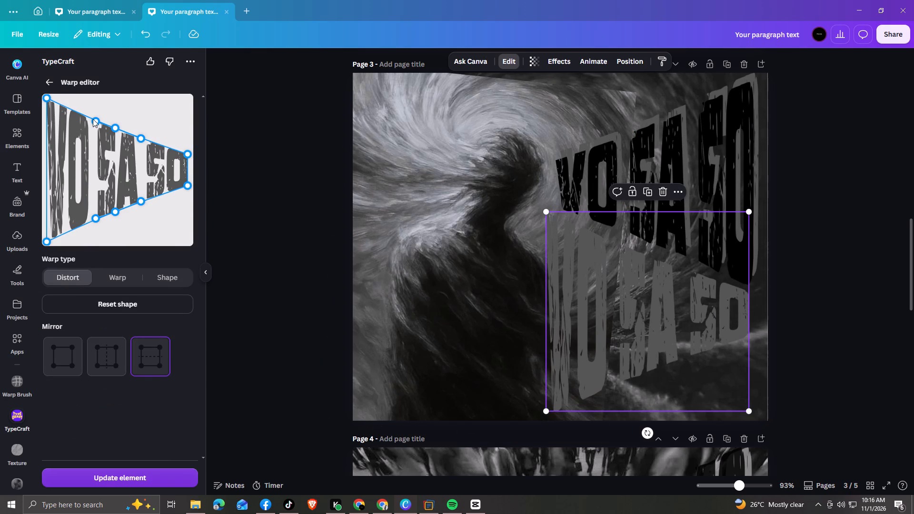
left_click_drag(93, 119, 98, 120)
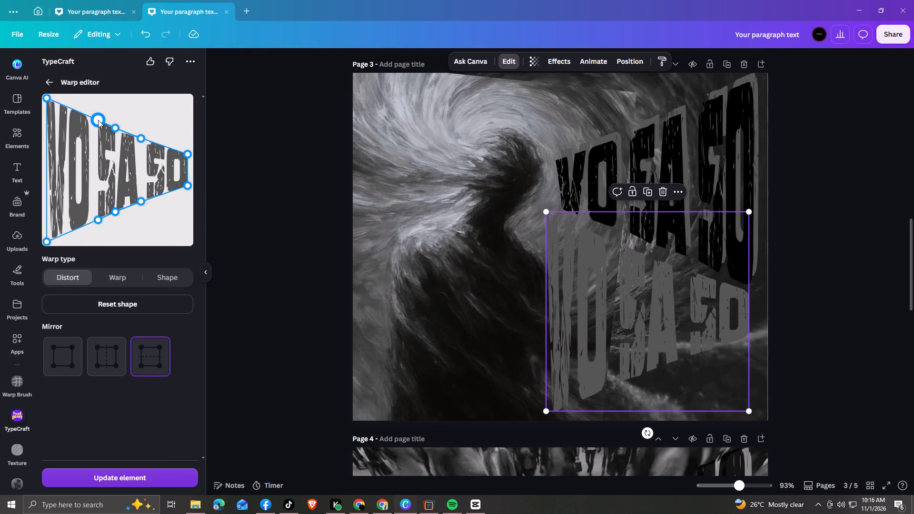
left_click_drag(98, 120, 73, 128)
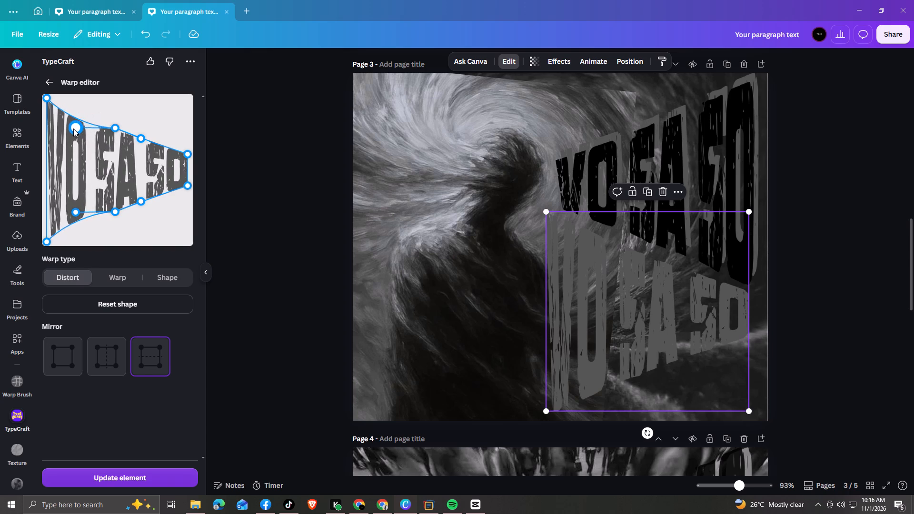
left_click_drag(73, 128, 98, 139)
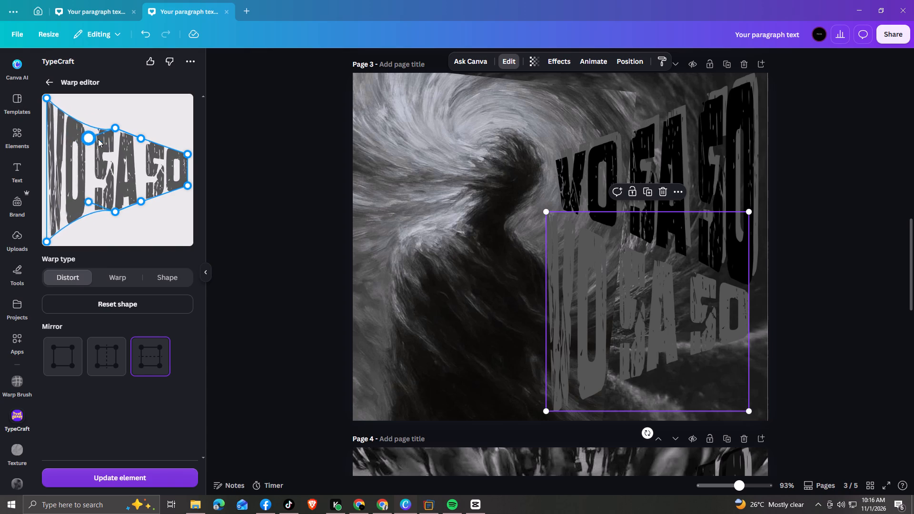
left_click_drag(98, 139, 118, 136)
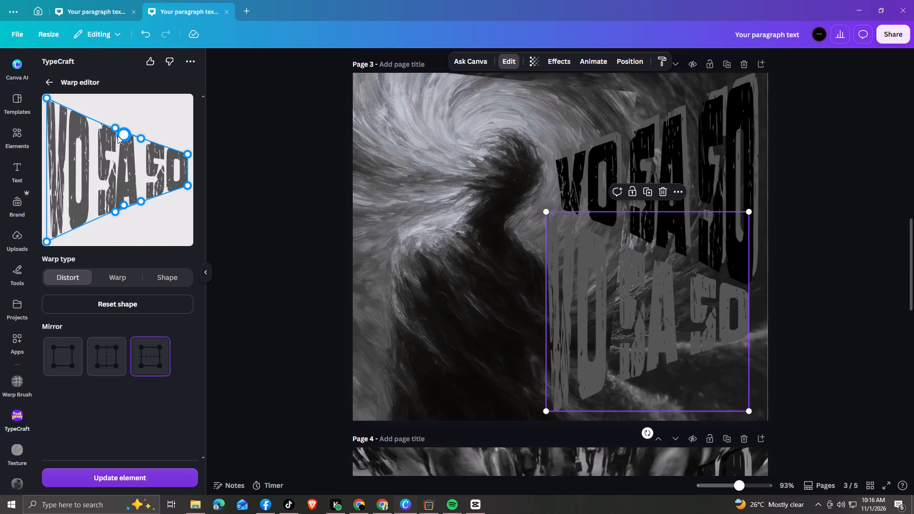
left_click_drag(118, 136, 99, 142)
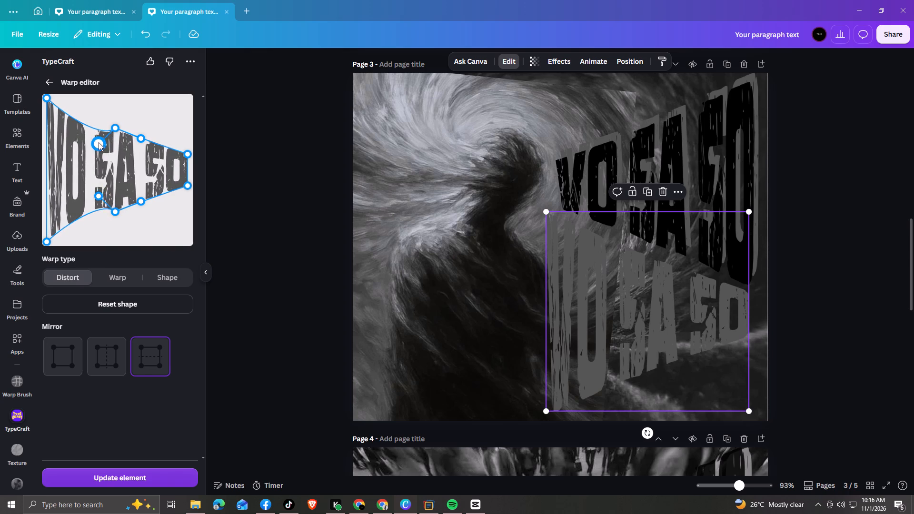
left_click_drag(99, 142, 95, 121)
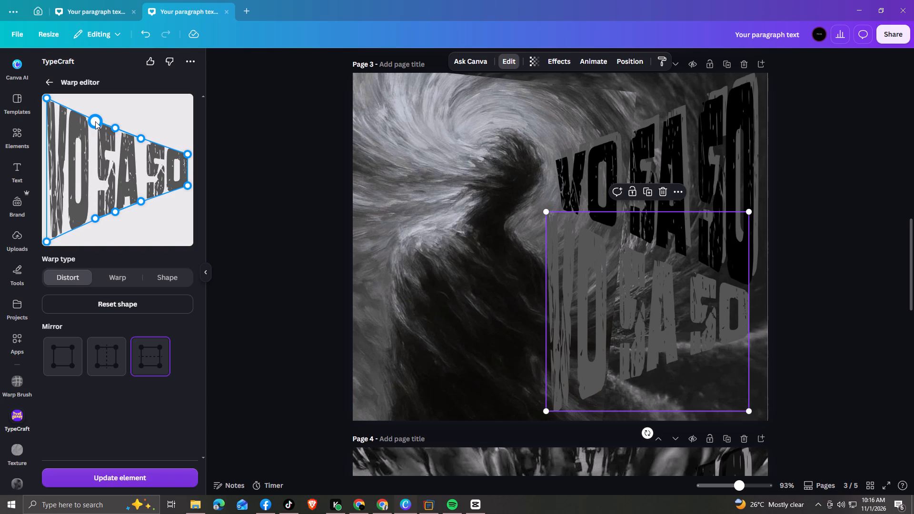
left_click_drag(95, 121, 103, 123)
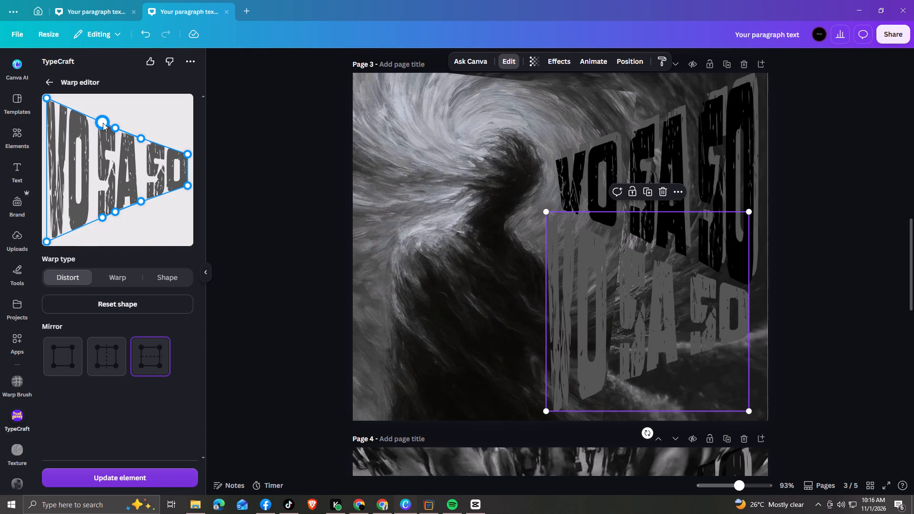
left_click_drag(103, 123, 109, 126)
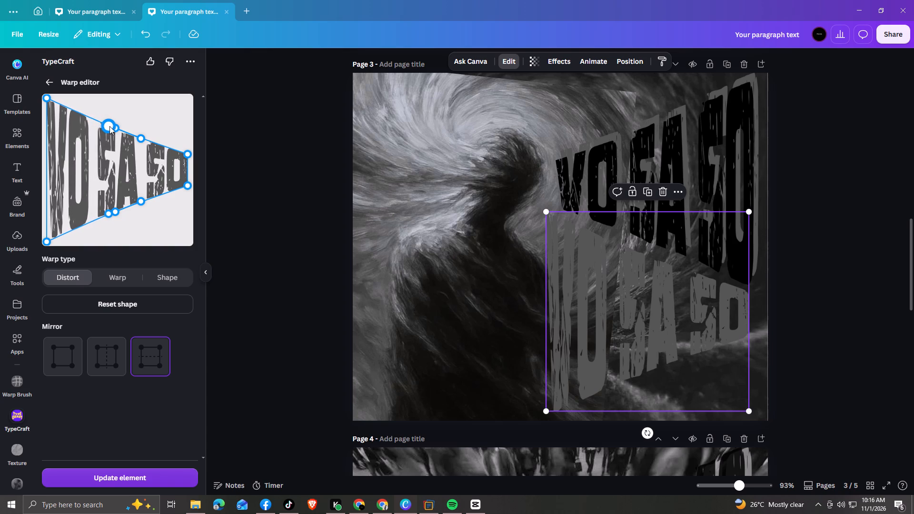
left_click_drag(109, 126, 112, 127)
left_click(55, 236)
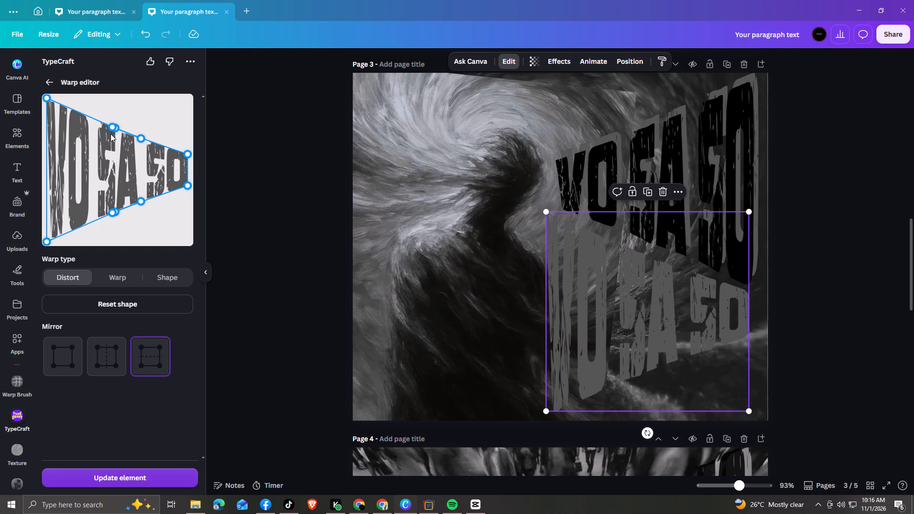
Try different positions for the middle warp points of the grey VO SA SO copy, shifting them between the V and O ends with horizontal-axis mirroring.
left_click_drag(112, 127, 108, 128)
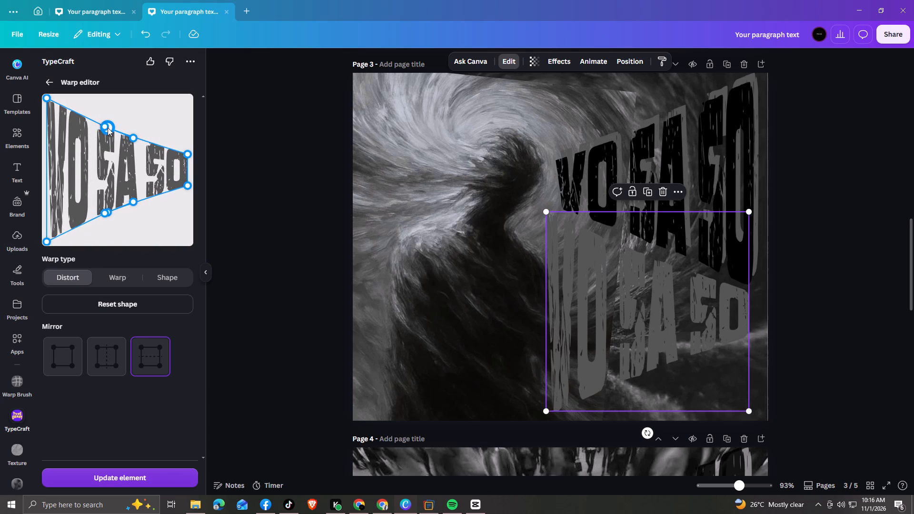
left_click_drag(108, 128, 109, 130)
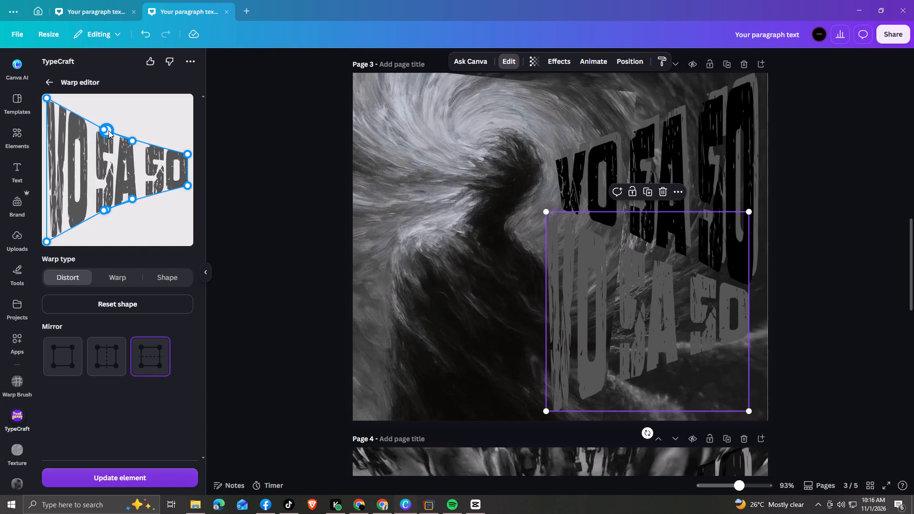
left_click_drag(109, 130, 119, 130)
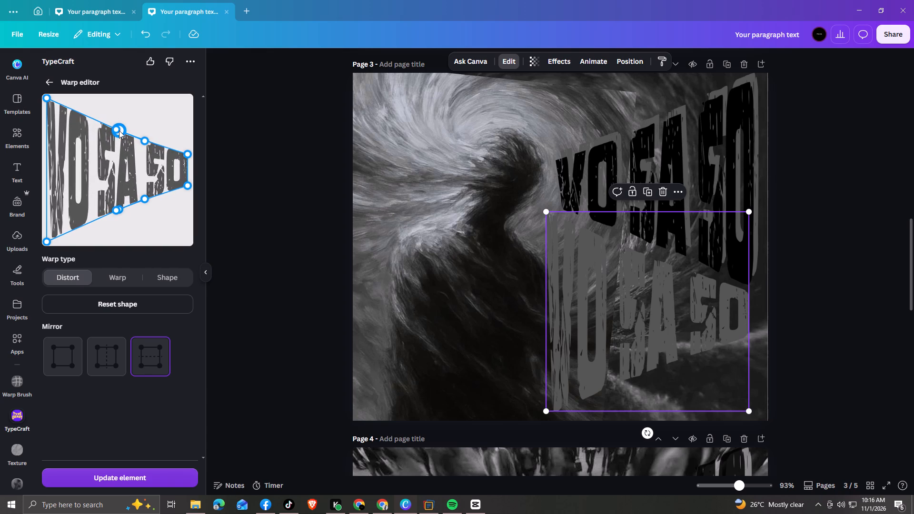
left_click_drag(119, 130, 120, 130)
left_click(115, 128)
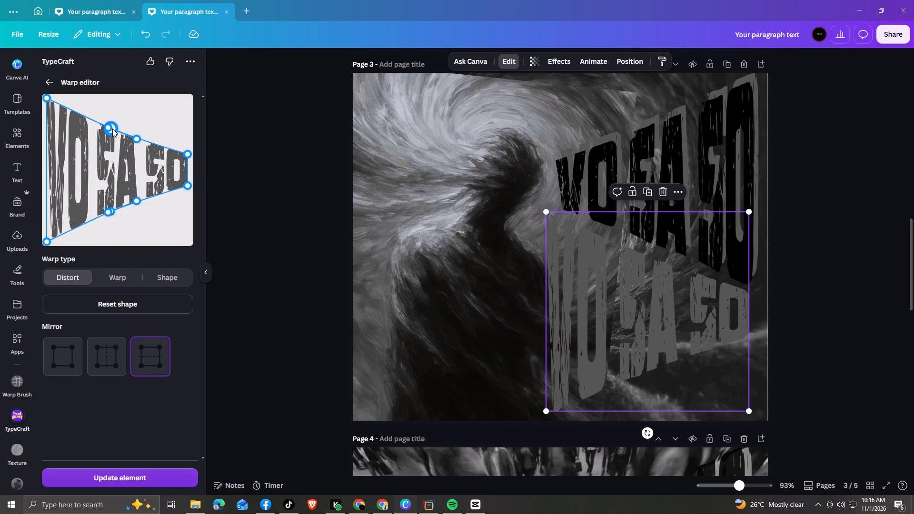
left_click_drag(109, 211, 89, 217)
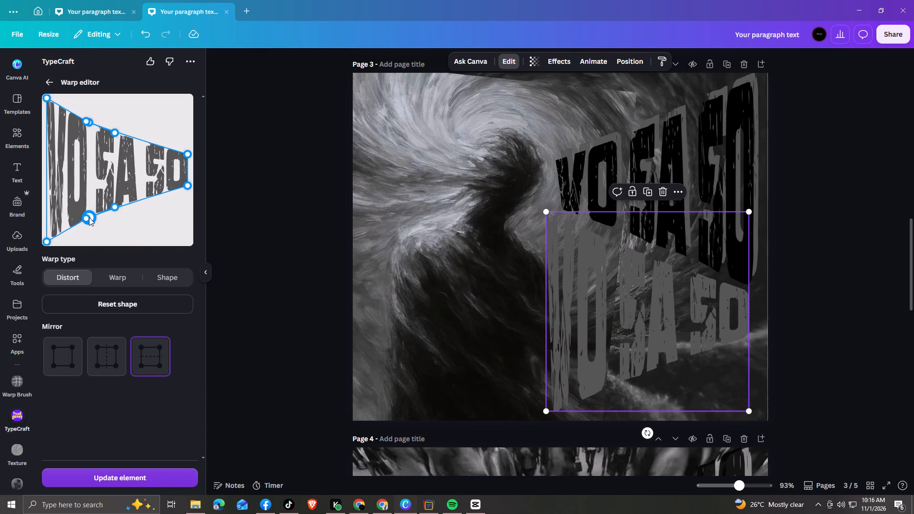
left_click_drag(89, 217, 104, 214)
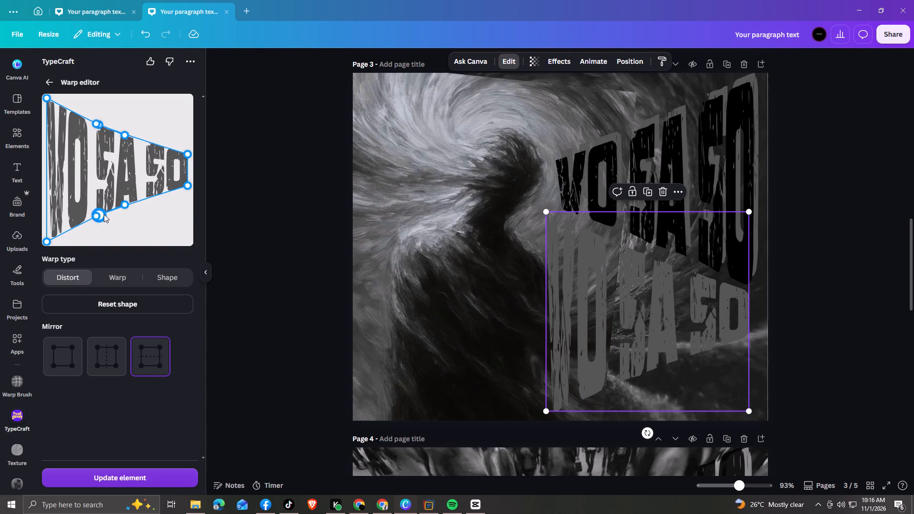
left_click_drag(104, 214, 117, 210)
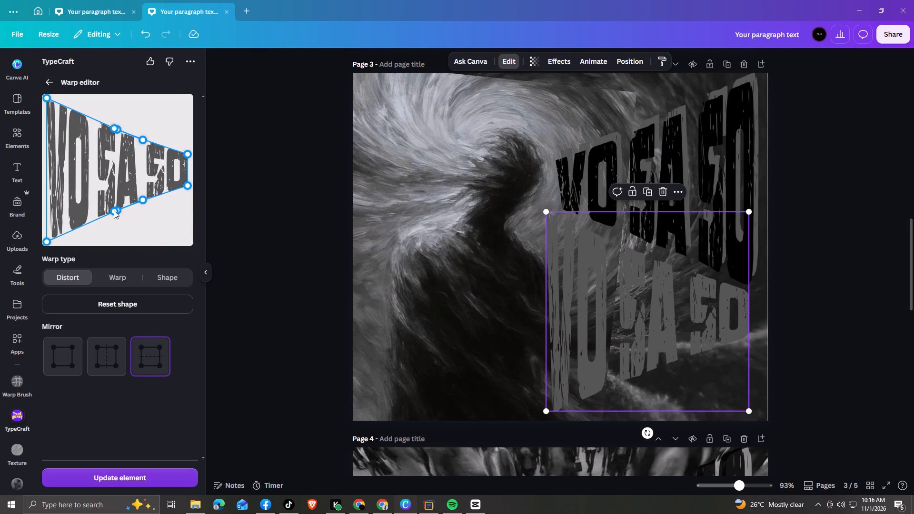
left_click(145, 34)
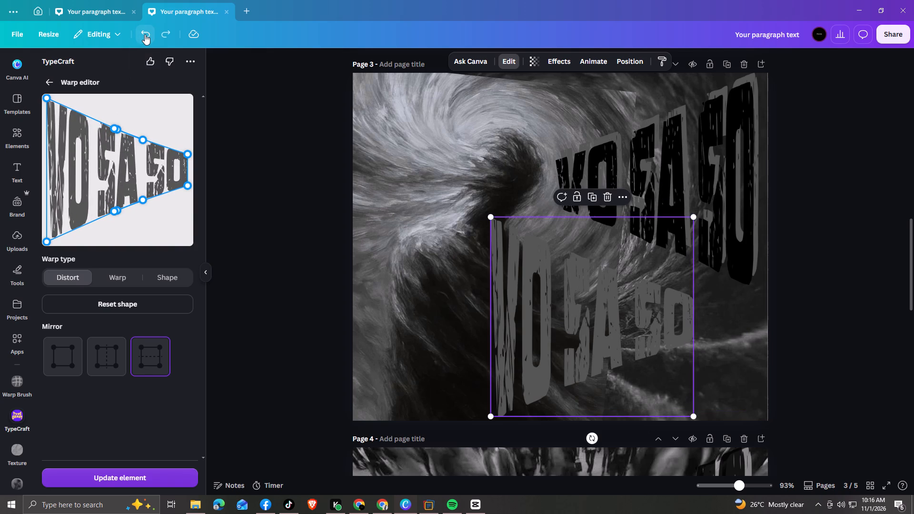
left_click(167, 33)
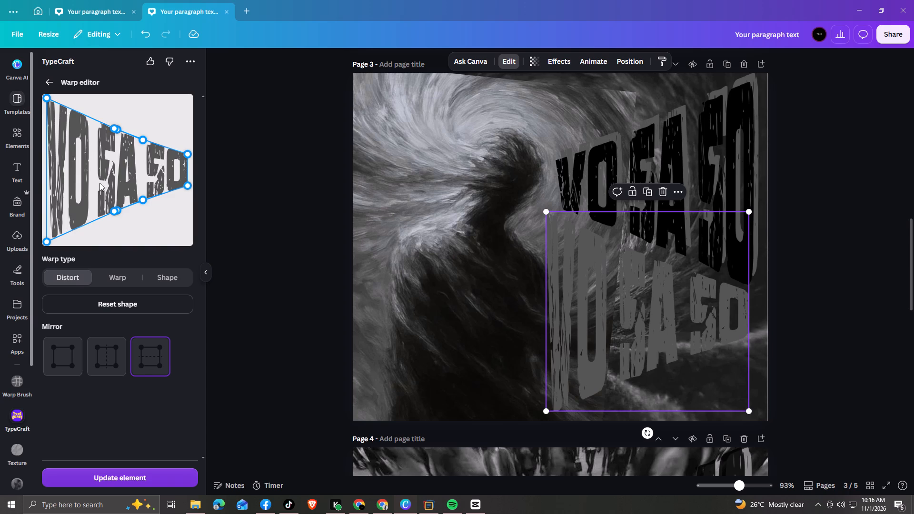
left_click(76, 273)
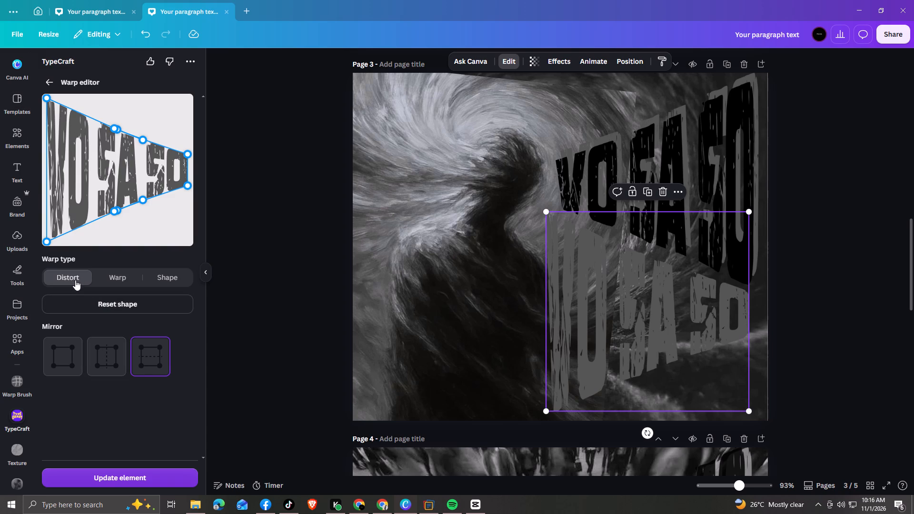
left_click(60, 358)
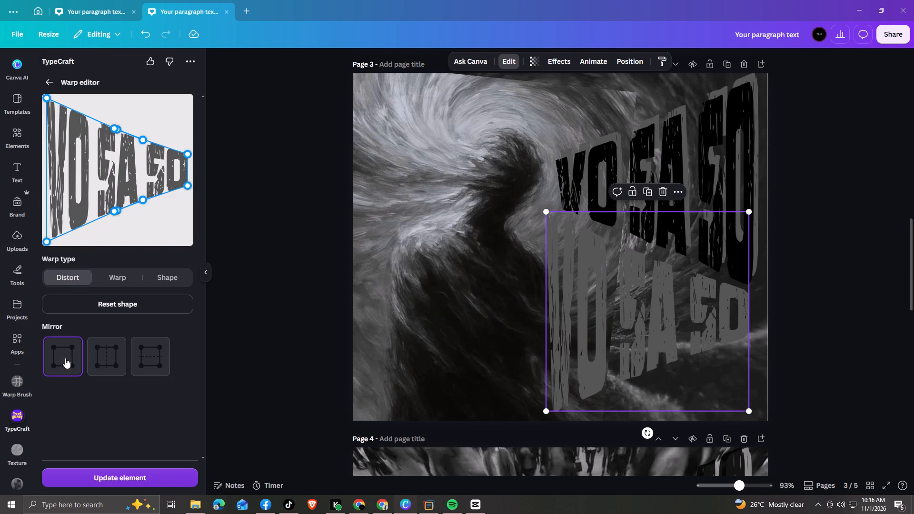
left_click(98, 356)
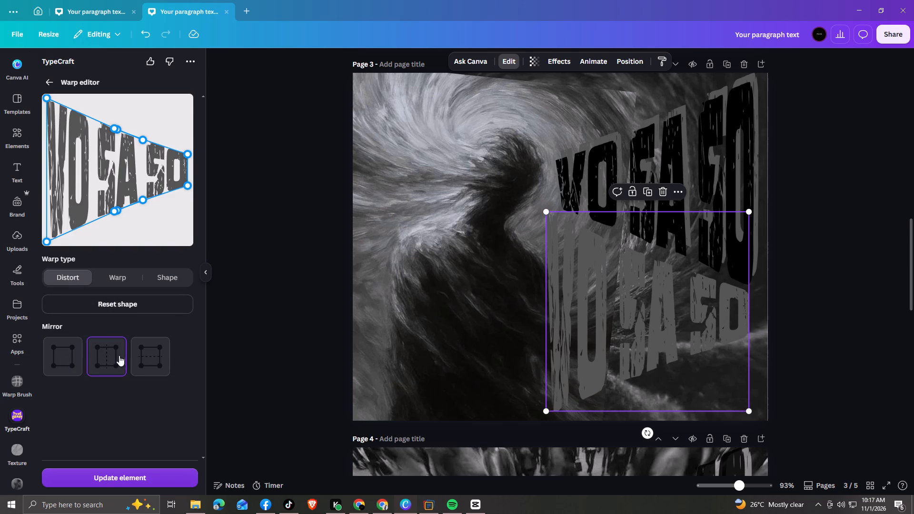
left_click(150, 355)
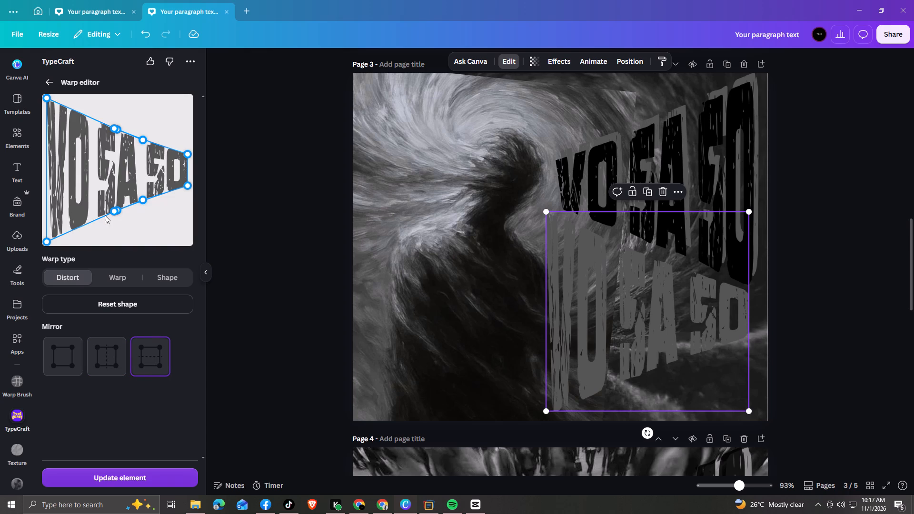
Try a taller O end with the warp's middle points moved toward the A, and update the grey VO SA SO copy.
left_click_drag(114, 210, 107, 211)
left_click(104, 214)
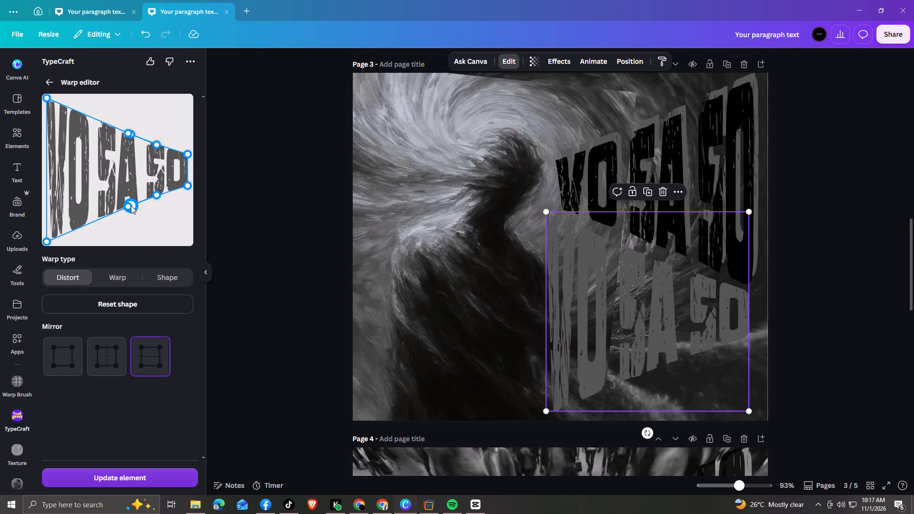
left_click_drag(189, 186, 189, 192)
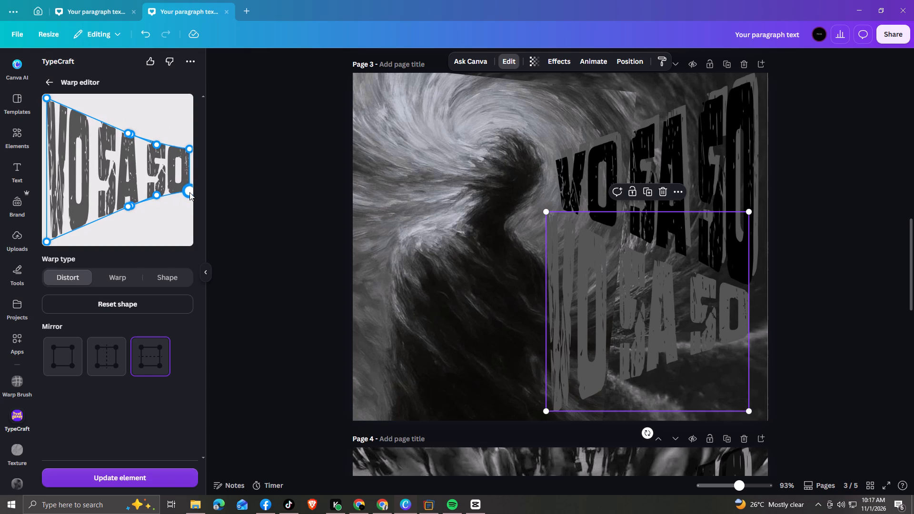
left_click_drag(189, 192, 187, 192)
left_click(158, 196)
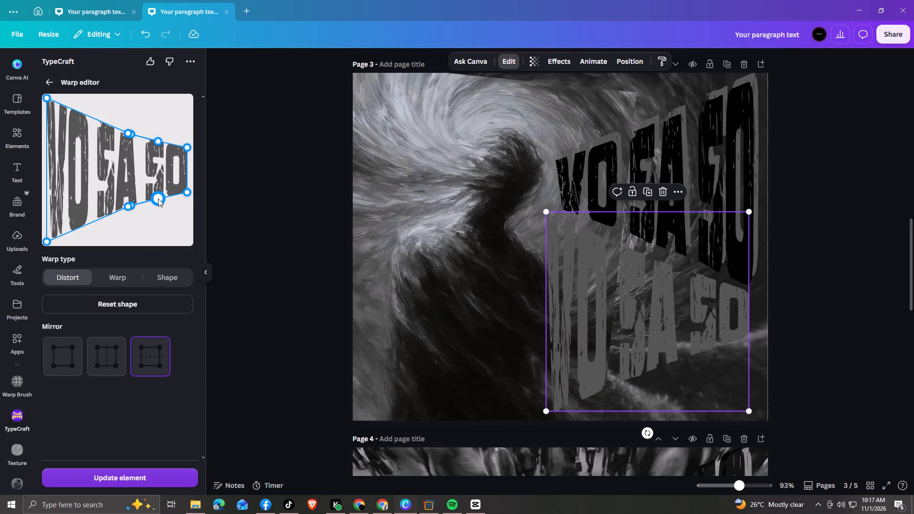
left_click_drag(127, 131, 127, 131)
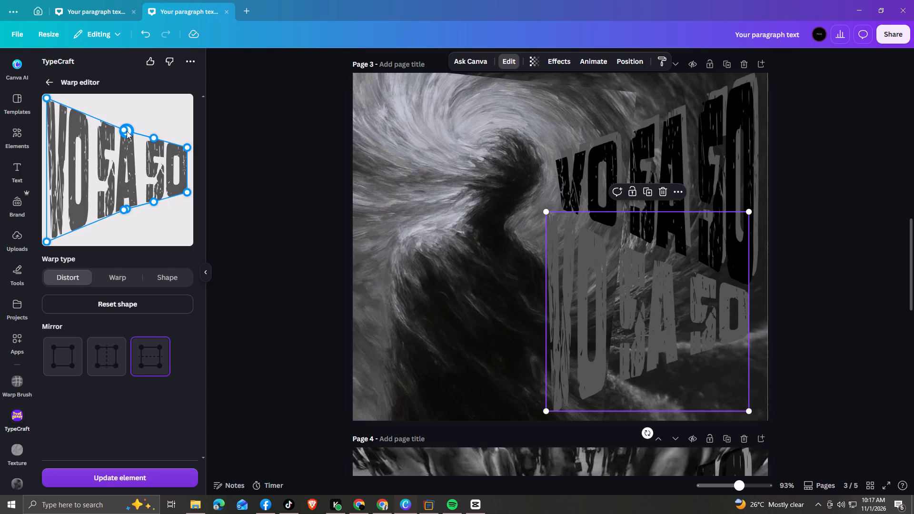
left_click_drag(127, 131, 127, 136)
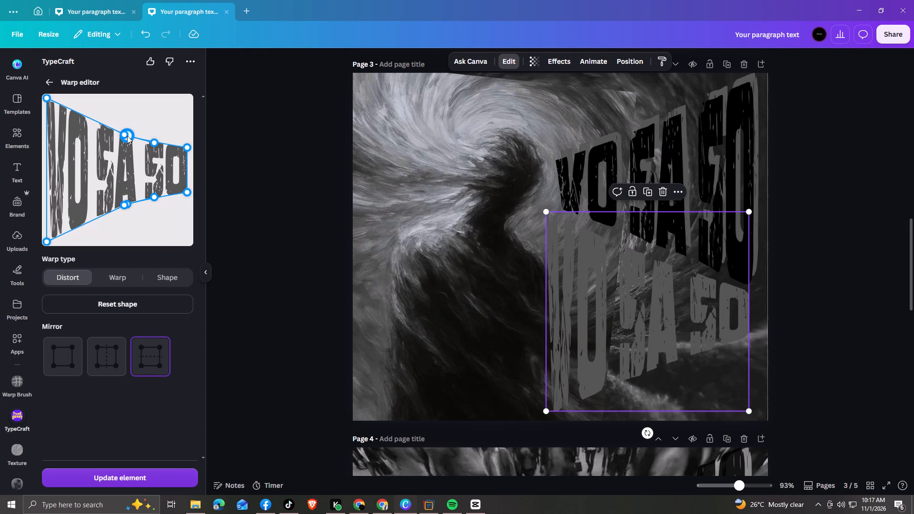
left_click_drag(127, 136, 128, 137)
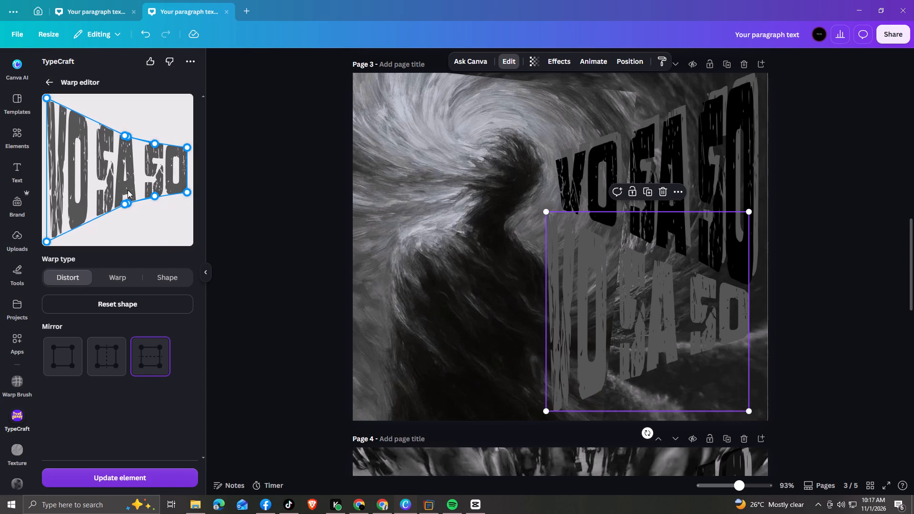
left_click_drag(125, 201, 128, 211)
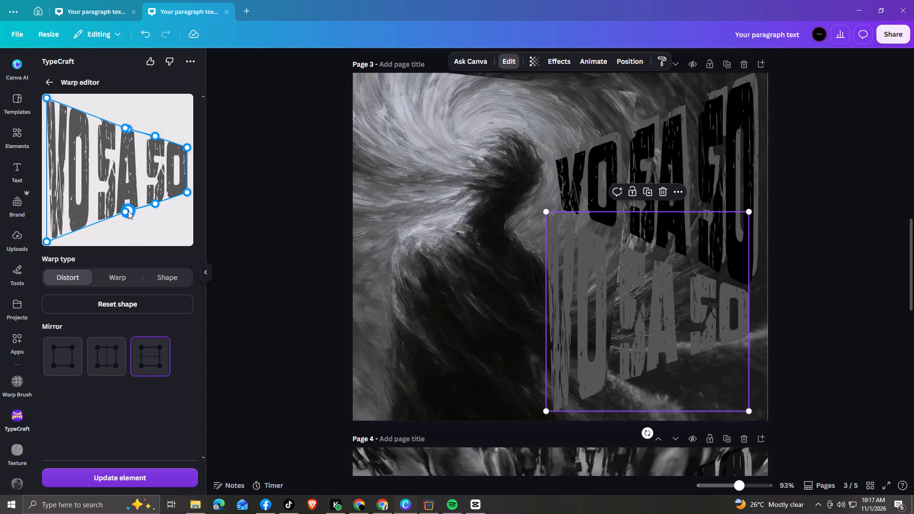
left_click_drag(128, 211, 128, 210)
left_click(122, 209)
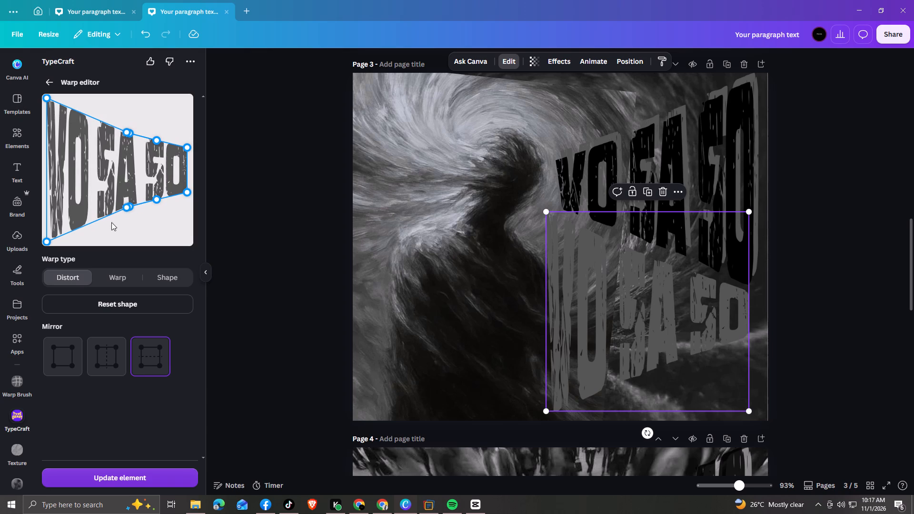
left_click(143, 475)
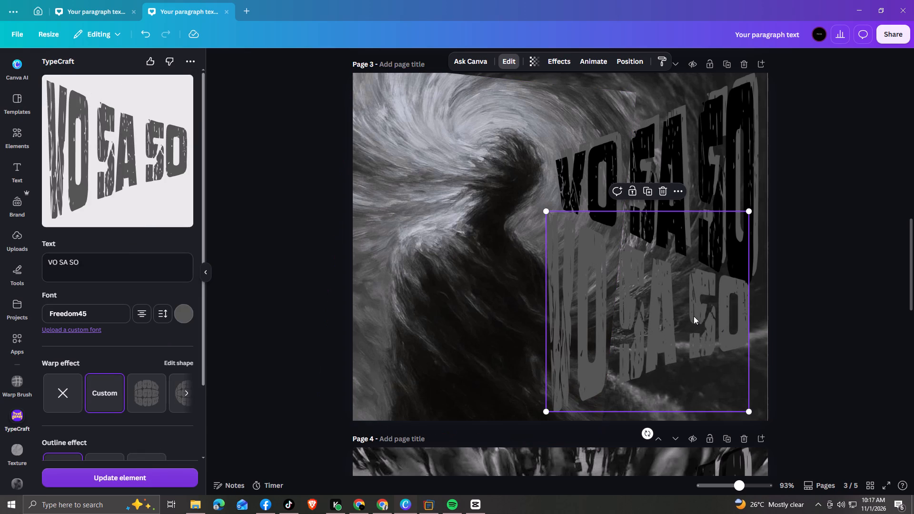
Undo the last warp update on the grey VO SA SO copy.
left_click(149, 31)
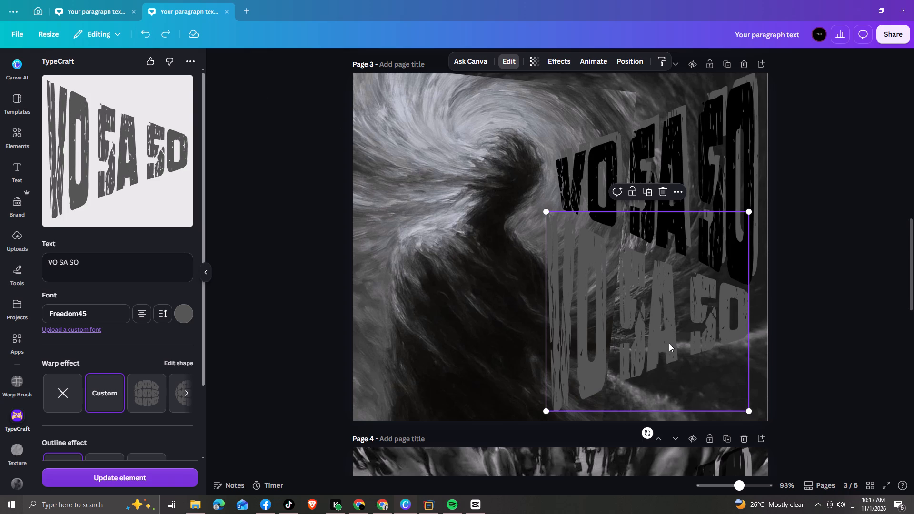
Nudge the lower grey VO SA SO copy slightly right and up beneath the black lettering on page 3.
left_click_drag(669, 343, 673, 342)
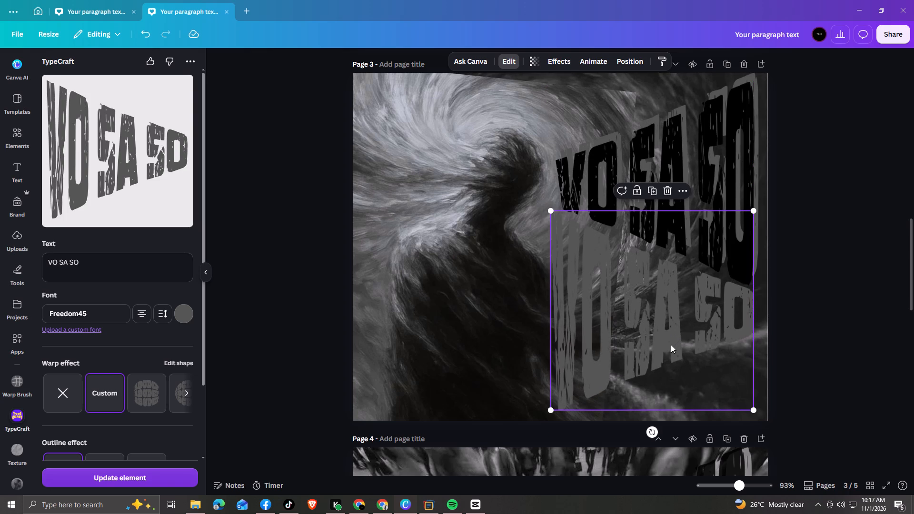
Duplicate the lower grey VO SA SO and place the duplicate over the original, offset slightly left and down.
left_click(655, 189)
left_click_drag(627, 391, 632, 351)
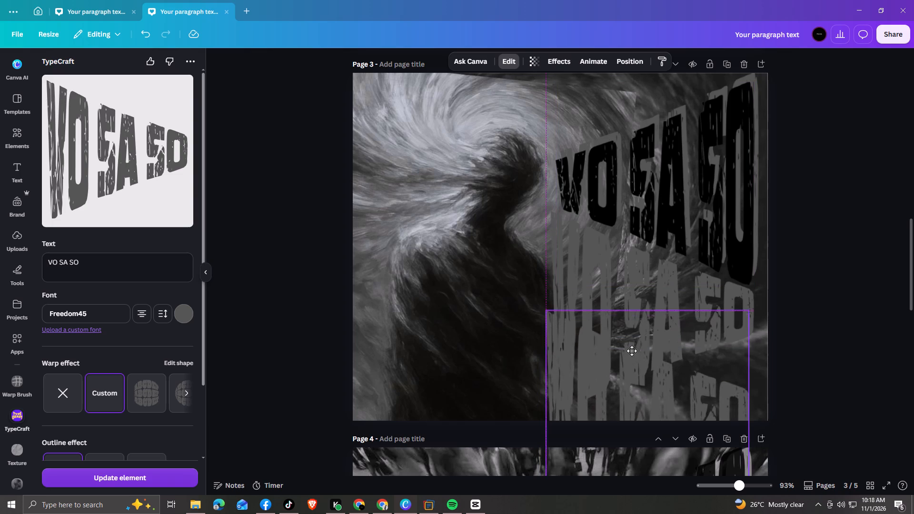
left_click_drag(632, 351, 628, 269)
Recolour the duplicated VO SA SO black and update the element.
left_click(184, 315)
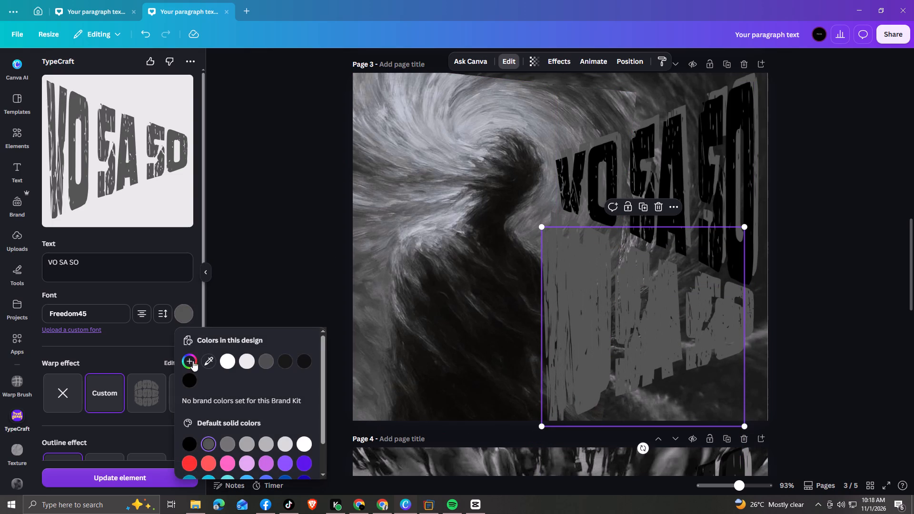
left_click(190, 443)
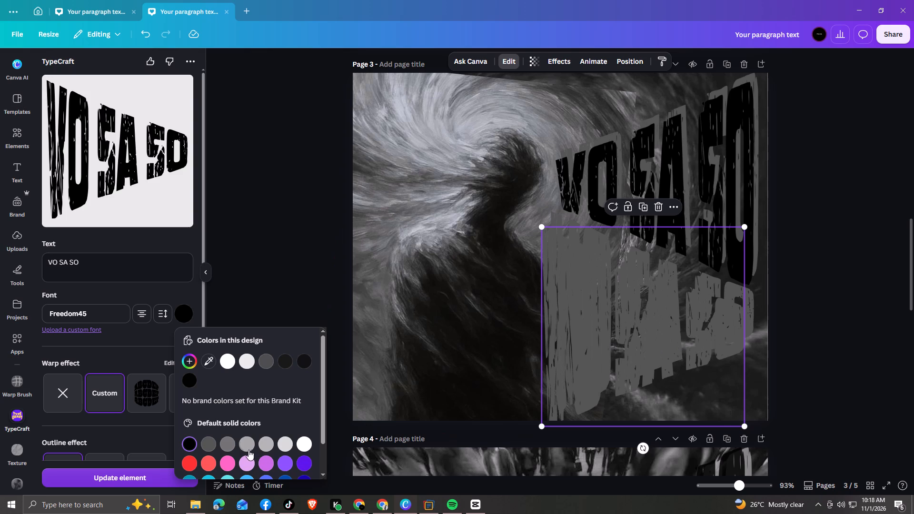
left_click(134, 480)
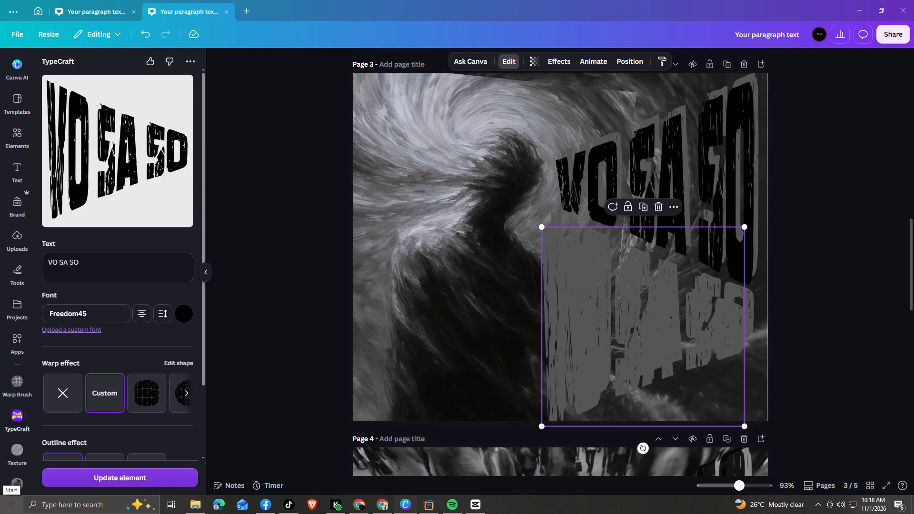
left_click(157, 480)
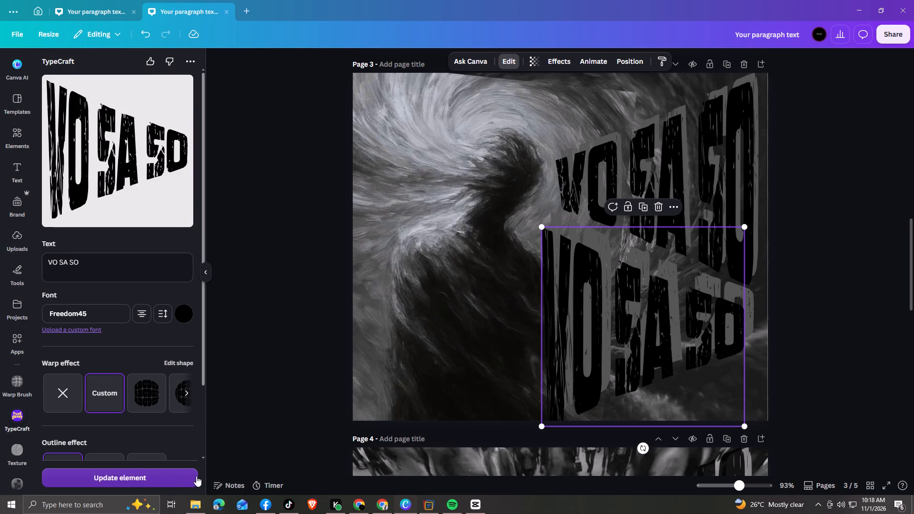
Reposition the lower black VO SA SO slightly right and up over its grey copy on page 3.
left_click_drag(654, 354, 593, 349)
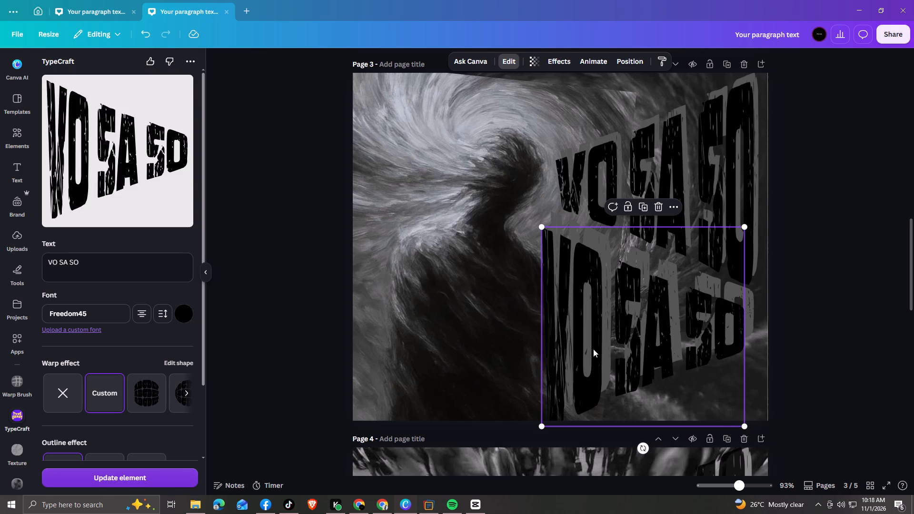
left_click_drag(593, 349, 605, 350)
left_click_drag(587, 385, 576, 372)
left_click_drag(576, 372, 585, 355)
left_click_drag(595, 360, 575, 352)
left_click_drag(575, 352, 582, 314)
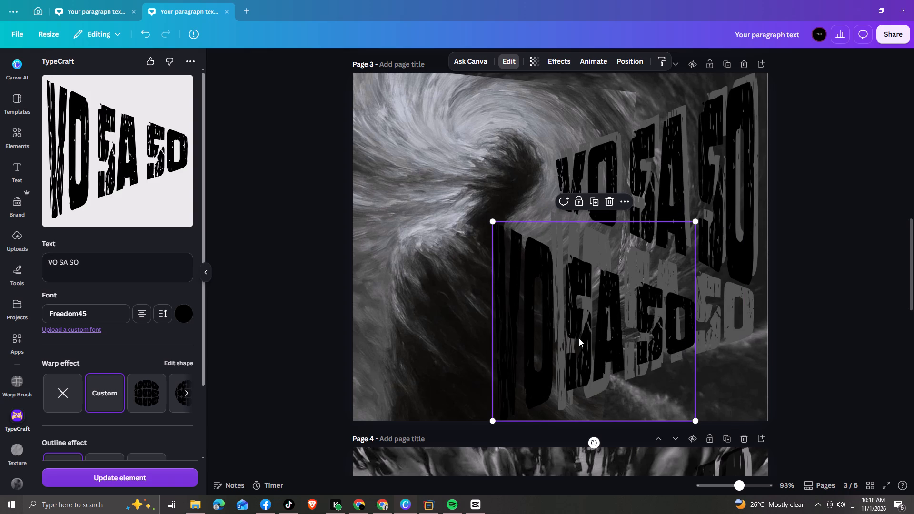
left_click_drag(582, 360, 594, 360)
left_click_drag(594, 360, 594, 361)
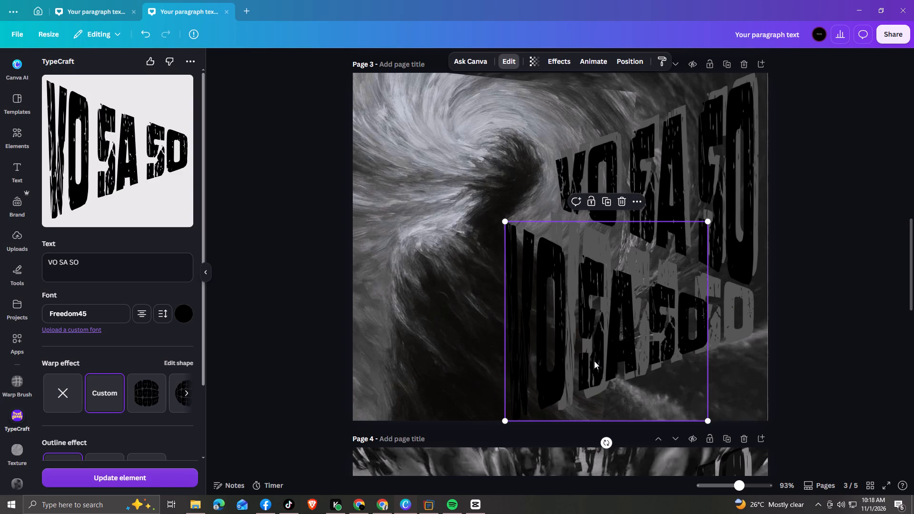
left_click(557, 354)
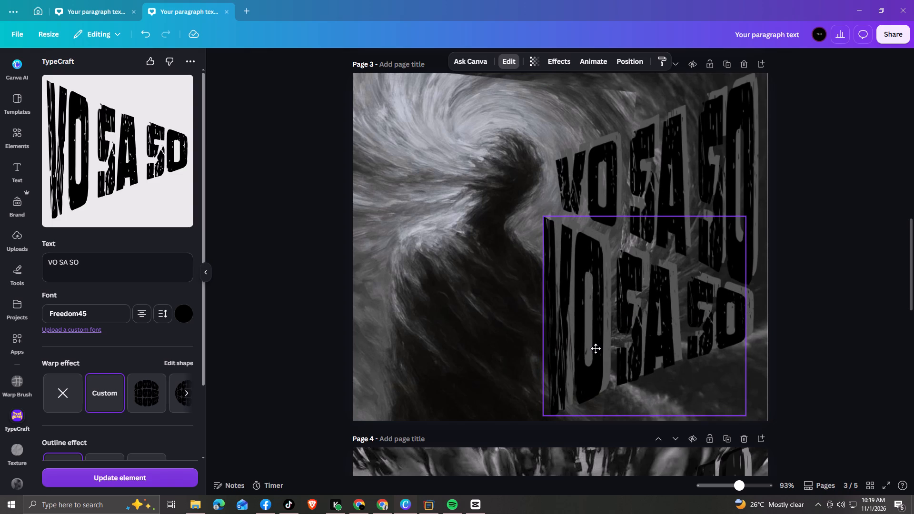
left_click(787, 325)
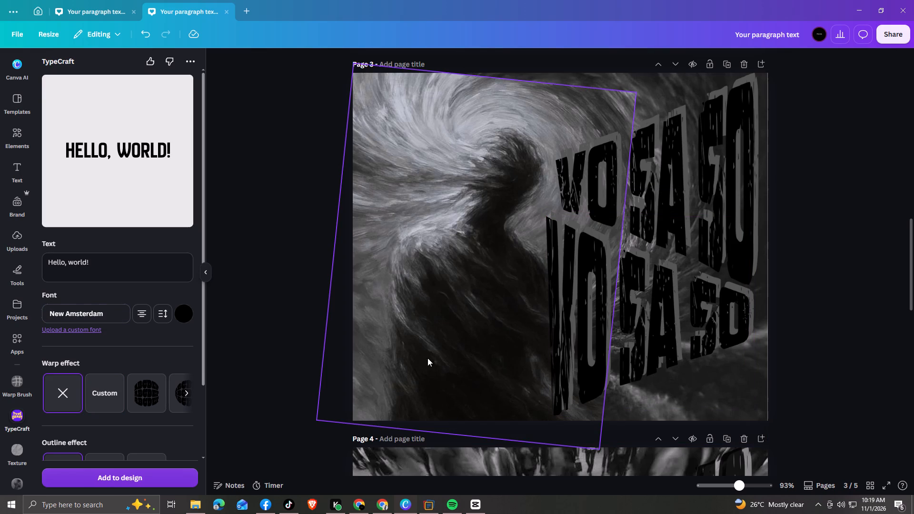
Duplicate the swirling dark-figure photo on page 3 and open the duplicate in the Pixel Eraser.
left_click(16, 238)
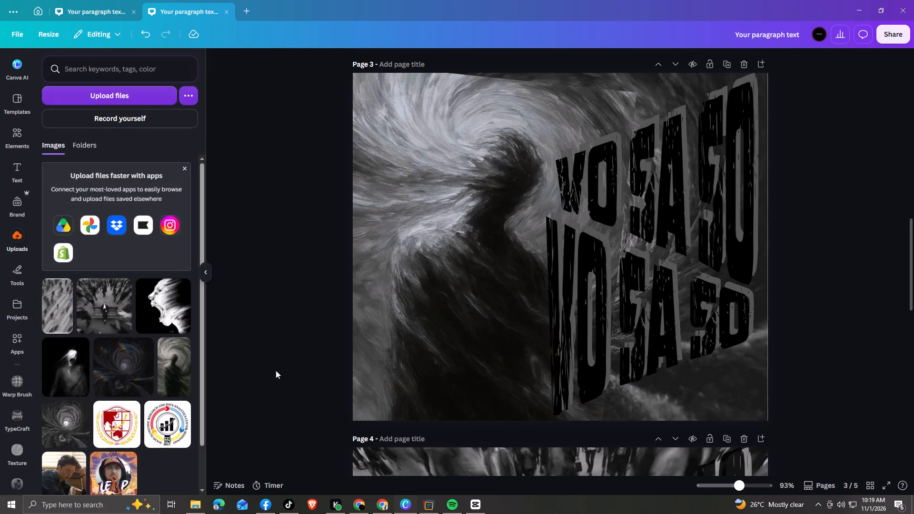
left_click(443, 311)
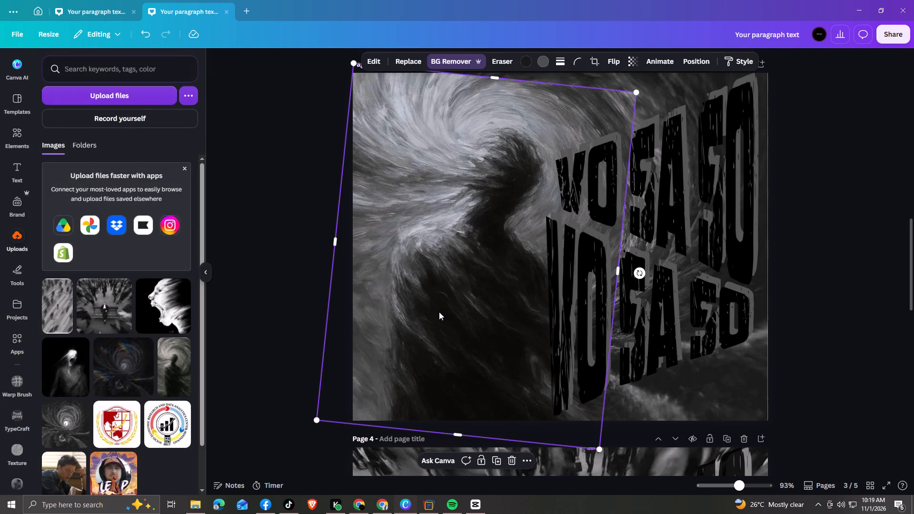
key("ctrl+d")
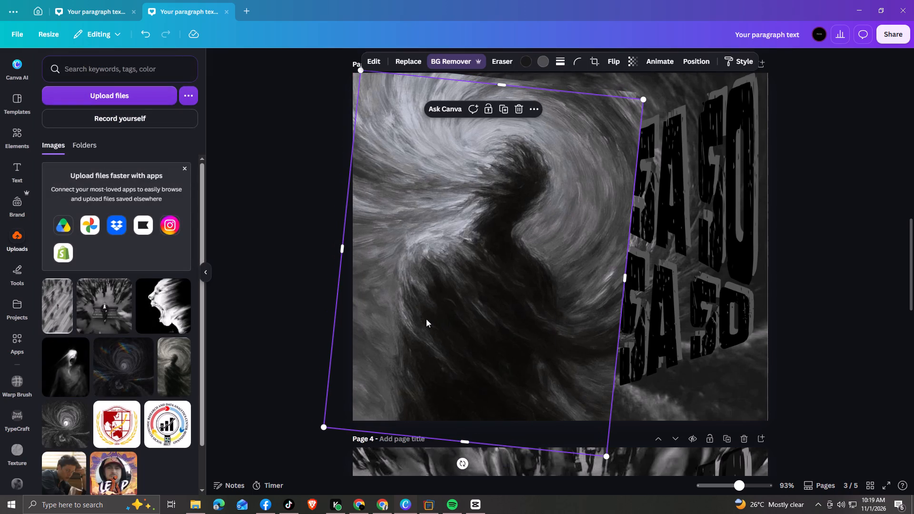
left_click(454, 67)
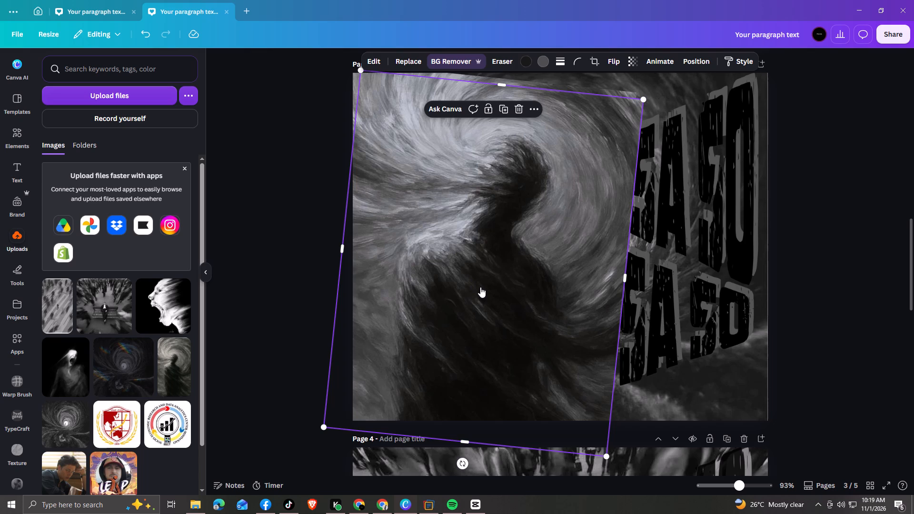
left_click(480, 287)
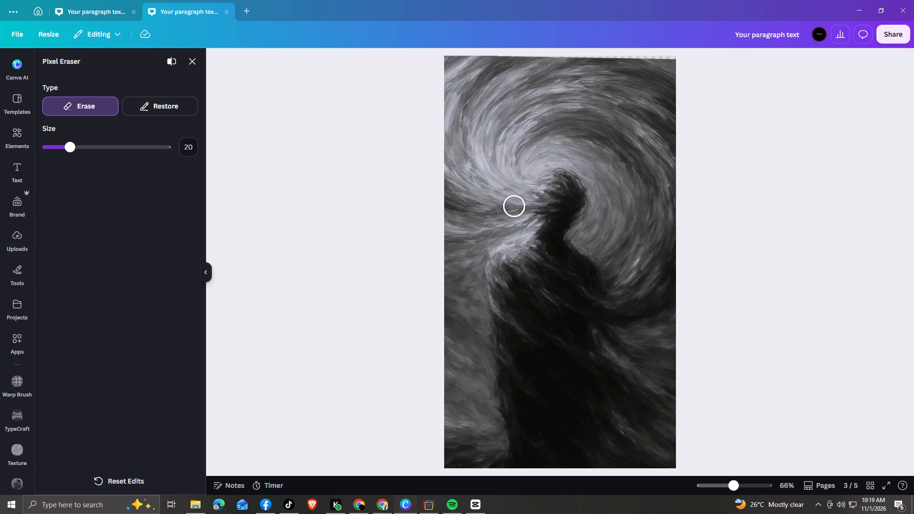
Erase the swirl backdrop around the figure's head and above its right shoulder, out to the photo's right edge.
left_click_drag(518, 218, 518, 219)
left_click_drag(518, 219, 592, 171)
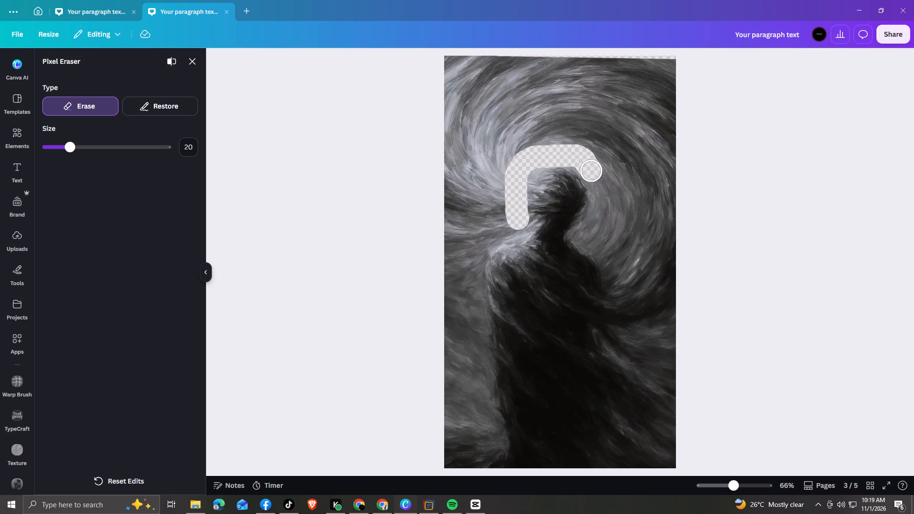
left_click_drag(592, 171, 590, 231)
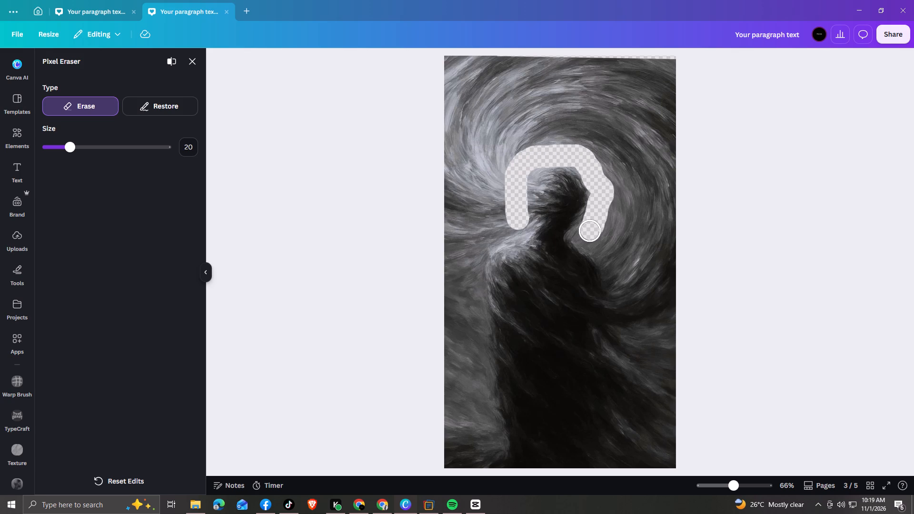
left_click_drag(590, 231, 624, 254)
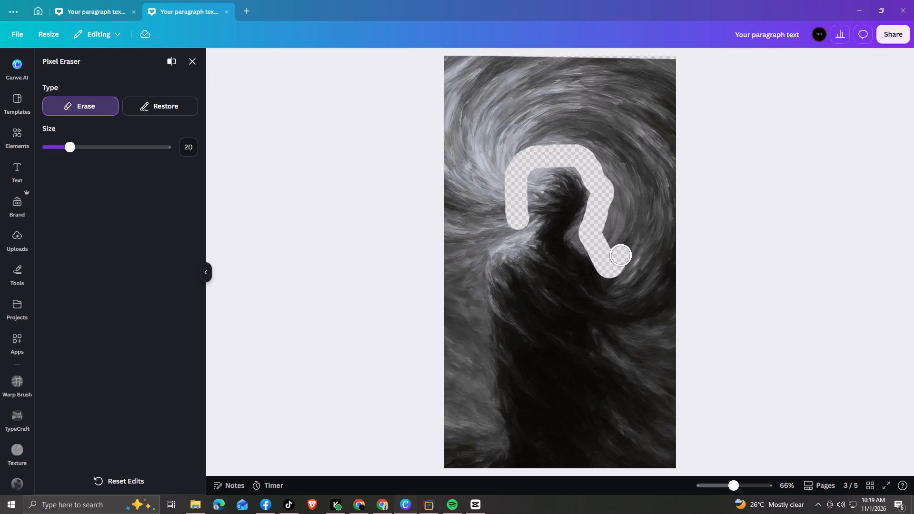
left_click_drag(624, 254, 672, 301)
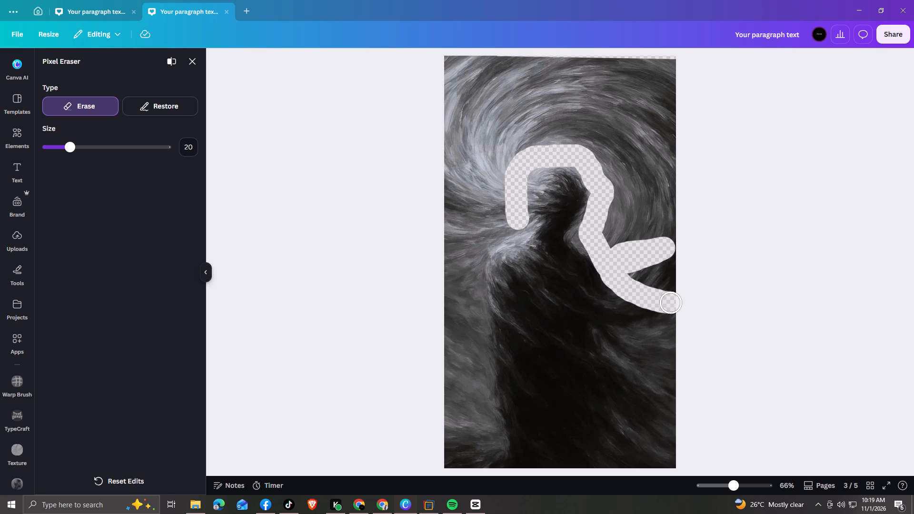
left_click_drag(672, 301, 544, 127)
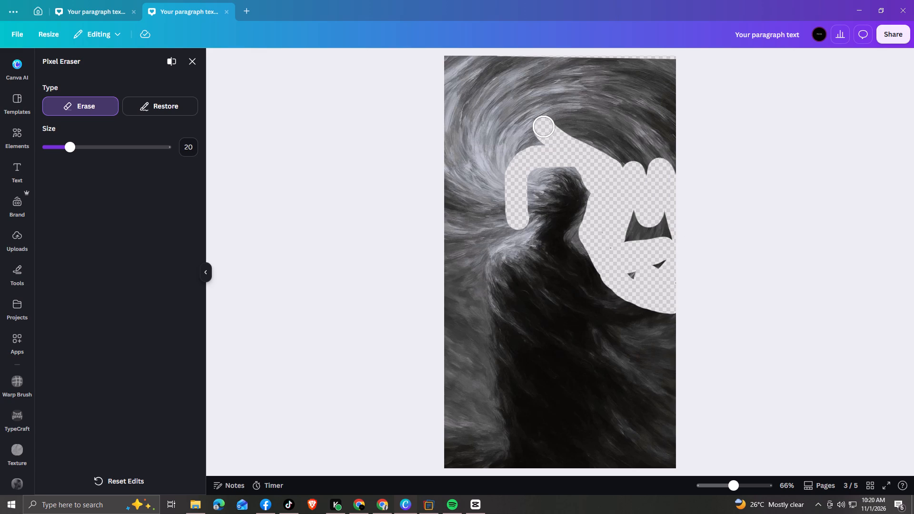
Erase the backdrop along the figure's left shoulder and cloak, clearing the area out to the photo's left edge.
left_click_drag(544, 127, 484, 258)
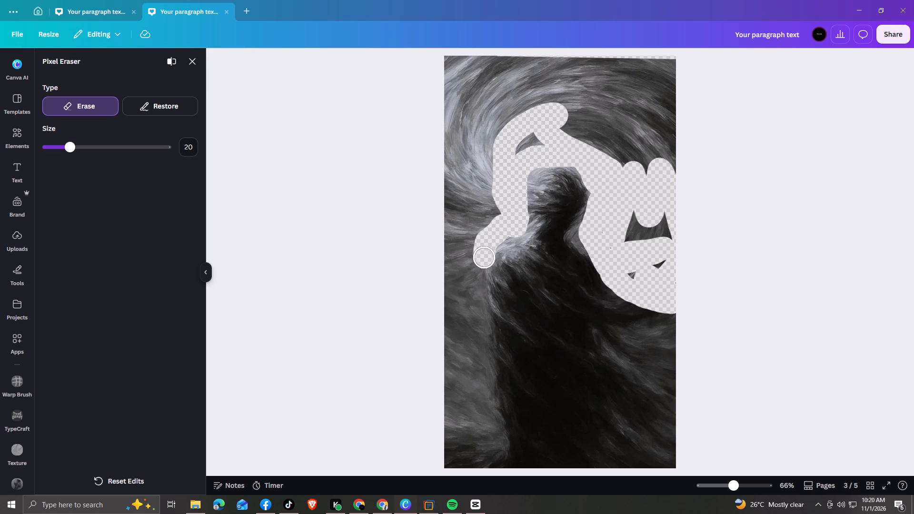
left_click_drag(484, 258, 487, 383)
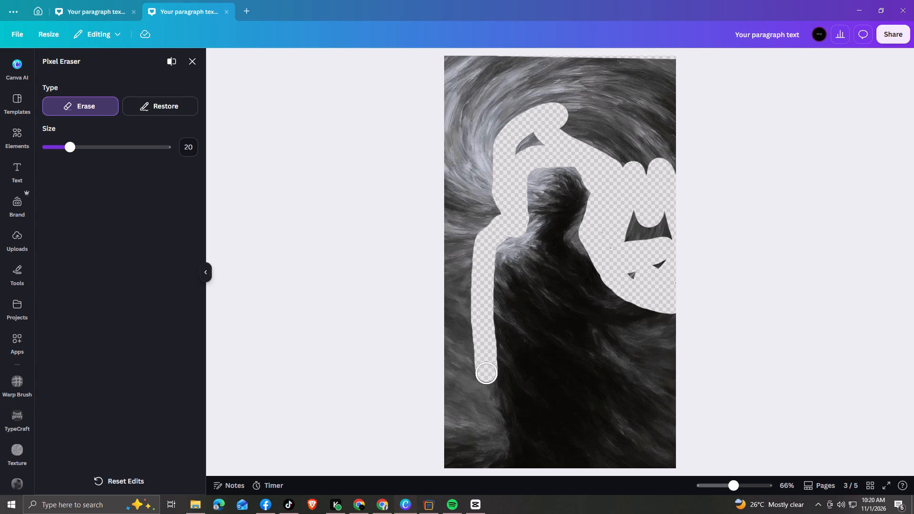
left_click_drag(487, 383, 489, 456)
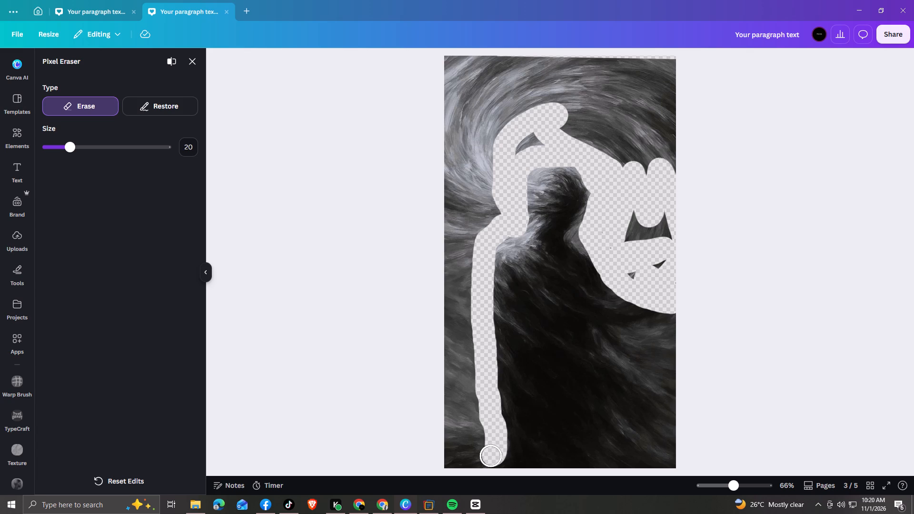
left_click_drag(489, 456, 488, 188)
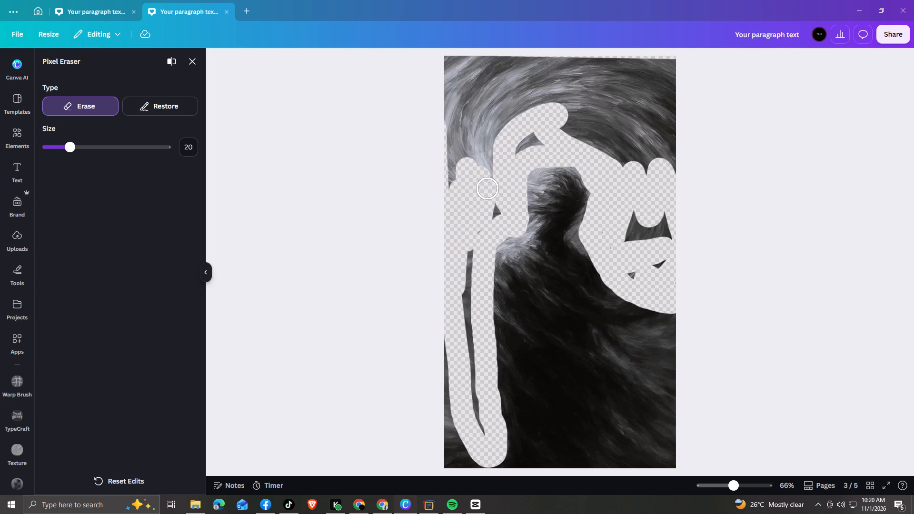
left_click_drag(488, 188, 477, 441)
right_click_drag(478, 430, 477, 441)
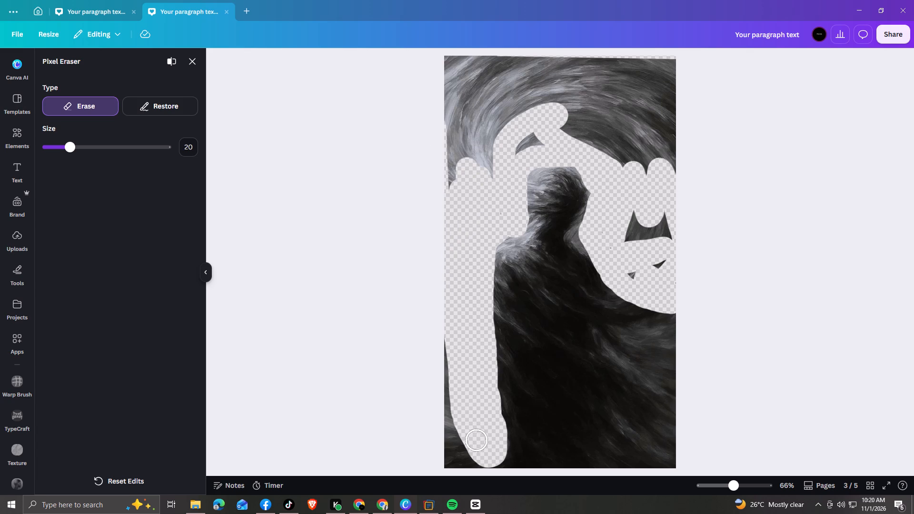
right_click_drag(477, 441, 473, 440)
left_click_drag(477, 441, 480, 416)
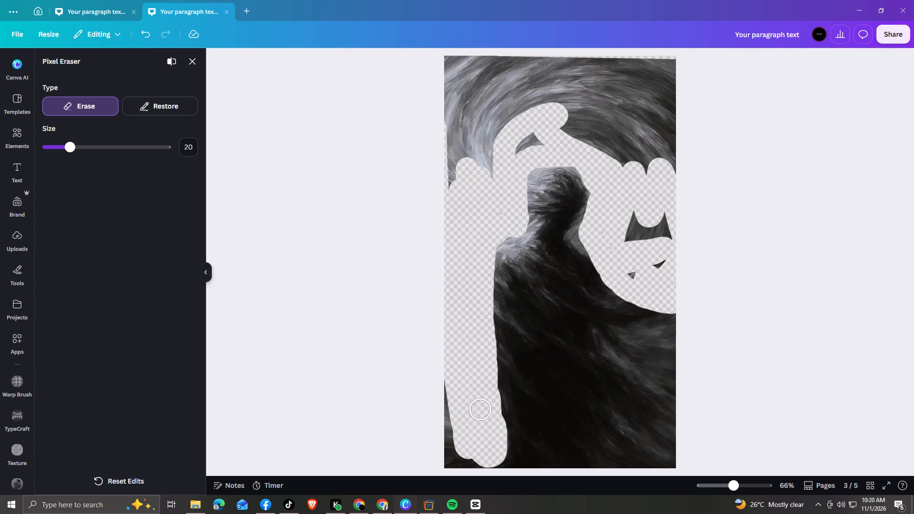
left_click_drag(480, 416, 459, 424)
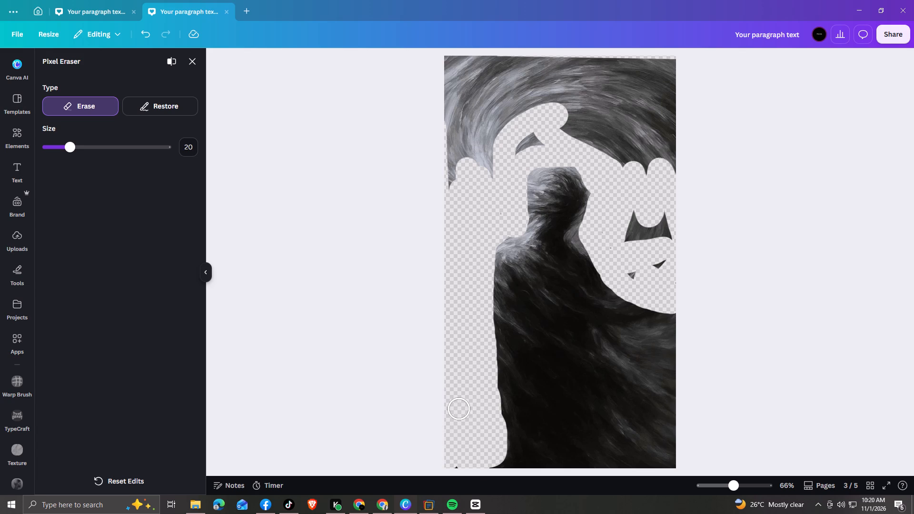
Erase the backdrop above the figure's head up to the photo's top edge, plus leftover patches beside the right shoulder.
left_click_drag(459, 424, 550, 129)
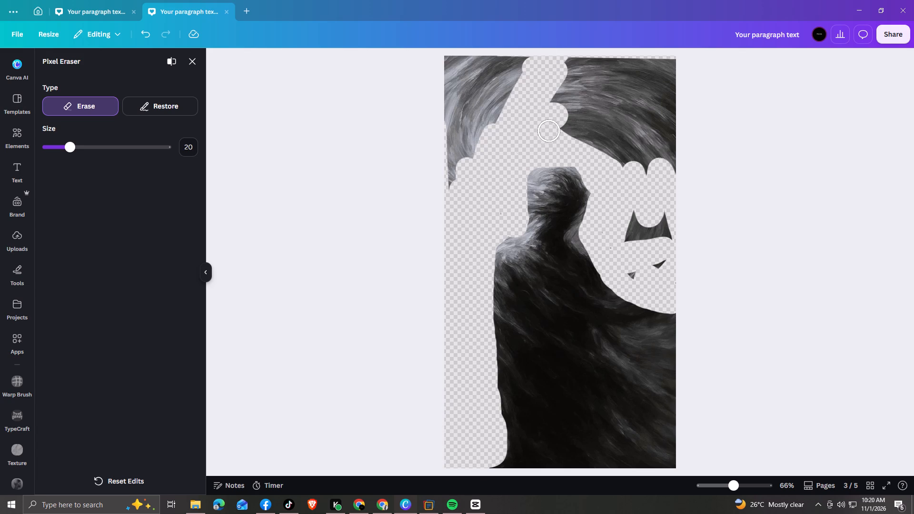
left_click_drag(550, 129, 593, 128)
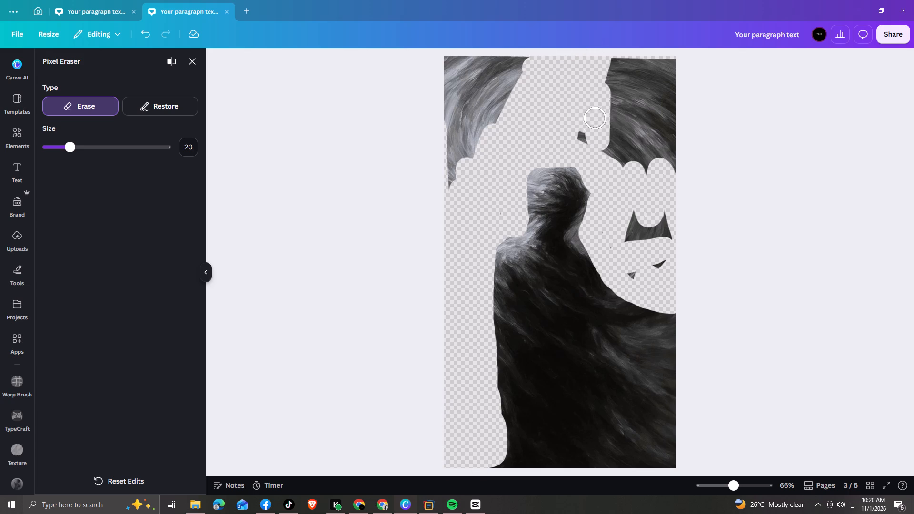
left_click_drag(593, 128, 647, 290)
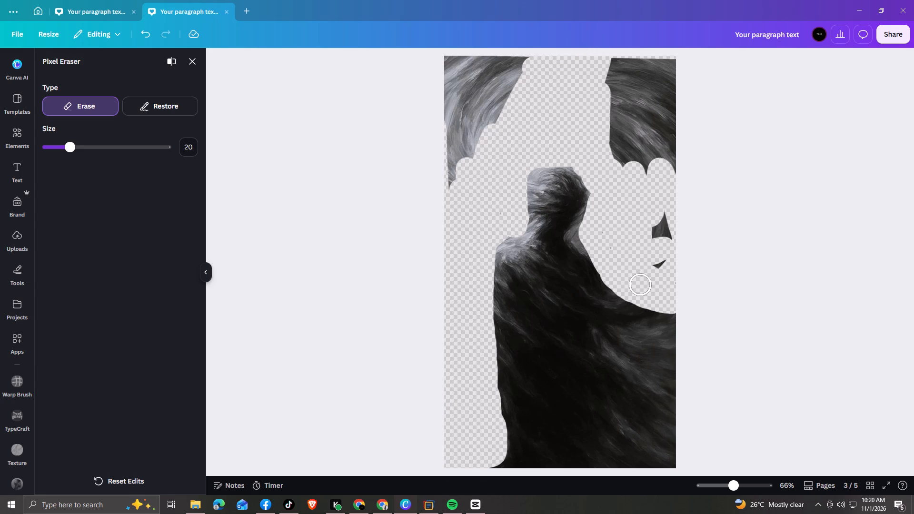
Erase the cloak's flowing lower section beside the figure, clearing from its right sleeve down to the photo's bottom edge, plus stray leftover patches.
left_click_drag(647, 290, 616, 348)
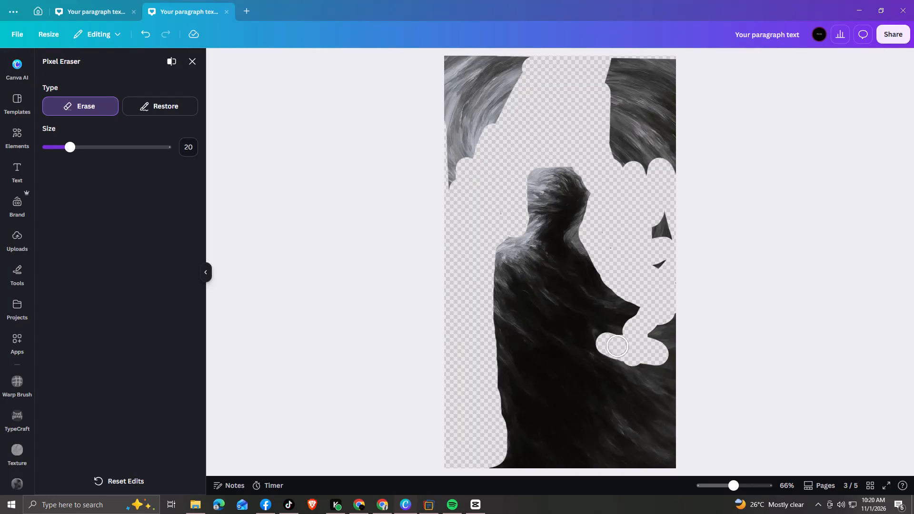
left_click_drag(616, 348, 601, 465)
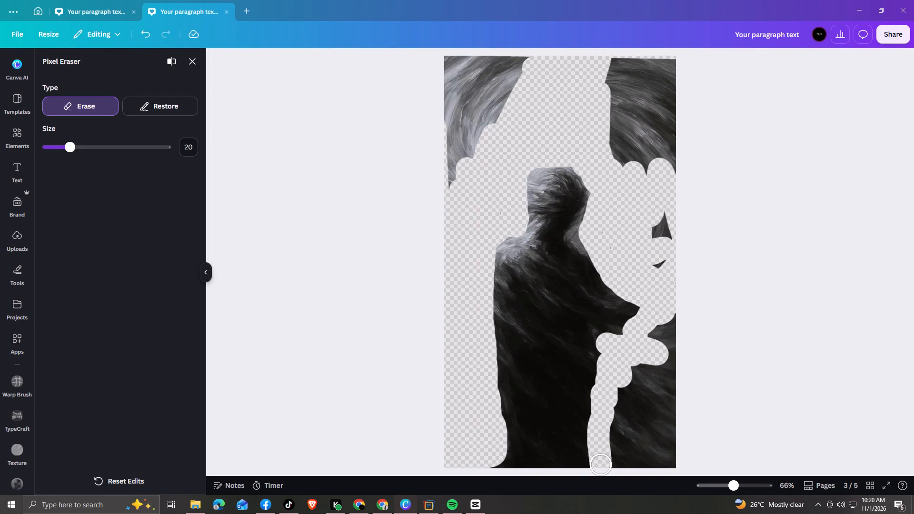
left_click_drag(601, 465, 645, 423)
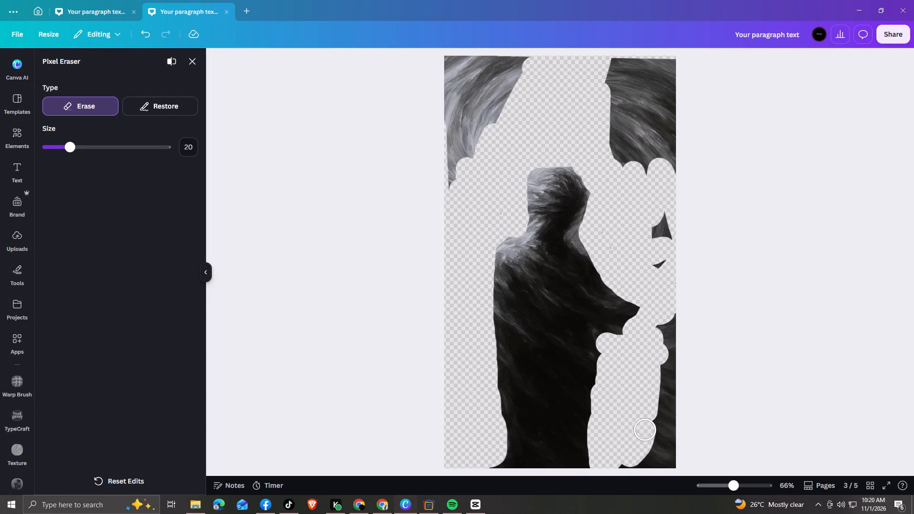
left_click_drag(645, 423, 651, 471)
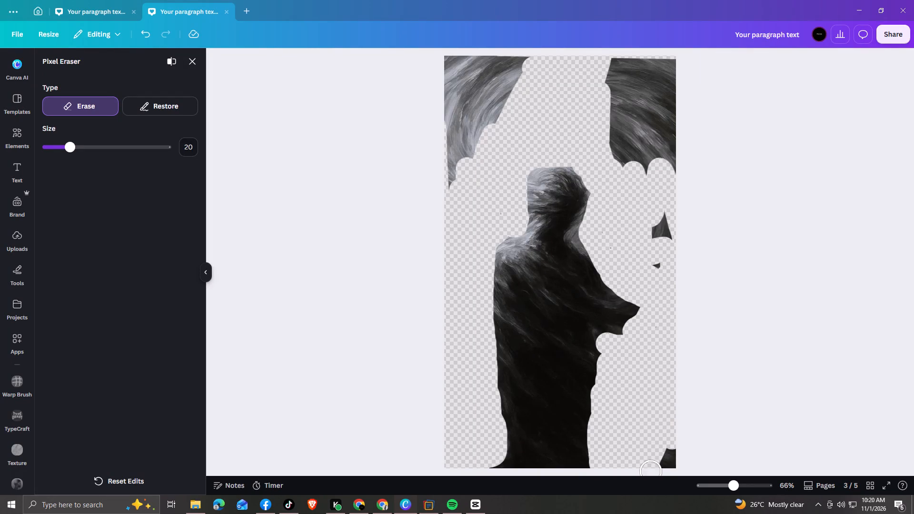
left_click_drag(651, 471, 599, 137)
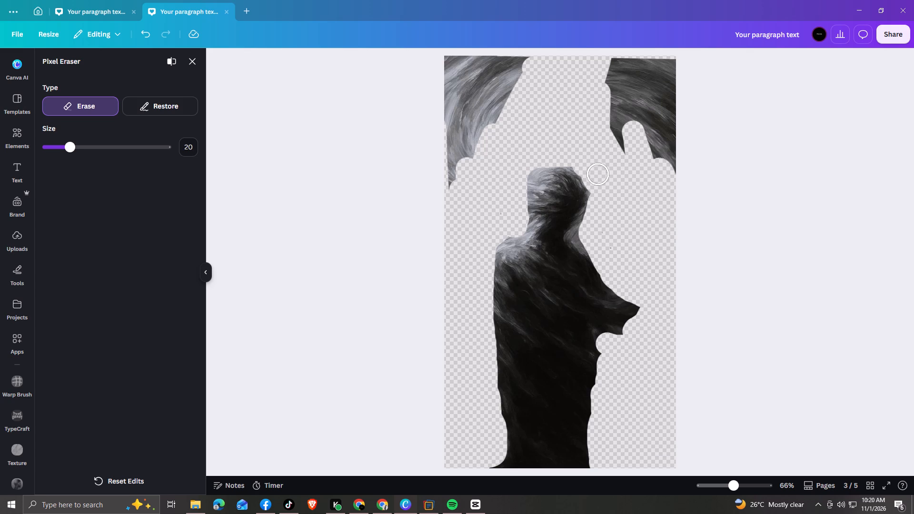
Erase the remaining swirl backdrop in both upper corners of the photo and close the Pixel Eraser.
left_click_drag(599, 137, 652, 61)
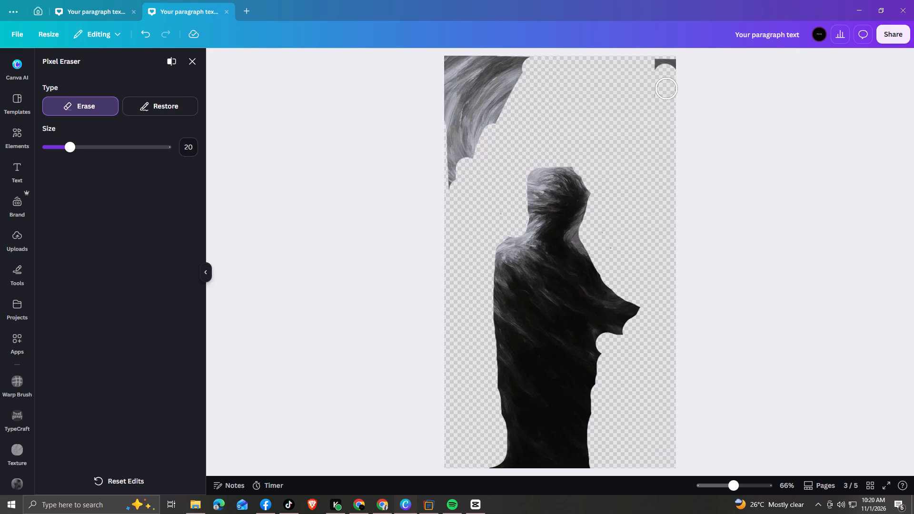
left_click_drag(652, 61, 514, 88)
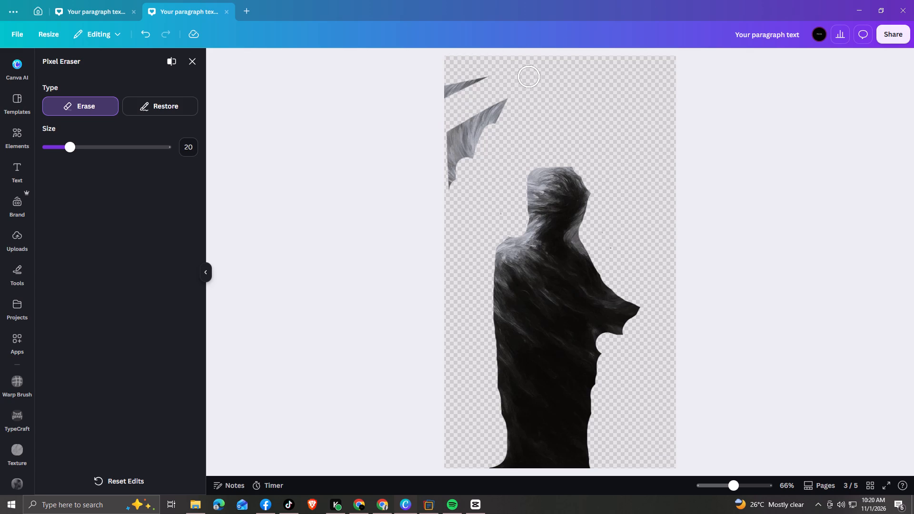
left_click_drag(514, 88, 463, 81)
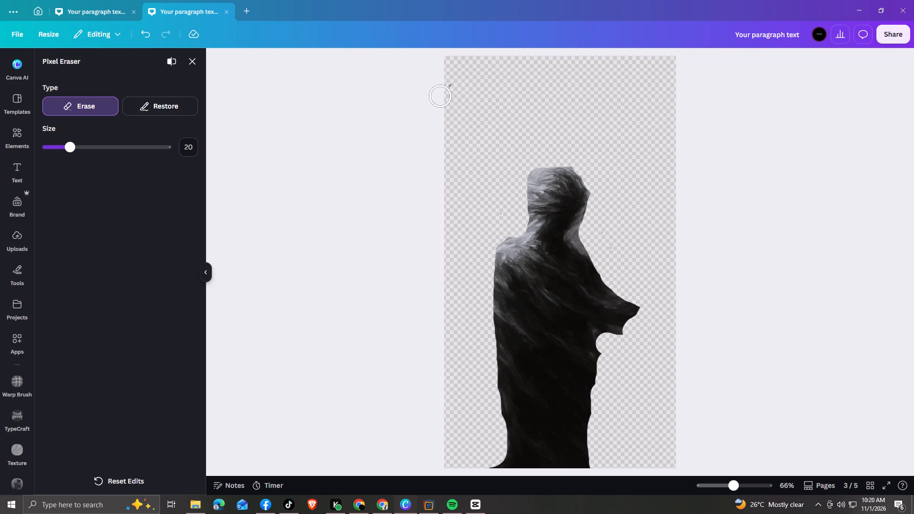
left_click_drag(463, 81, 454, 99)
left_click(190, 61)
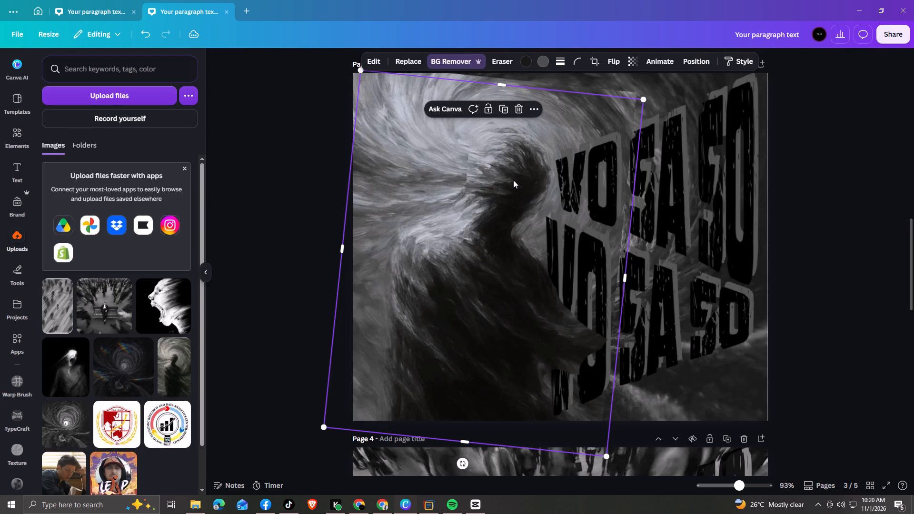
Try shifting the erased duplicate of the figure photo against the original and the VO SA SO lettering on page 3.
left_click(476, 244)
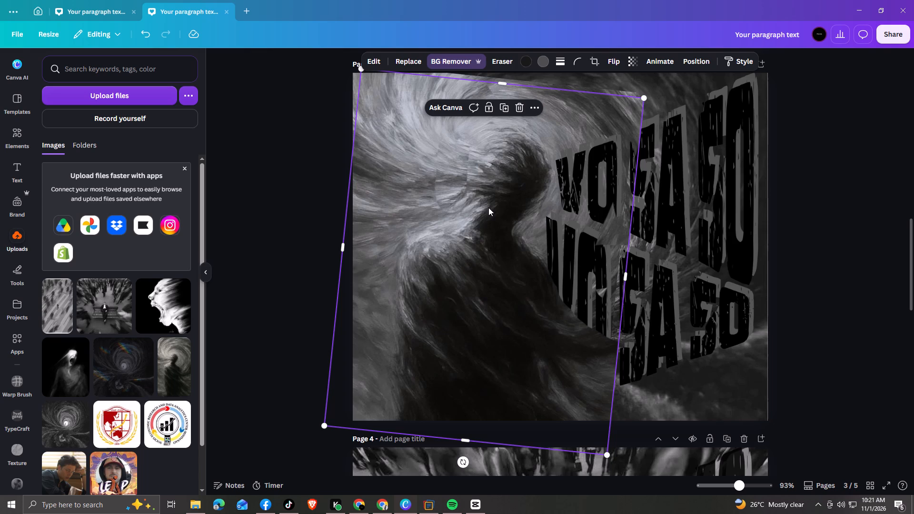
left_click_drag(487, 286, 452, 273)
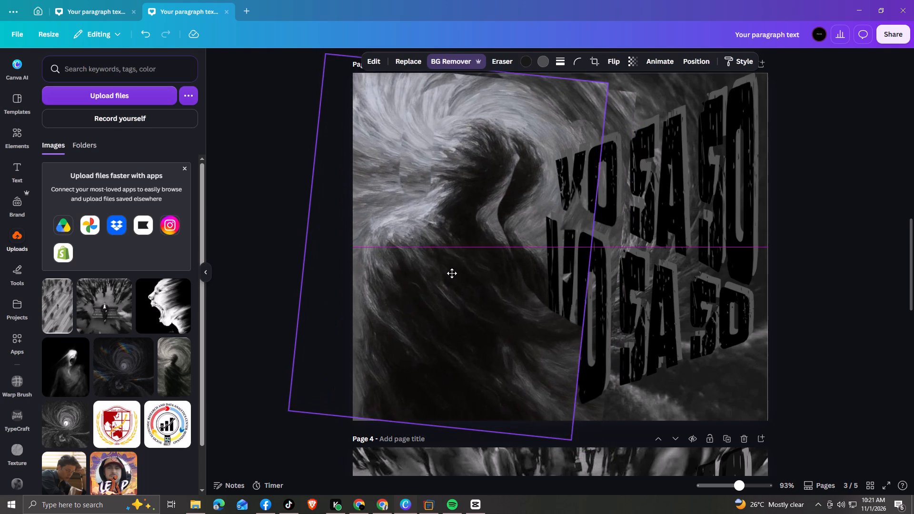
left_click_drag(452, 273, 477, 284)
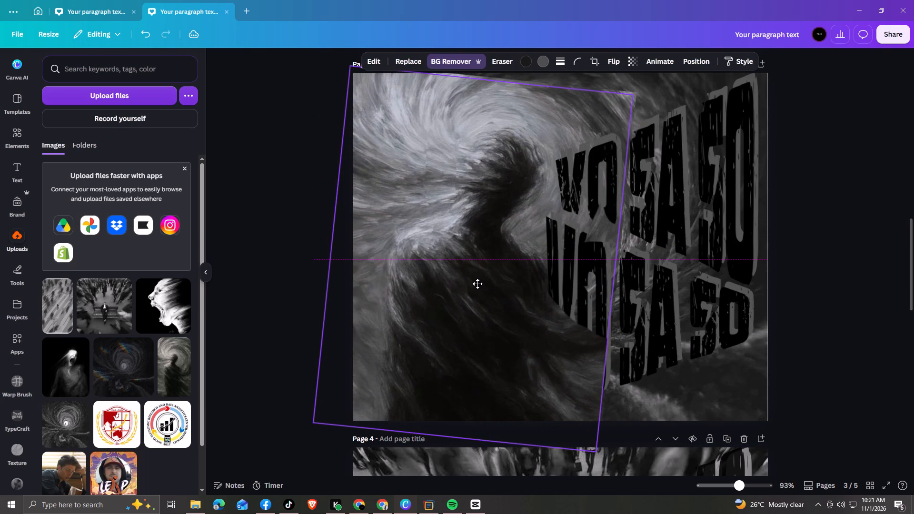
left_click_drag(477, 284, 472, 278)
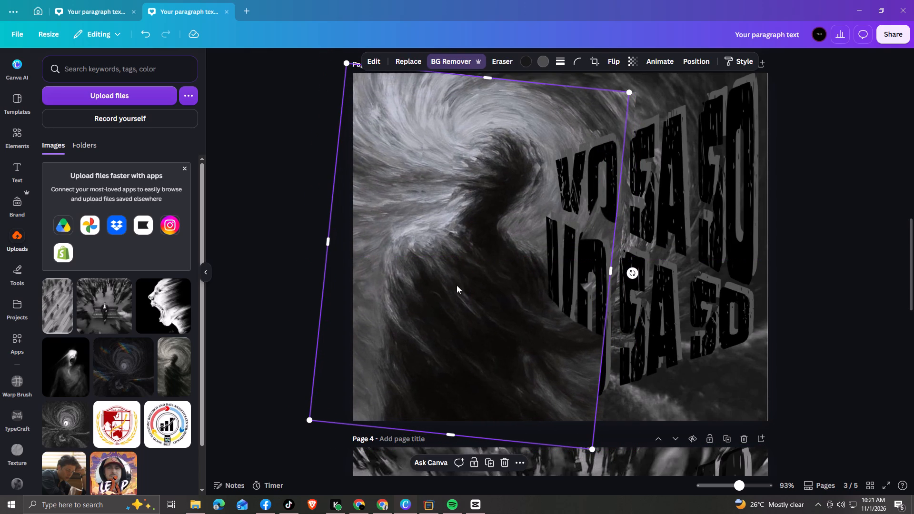
Delete the erased duplicate of the figure photo from page 3.
key("BackSpace")
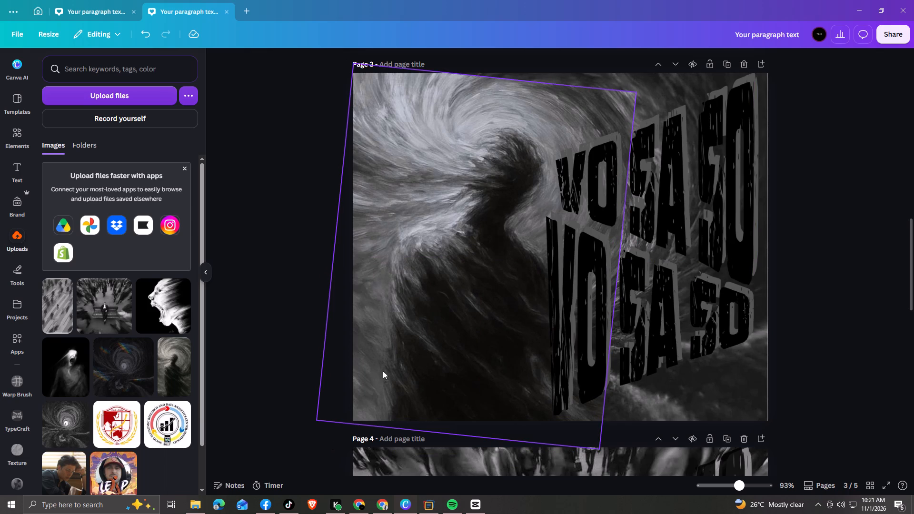